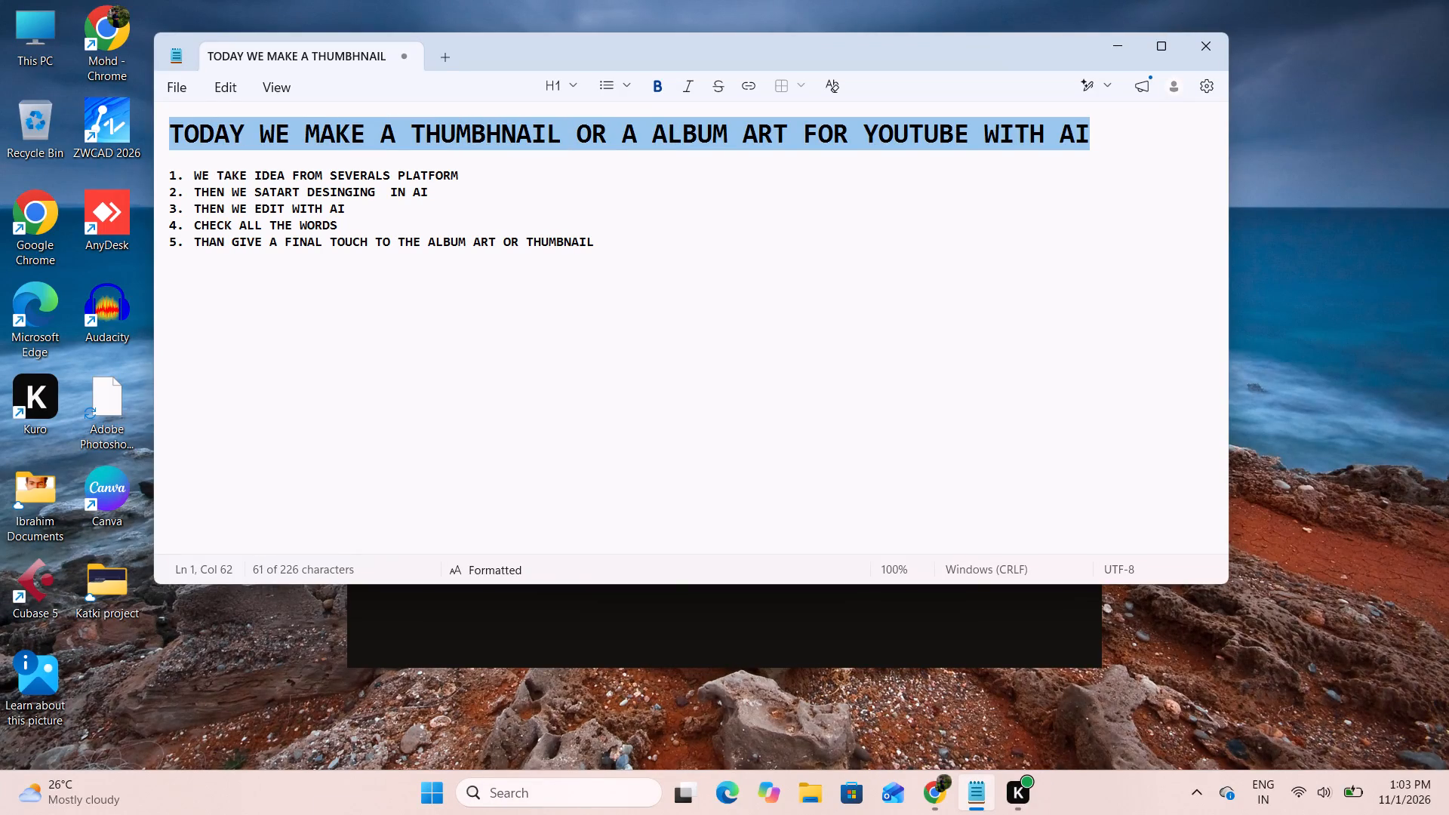
Review the five numbered plan lines in the thumbnail note one by one, highlighting each line's text.
left_click(475, 174)
left_click_drag(475, 174, 309, 172)
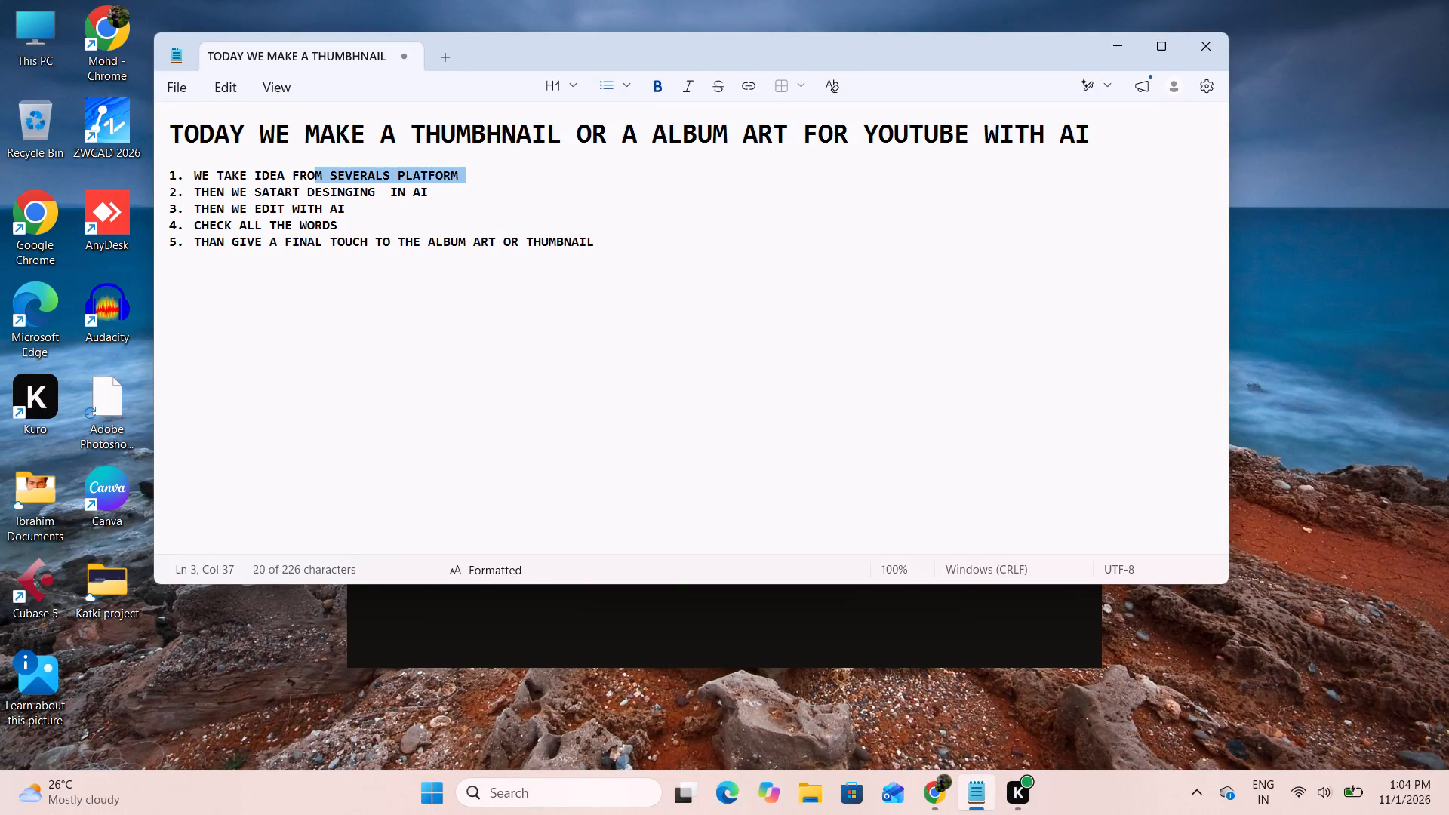
left_click_drag(309, 172, 160, 174)
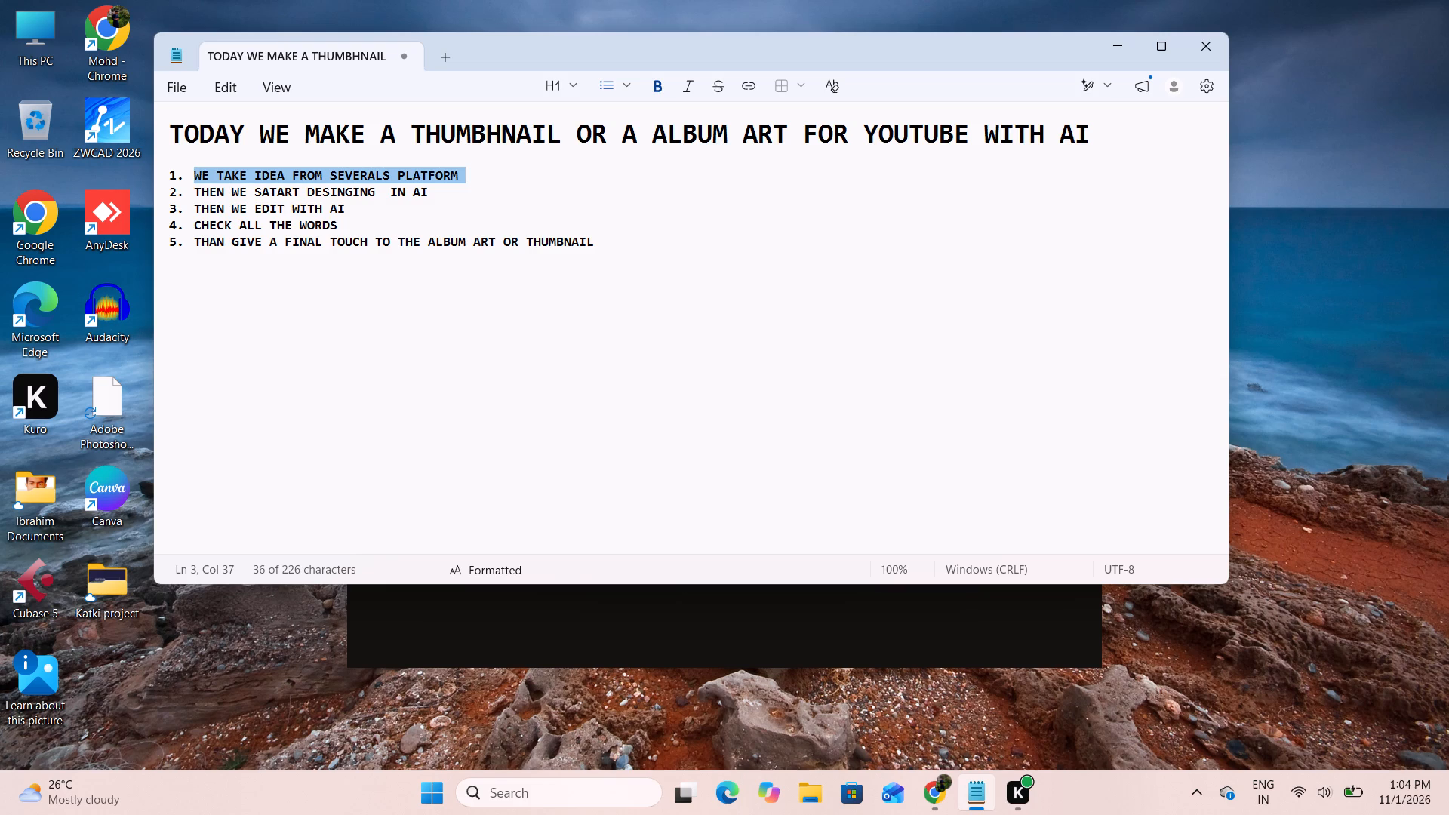
left_click_drag(432, 192, 211, 192)
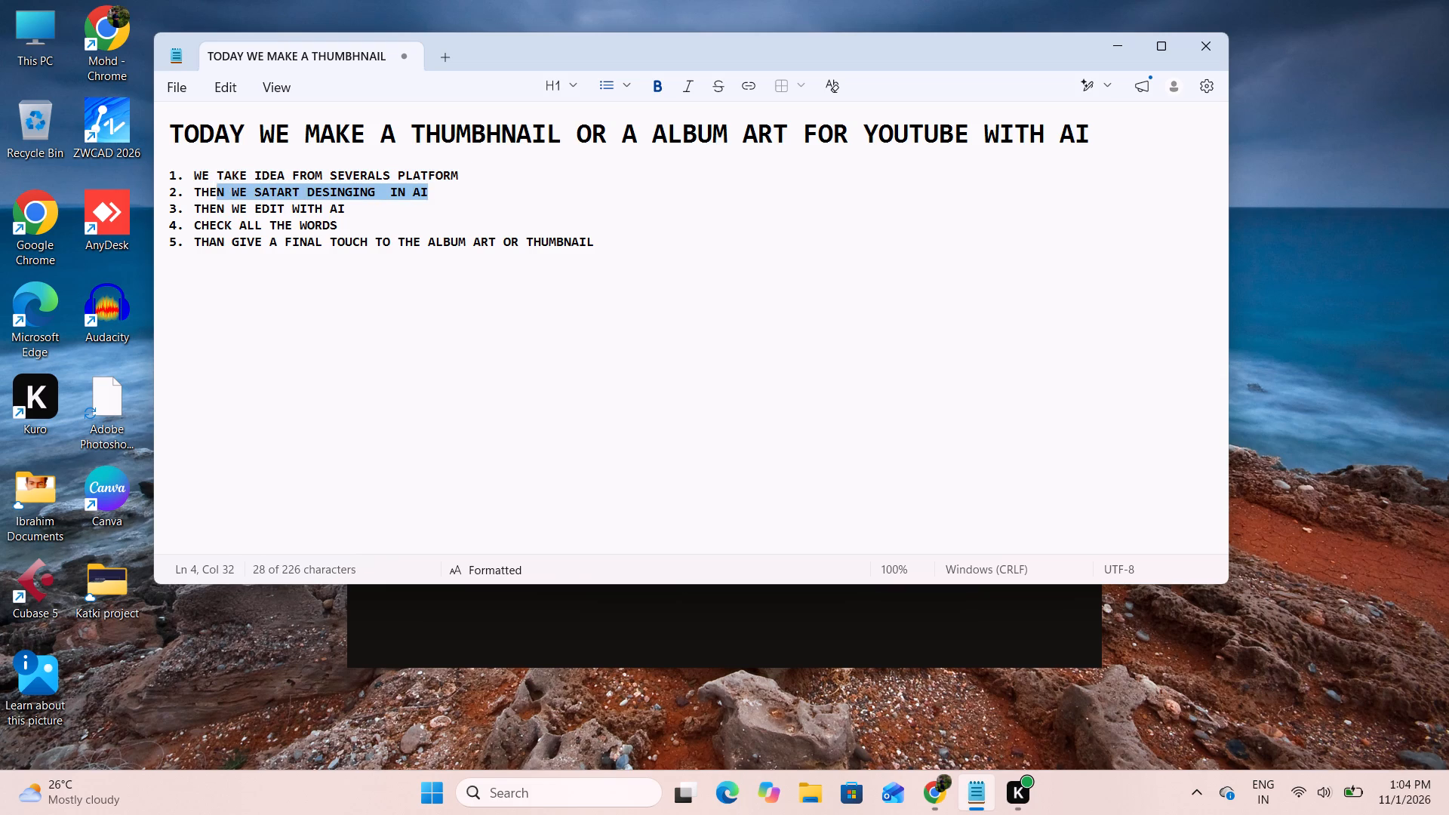
left_click_drag(211, 192, 189, 192)
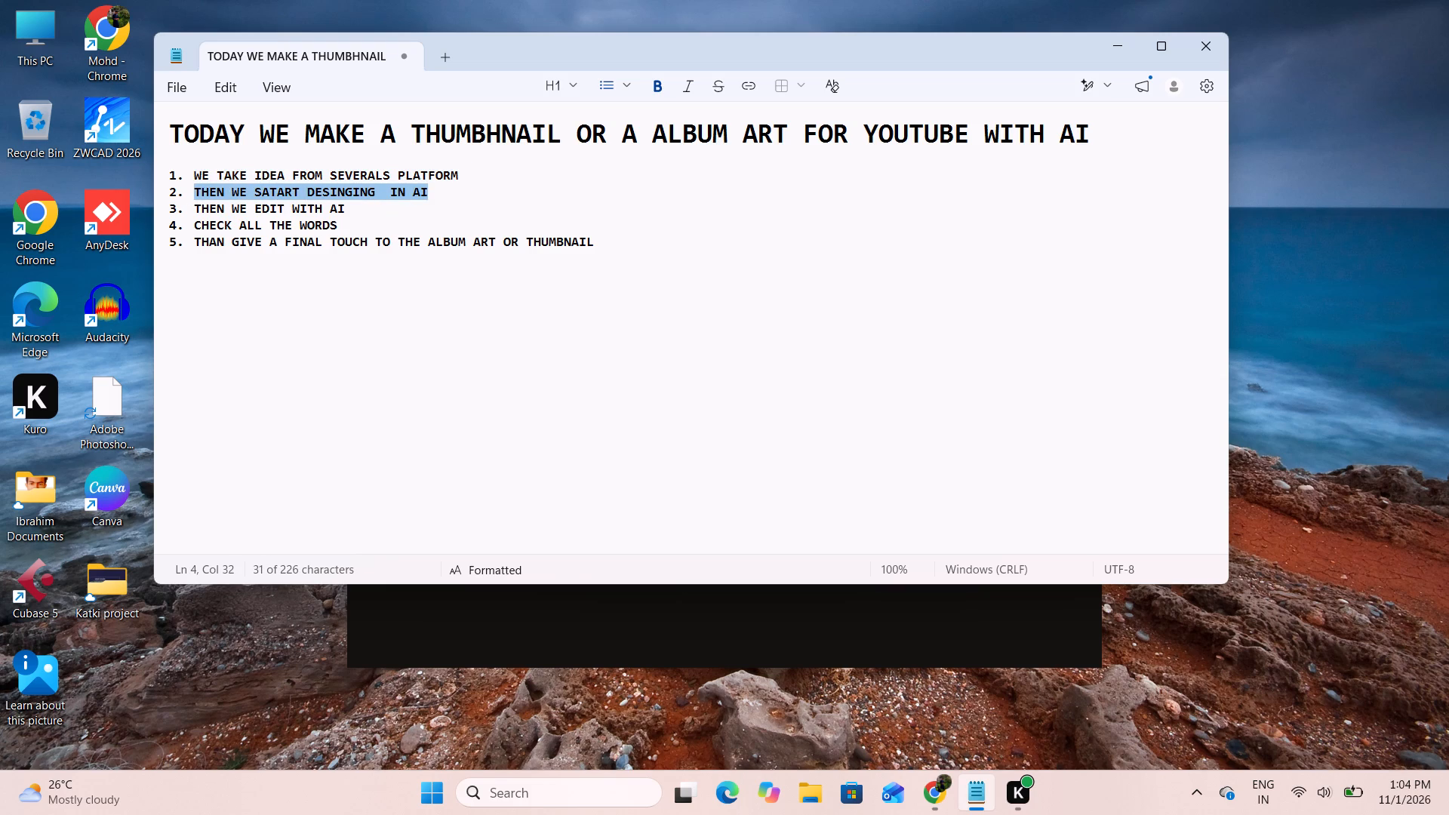
left_click(355, 210)
left_click_drag(355, 210, 256, 204)
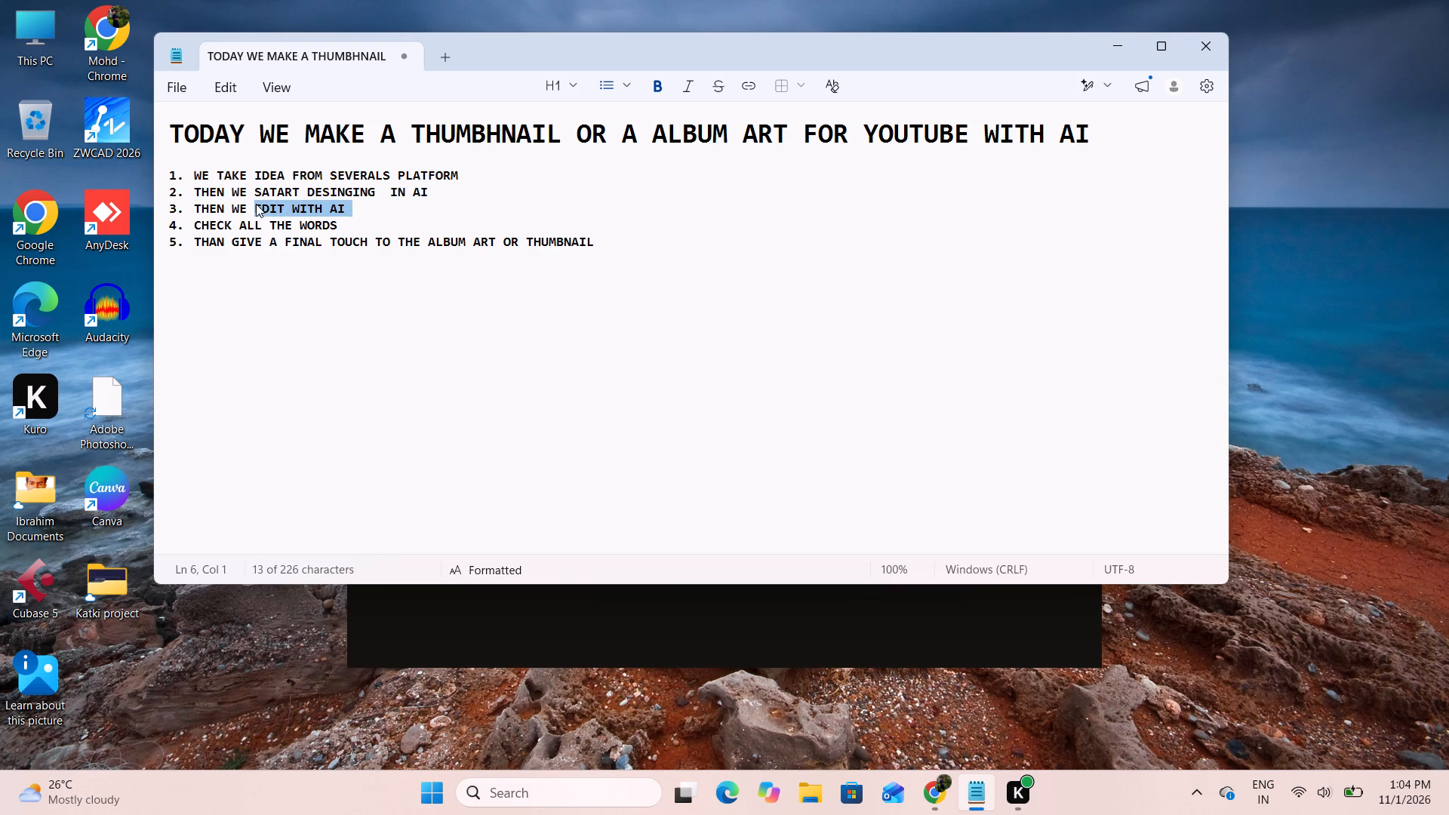
left_click_drag(256, 204, 206, 204)
left_click(348, 221)
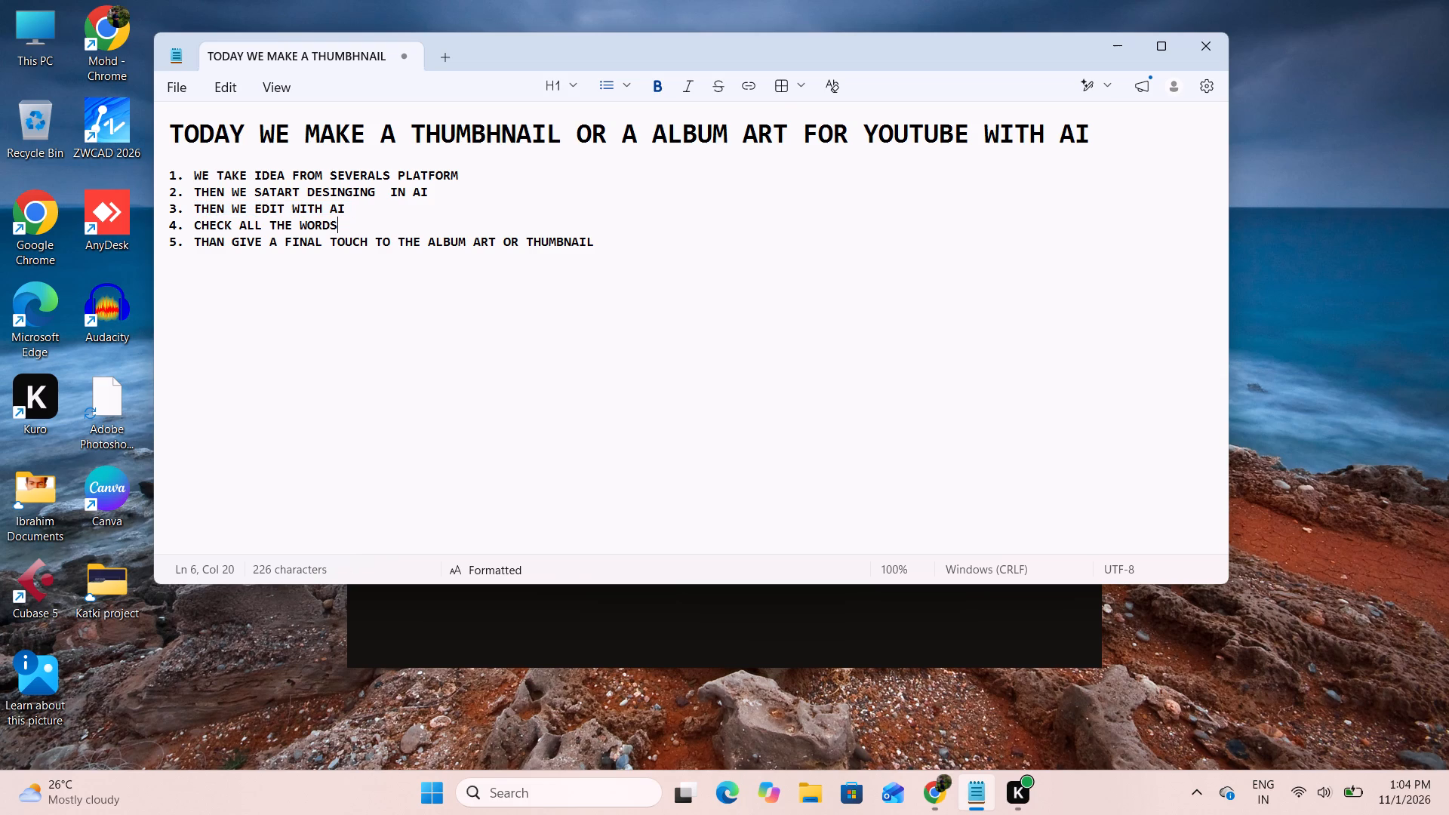
left_click_drag(348, 221, 322, 223)
left_click_drag(322, 223, 177, 223)
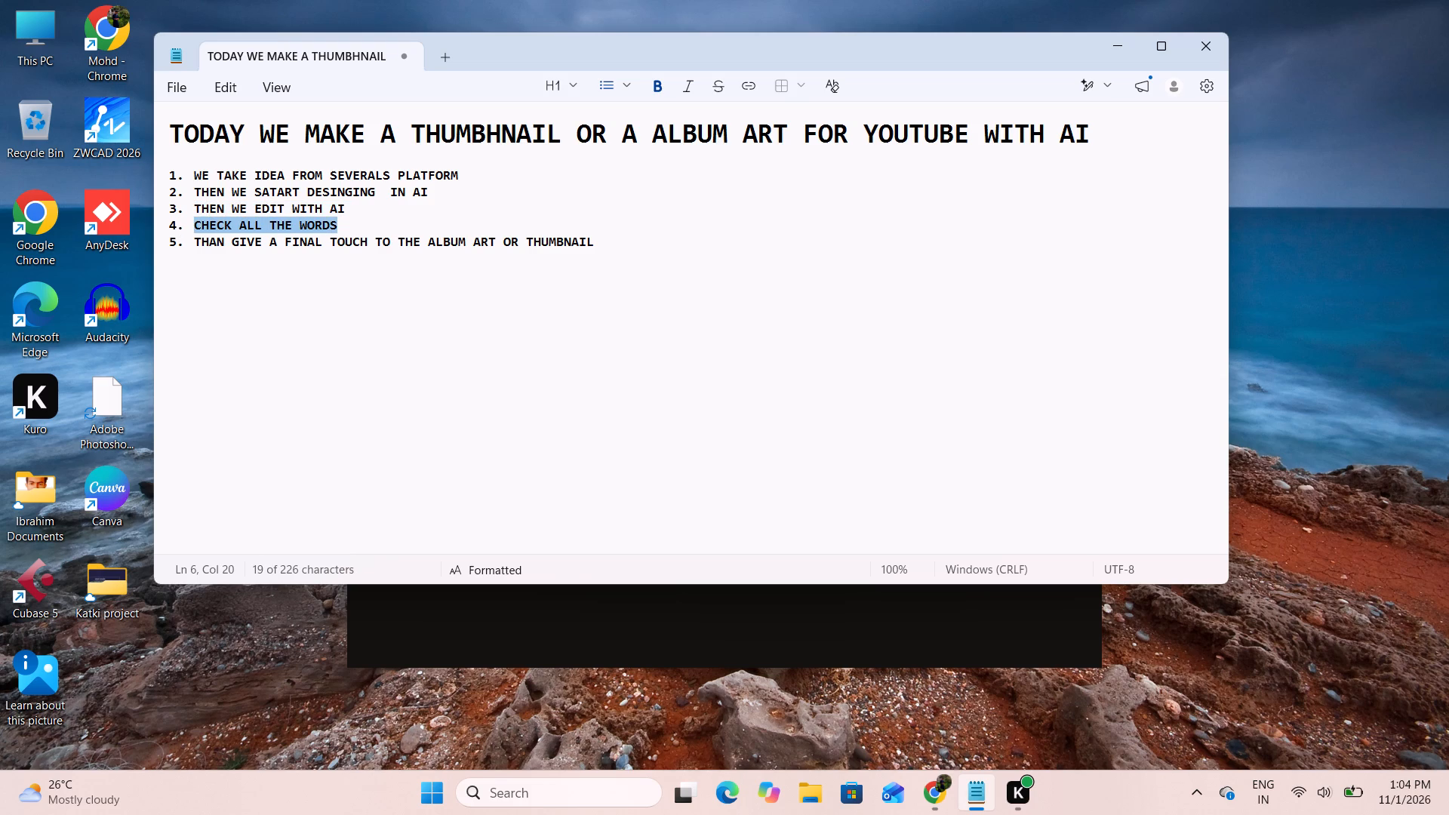
left_click_drag(599, 242, 446, 241)
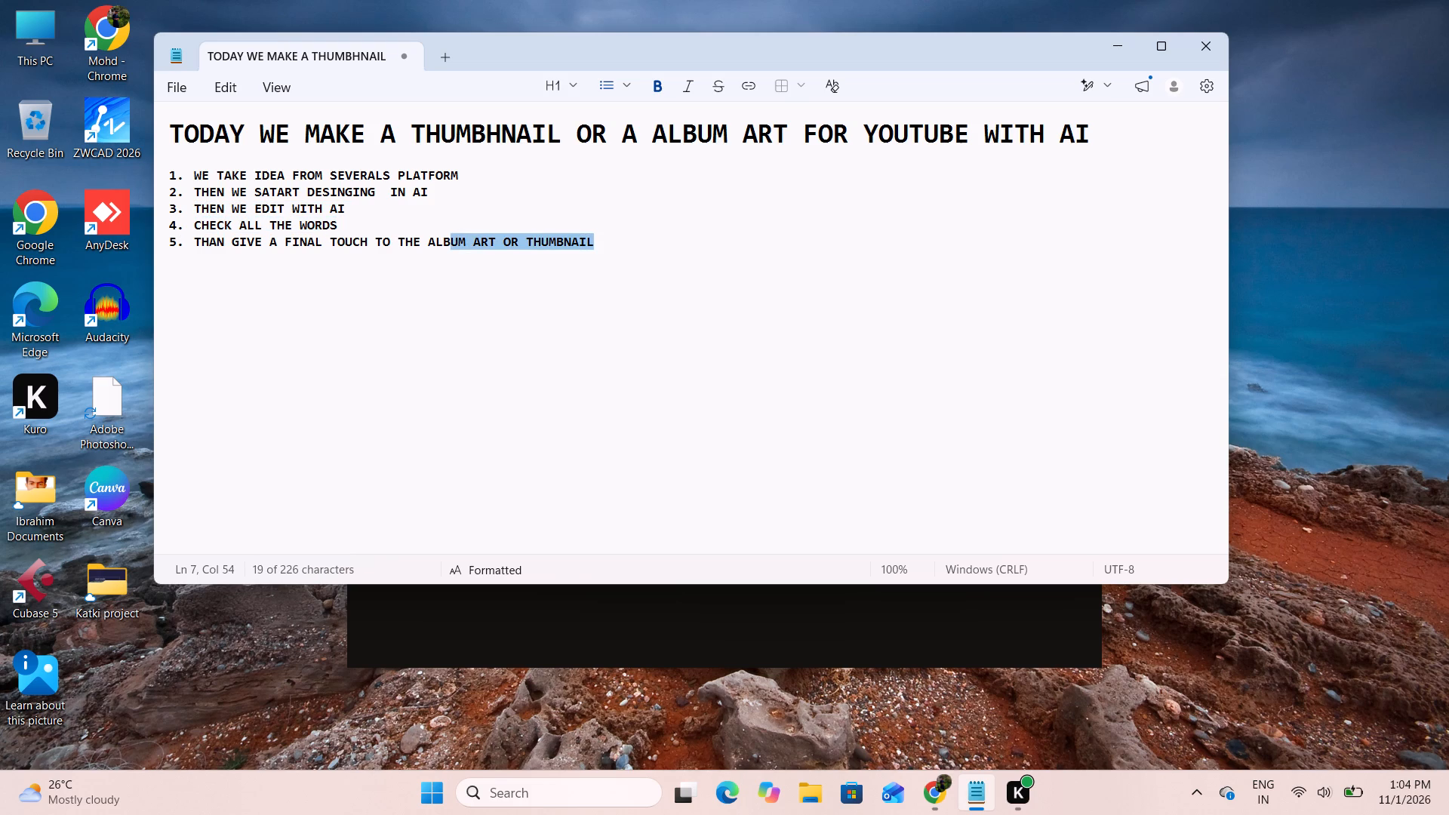
left_click_drag(446, 241, 179, 244)
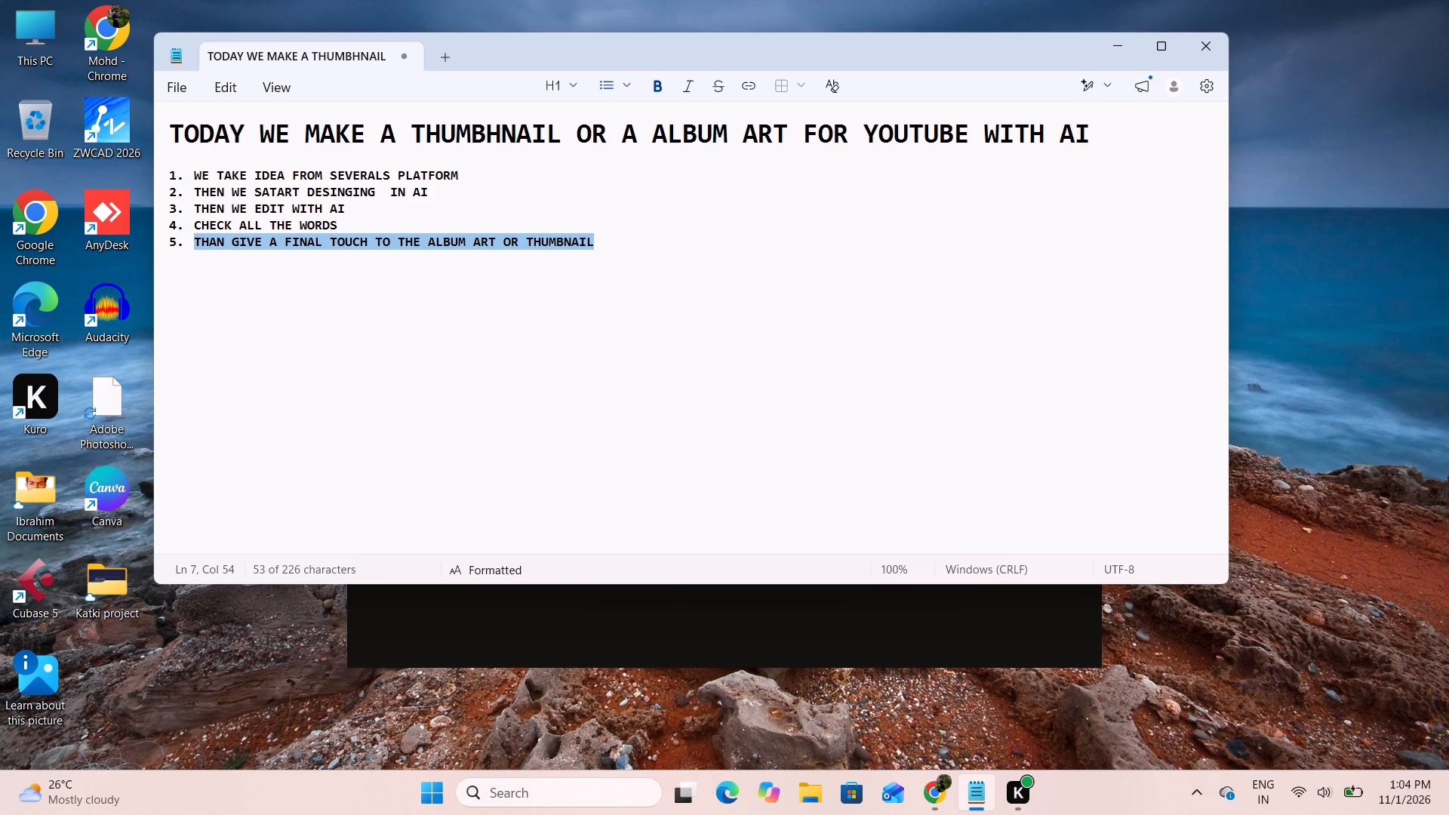
left_click(534, 322)
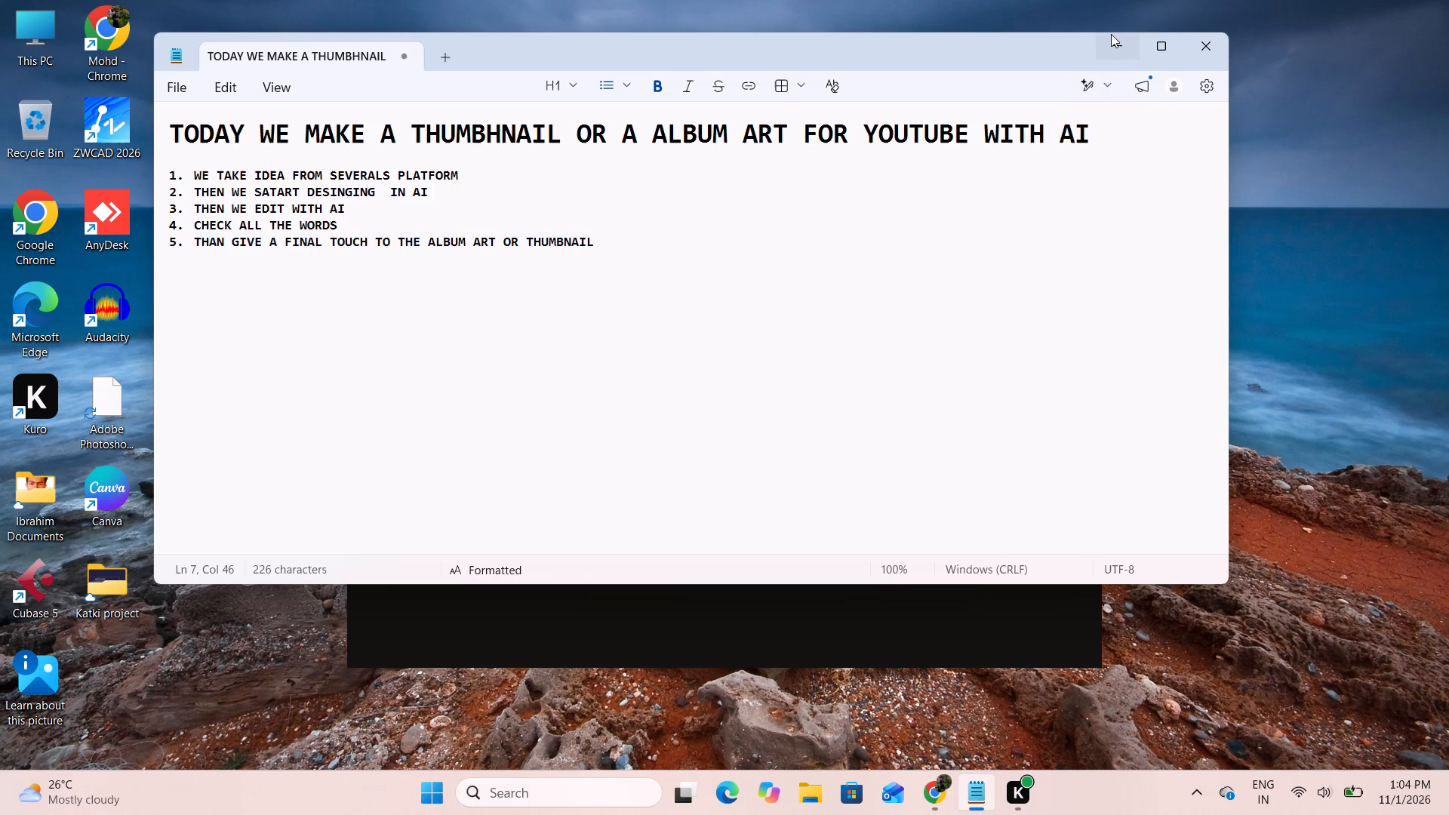
Minimize the note window containing the thumbnail plan.
left_click(1111, 30)
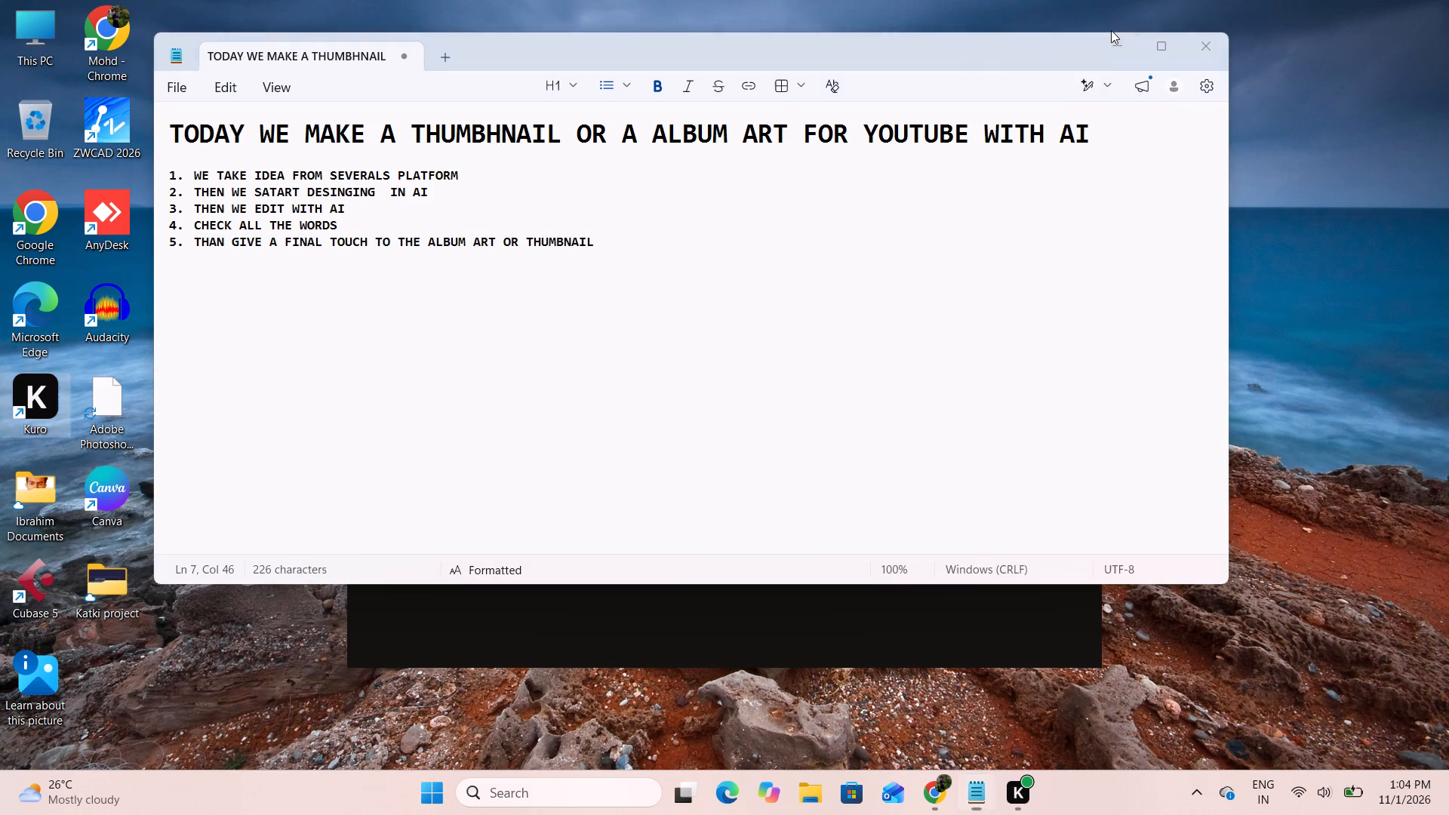
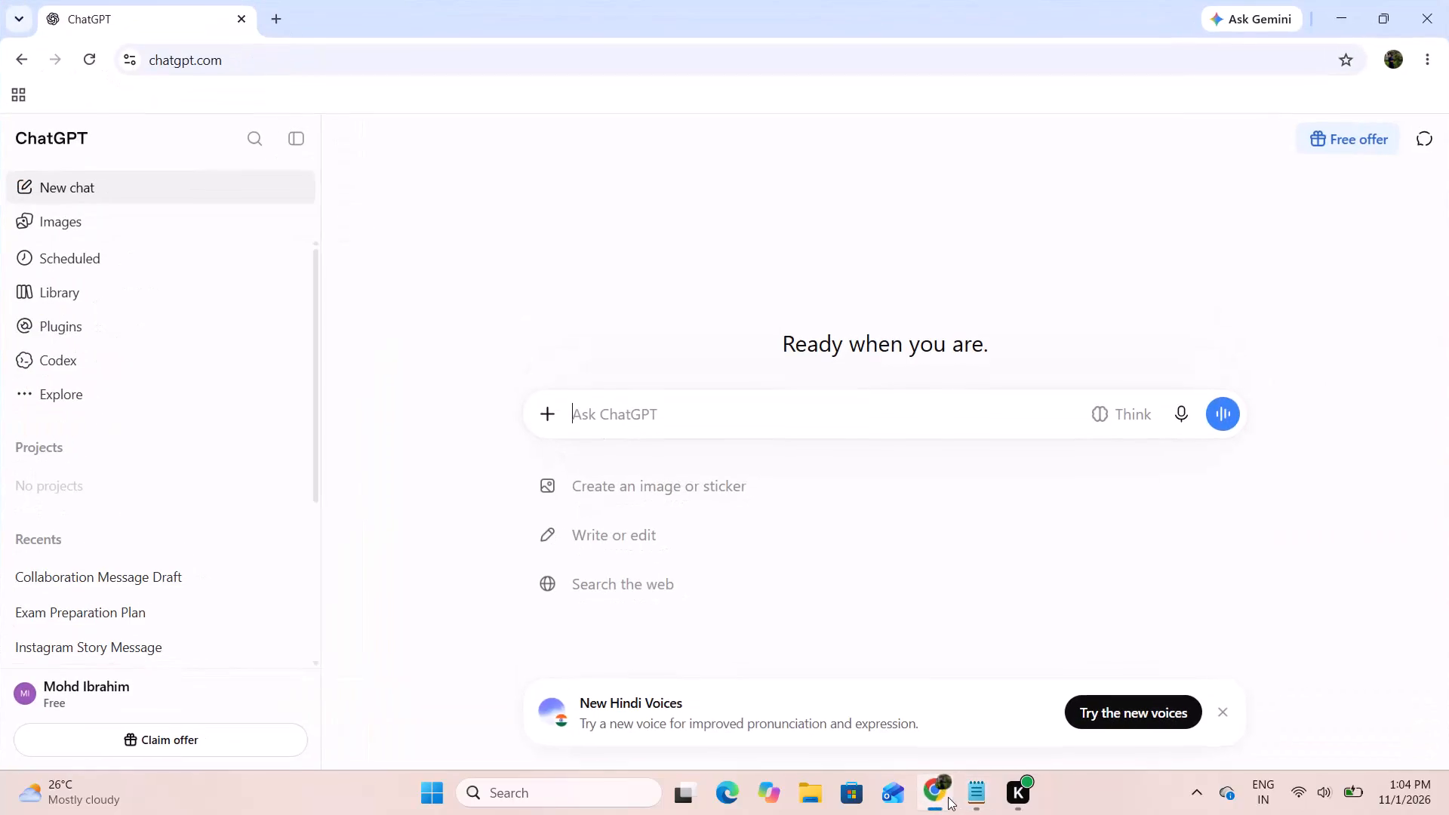
Search Google Images in a new browser tab for "ALBUM ART FOR NASHEED".
left_click(275, 23)
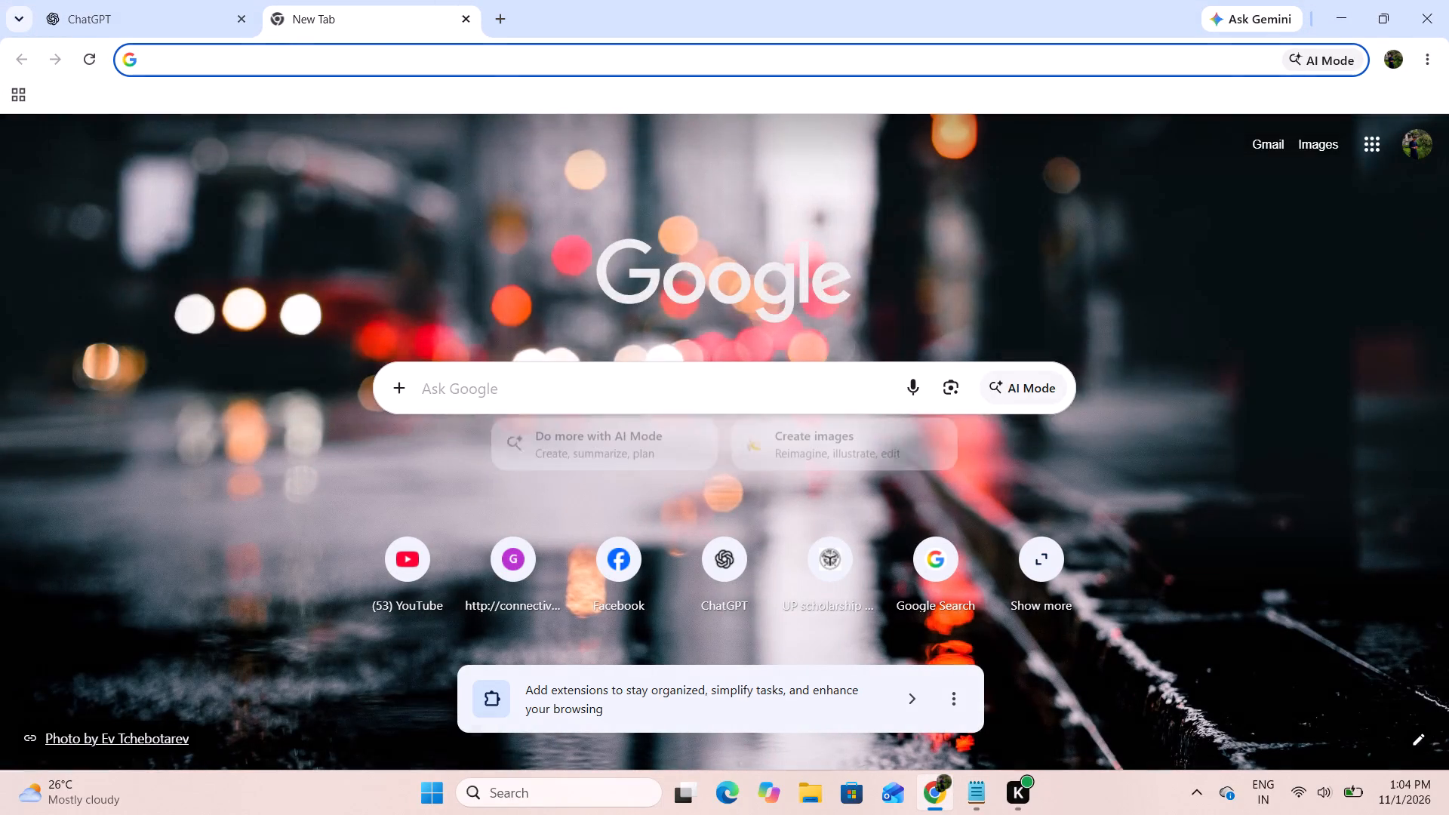
left_click(289, 51)
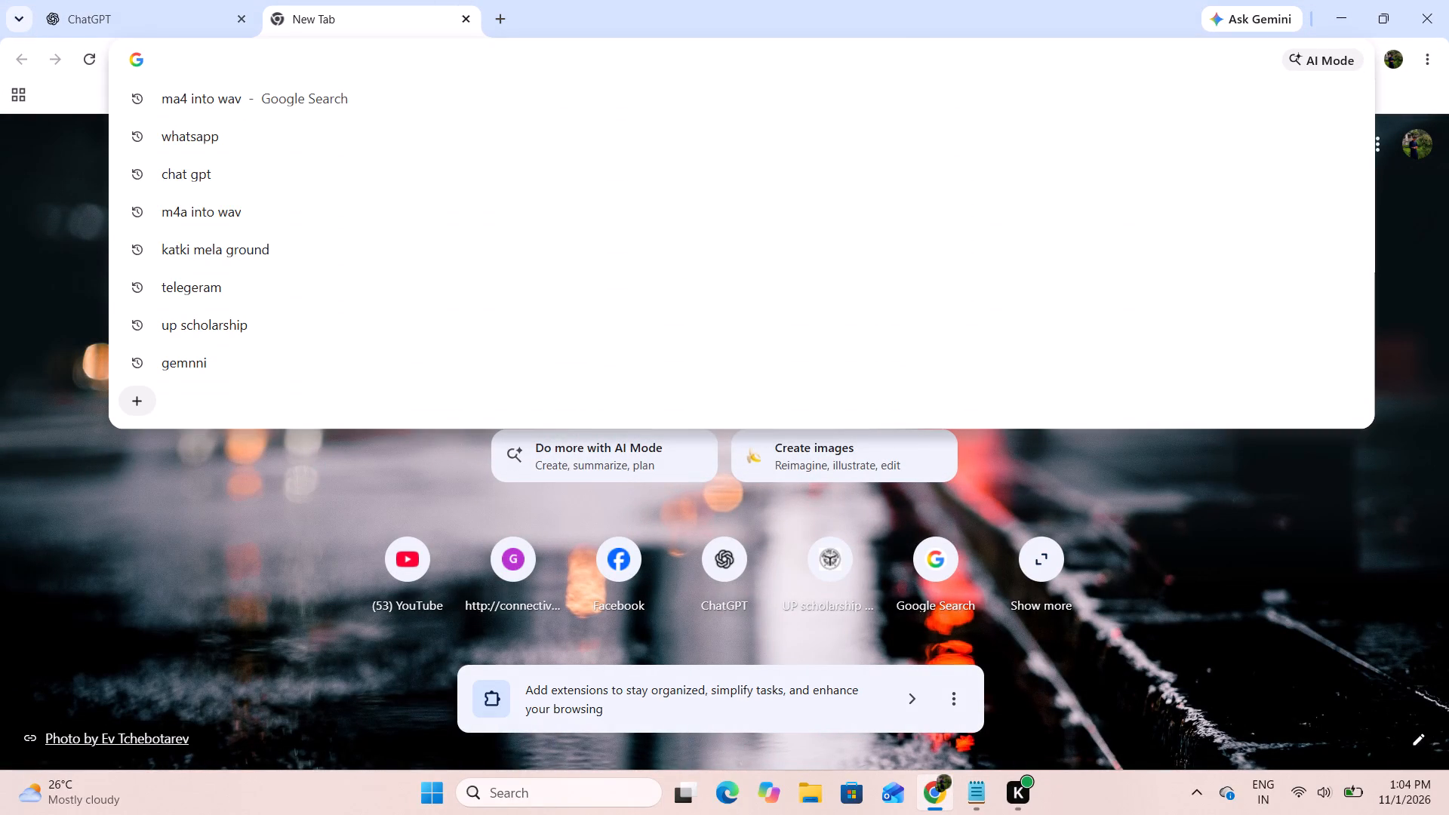
type("AL")
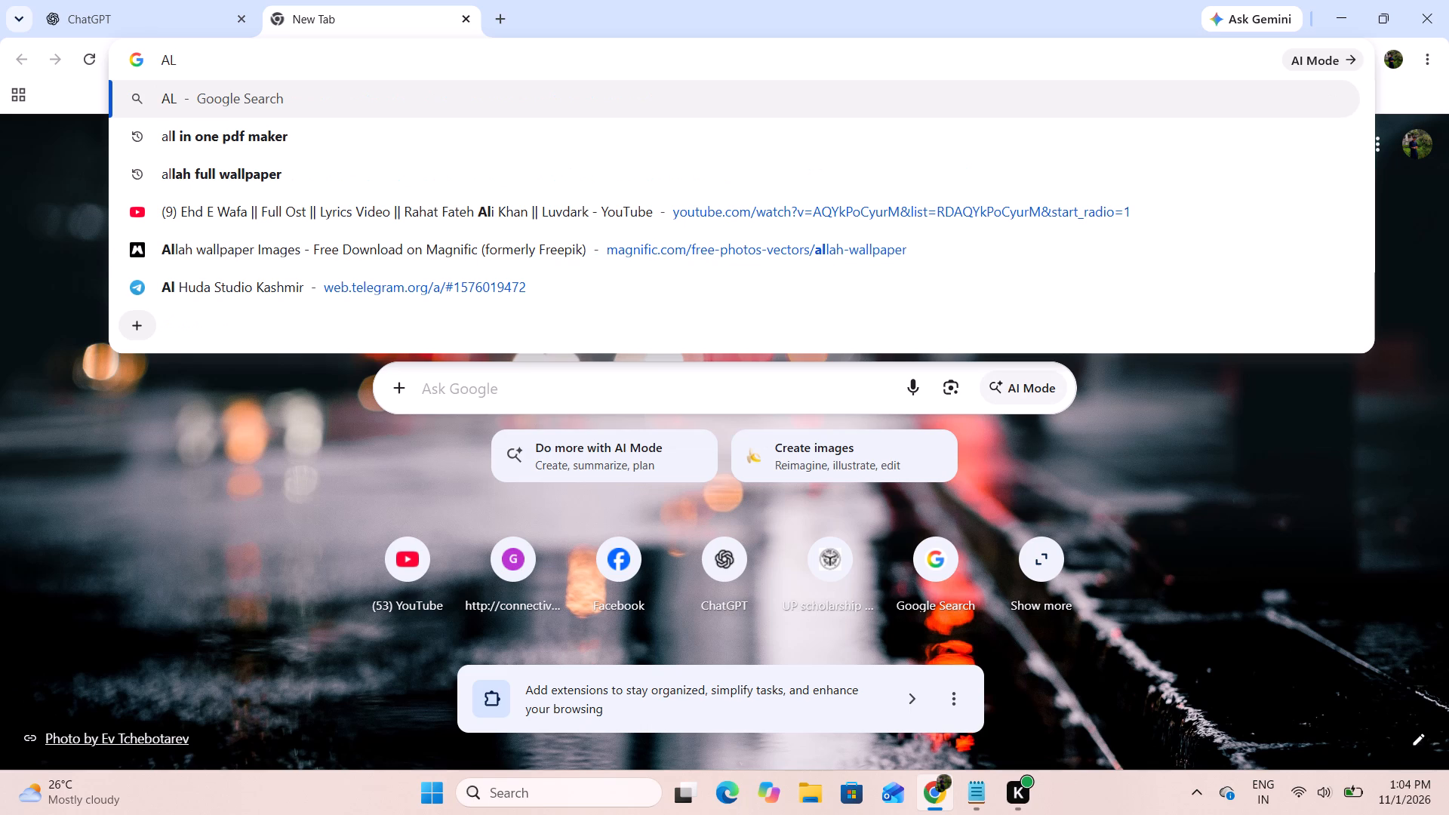
type("BUM ART FOR NASHEED")
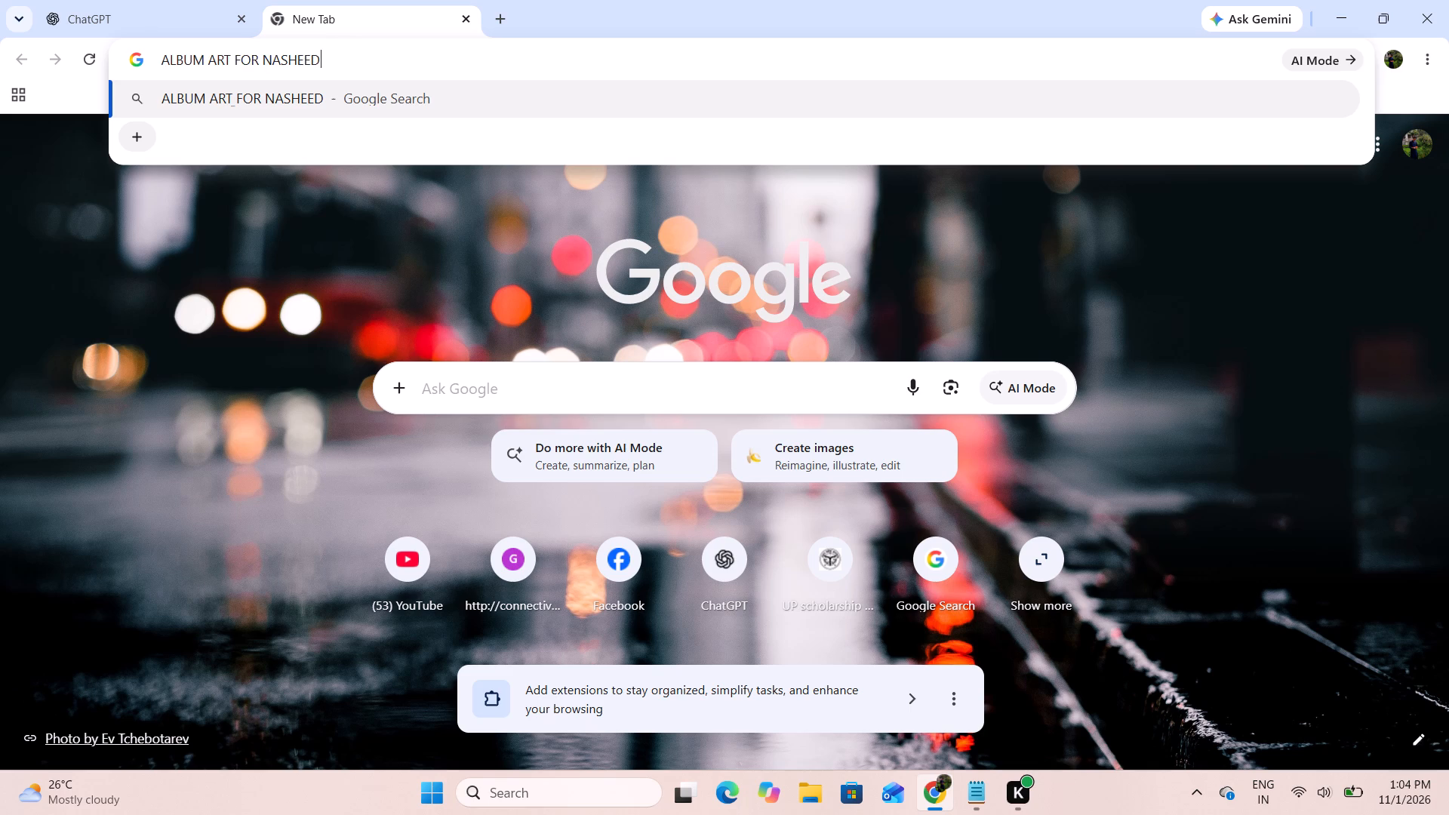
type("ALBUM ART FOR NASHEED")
Run the Google search for "ALBUM ART FOR NASHEED" and look through the web results for cover ideas.
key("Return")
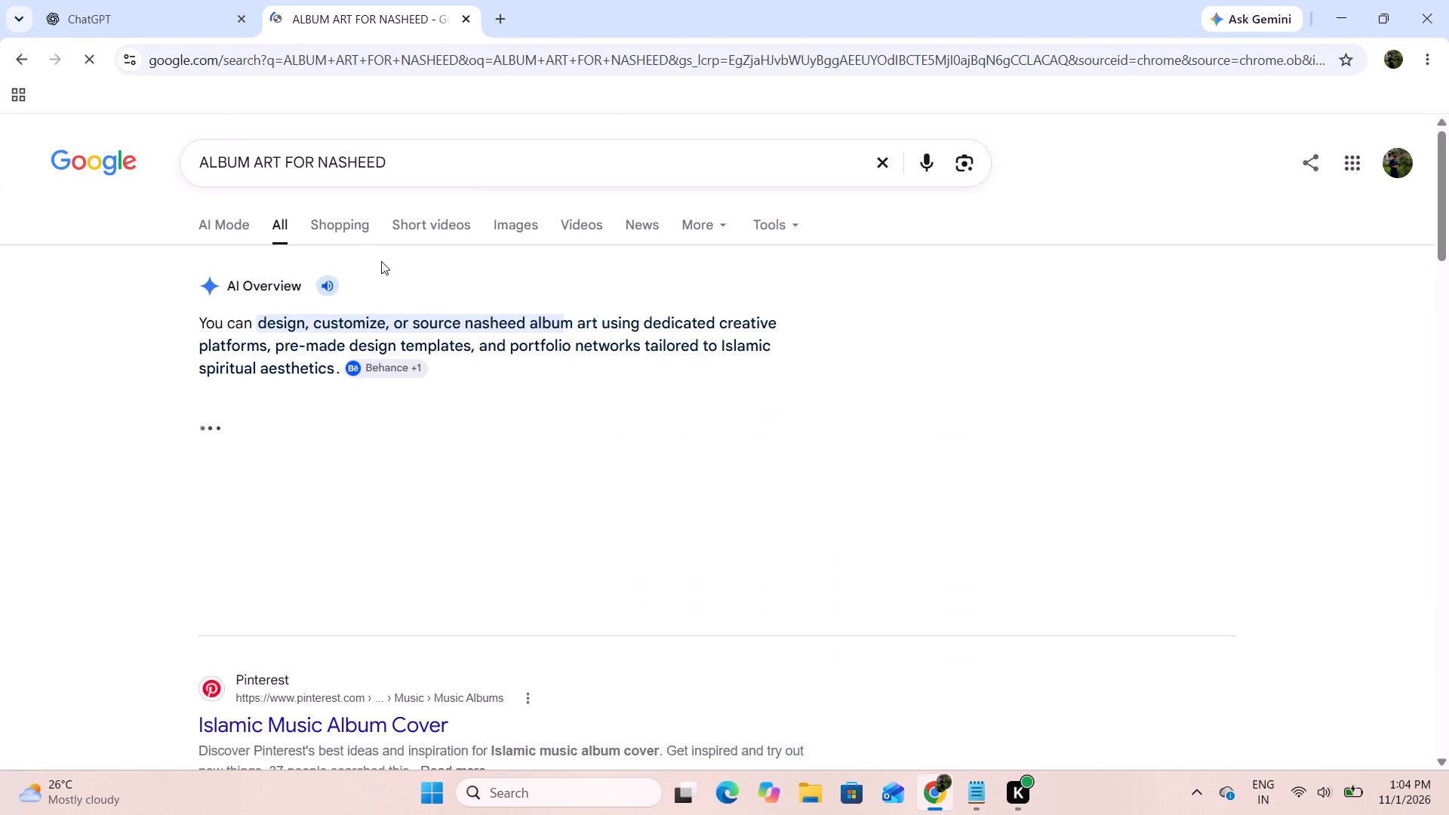
scroll(365, 318, "down", 3)
scroll(365, 318, "up", 3)
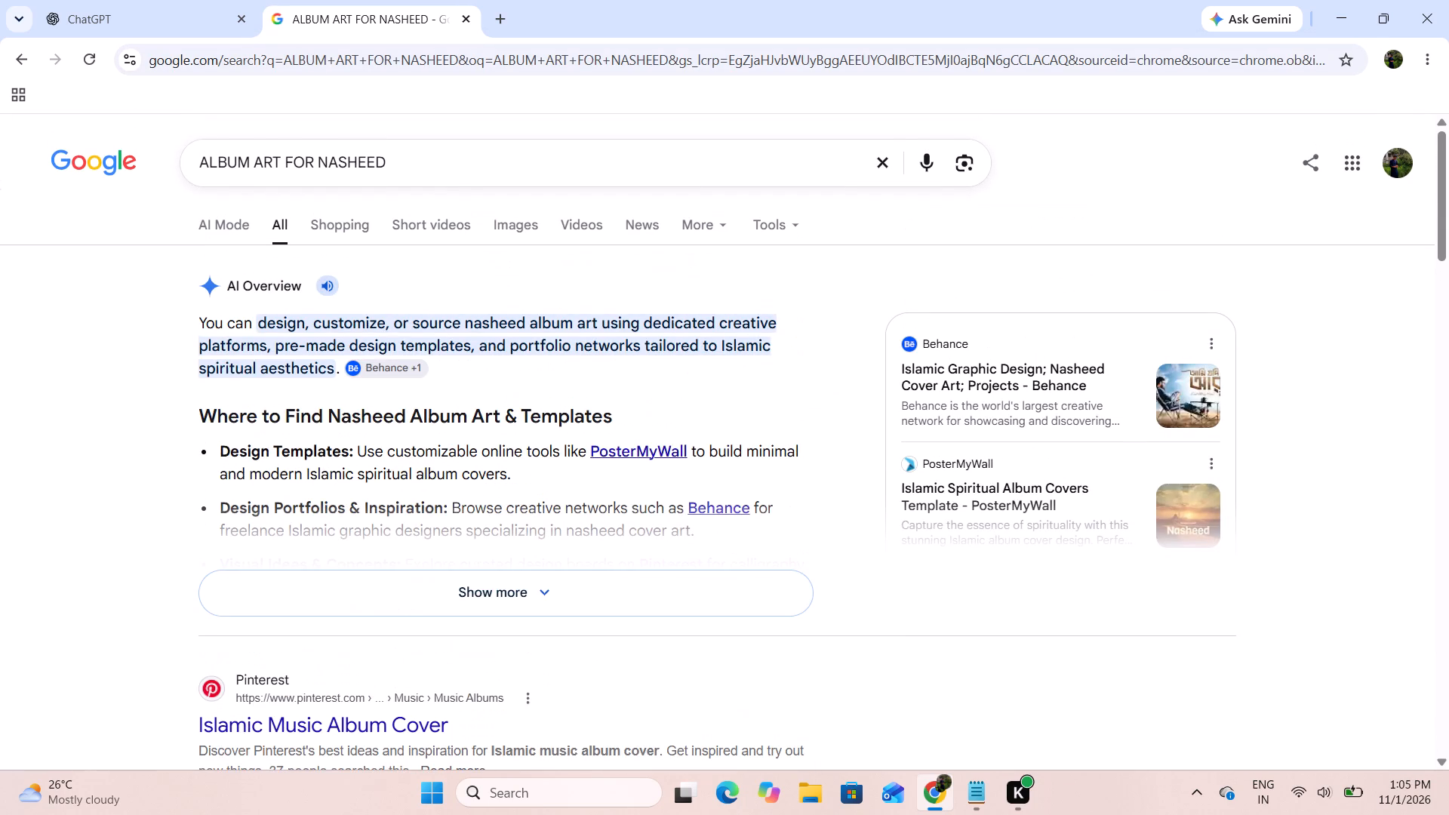
scroll(365, 318, "down", 4)
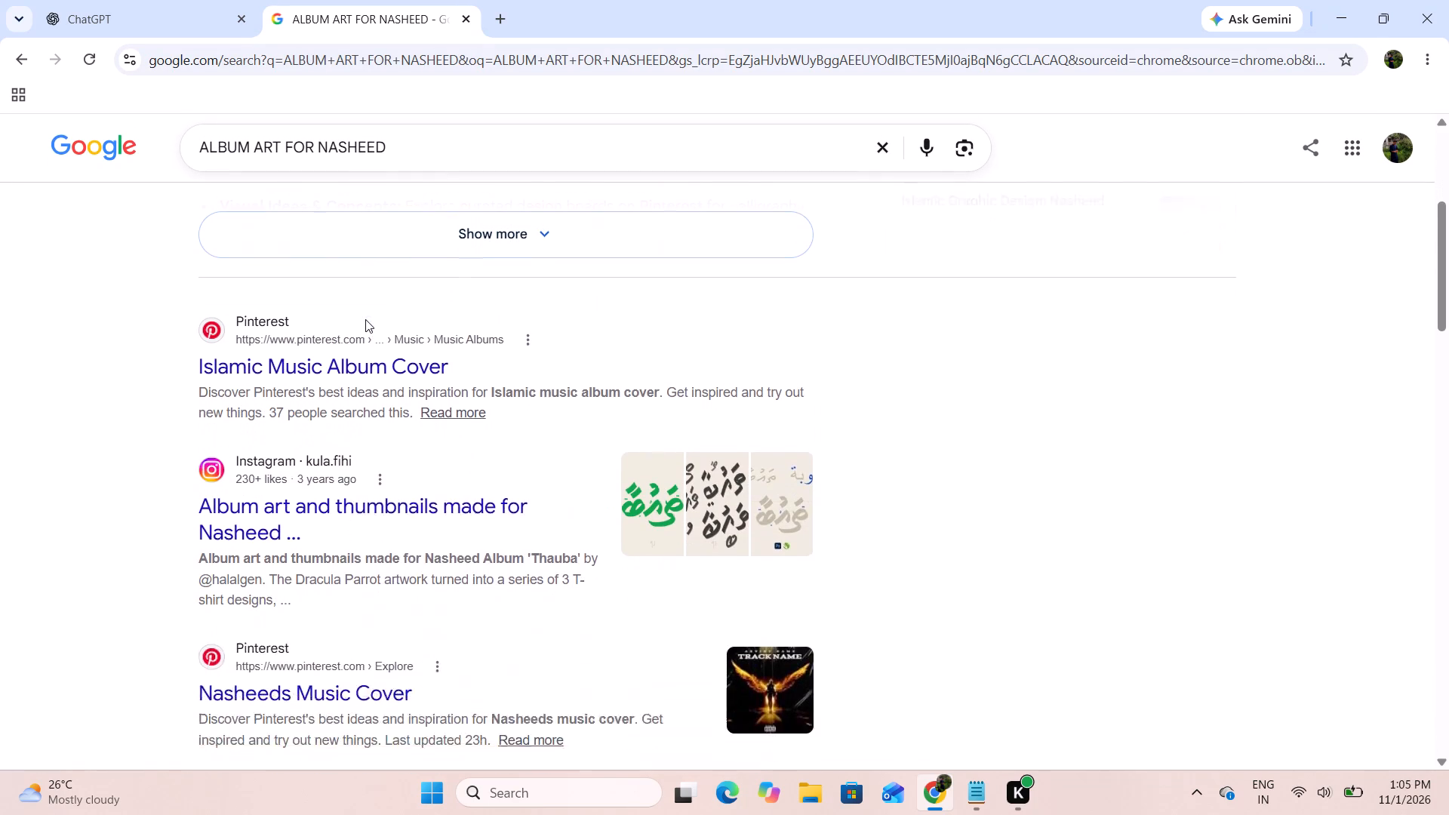
scroll(365, 319, "down", 1)
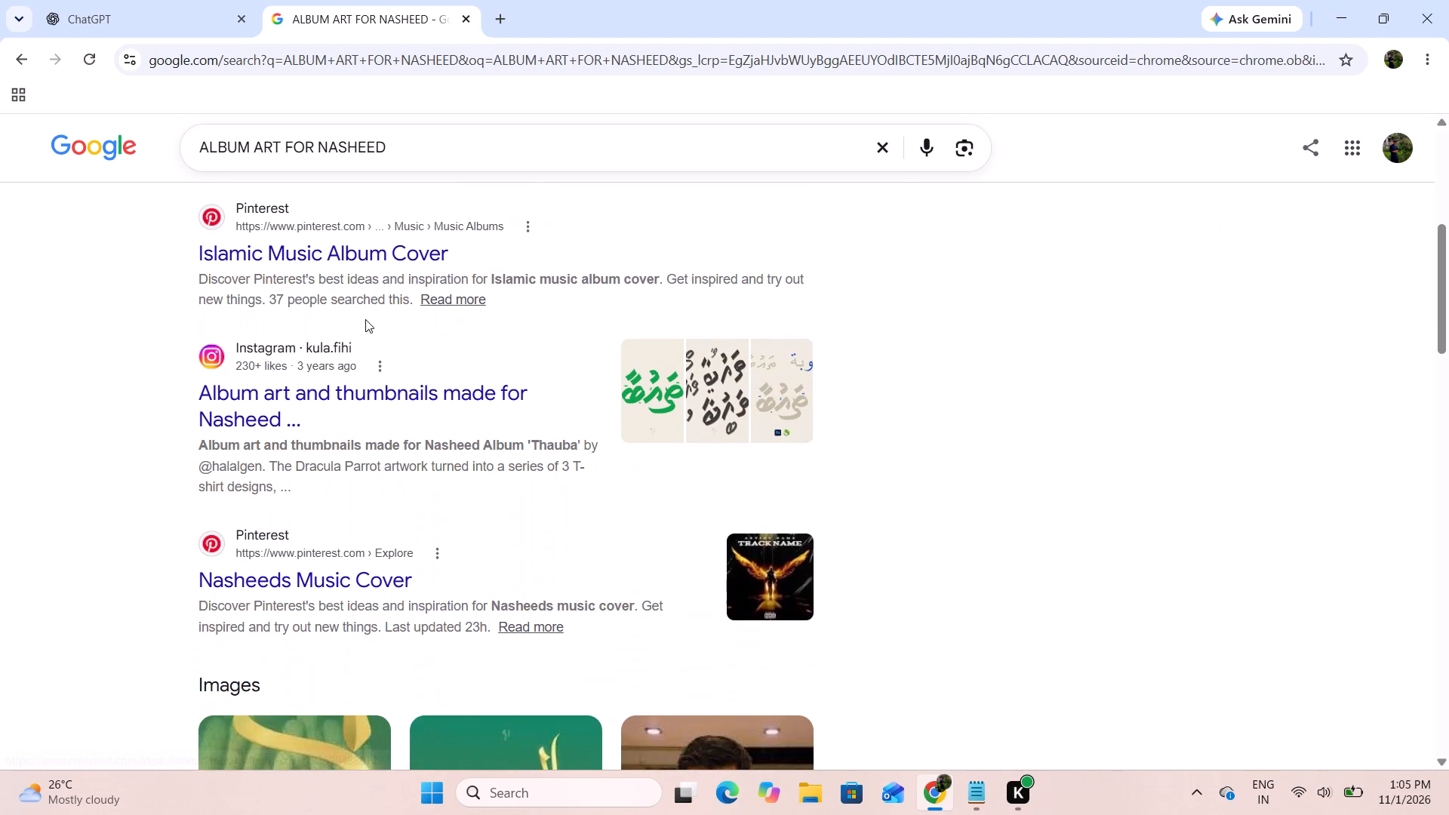
scroll(365, 319, "down", 7)
scroll(367, 320, "up", 15)
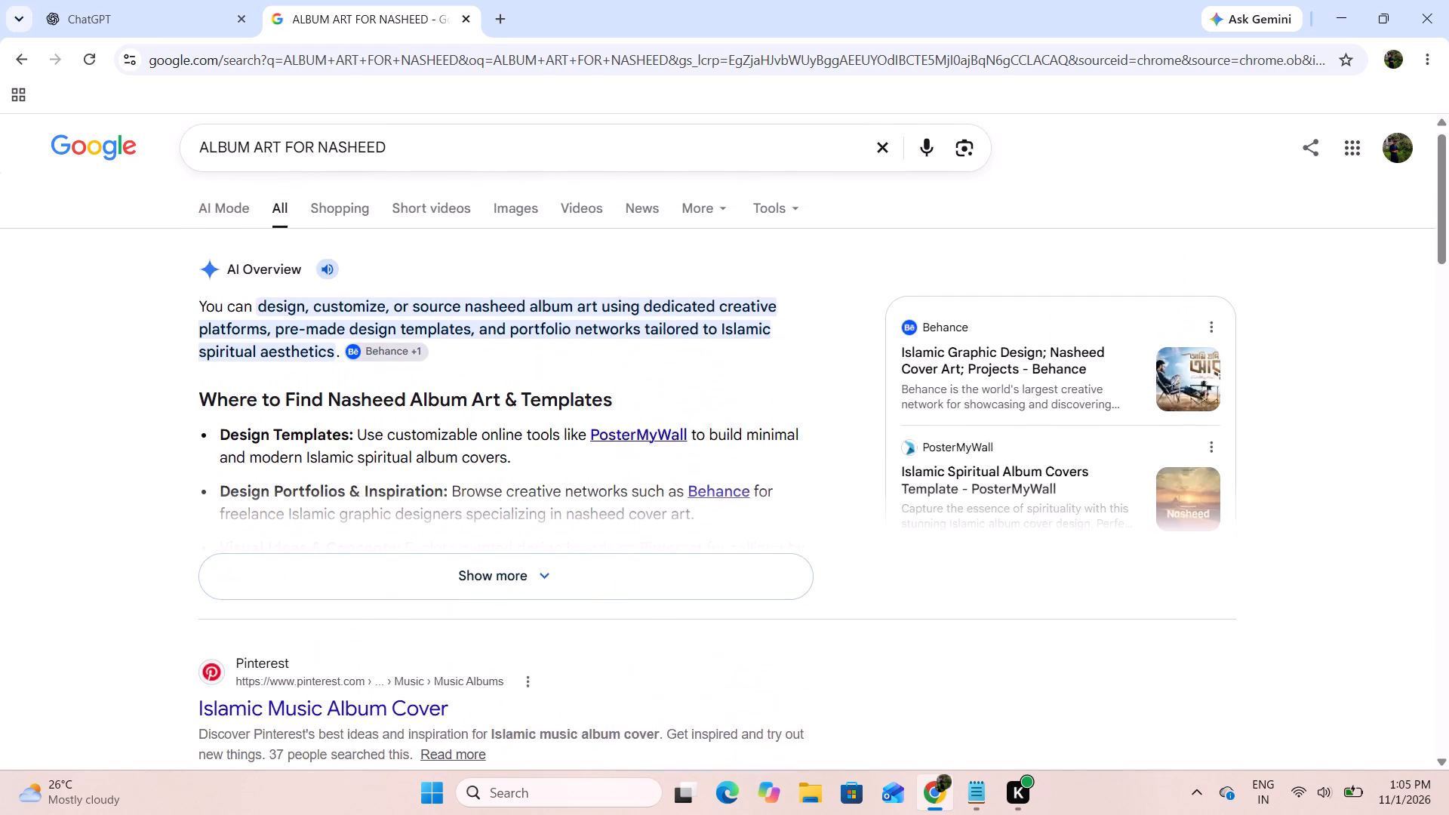
scroll(358, 284, "up", 3)
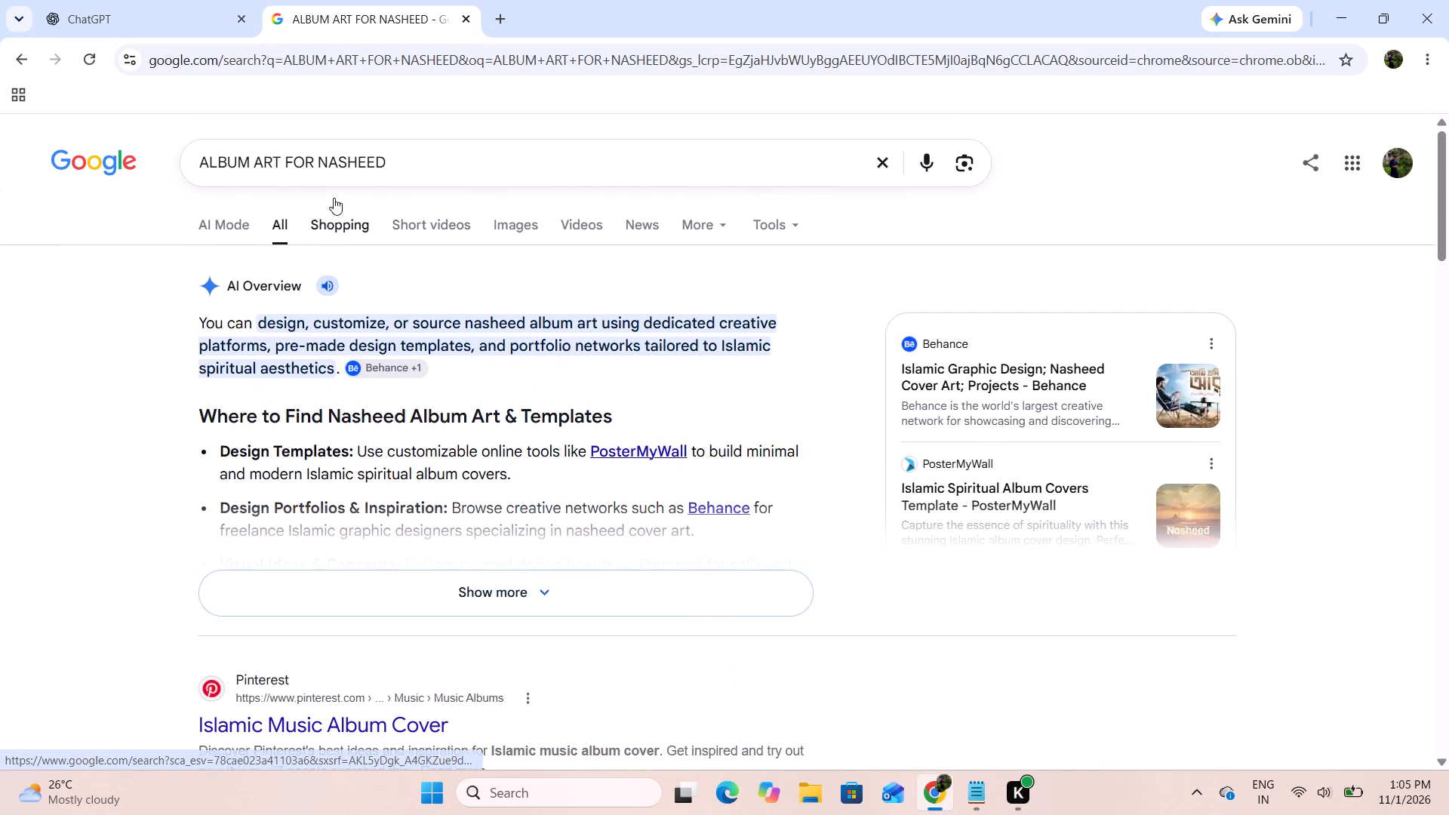
Show the image results for "ALBUM ART FOR NASHEED" and browse the album covers for design references.
left_click(511, 223)
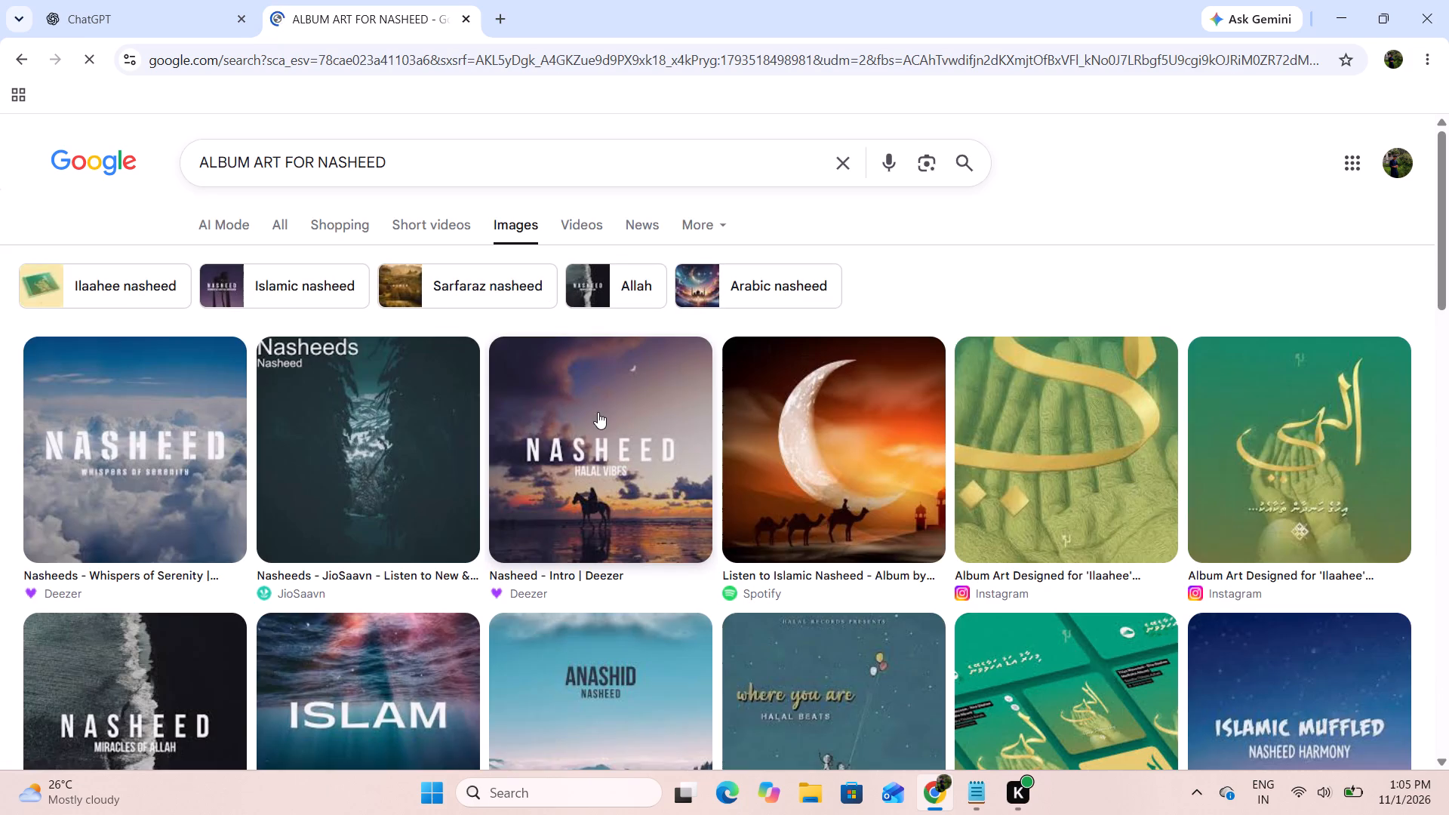
scroll(598, 412, "down", 3)
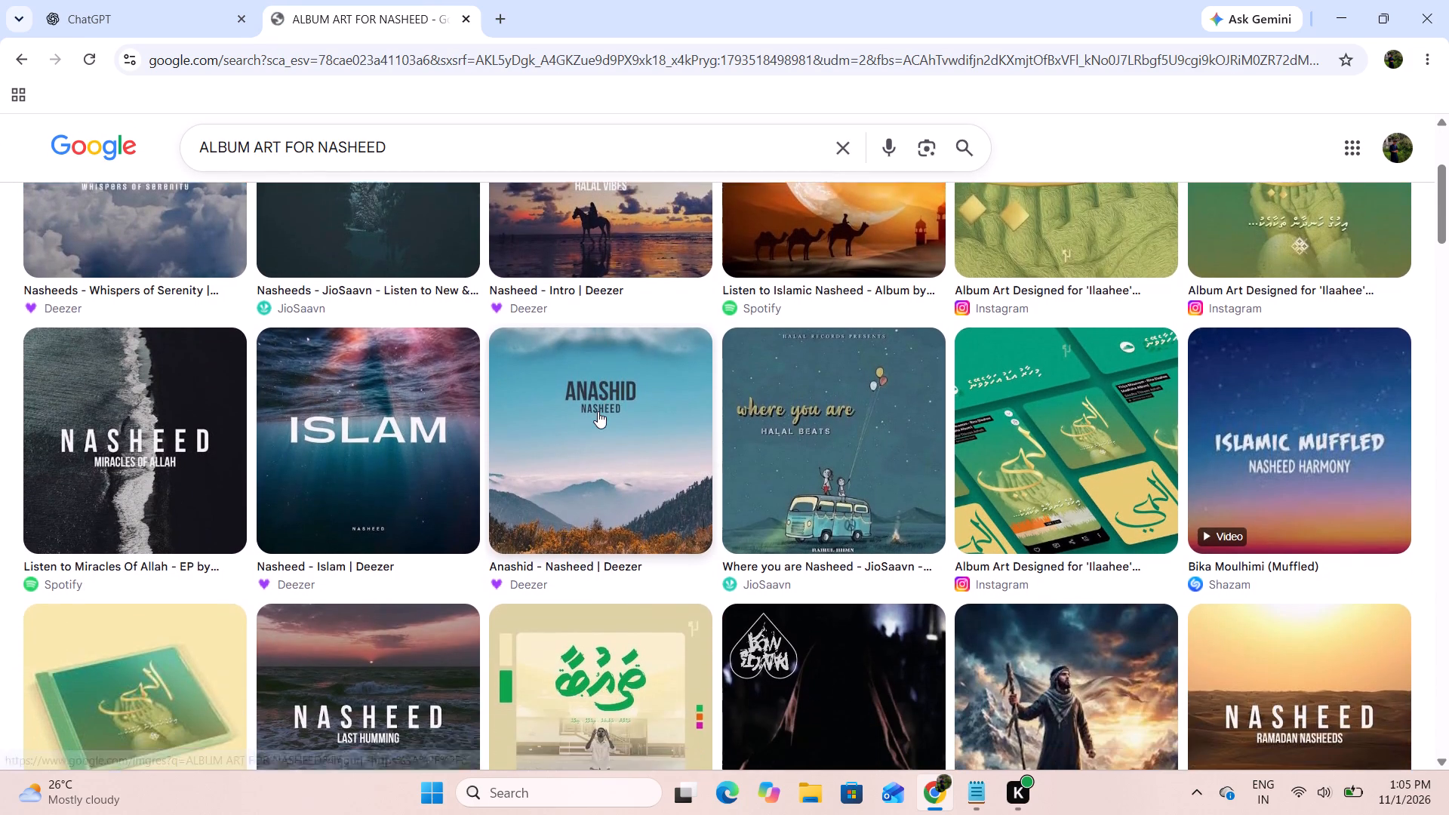
scroll(598, 411, "down", 2)
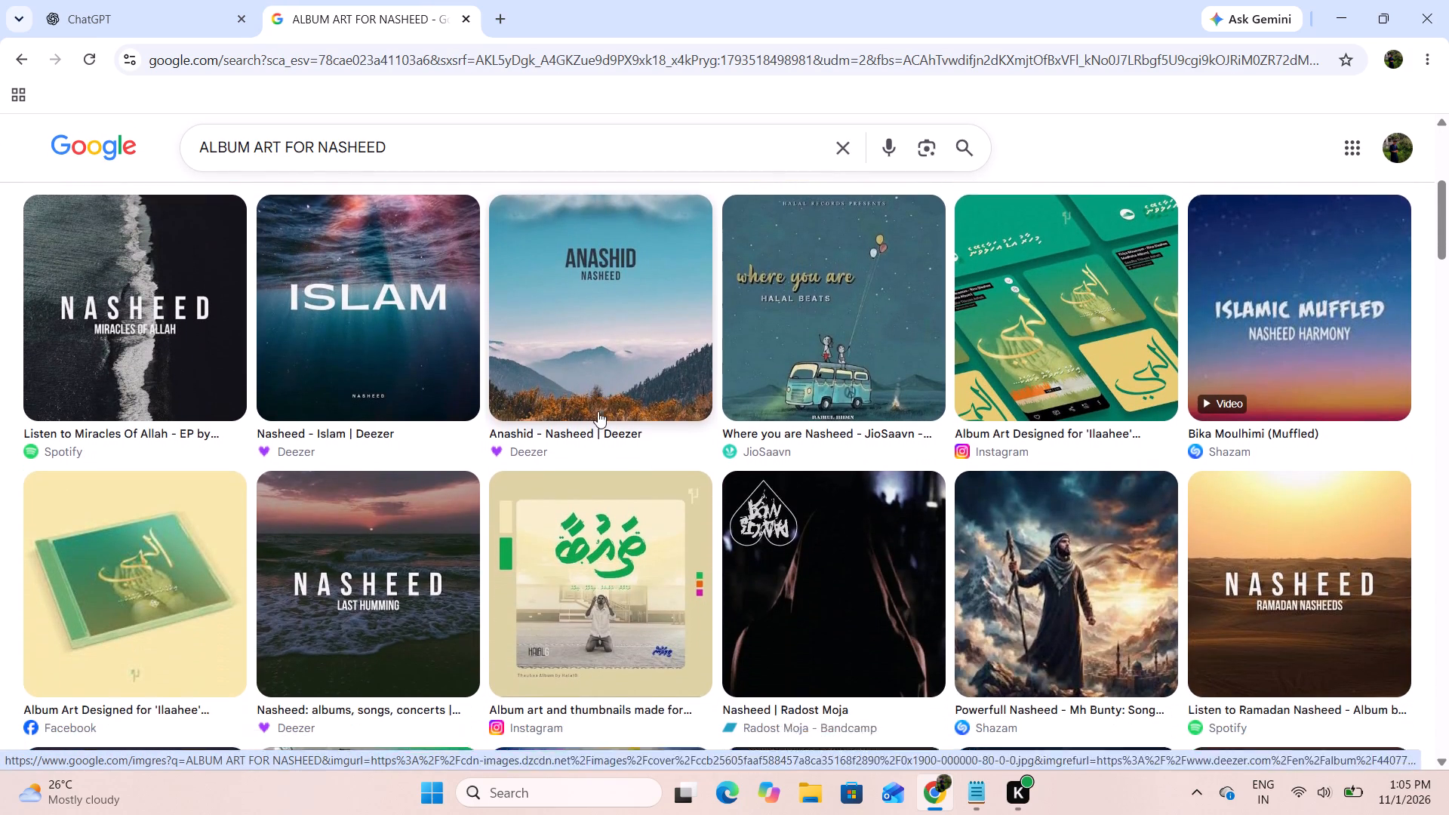
scroll(598, 400, "up", 2)
scroll(598, 400, "down", 2)
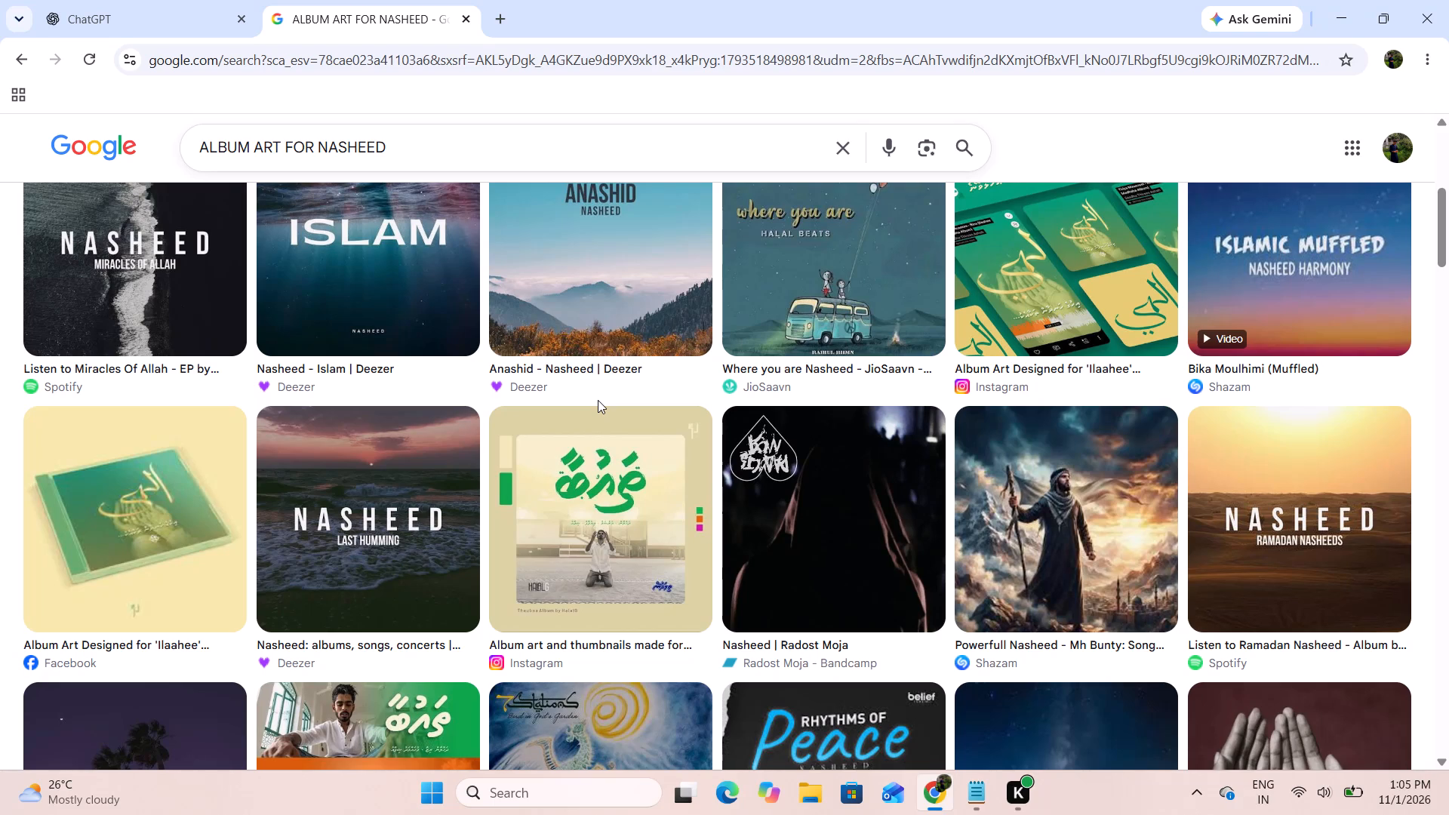
Refine the image search to "ALBUM ART FOR NASHEED for madina".
left_click(394, 150)
key("space")
type("for madina")
key("Return")
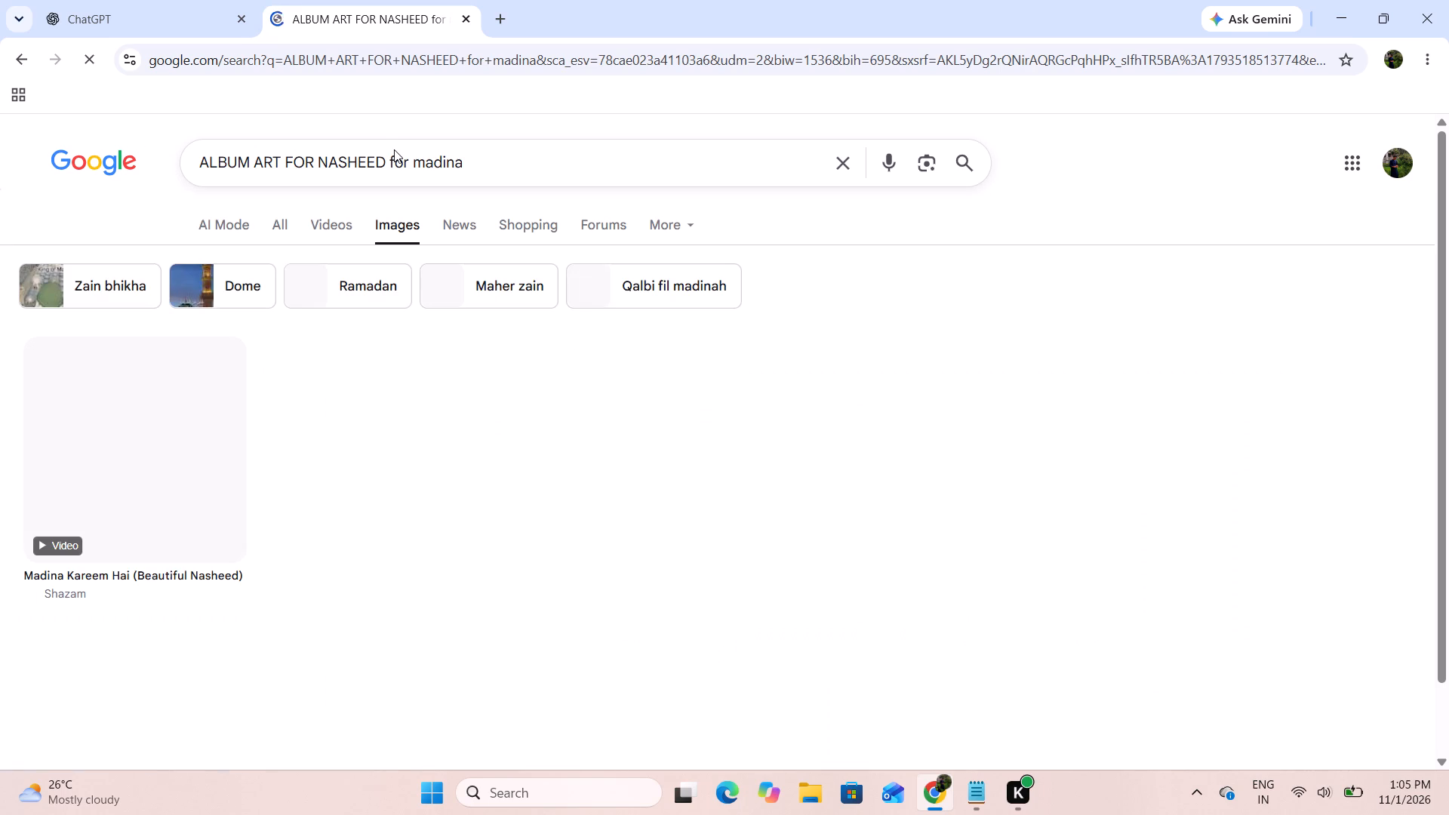
Look through the Madina nasheed album art results for design and theme ideas.
scroll(391, 453, "down", 1)
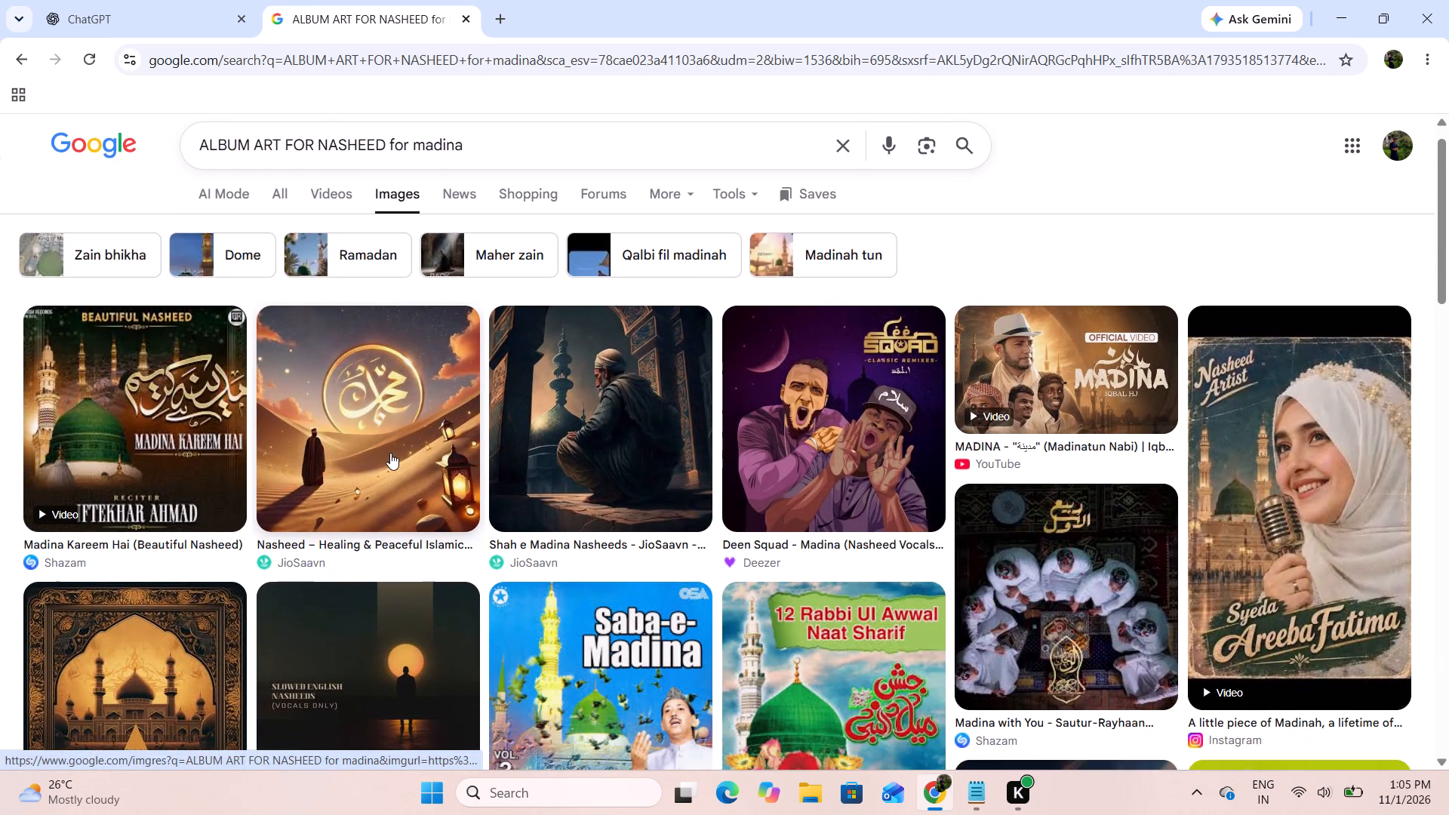
scroll(389, 452, "down", 1)
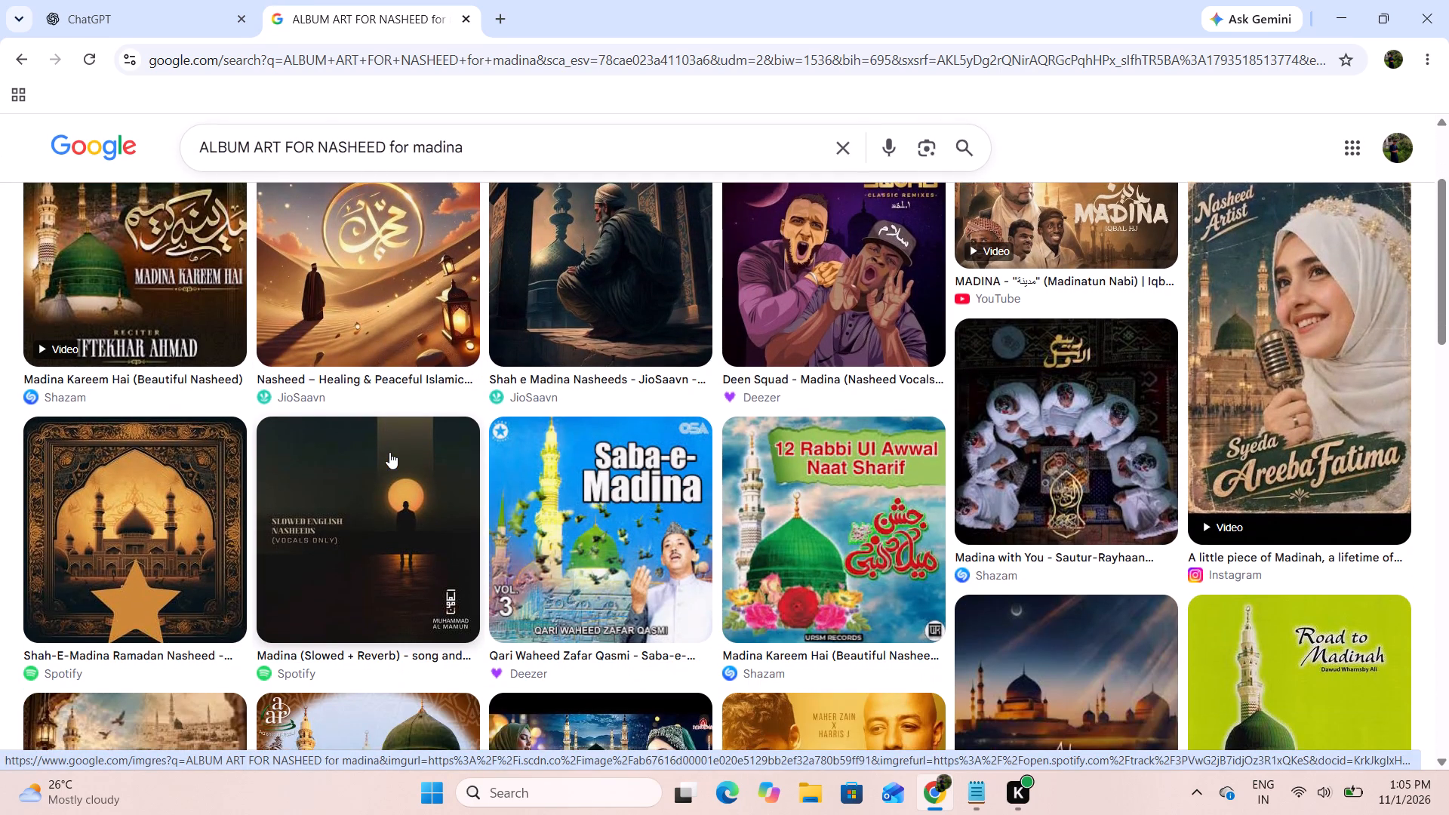
scroll(389, 452, "down", 6)
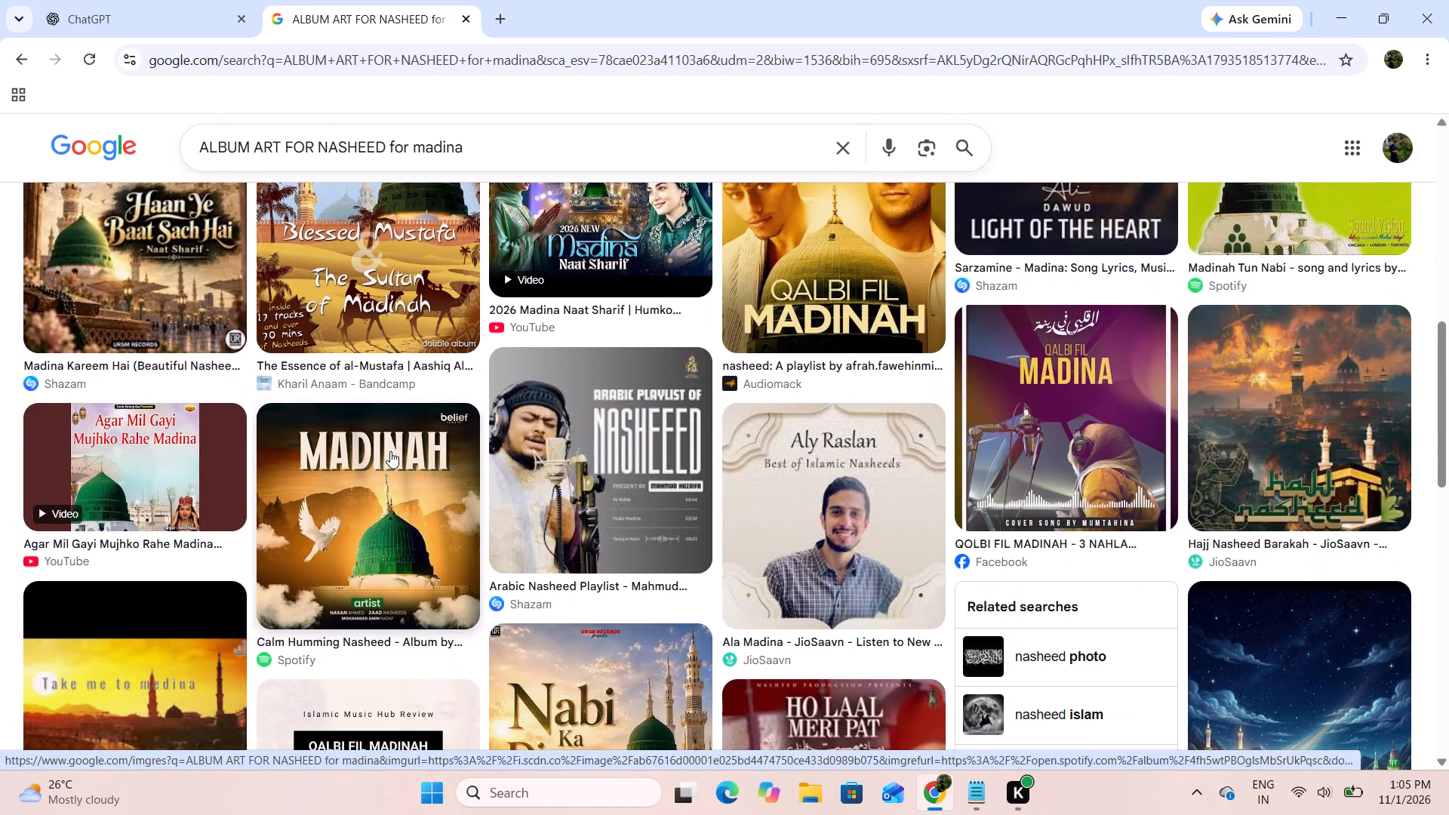
scroll(391, 451, "down", 6)
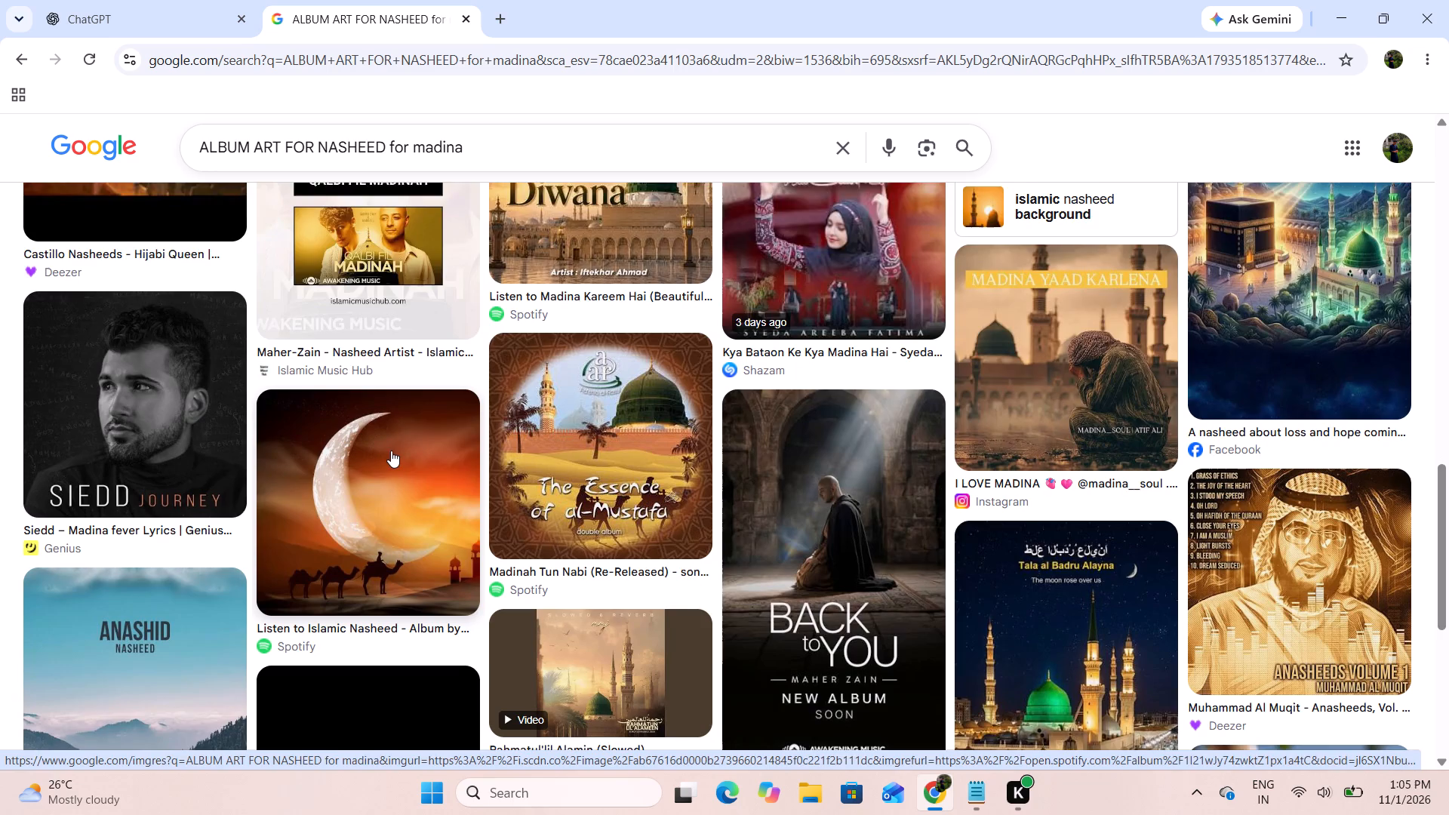
scroll(391, 451, "down", 7)
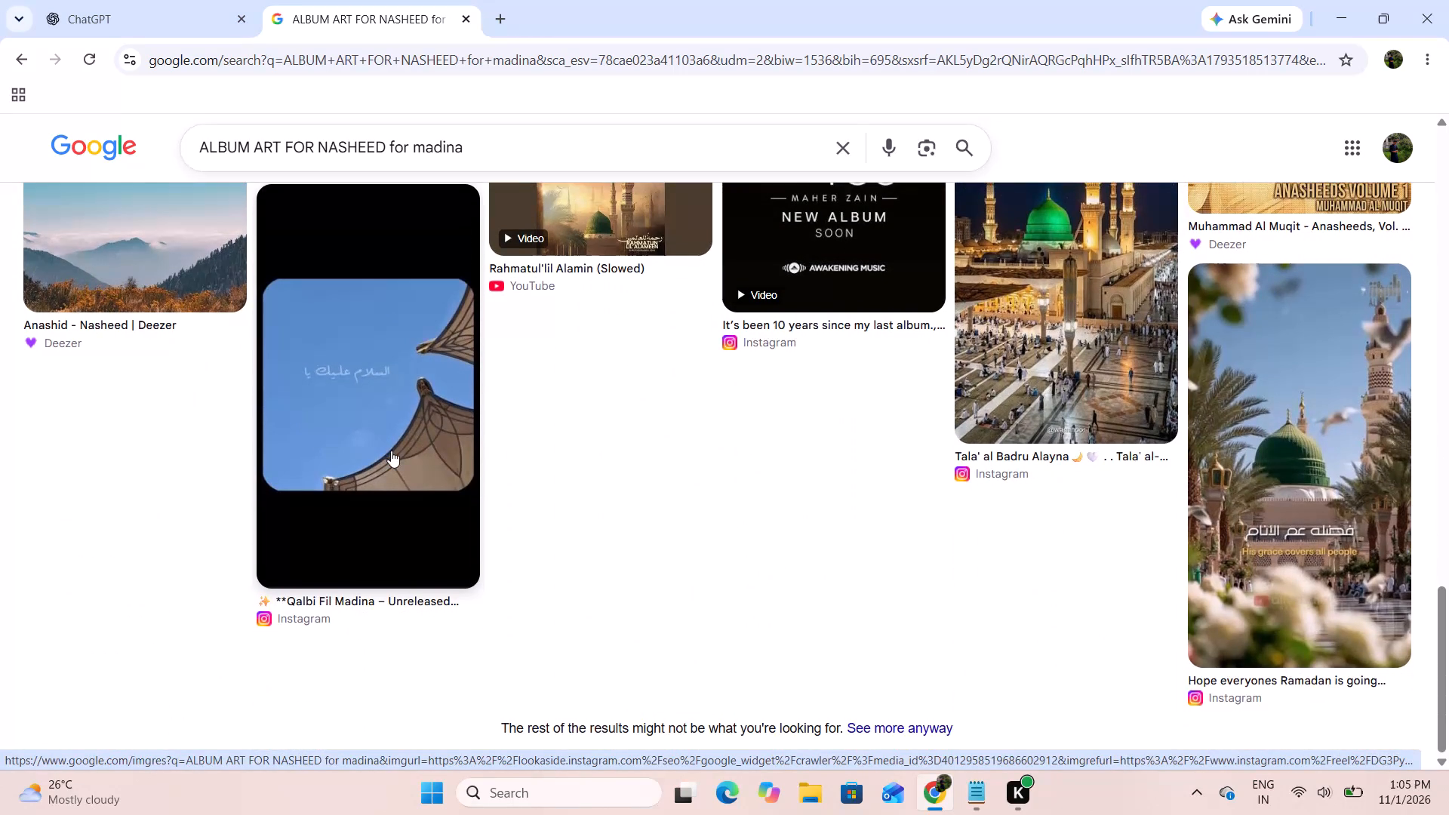
scroll(391, 451, "up", 5)
scroll(391, 451, "down", 3)
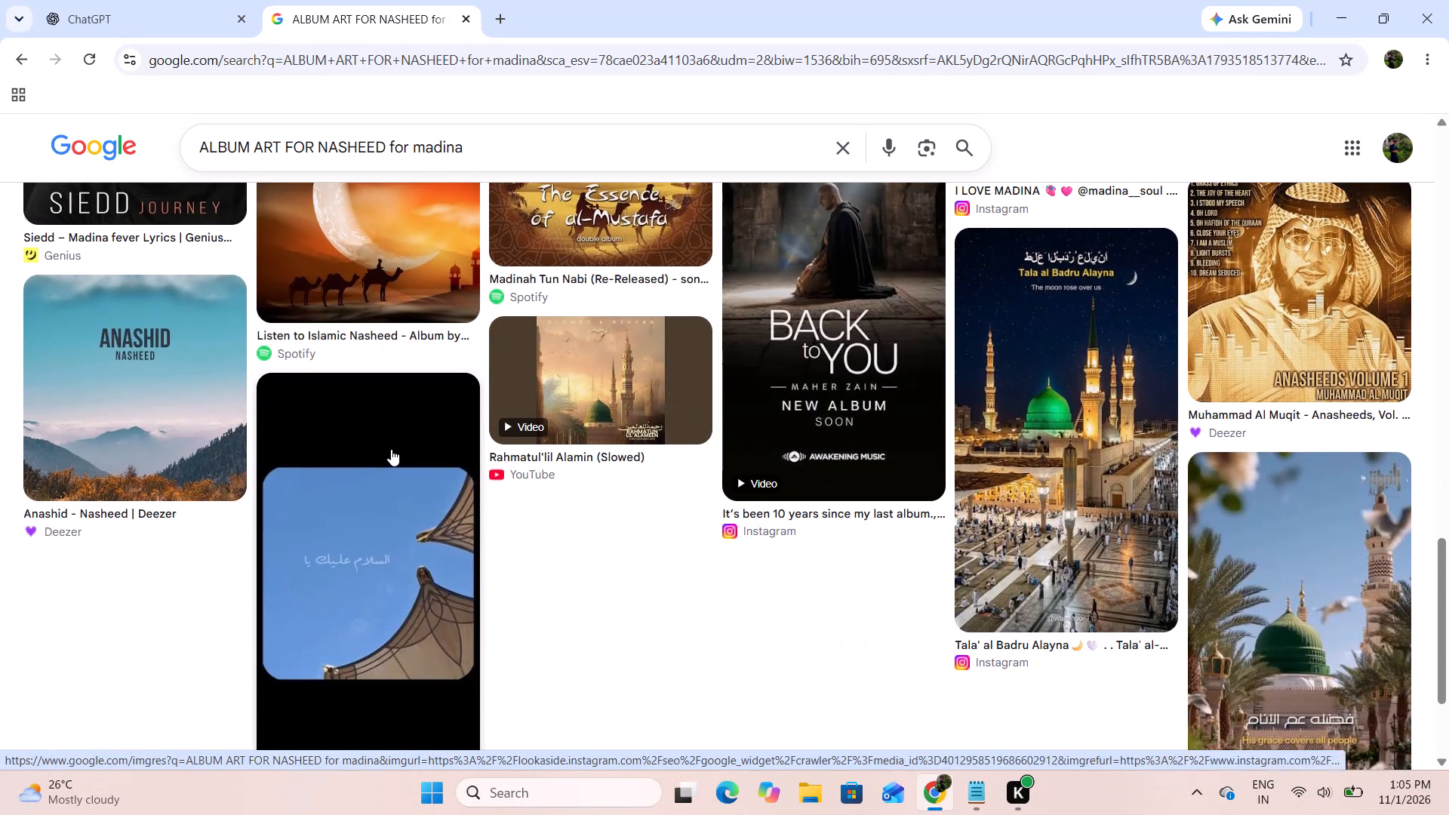
scroll(391, 449, "down", 10)
scroll(391, 449, "up", 17)
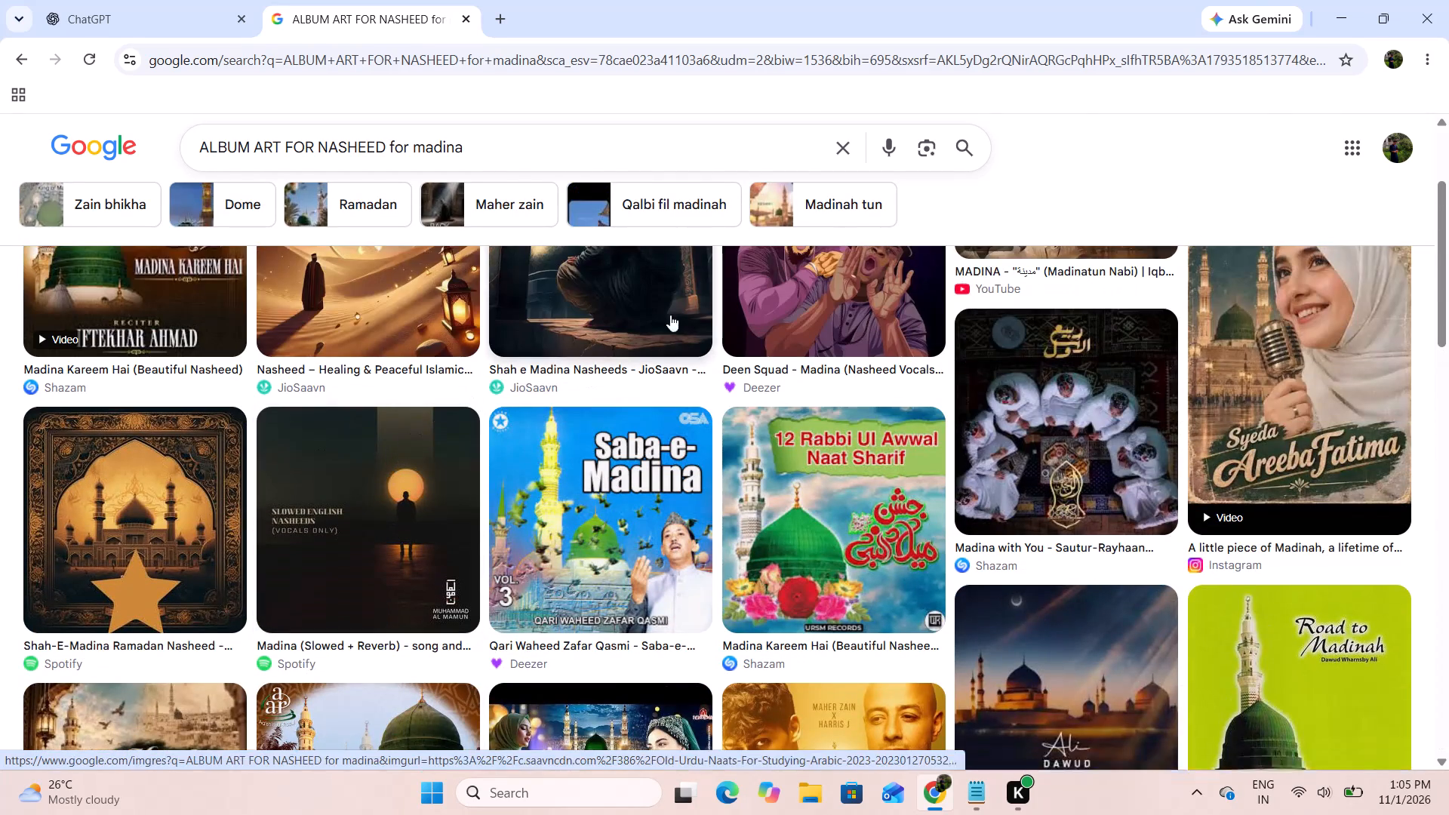
scroll(652, 306, "up", 3)
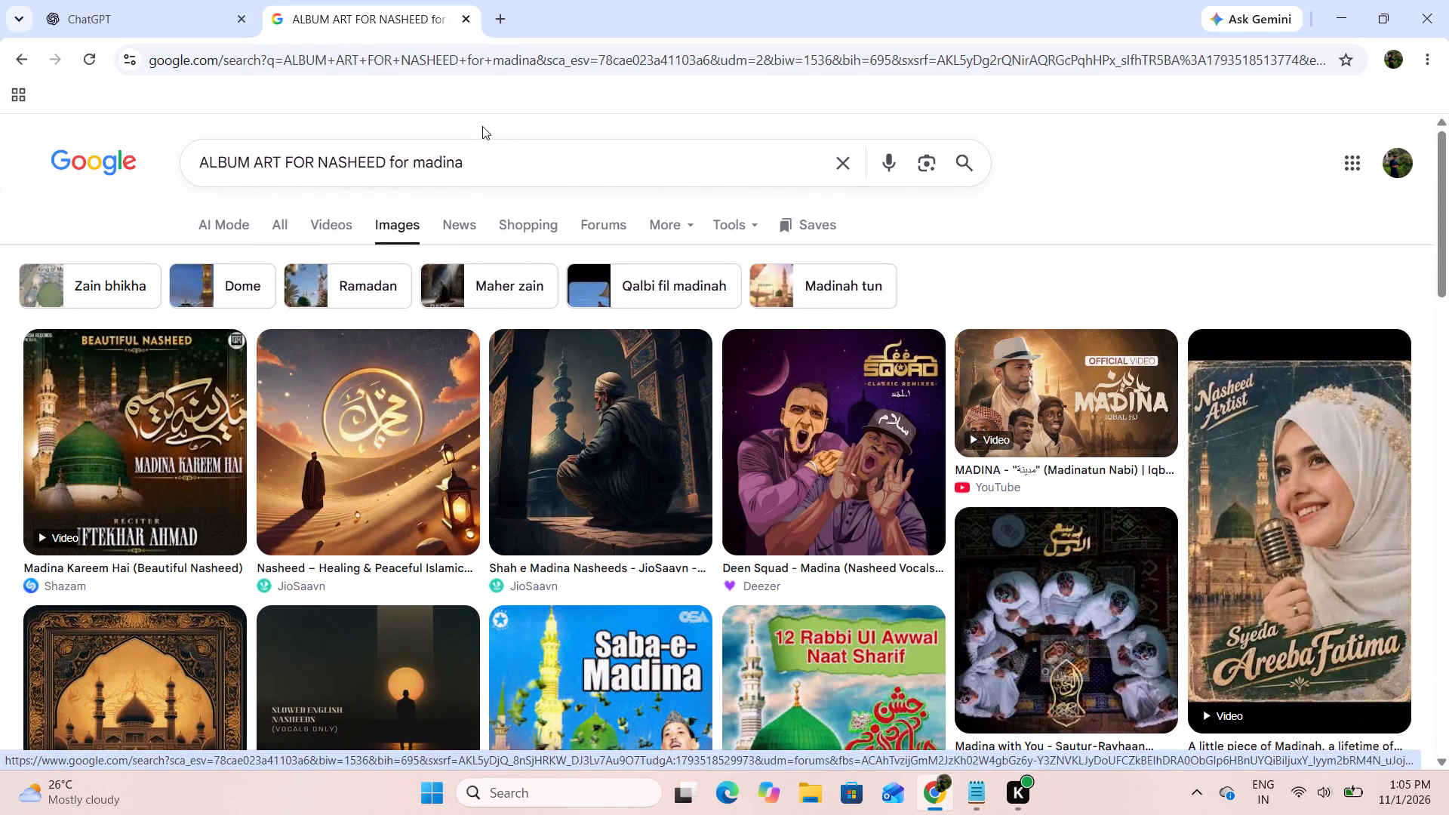
Change the image search to "ALBUM ART FOR NASHEED and naat" by replacing the Madina part of the query.
left_click_drag(470, 150, 420, 170)
left_click_drag(469, 155, 395, 171)
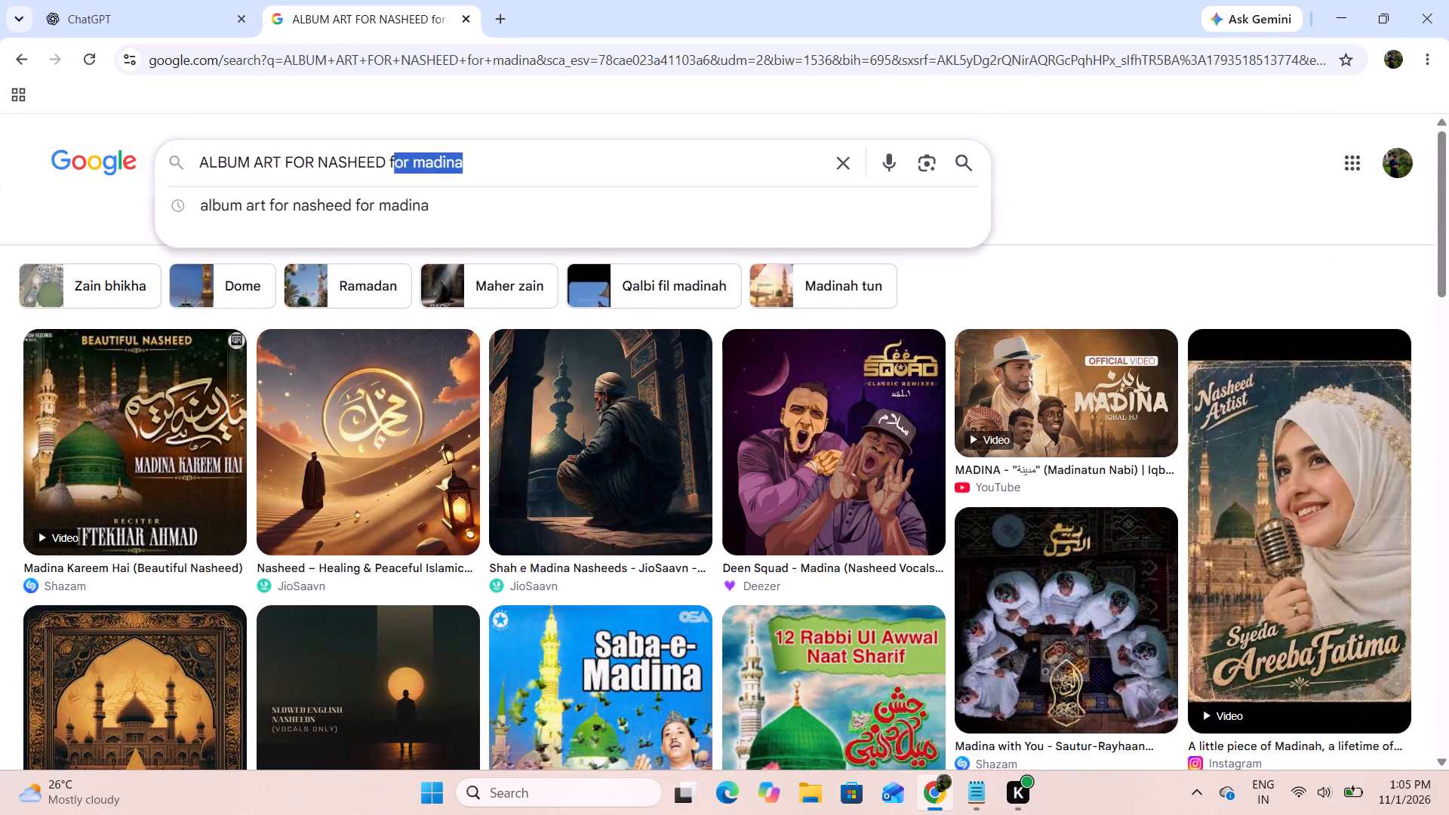
left_click_drag(395, 171, 386, 173)
type("and")
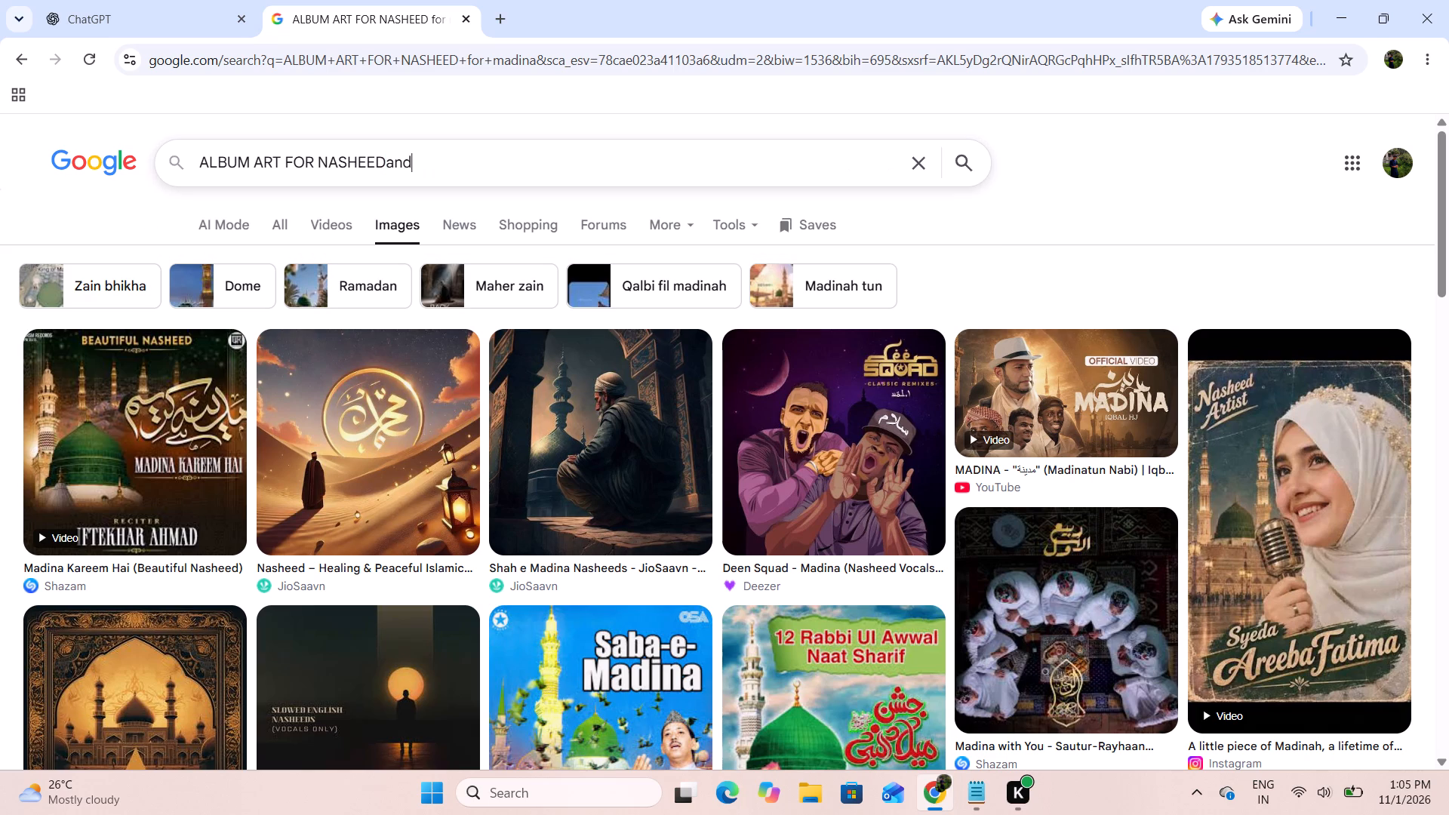
key("Left")
key("Left")
key("Left")
key("space")
left_click(435, 164)
key("space")
key("n")
type("aat")
key("Return")
scroll(441, 435, "down", 1)
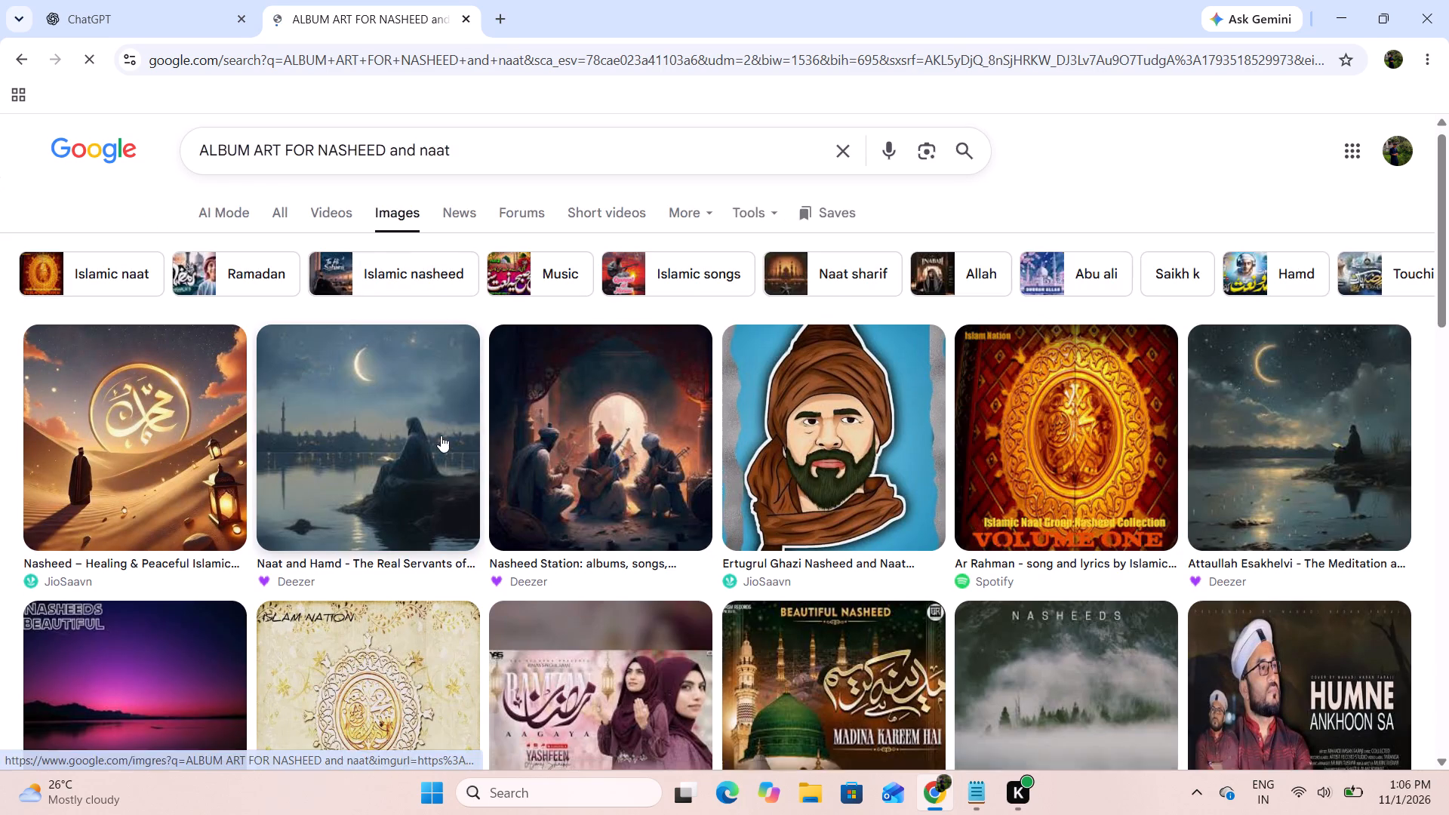
scroll(437, 431, "down", 2)
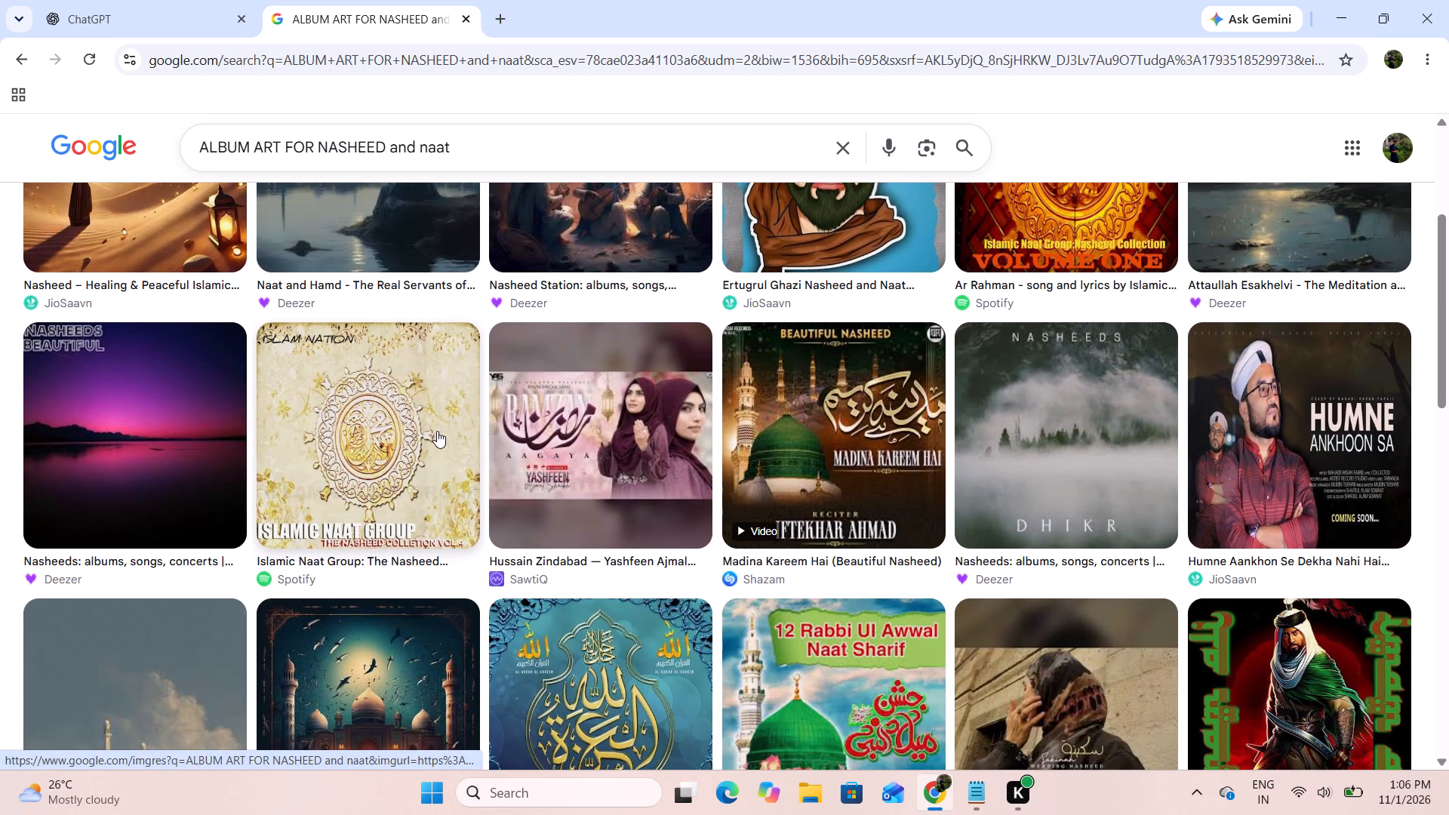
scroll(437, 431, "down", 3)
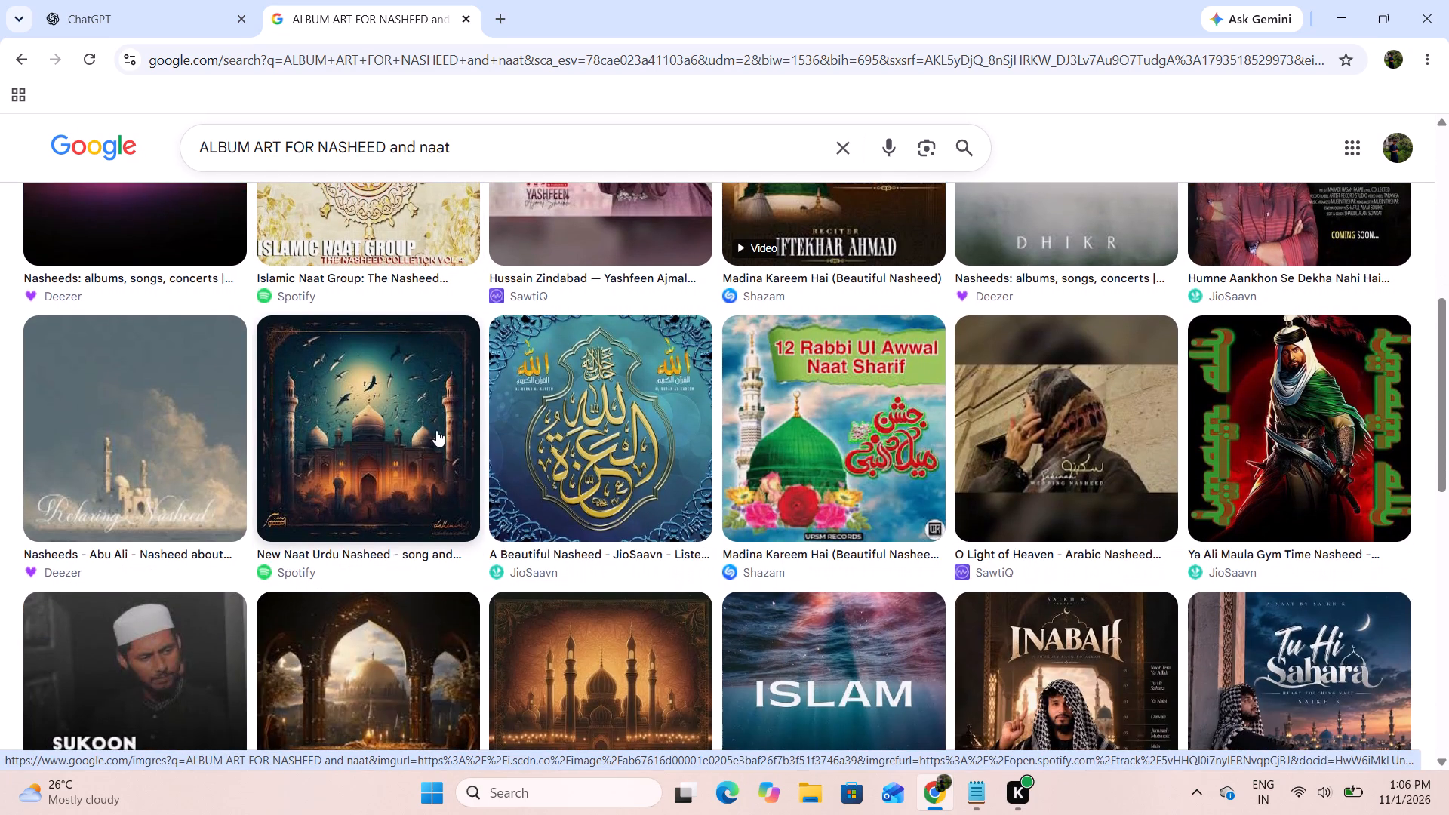
scroll(356, 523, "down", 3)
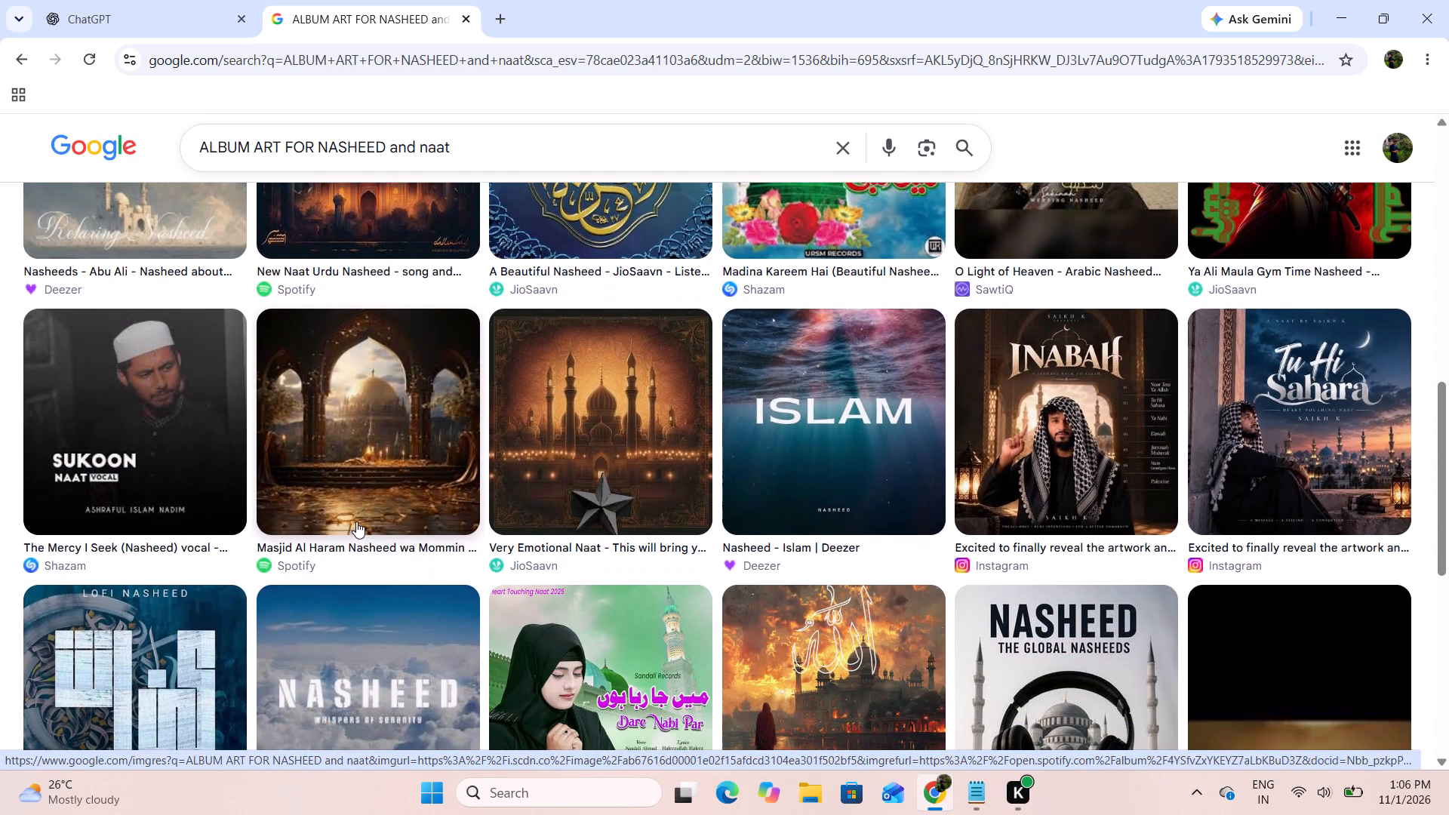
scroll(356, 521, "down", 3)
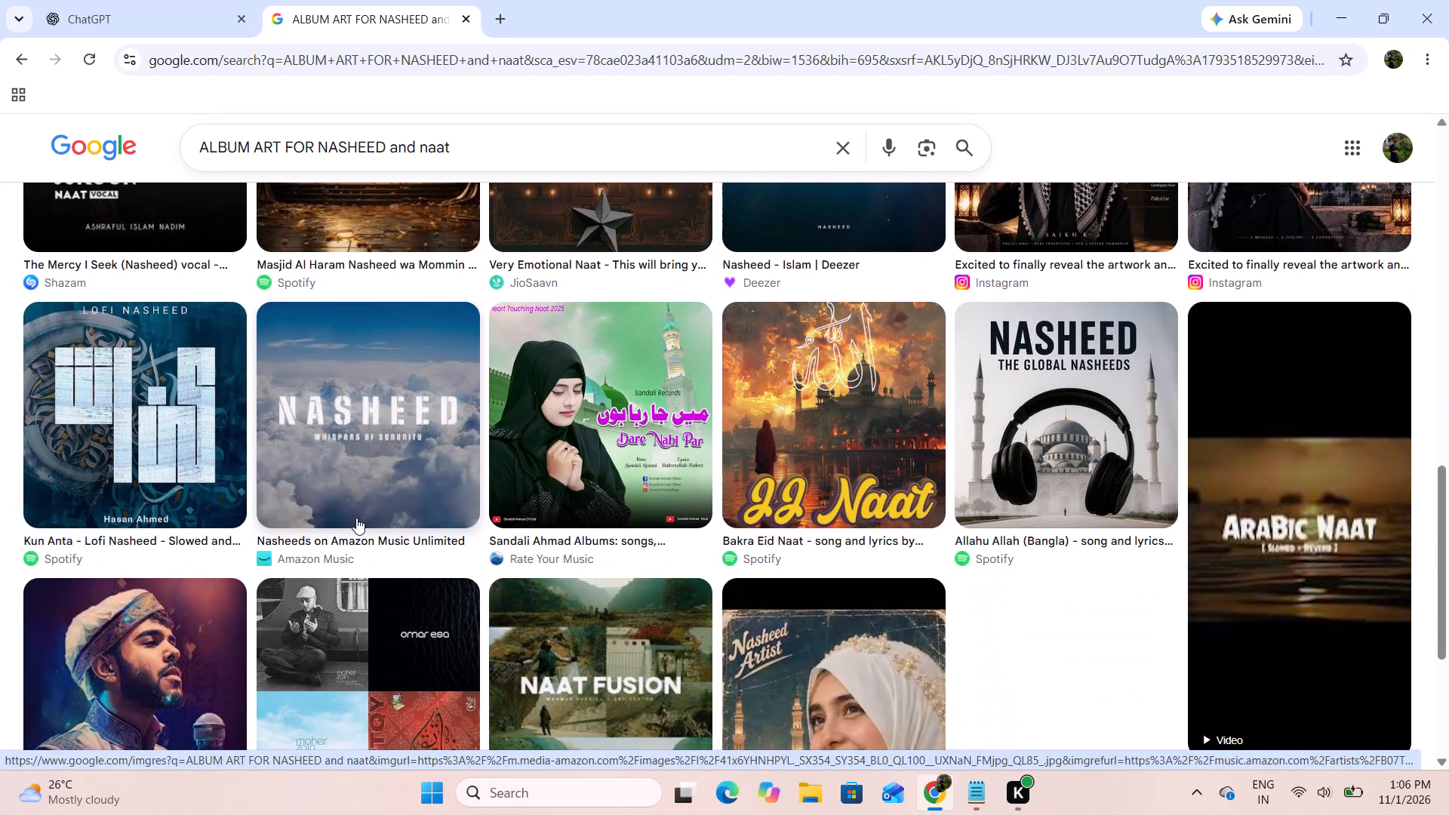
scroll(356, 518, "down", 3)
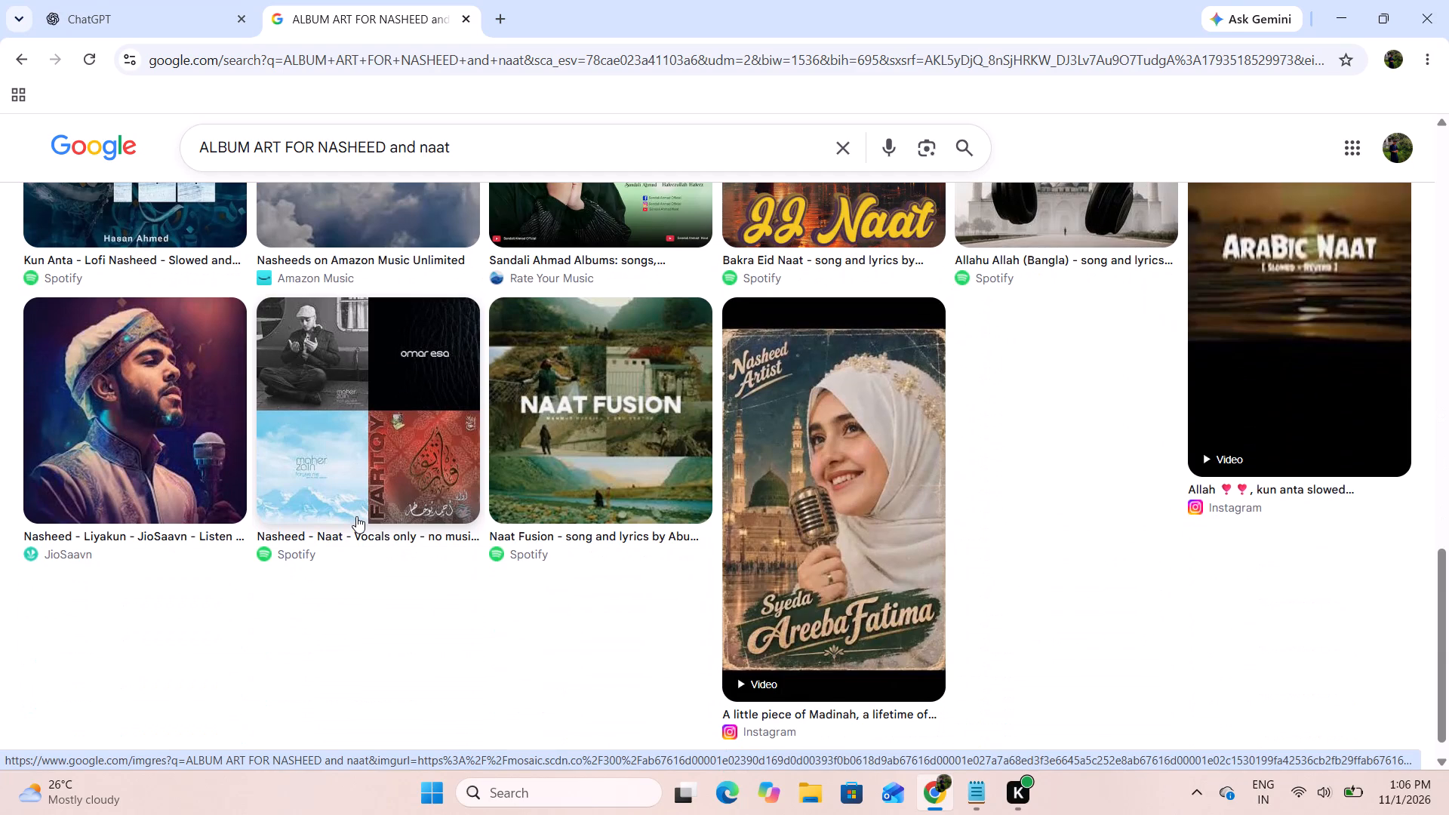
scroll(356, 516, "down", 5)
scroll(356, 516, "up", 6)
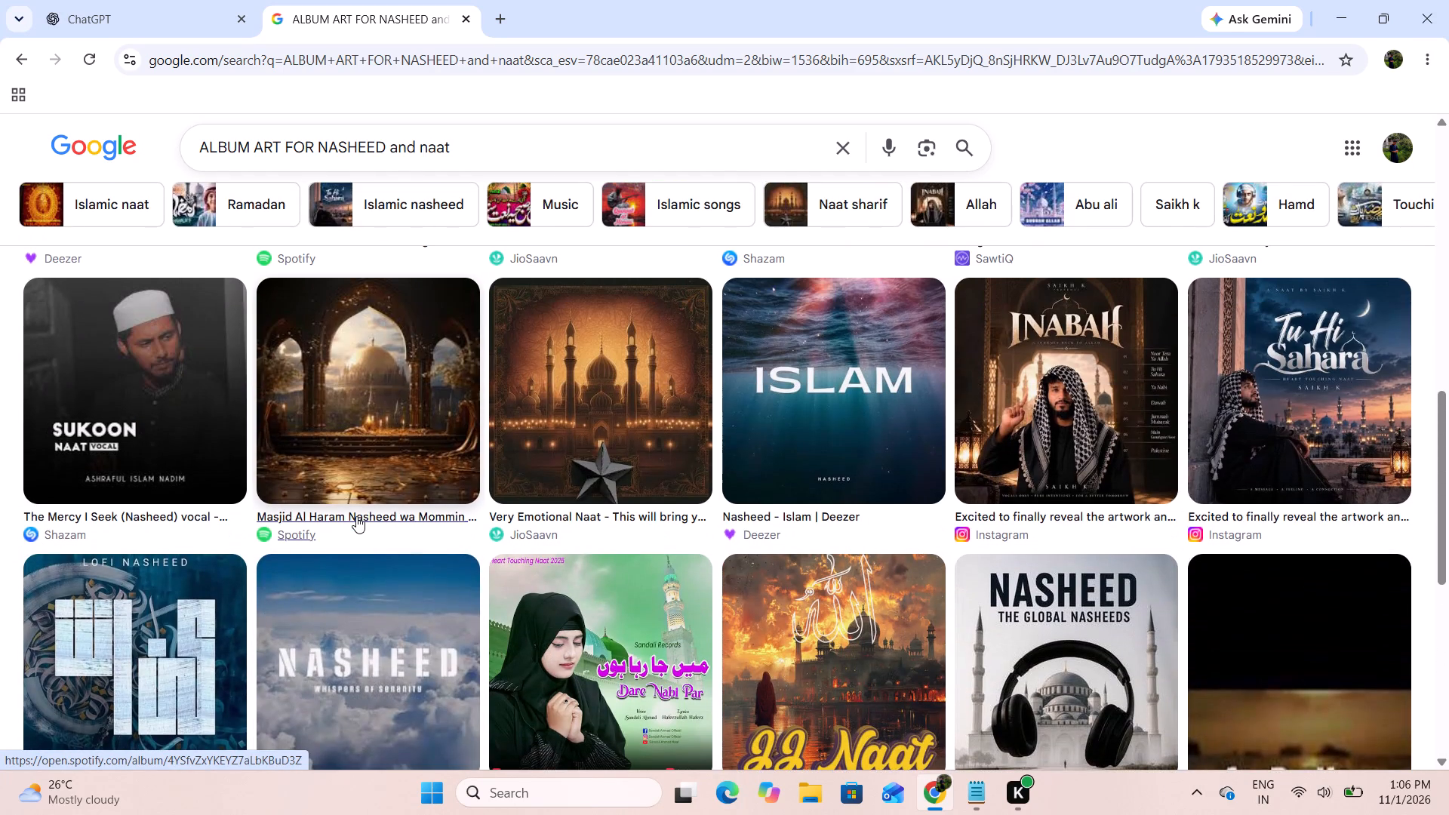
scroll(356, 516, "down", 2)
scroll(356, 516, "up", 3)
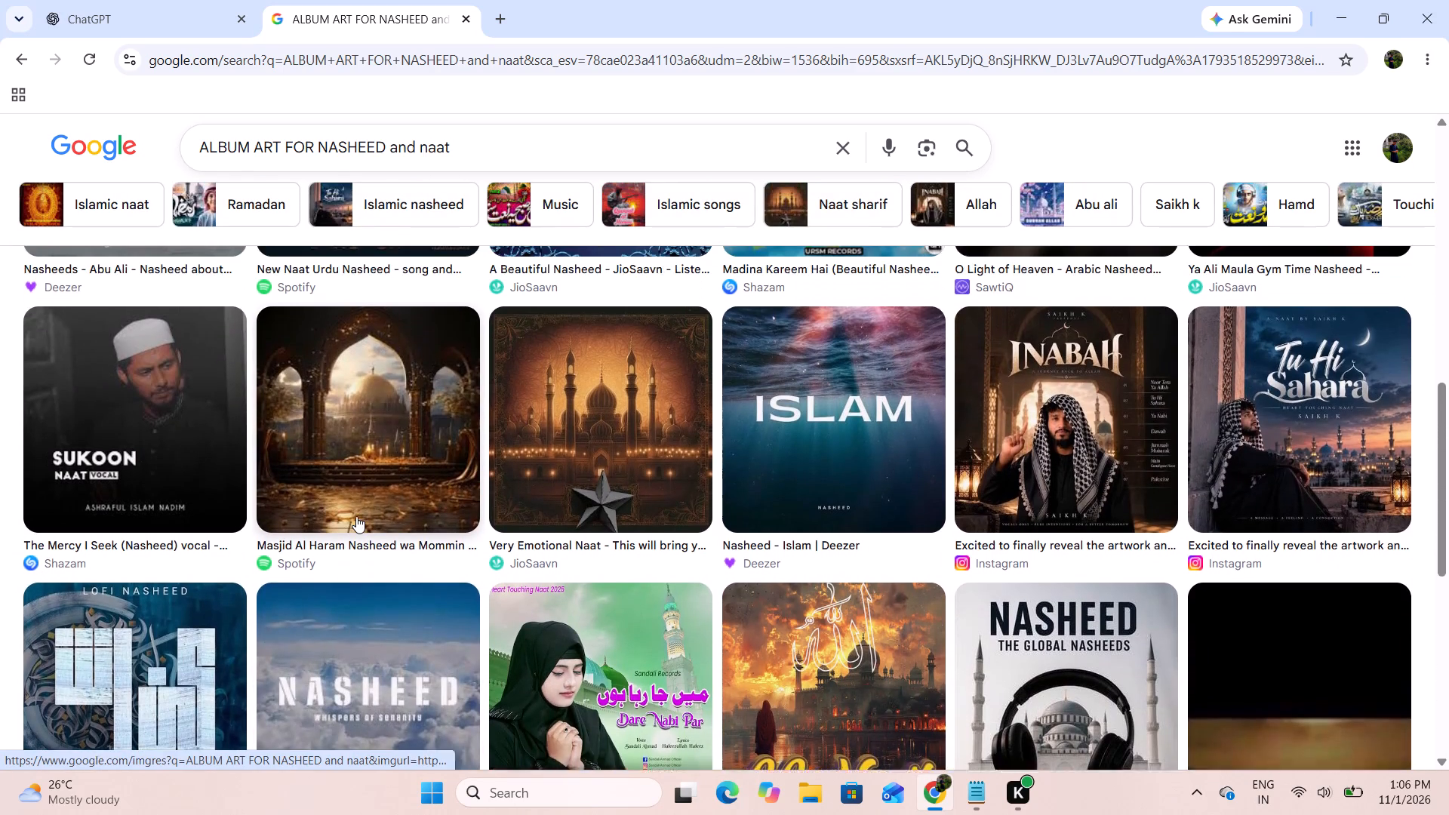
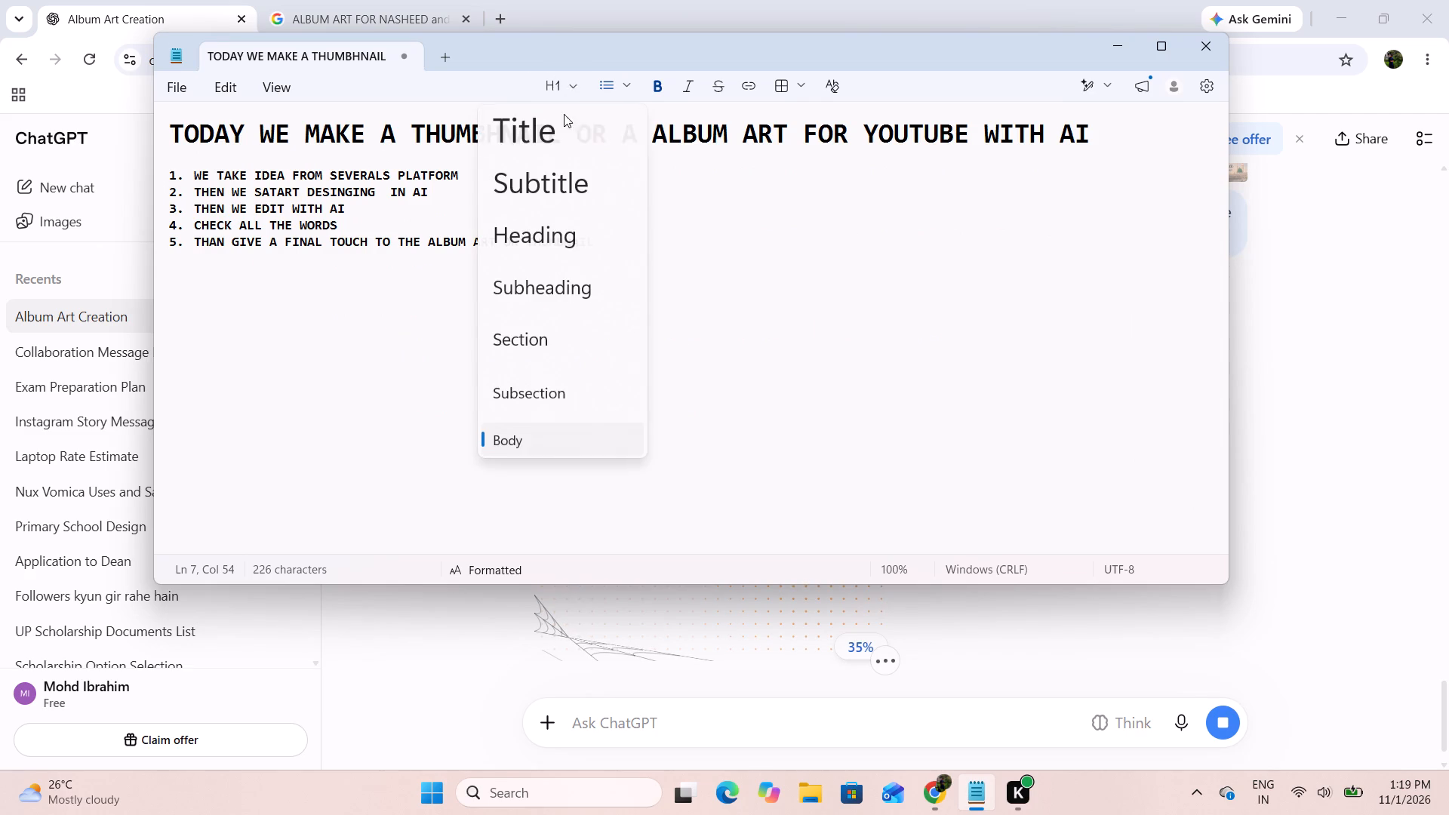
left_click(569, 247)
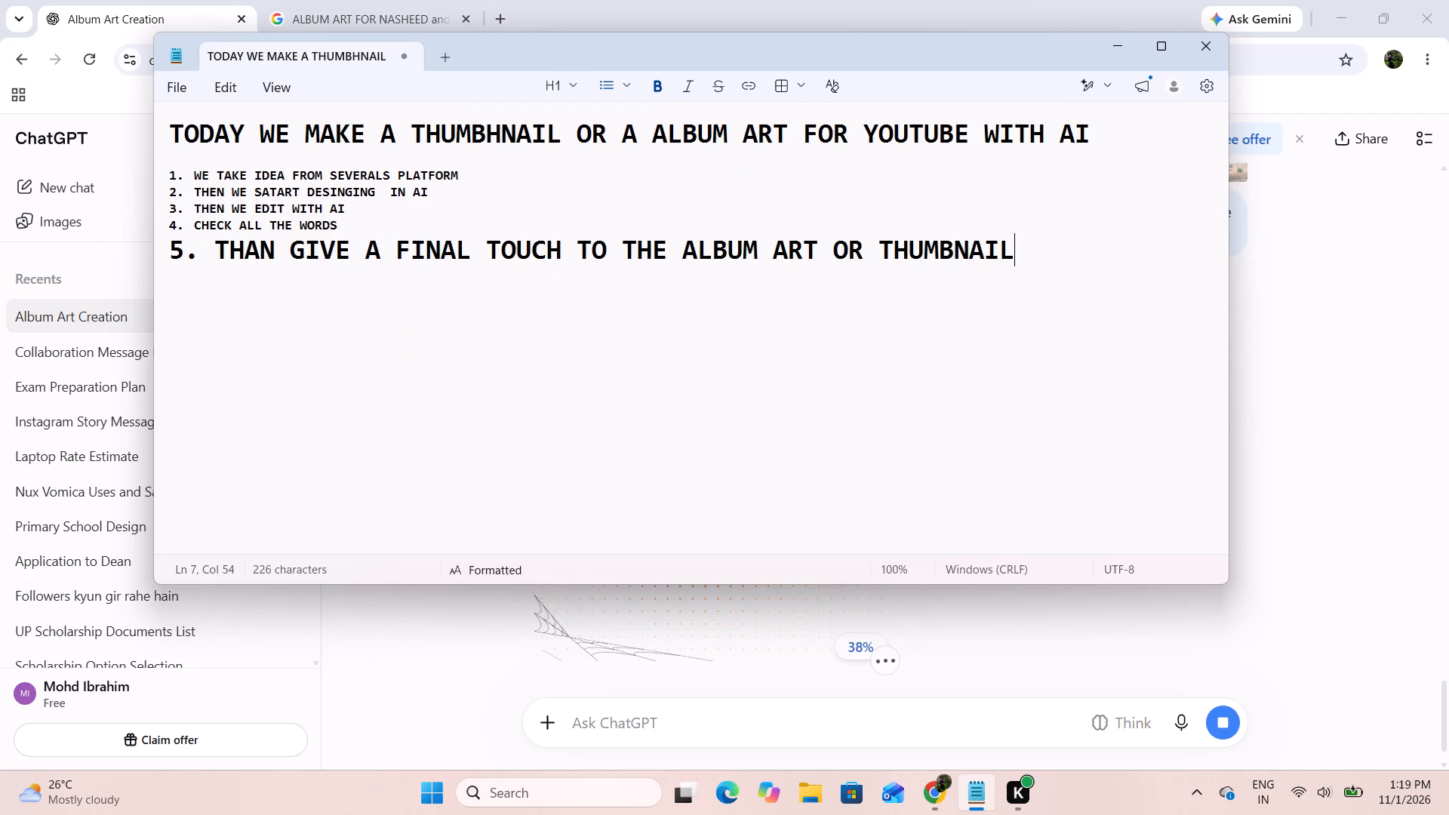
Replace the fifth list item's text with "we are learning that how can we talk to ai and".
left_click_drag(1020, 249, 224, 251)
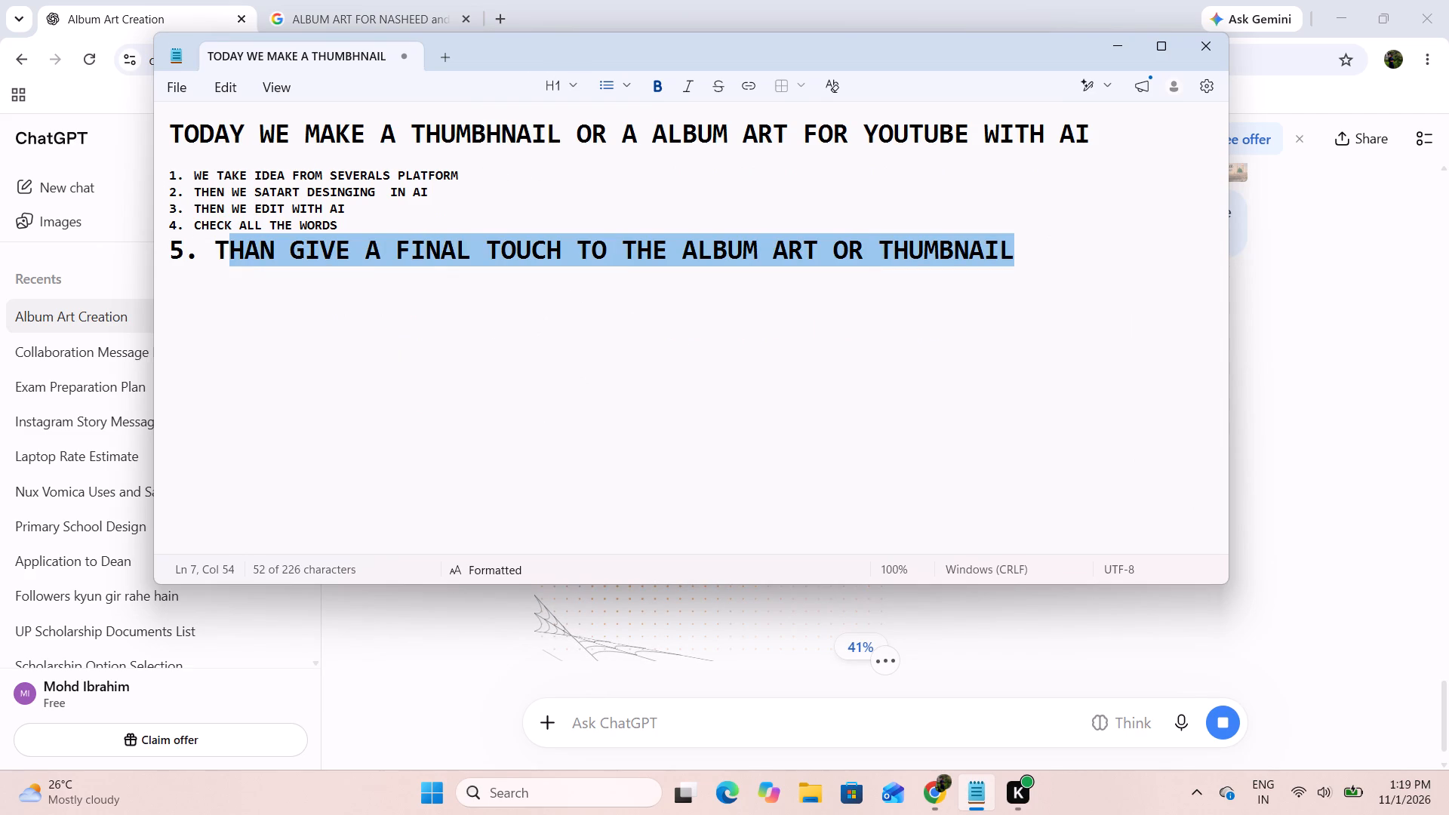
left_click_drag(224, 251, 214, 252)
type("we")
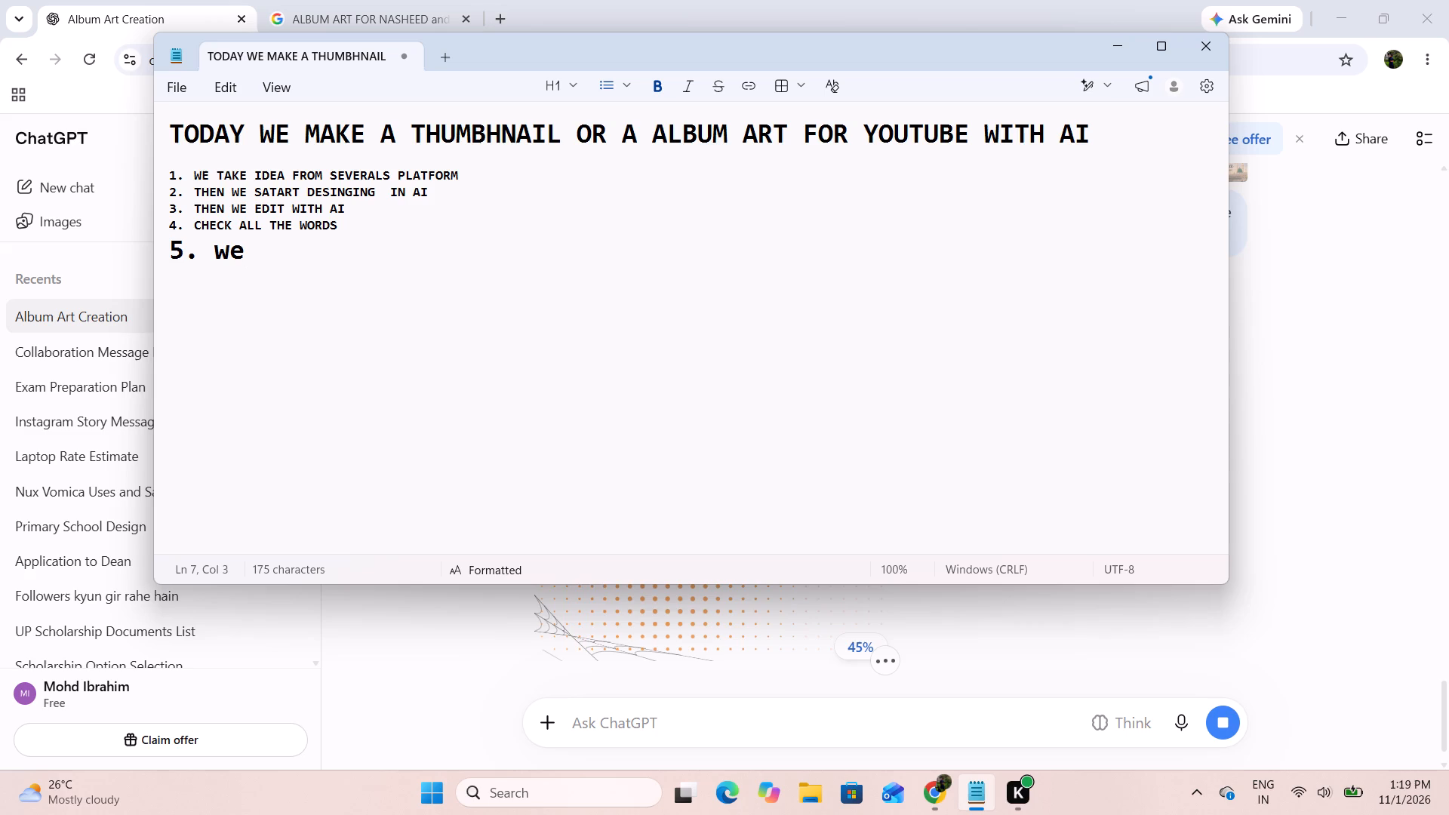
key("space")
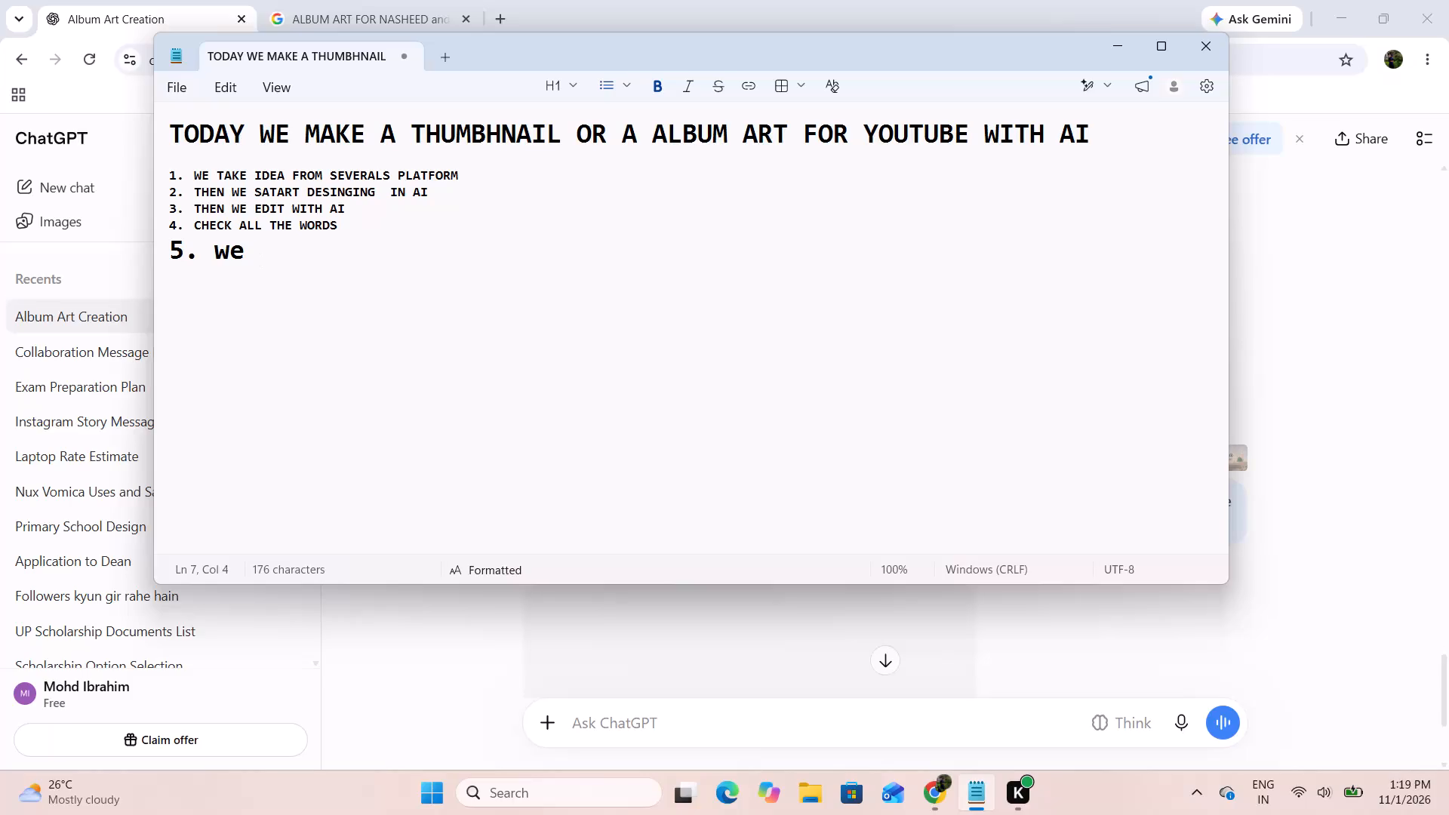
type("are lear")
type("ning")
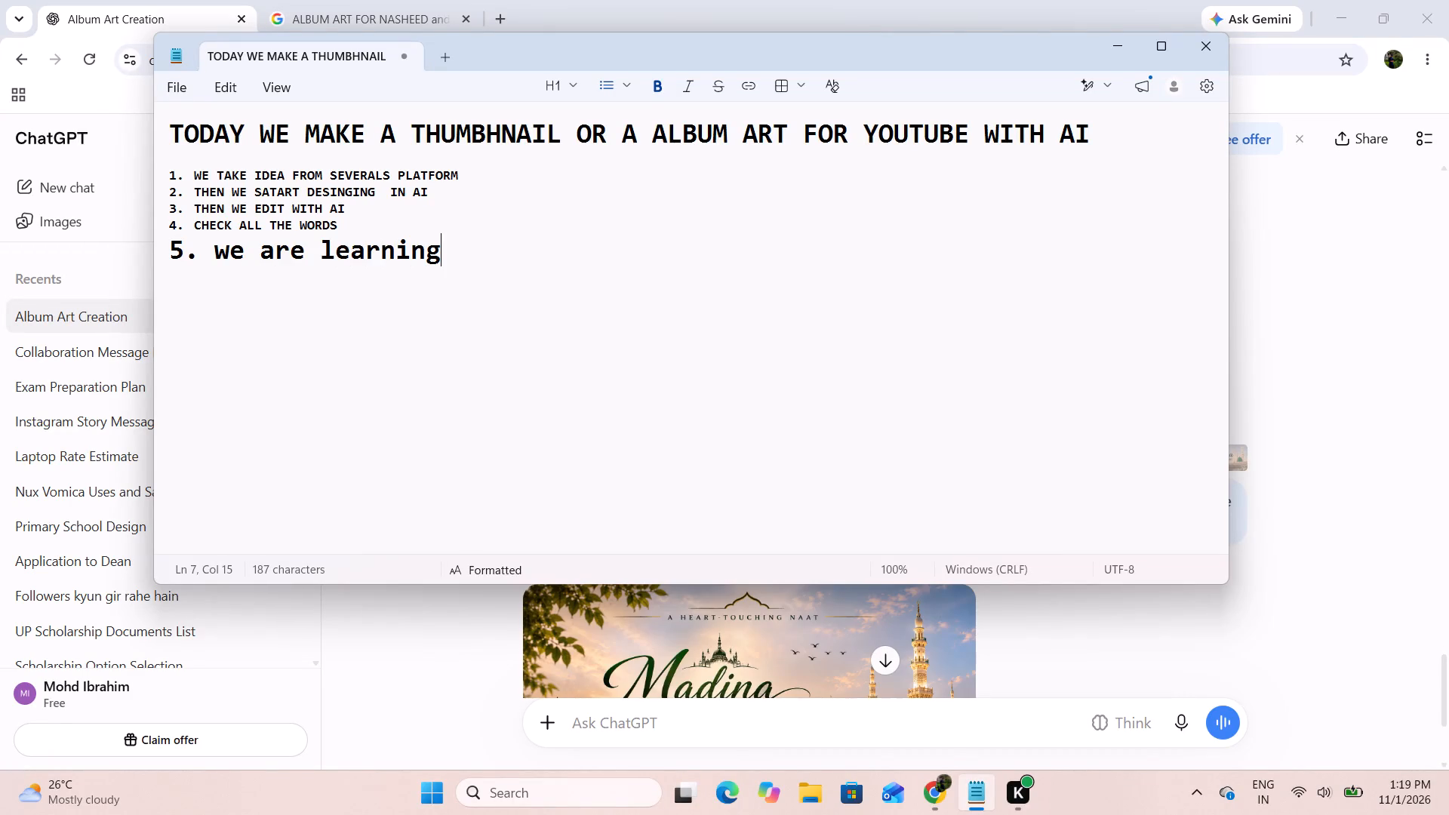
key("space")
type("that how can we train and")
key("space")
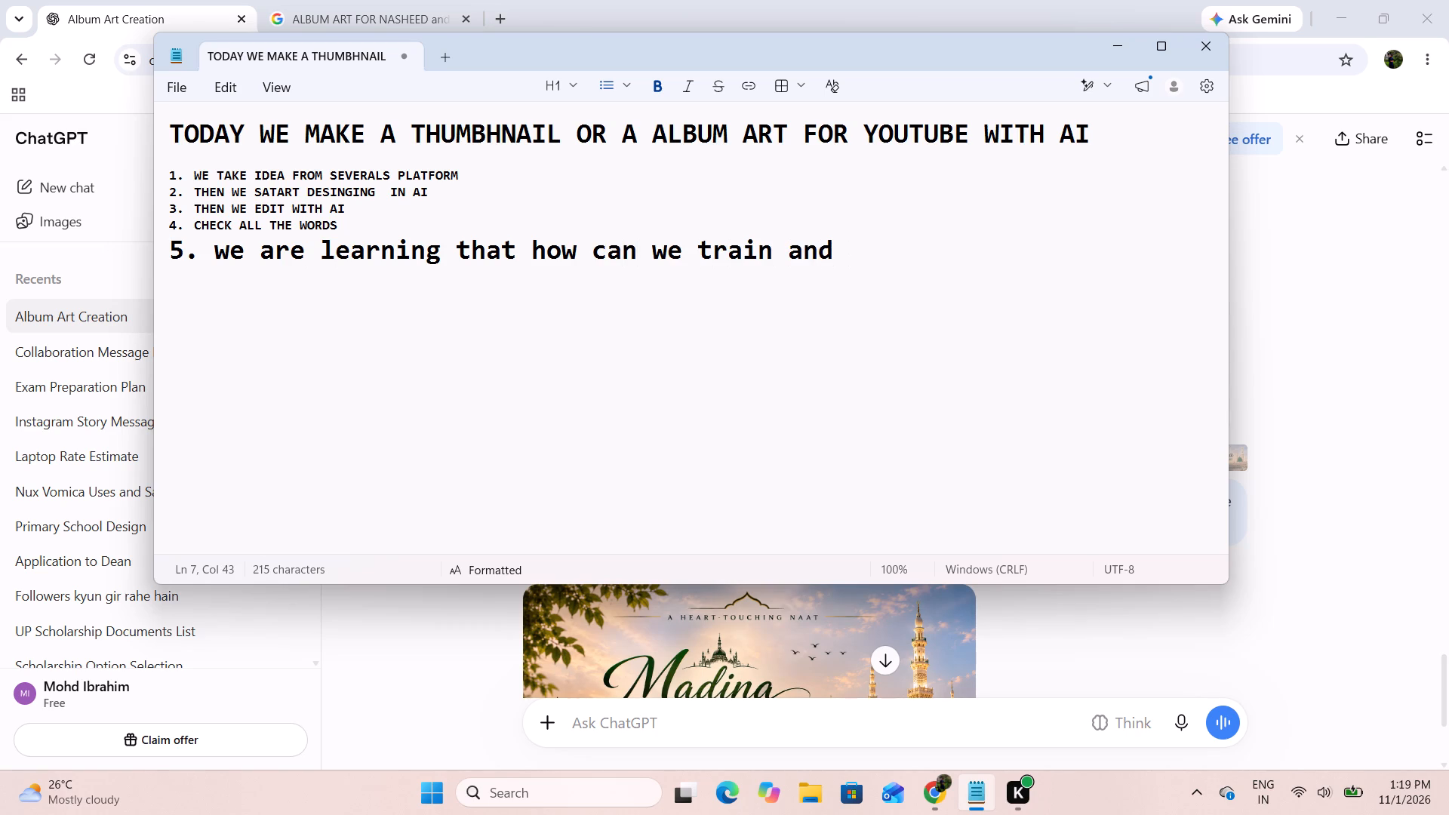
key("BackSpace")
key("BackSpace")
key("BackSpace")
key("BackSpace")
key("BackSpace")
key("BackSpace")
key("BackSpace")
key("BackSpace")
key("BackSpace")
key("BackSpace")
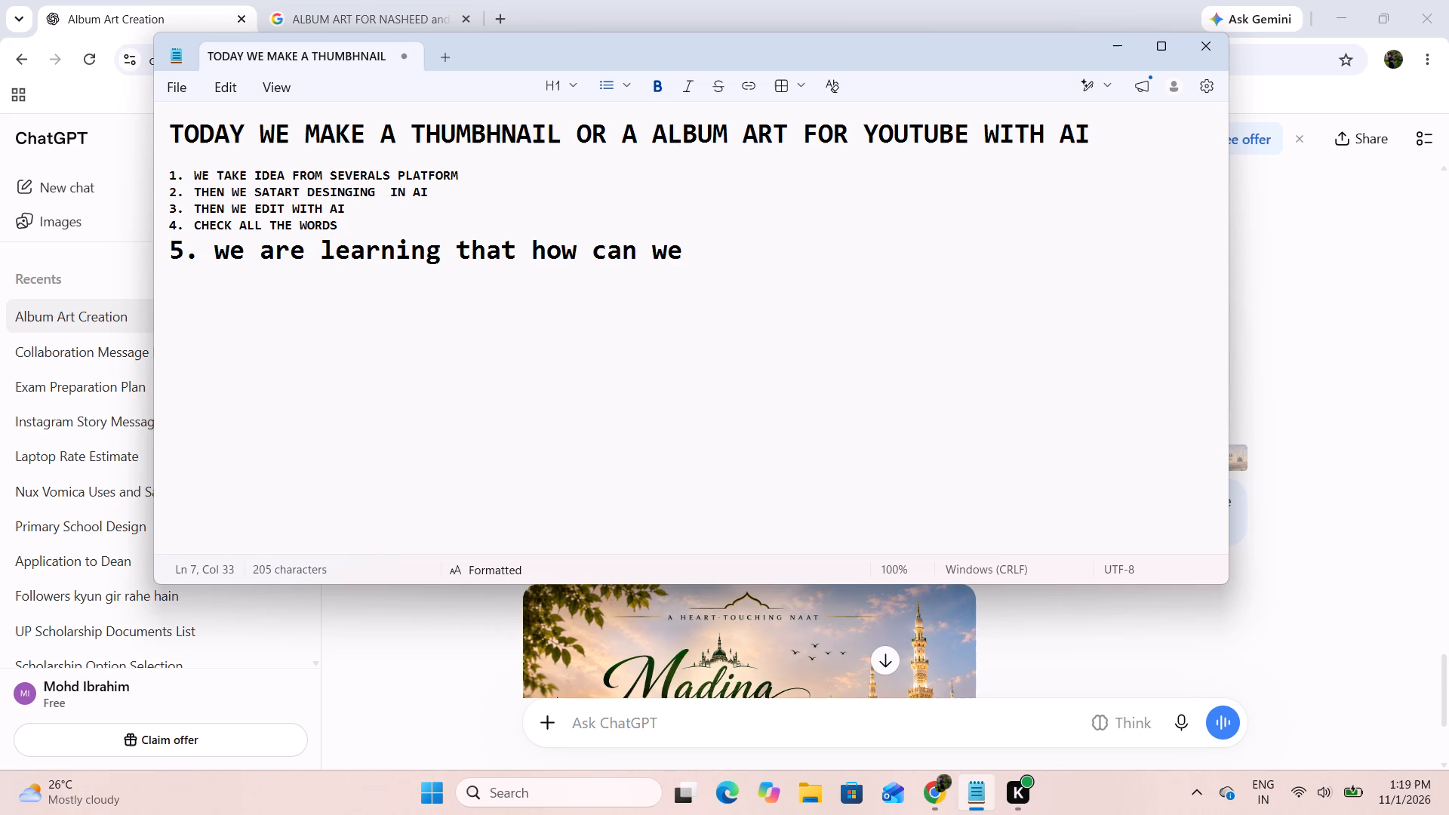
key("BackSpace")
key("space")
type("talk to ai and")
key("space")
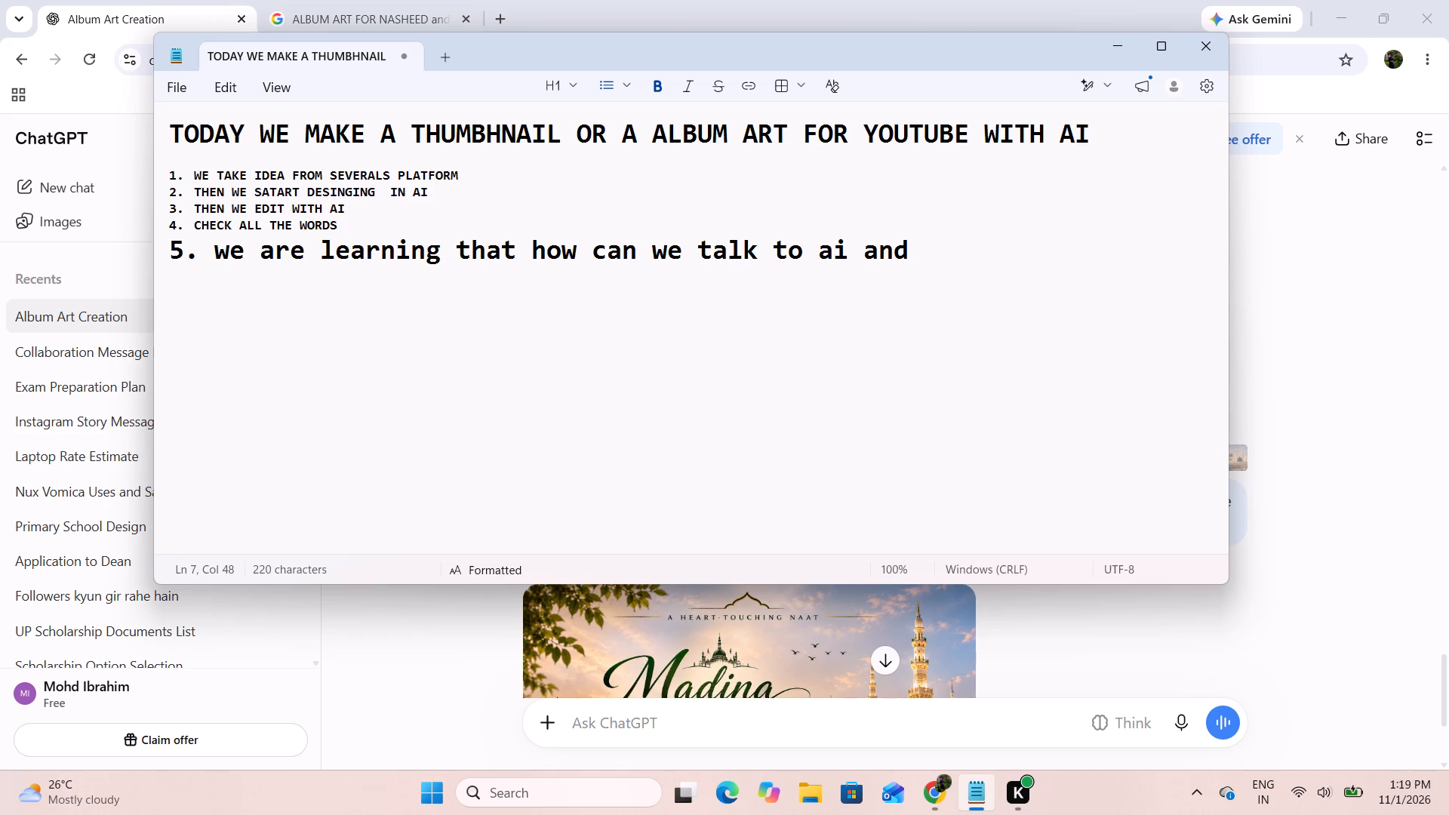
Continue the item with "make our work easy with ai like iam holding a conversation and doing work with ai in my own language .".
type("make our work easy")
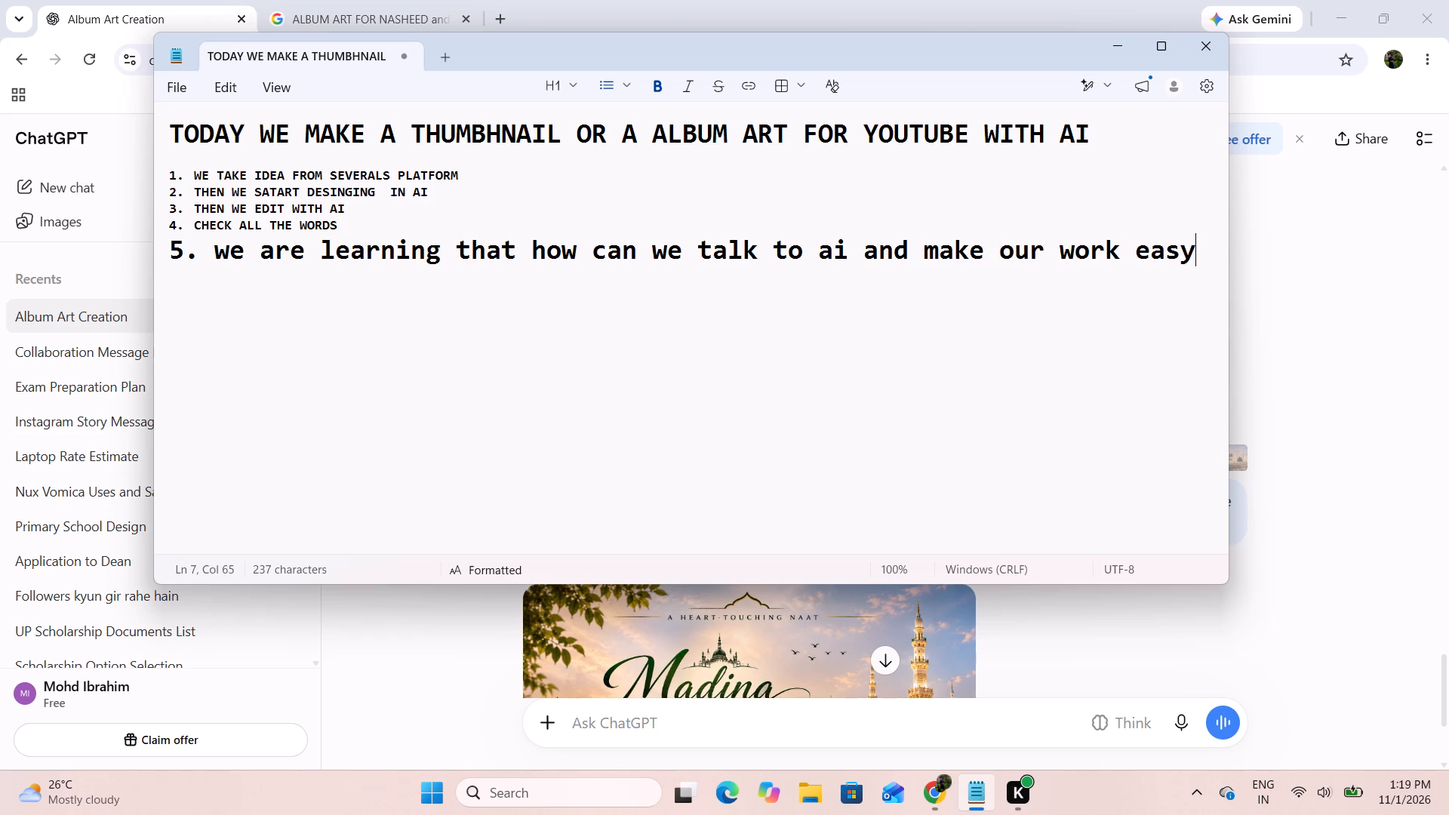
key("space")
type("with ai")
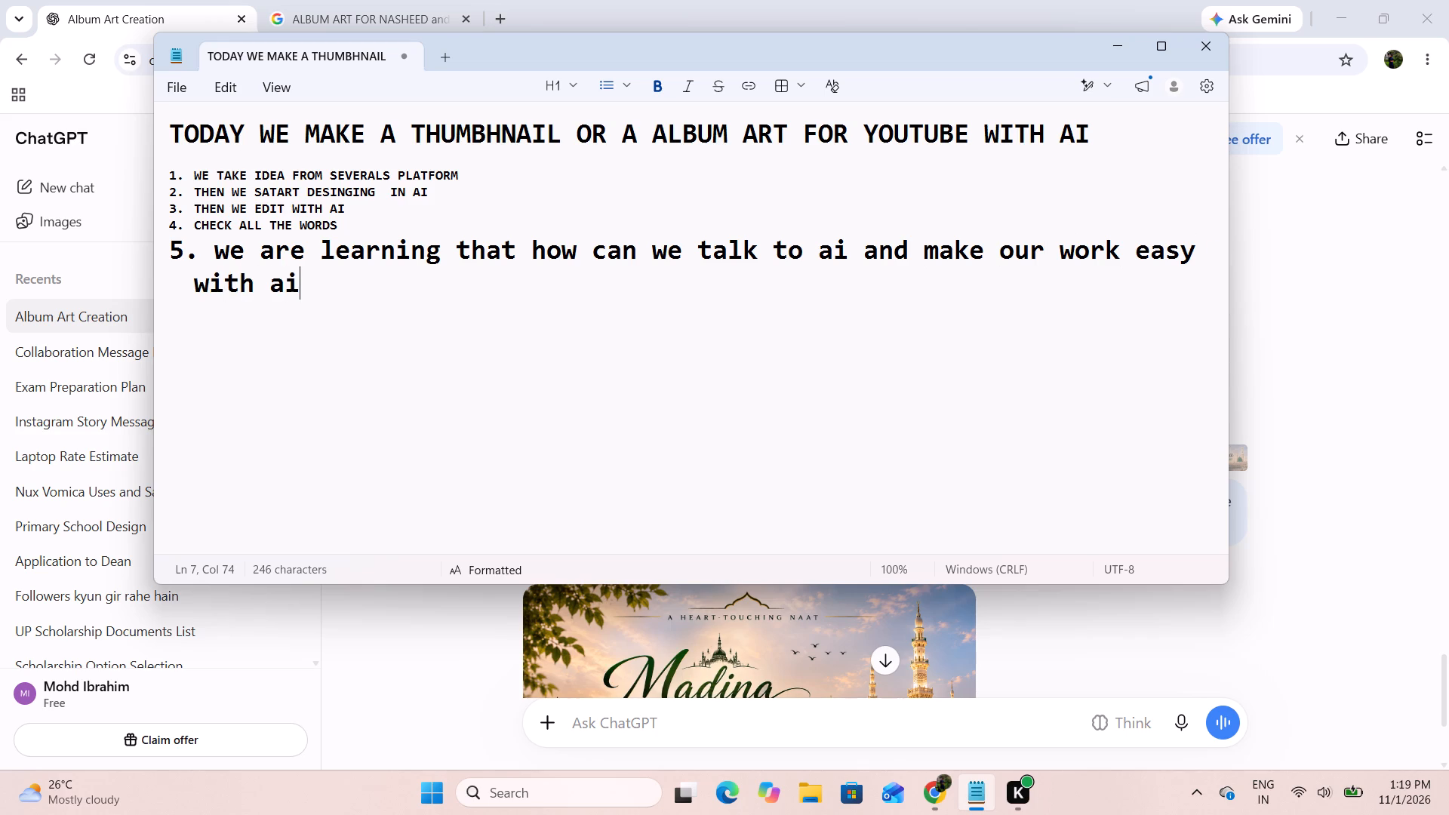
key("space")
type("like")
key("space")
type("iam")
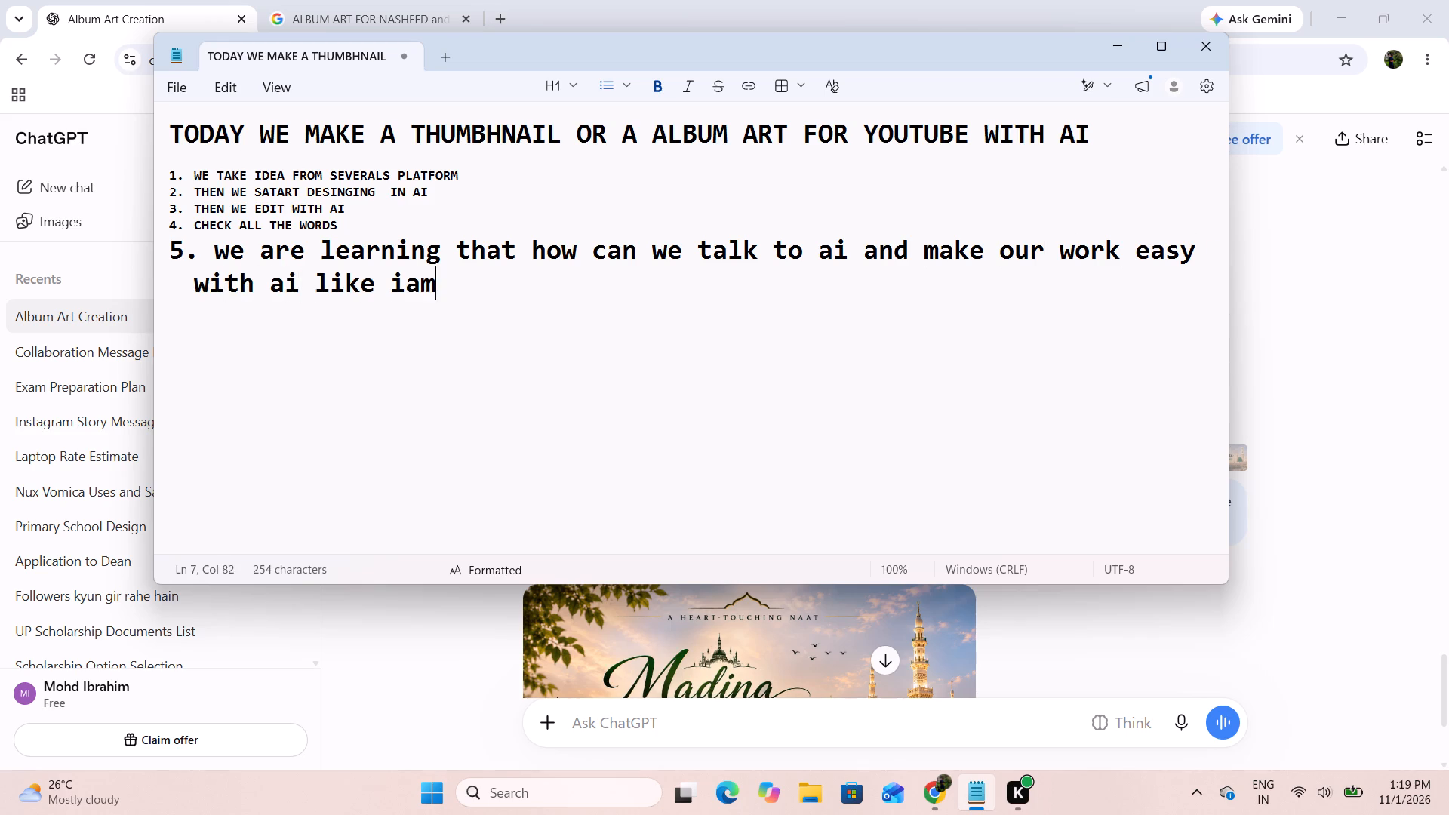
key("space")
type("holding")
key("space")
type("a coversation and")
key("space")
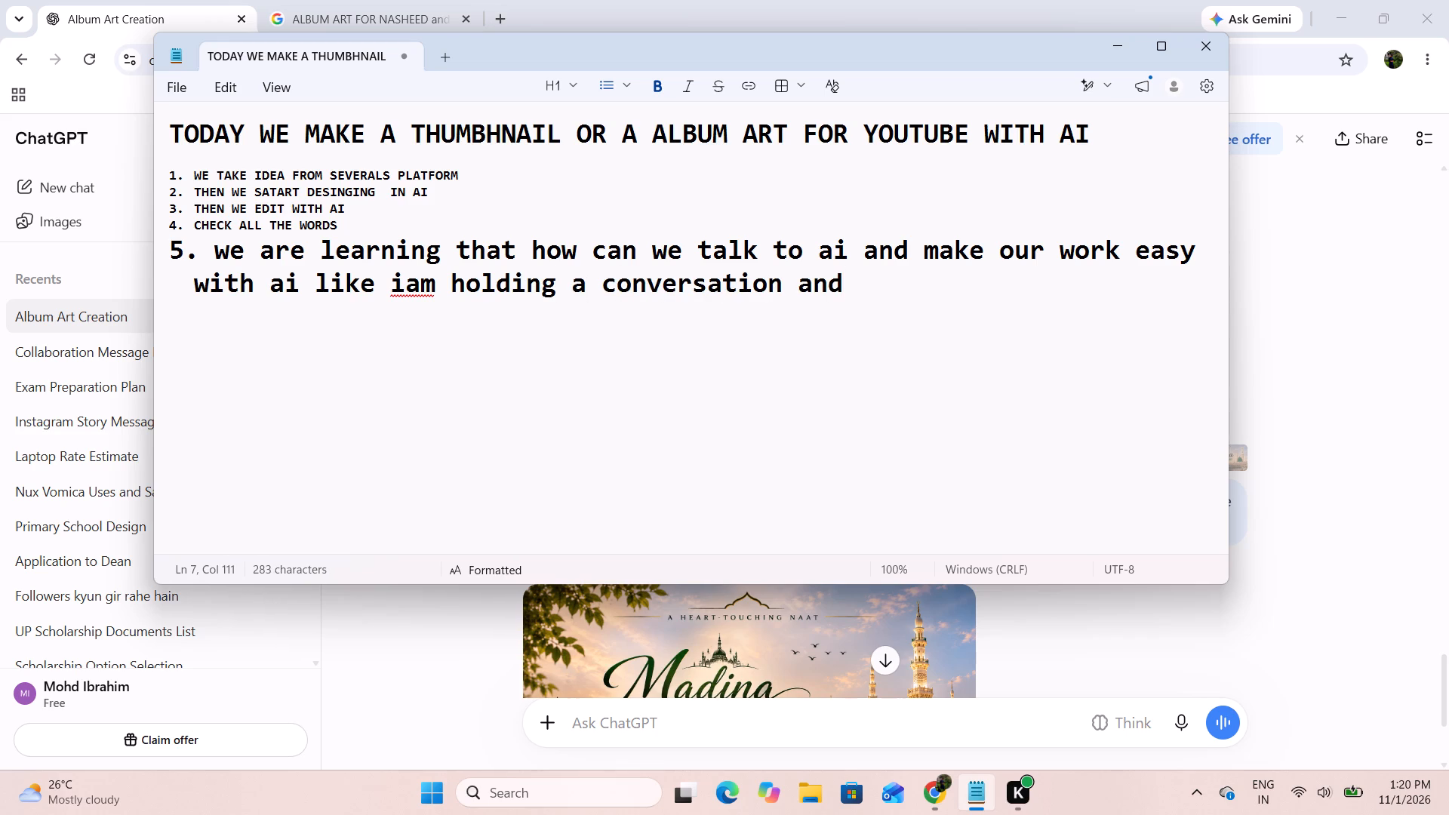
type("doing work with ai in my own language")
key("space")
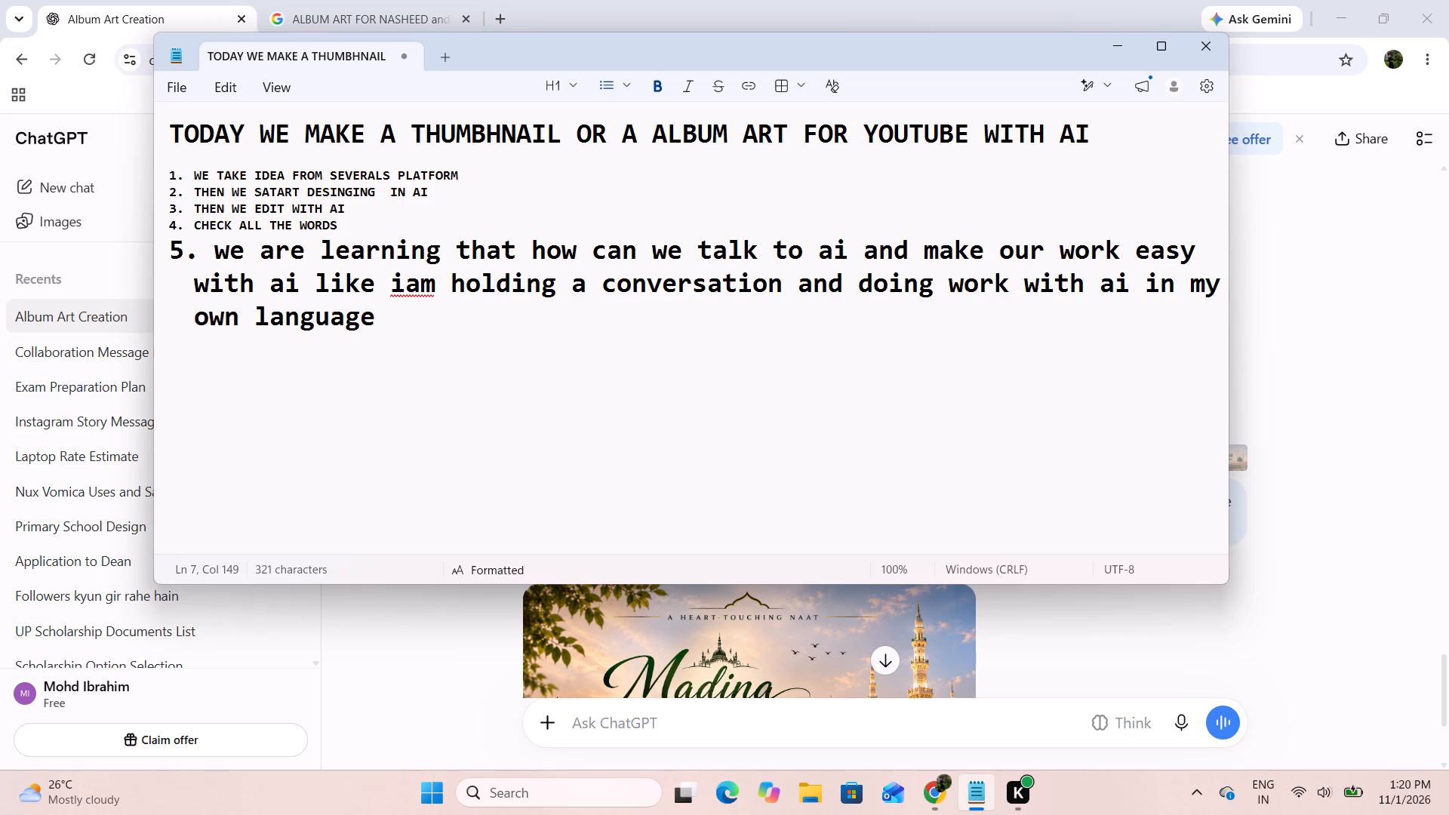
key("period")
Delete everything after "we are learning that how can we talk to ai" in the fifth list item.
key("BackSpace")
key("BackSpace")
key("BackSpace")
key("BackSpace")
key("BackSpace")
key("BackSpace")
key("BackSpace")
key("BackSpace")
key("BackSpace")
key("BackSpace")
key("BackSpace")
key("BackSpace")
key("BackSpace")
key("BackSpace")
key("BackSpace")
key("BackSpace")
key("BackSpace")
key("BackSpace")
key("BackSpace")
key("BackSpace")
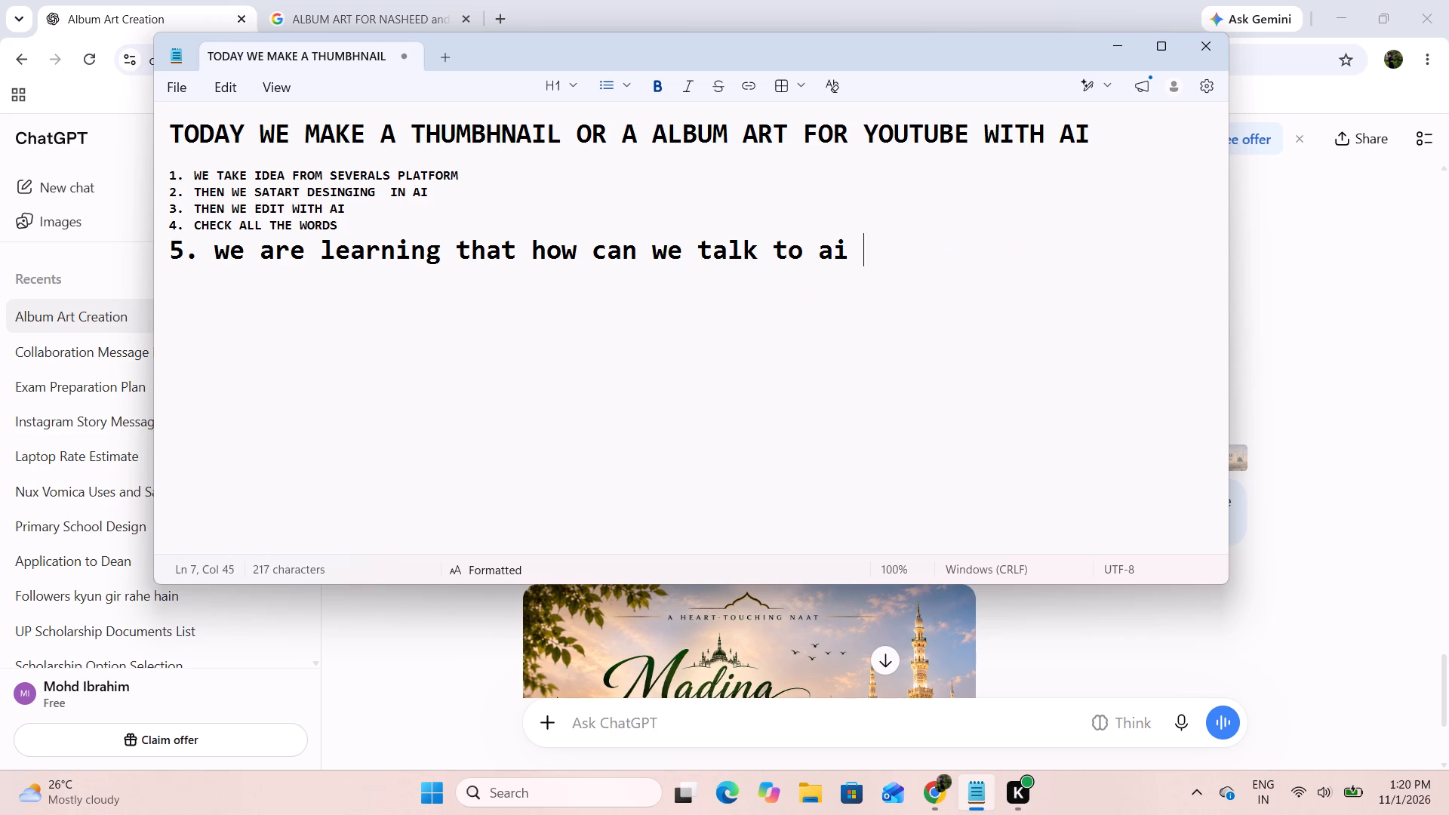
Delete the remaining text of the fifth list item and remove its list number, ending the notes at "CHECK ALL THE WORDS".
key("BackSpace")
key("BackSpace")
key("BackSpace")
key("BackSpace")
key("BackSpace")
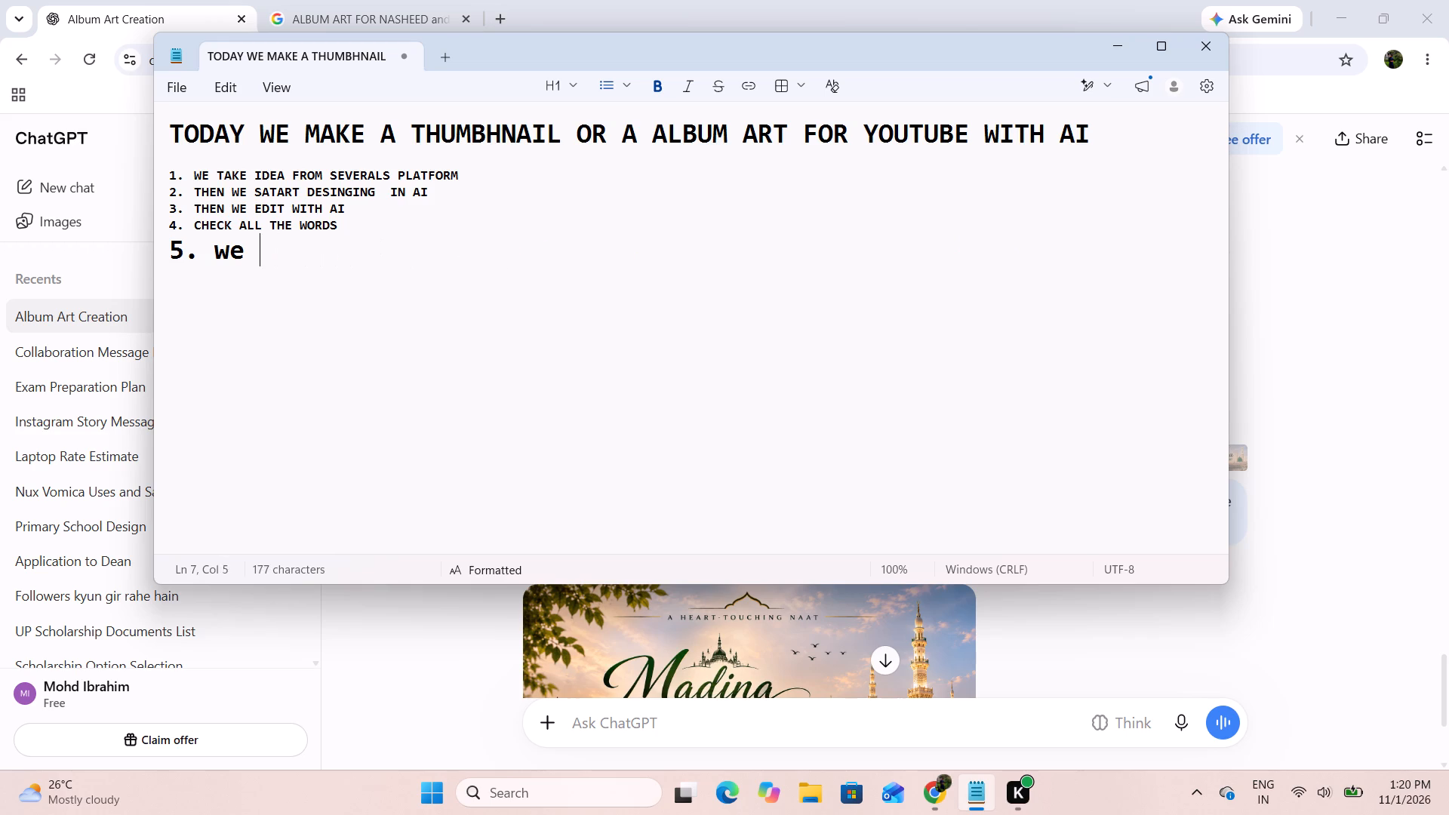
key("BackSpace")
key("BackSpace")
key("BackSpace")
key("BackSpace")
key("BackSpace")
Switch to the ChatGPT conversation, open the newest Madina album art enlarged and compare it with the earlier versions.
left_click(1107, 46)
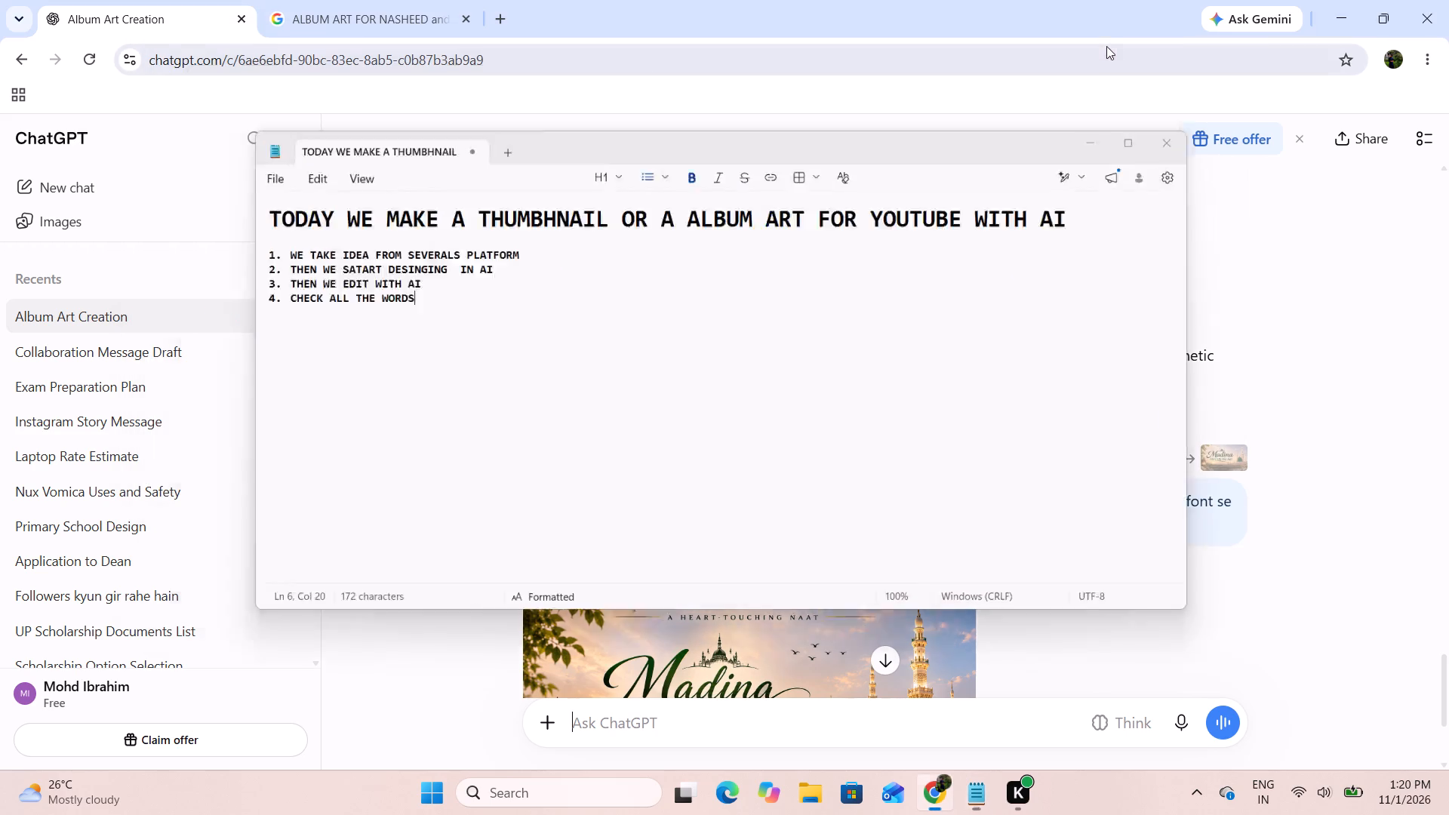
scroll(636, 669, "down", 6)
left_click(719, 453)
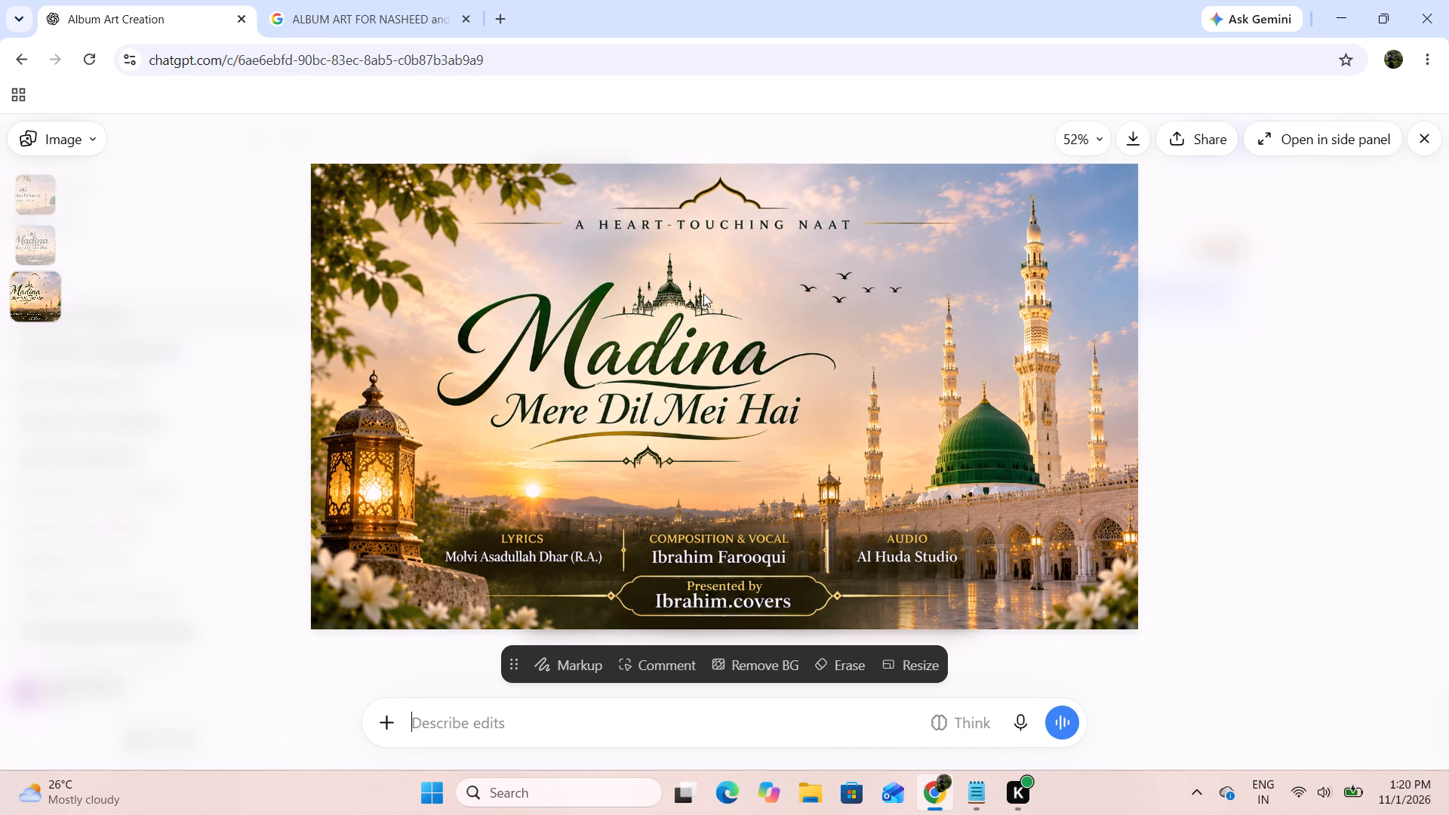
scroll(705, 273, "down", 2)
left_click(42, 246)
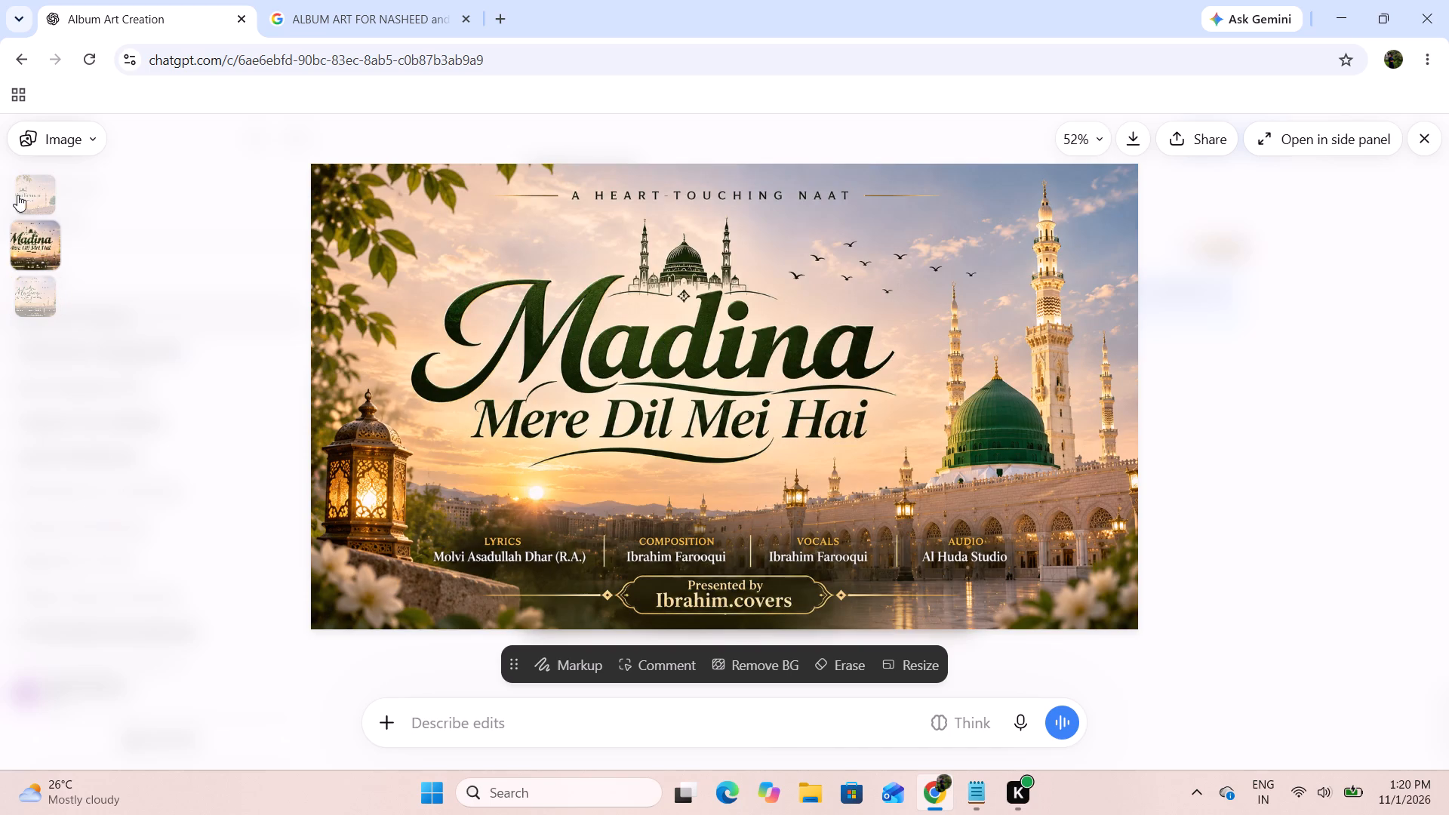
left_click(17, 194)
left_click(29, 245)
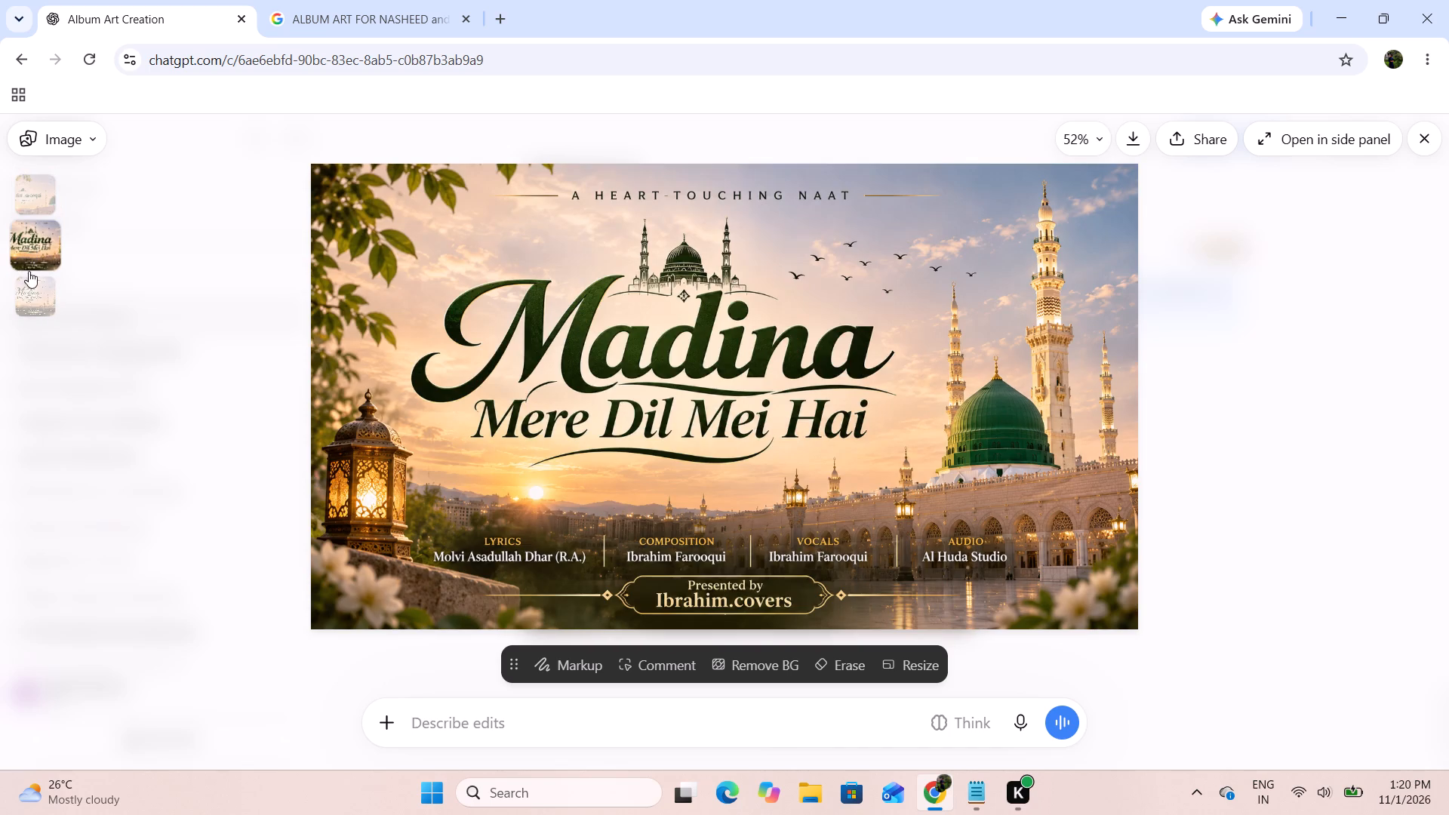
left_click(28, 284)
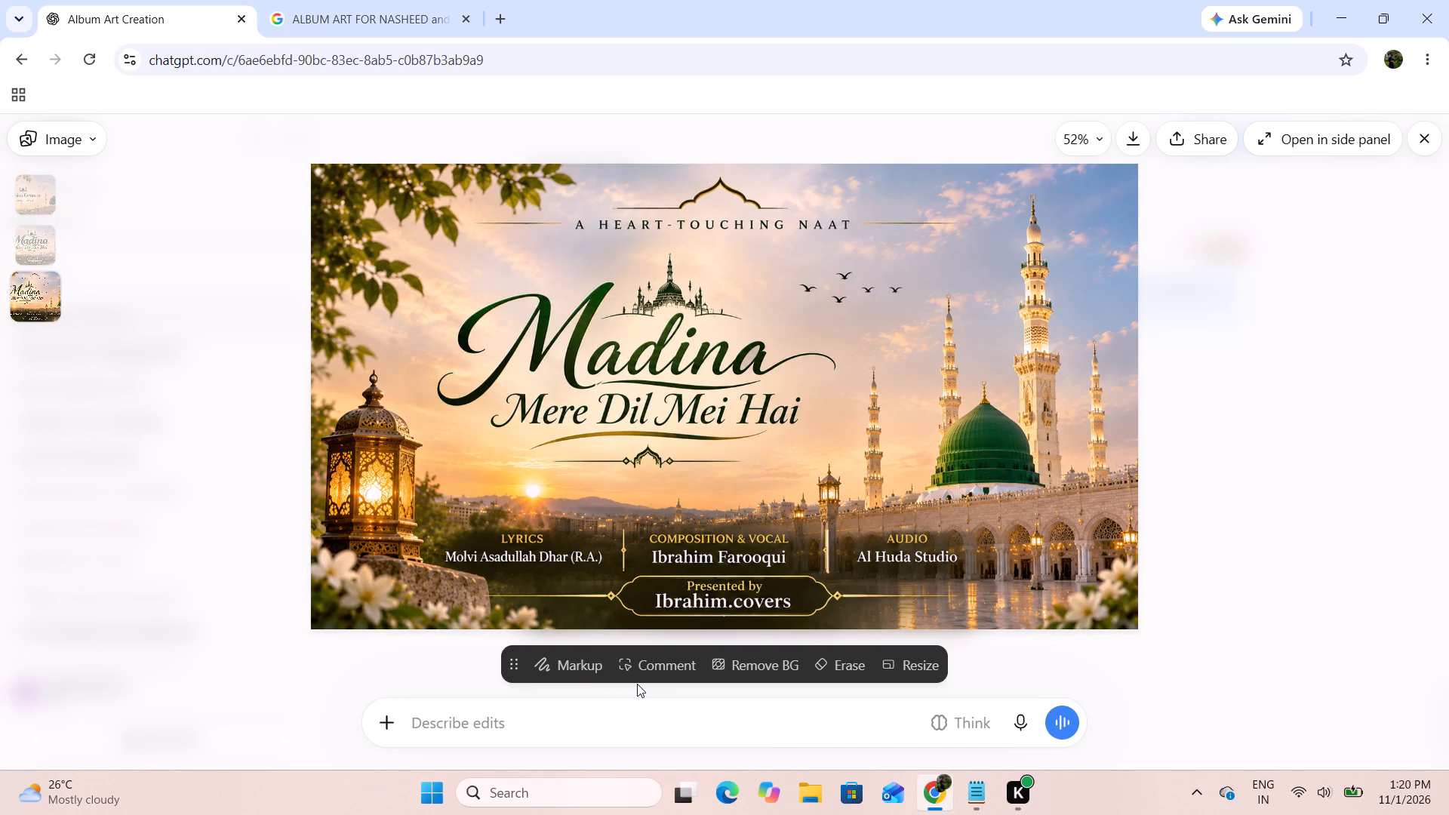
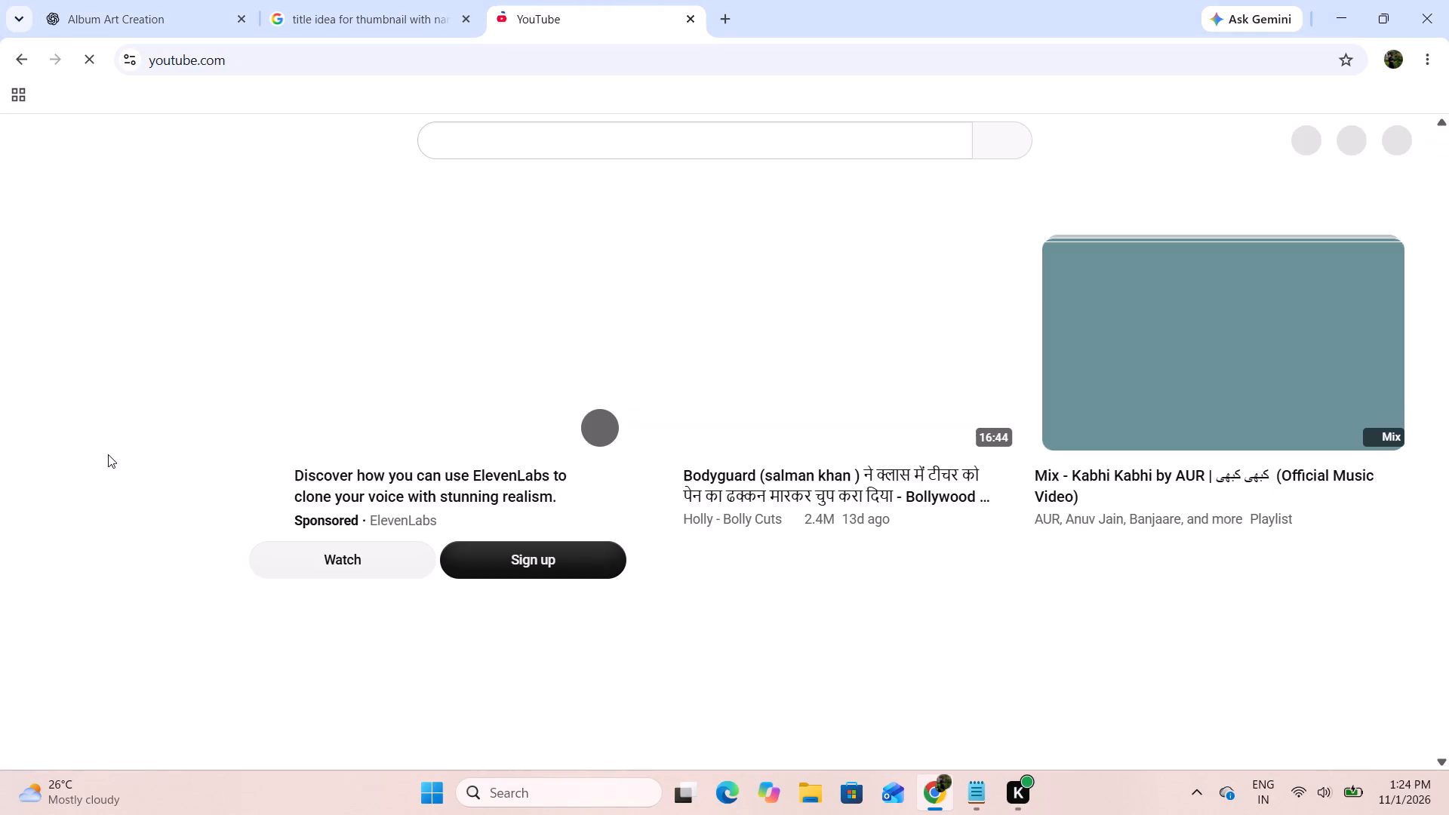
left_click(111, 328)
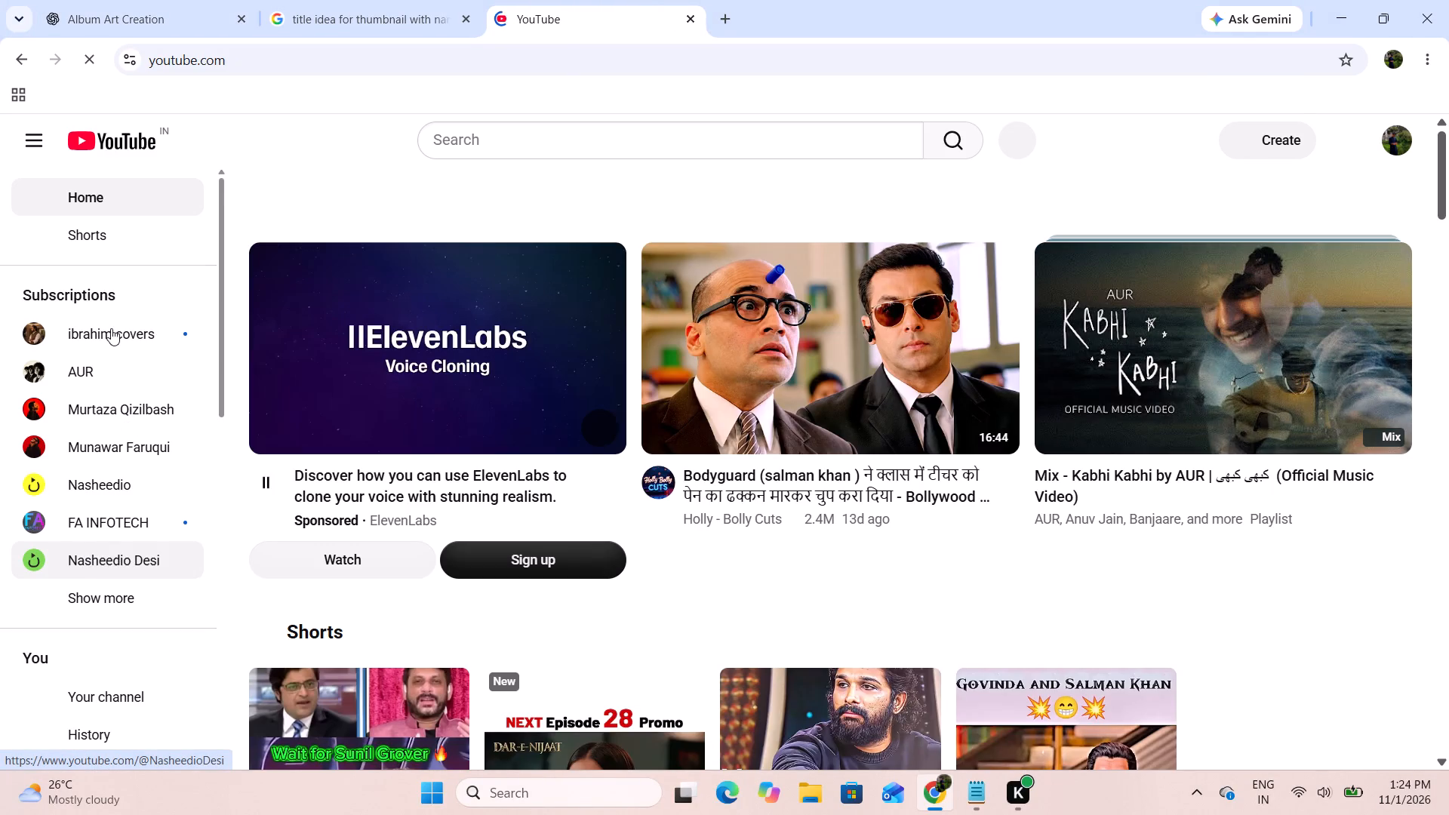
Look through the video thumbnails on the ibrahim.covers channel, examining how their titles are styled and laid out.
scroll(718, 445, "down", 1)
scroll(715, 449, "up", 2)
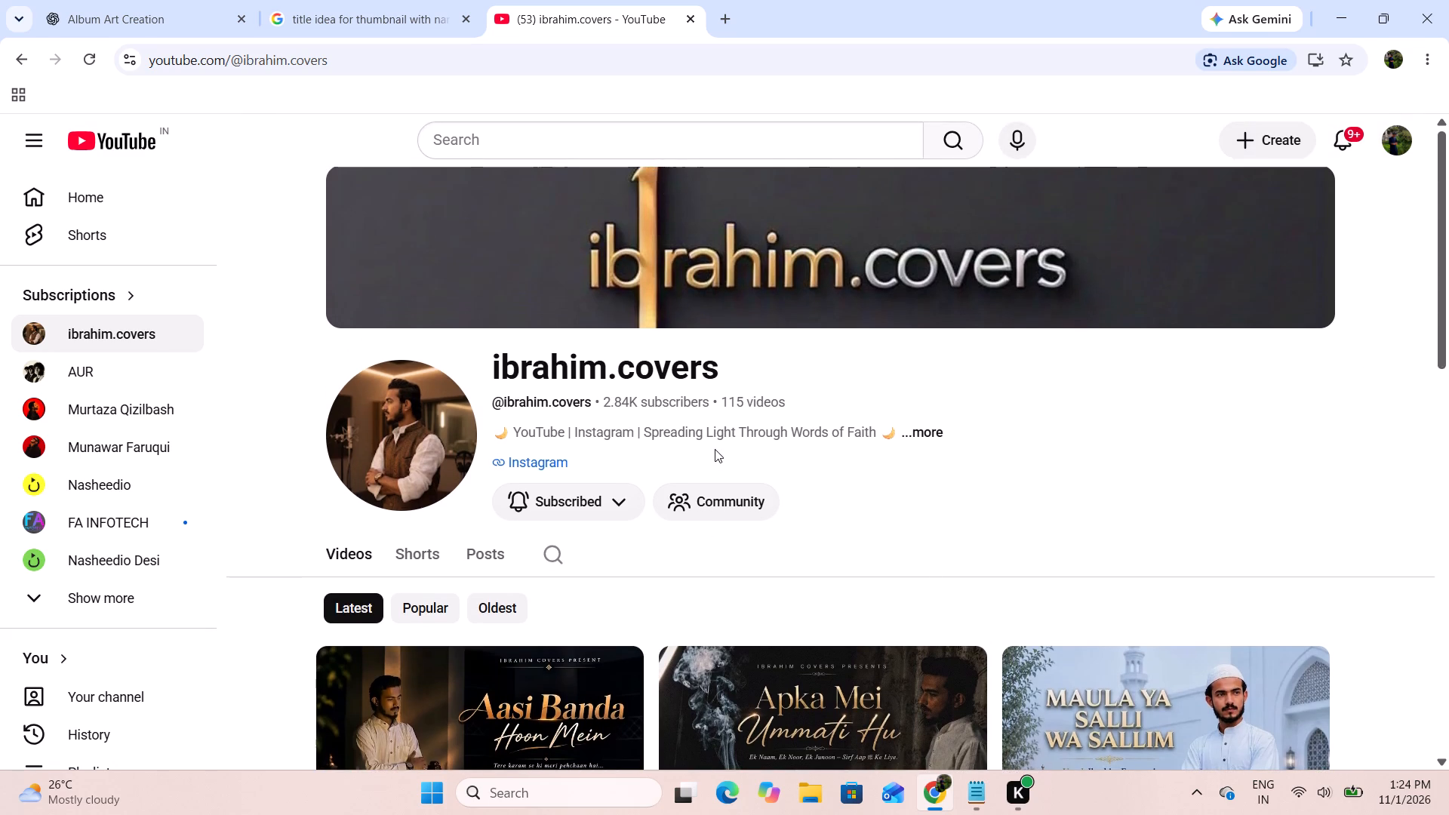
scroll(715, 449, "down", 7)
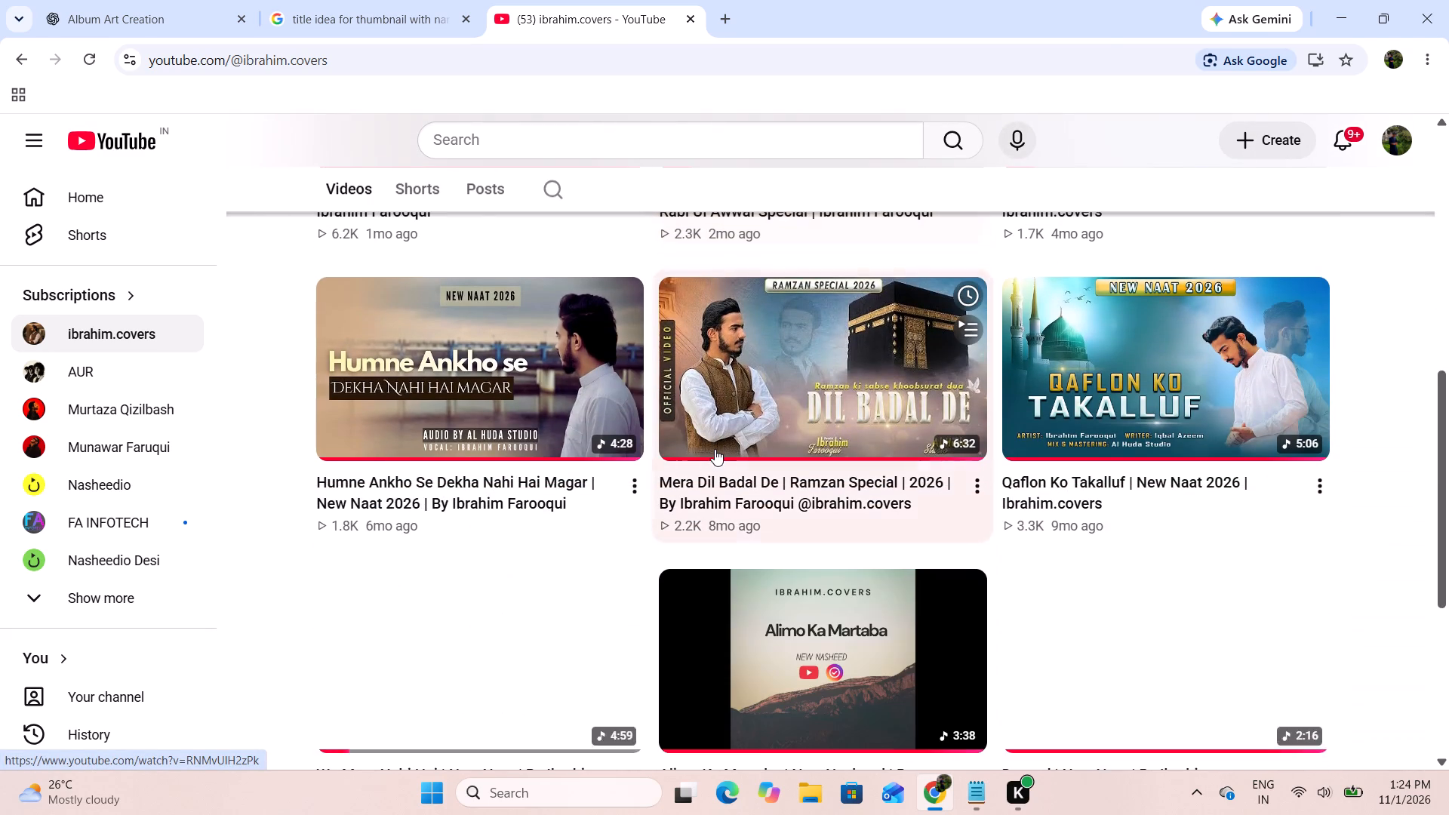
scroll(715, 449, "down", 5)
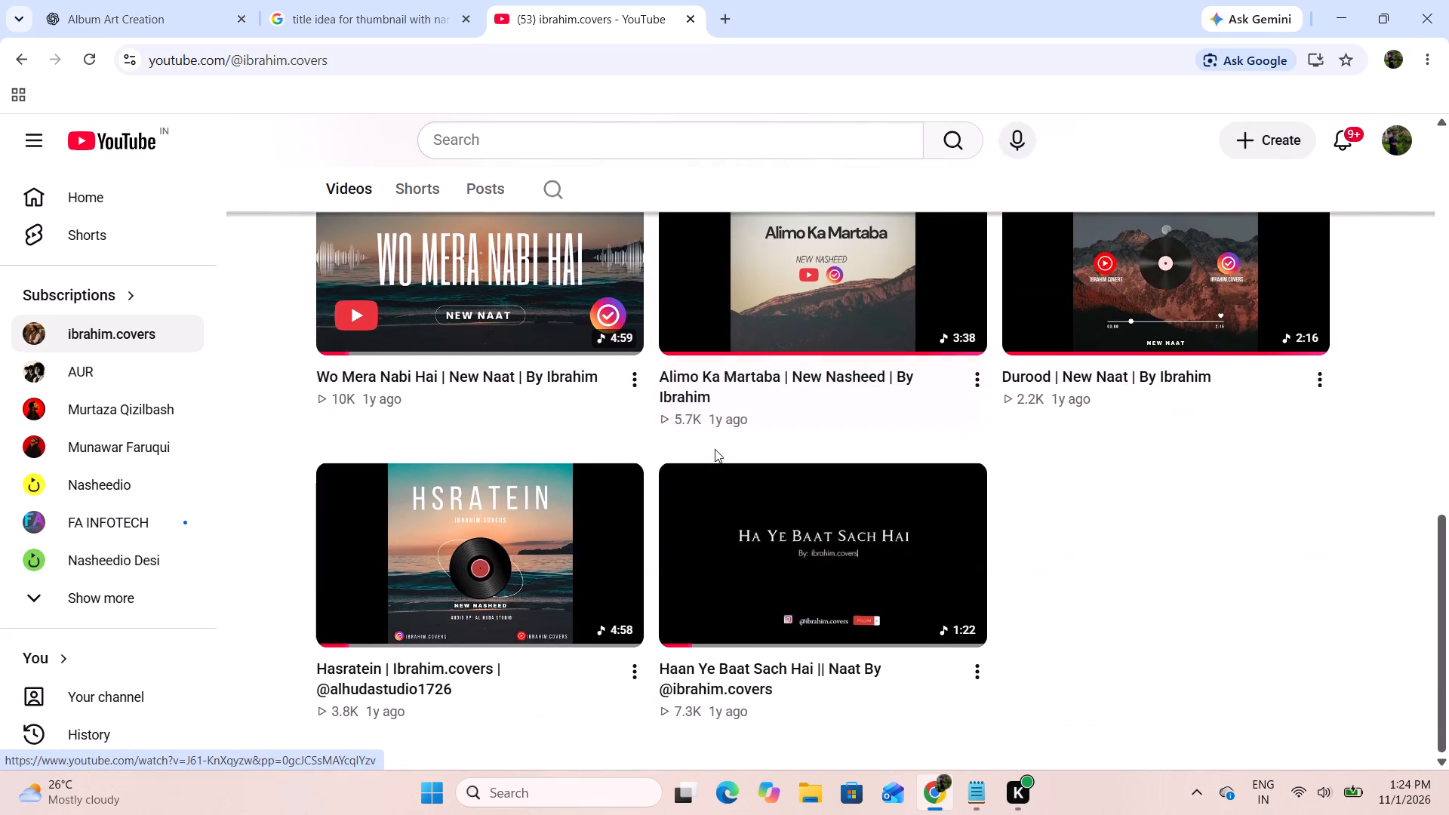
scroll(715, 449, "up", 3)
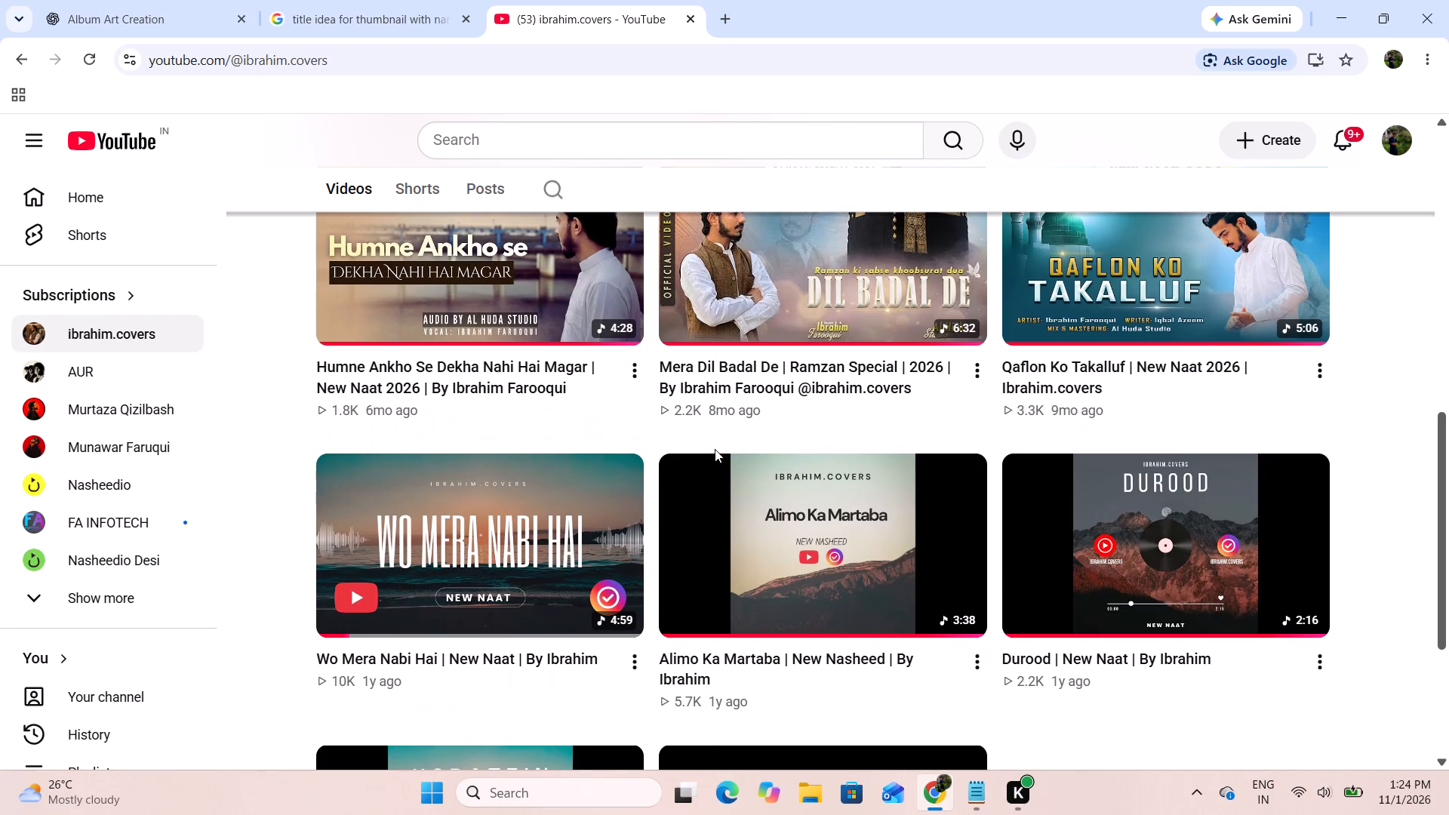
scroll(715, 449, "down", 4)
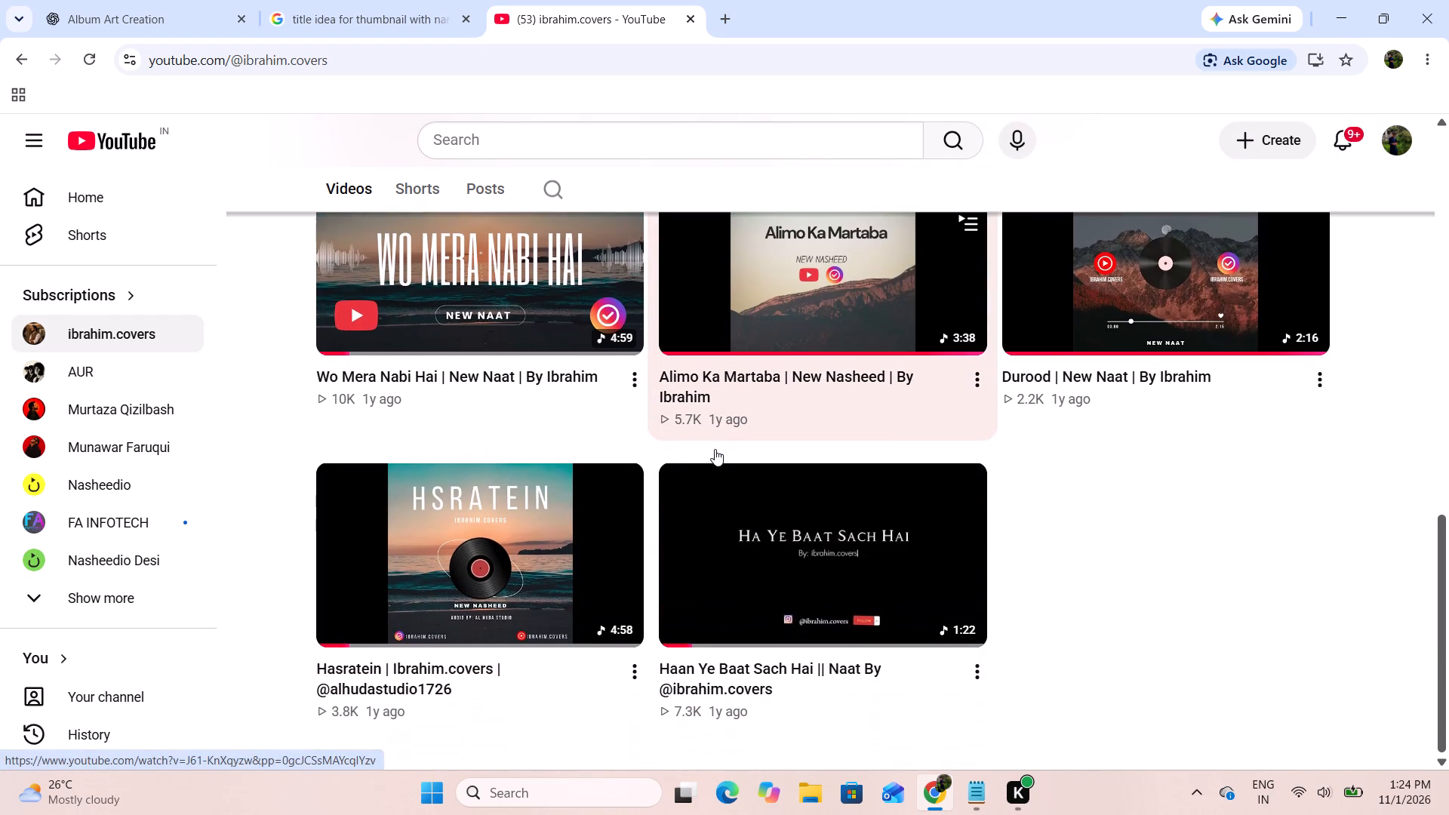
scroll(715, 449, "up", 3)
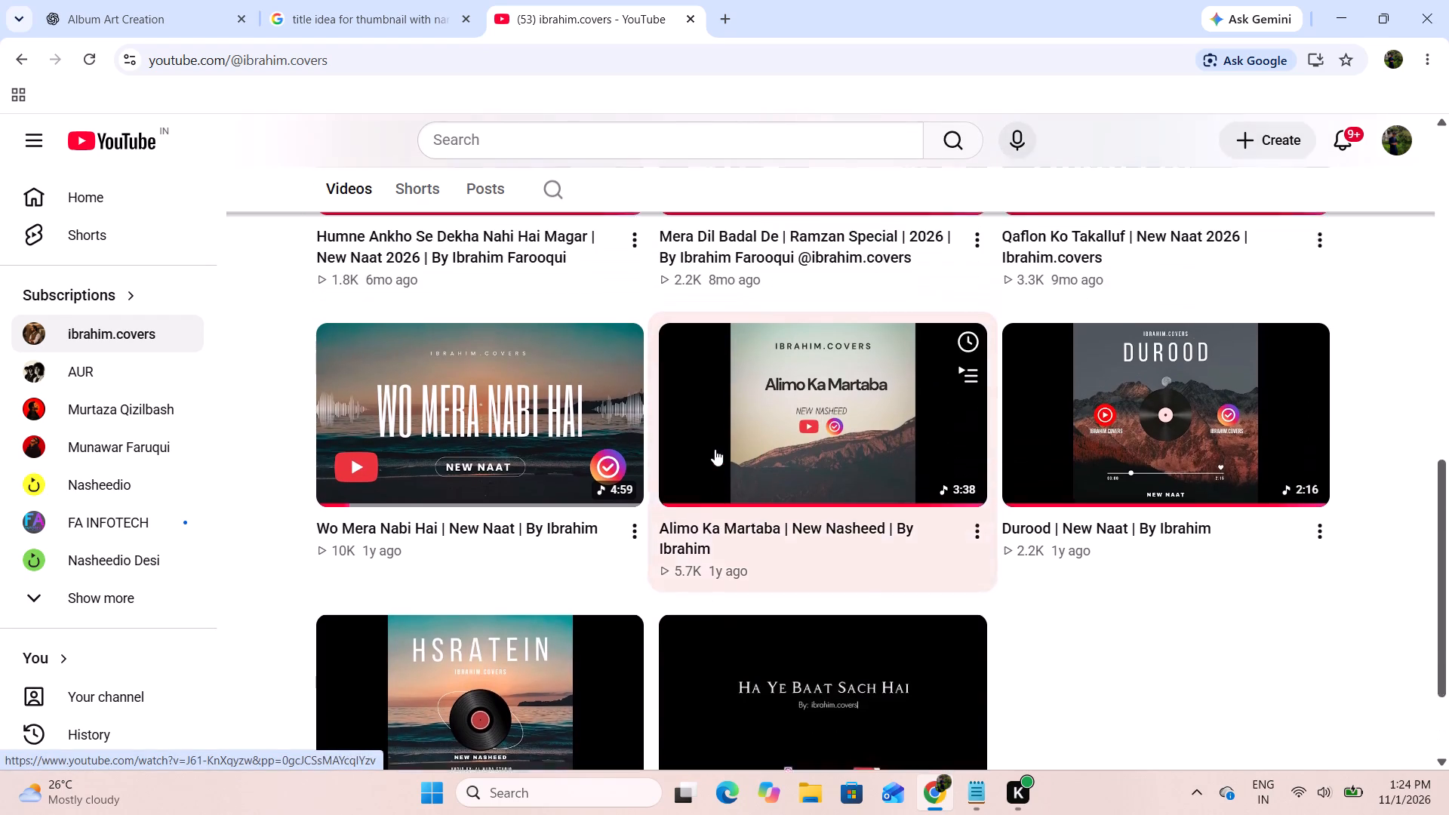
scroll(715, 449, "up", 5)
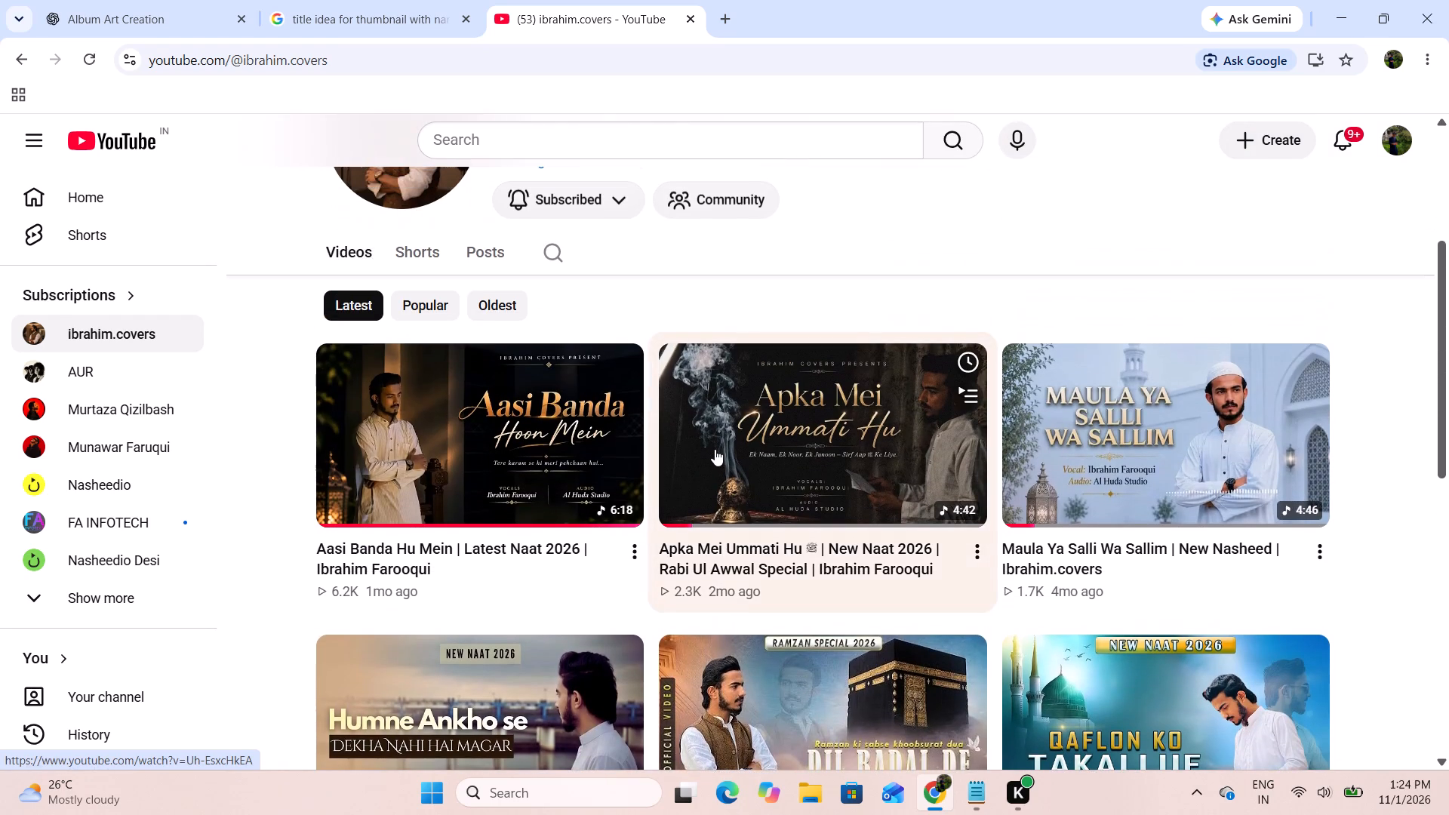
scroll(715, 449, "down", 1)
scroll(715, 449, "up", 1)
scroll(1124, 447, "up", 3)
scroll(1178, 662, "down", 1)
scroll(1176, 660, "up", 2)
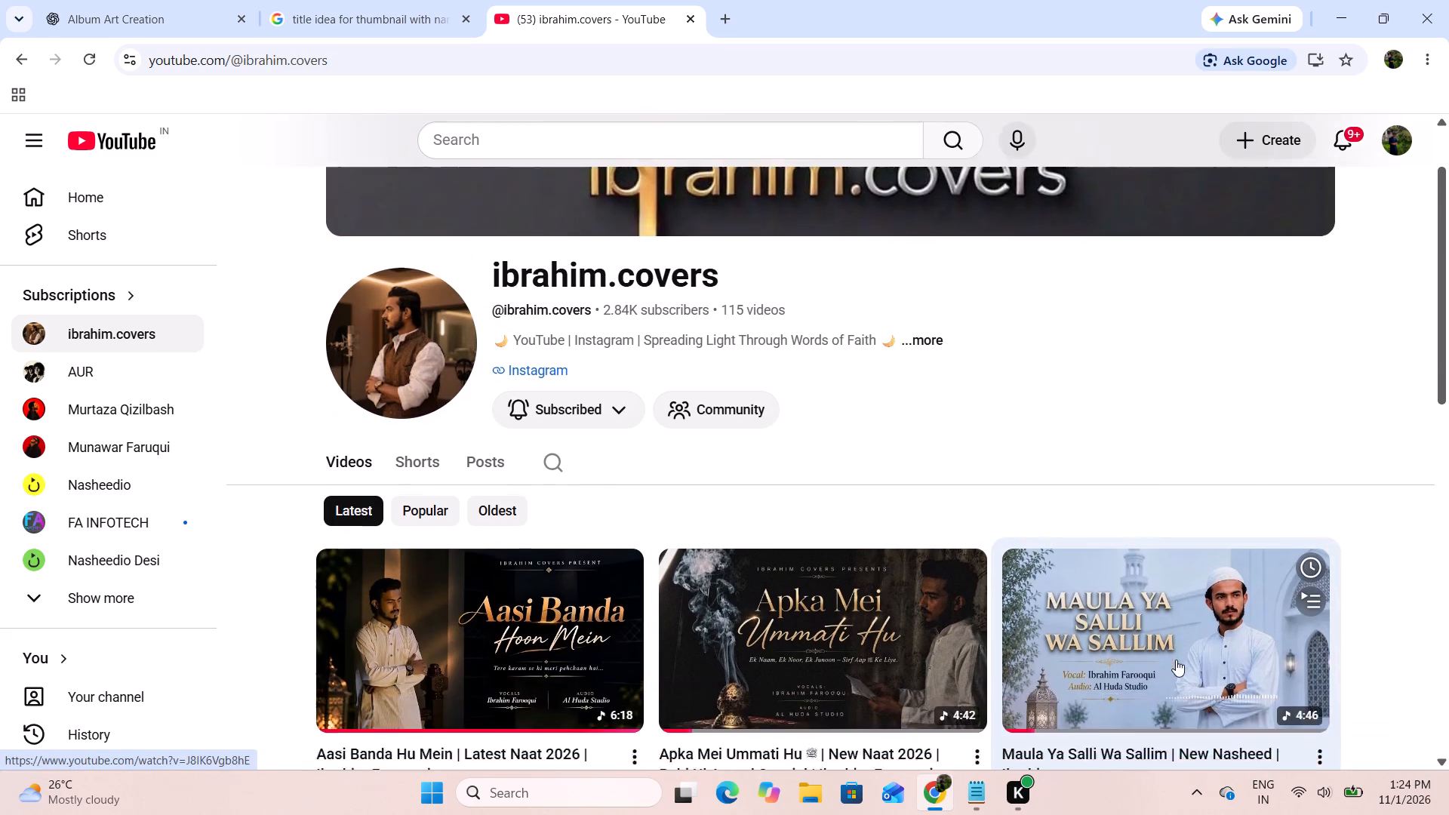
scroll(1176, 660, "up", 3)
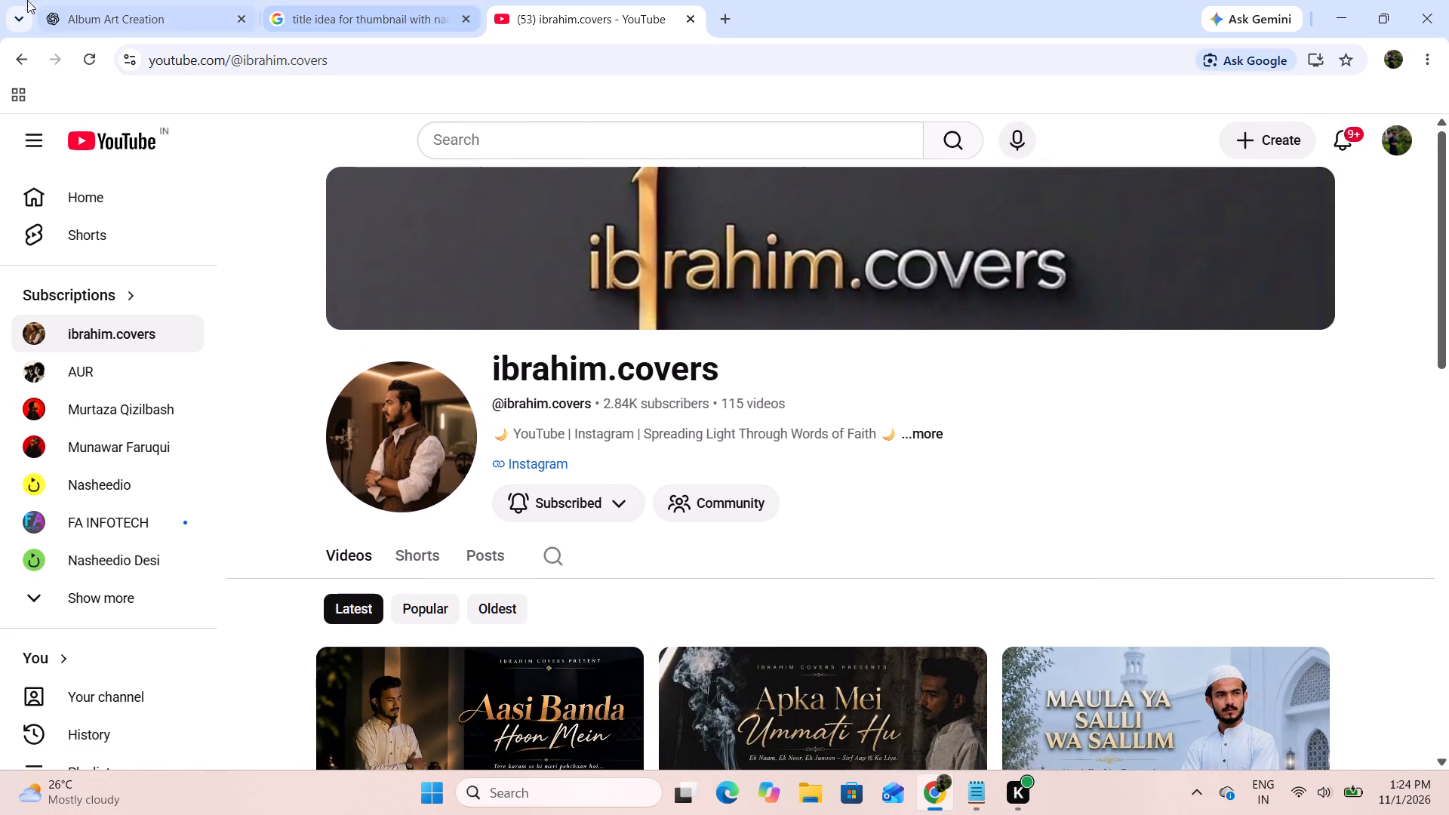
Return to the "Madina Mere Dil Mei Hai" album art open for editing in ChatGPT.
left_click(112, 14)
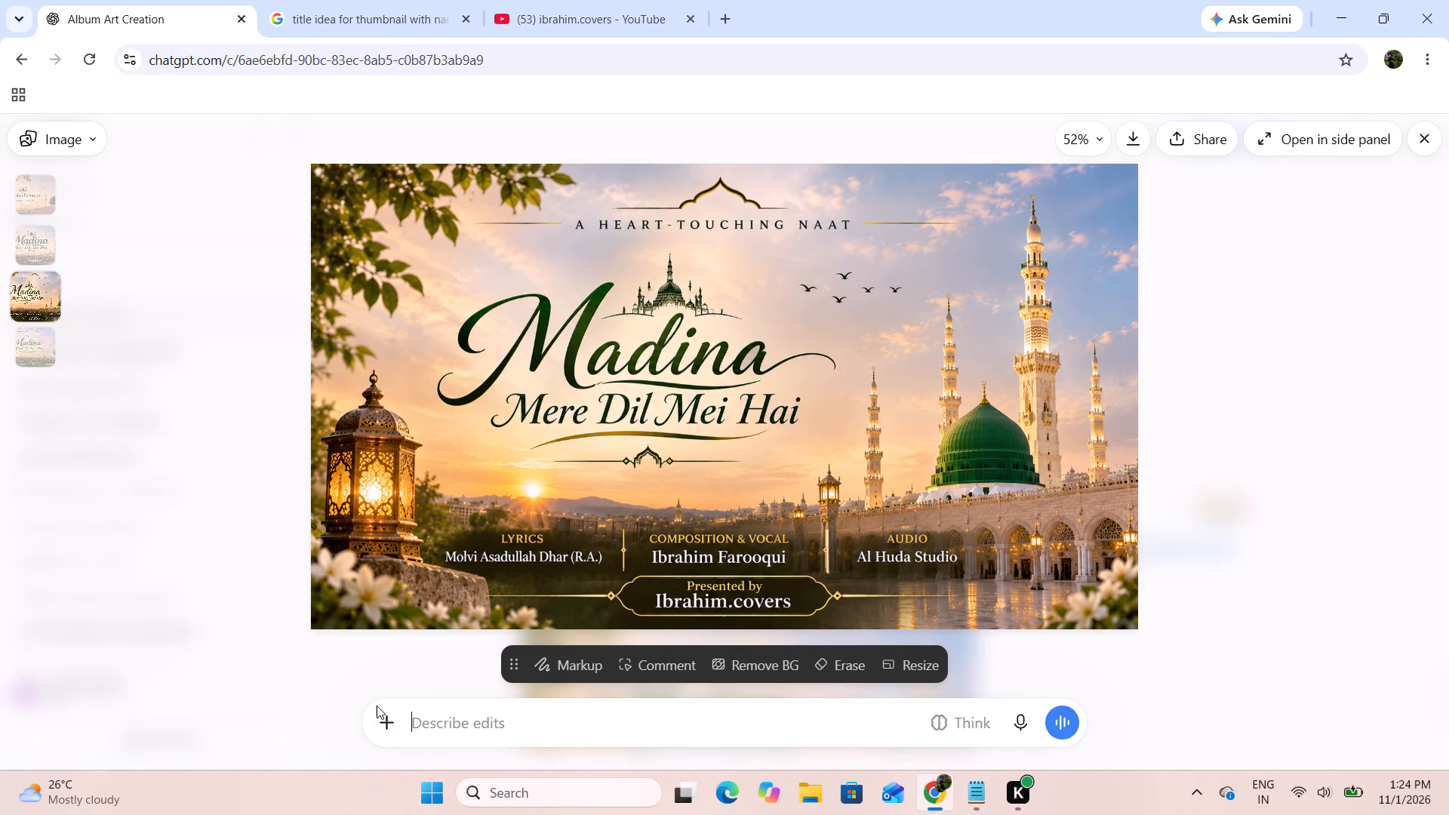
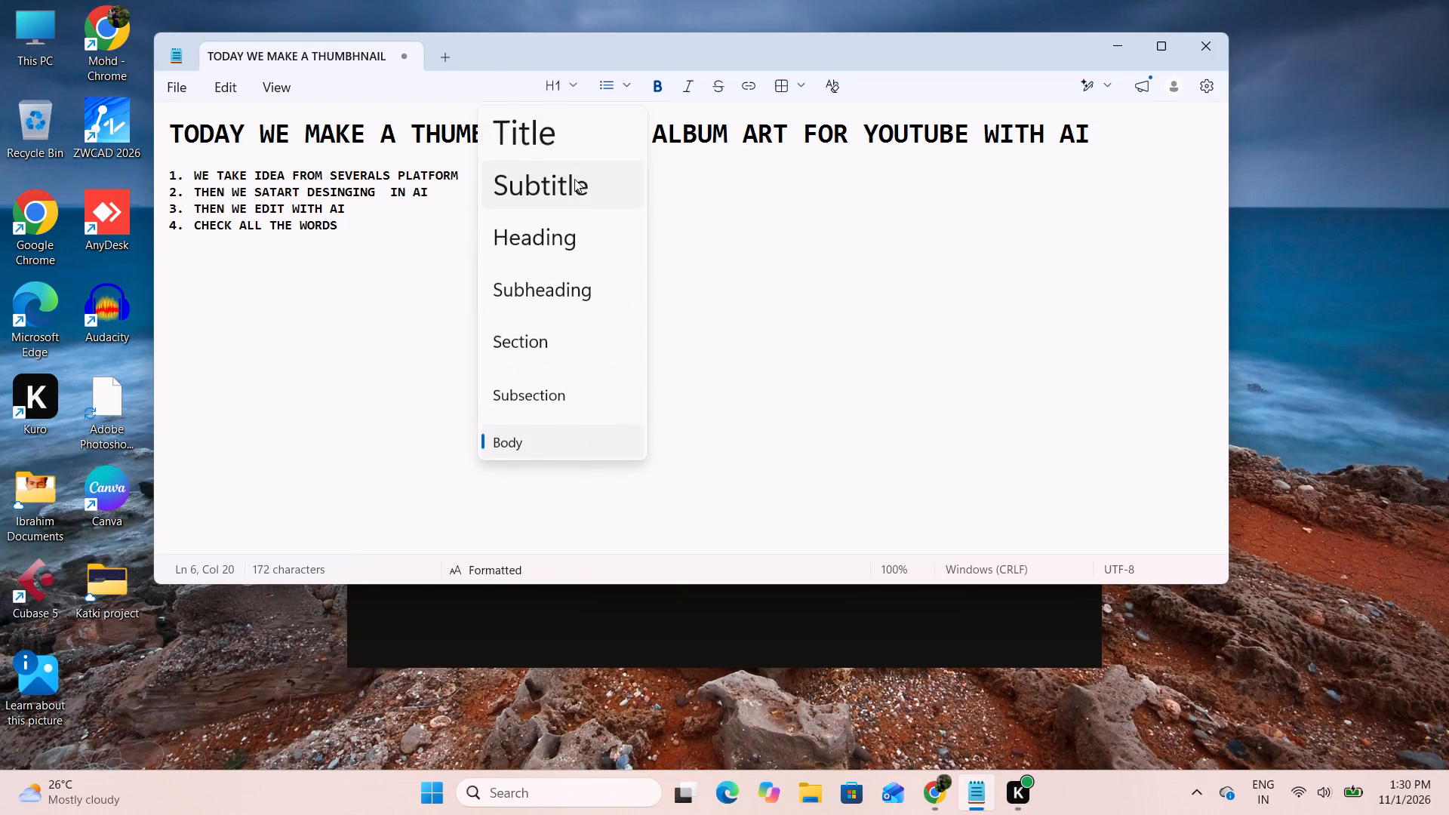
left_click(555, 205)
Replace the fourth list item's text with "now we ar going to edit in canva.".
left_click_drag(572, 245, 247, 283)
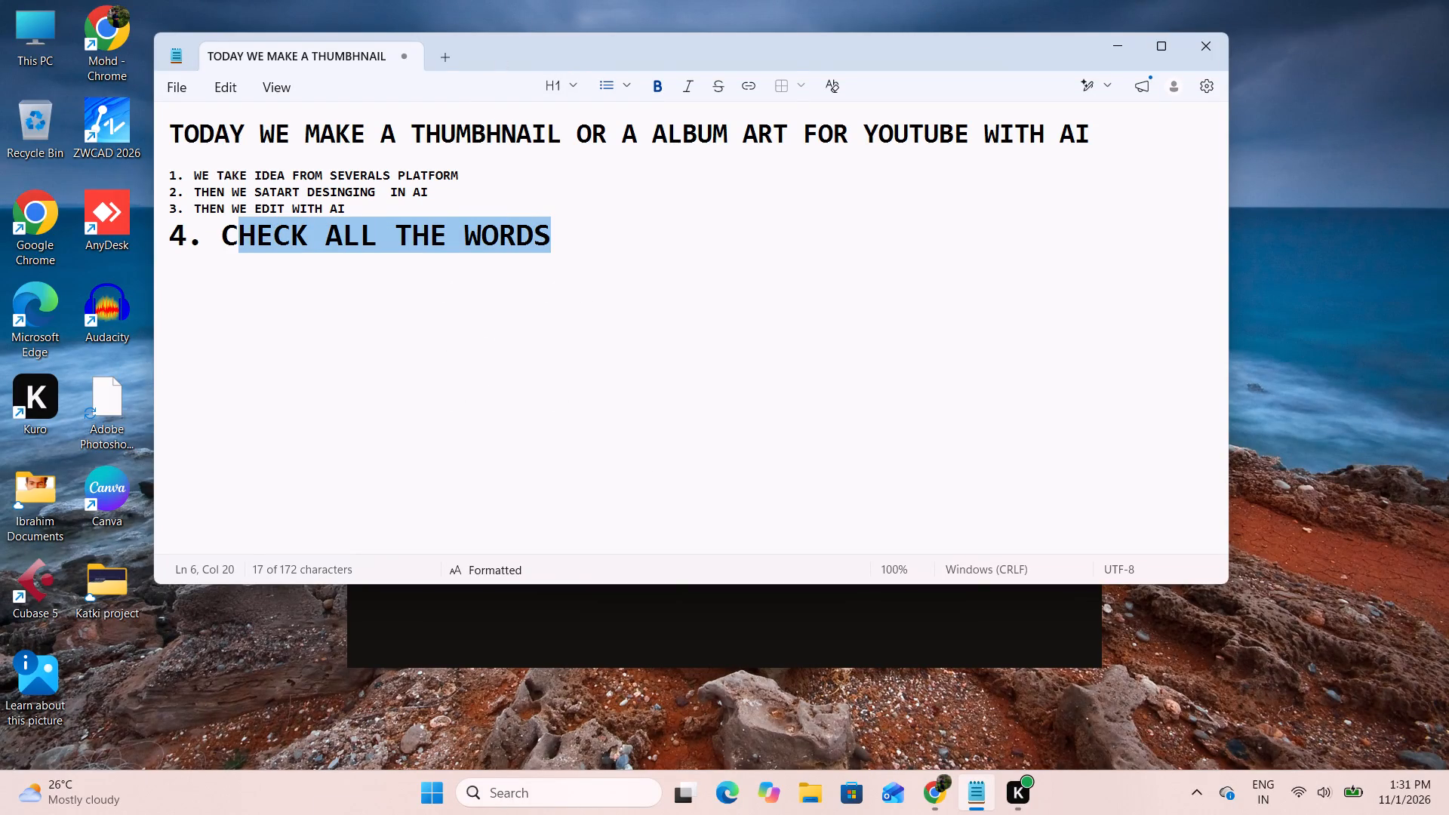
left_click_drag(247, 283, 147, 315)
type("no")
type("w we ar gi")
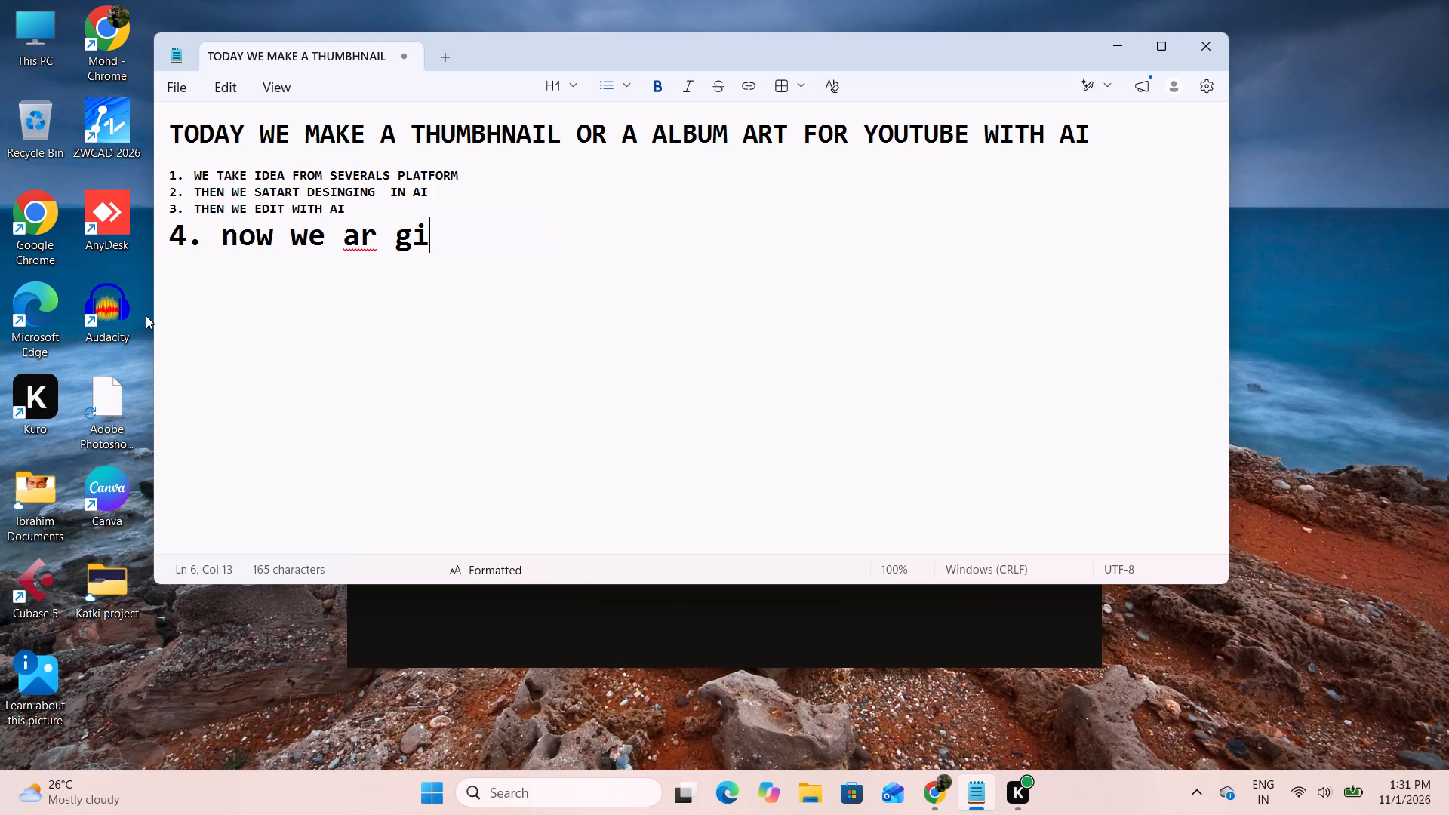
key("BackSpace")
type("oi")
type("ng to edit in")
key("space")
type("ca")
type("nva")
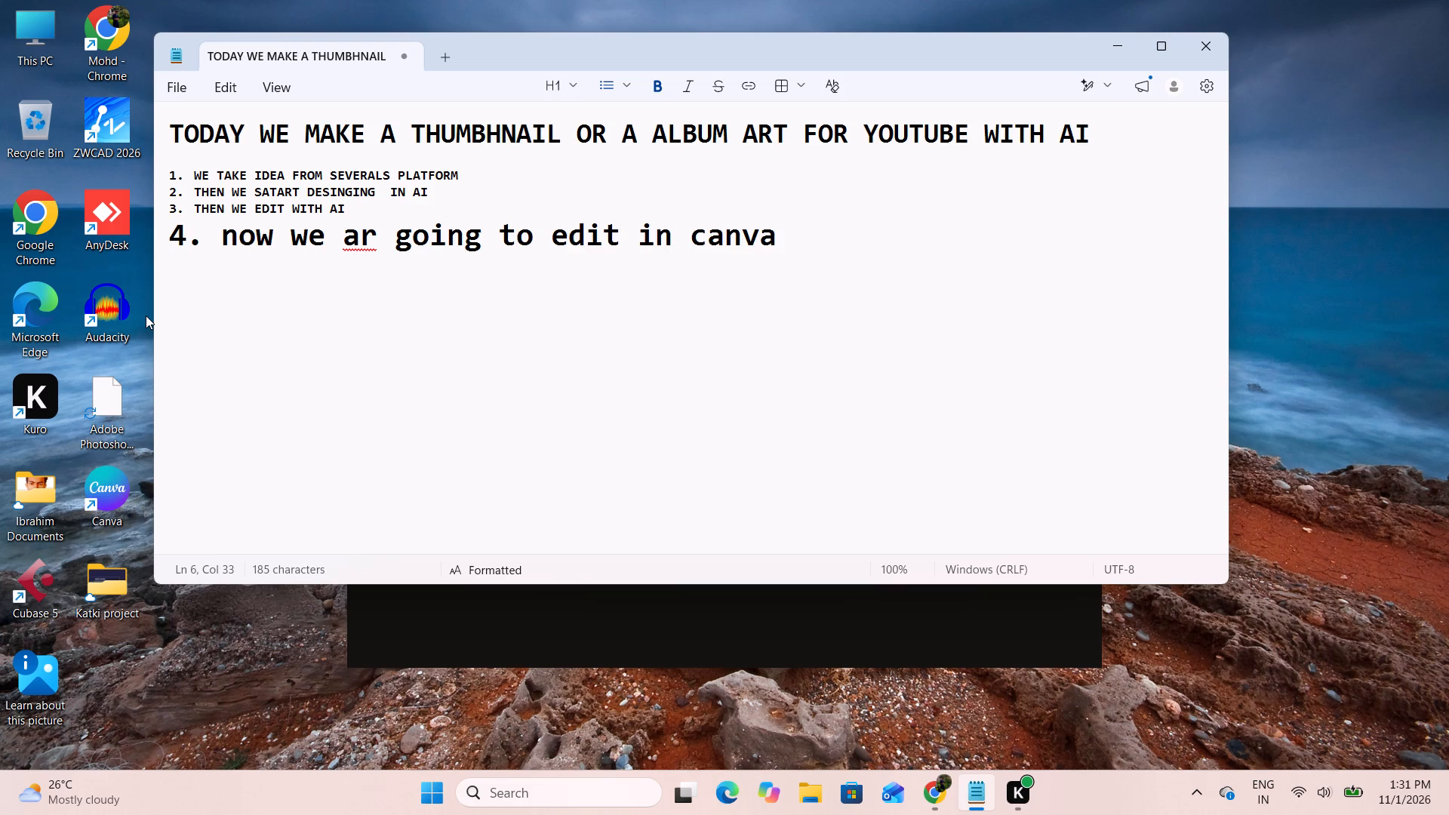
key("period")
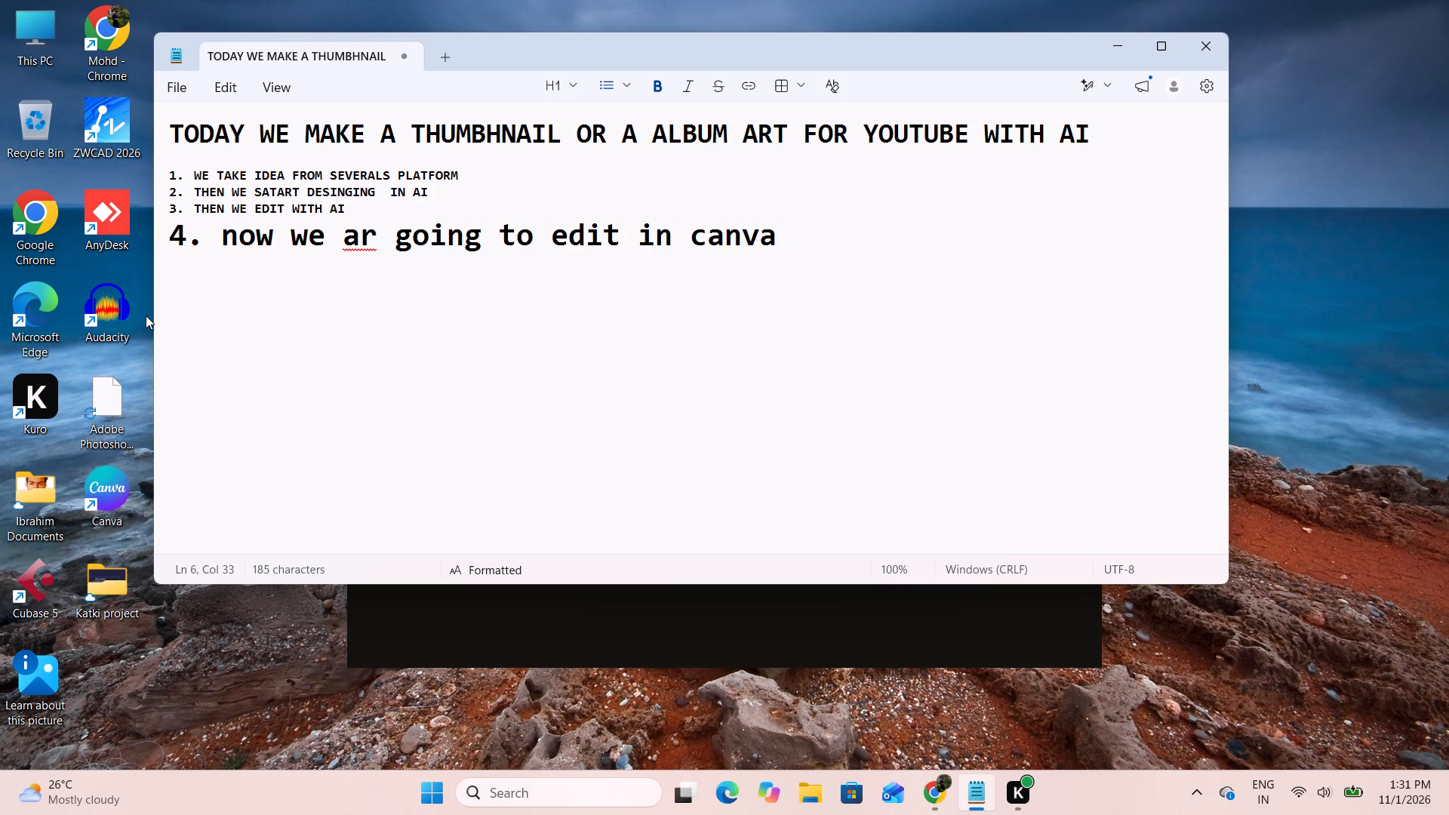
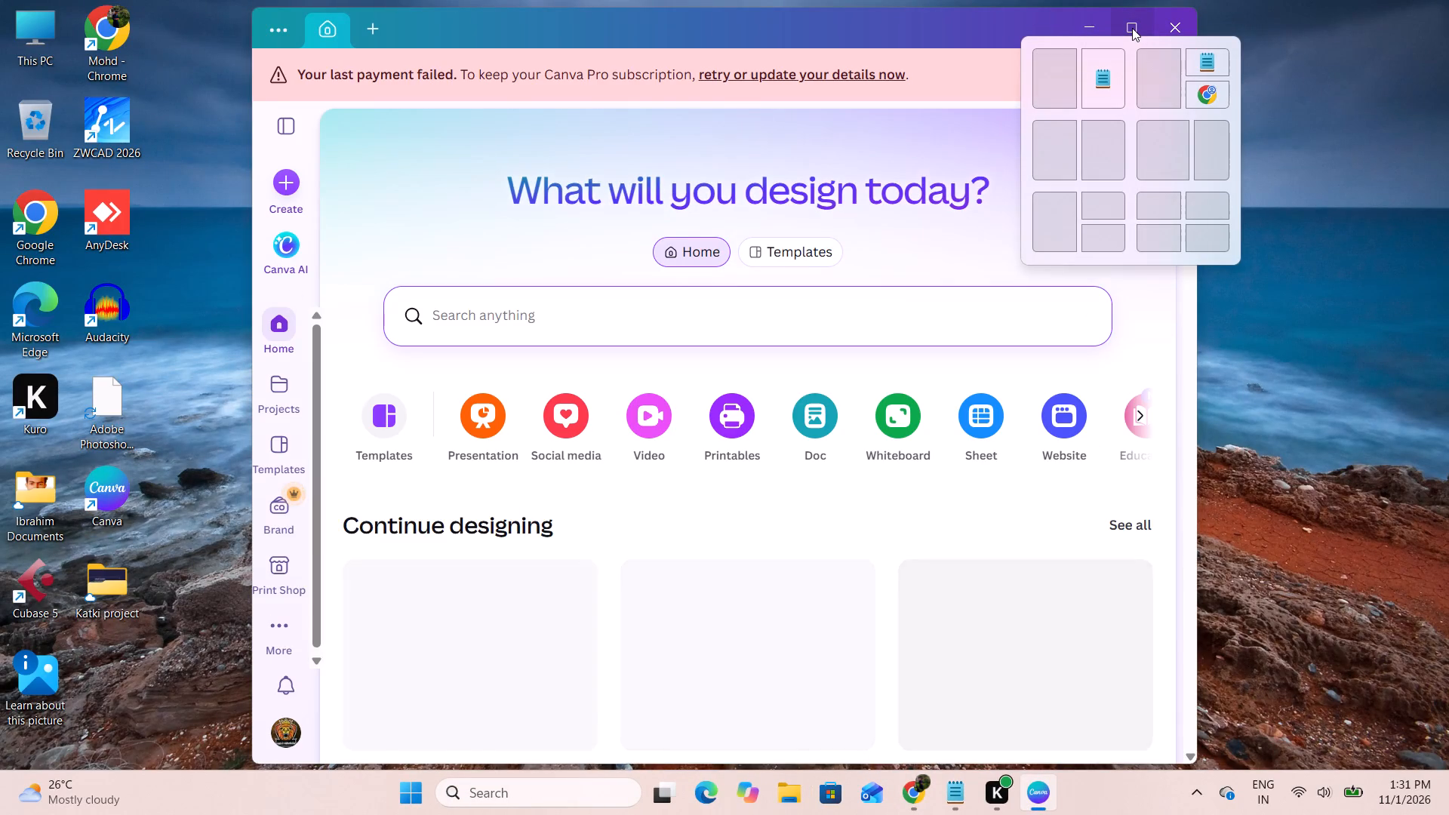
Maximize the Canva window.
left_click(1132, 28)
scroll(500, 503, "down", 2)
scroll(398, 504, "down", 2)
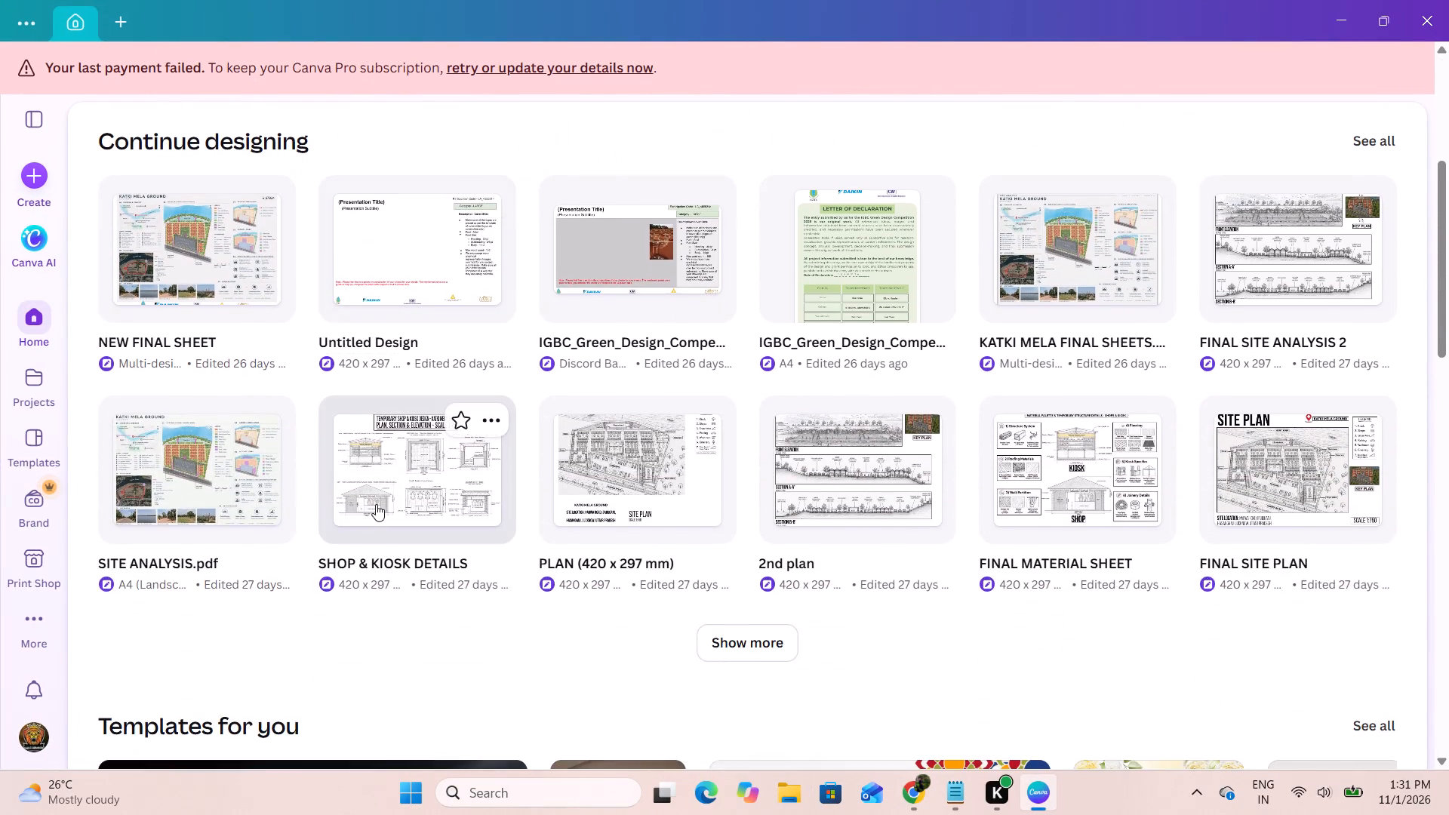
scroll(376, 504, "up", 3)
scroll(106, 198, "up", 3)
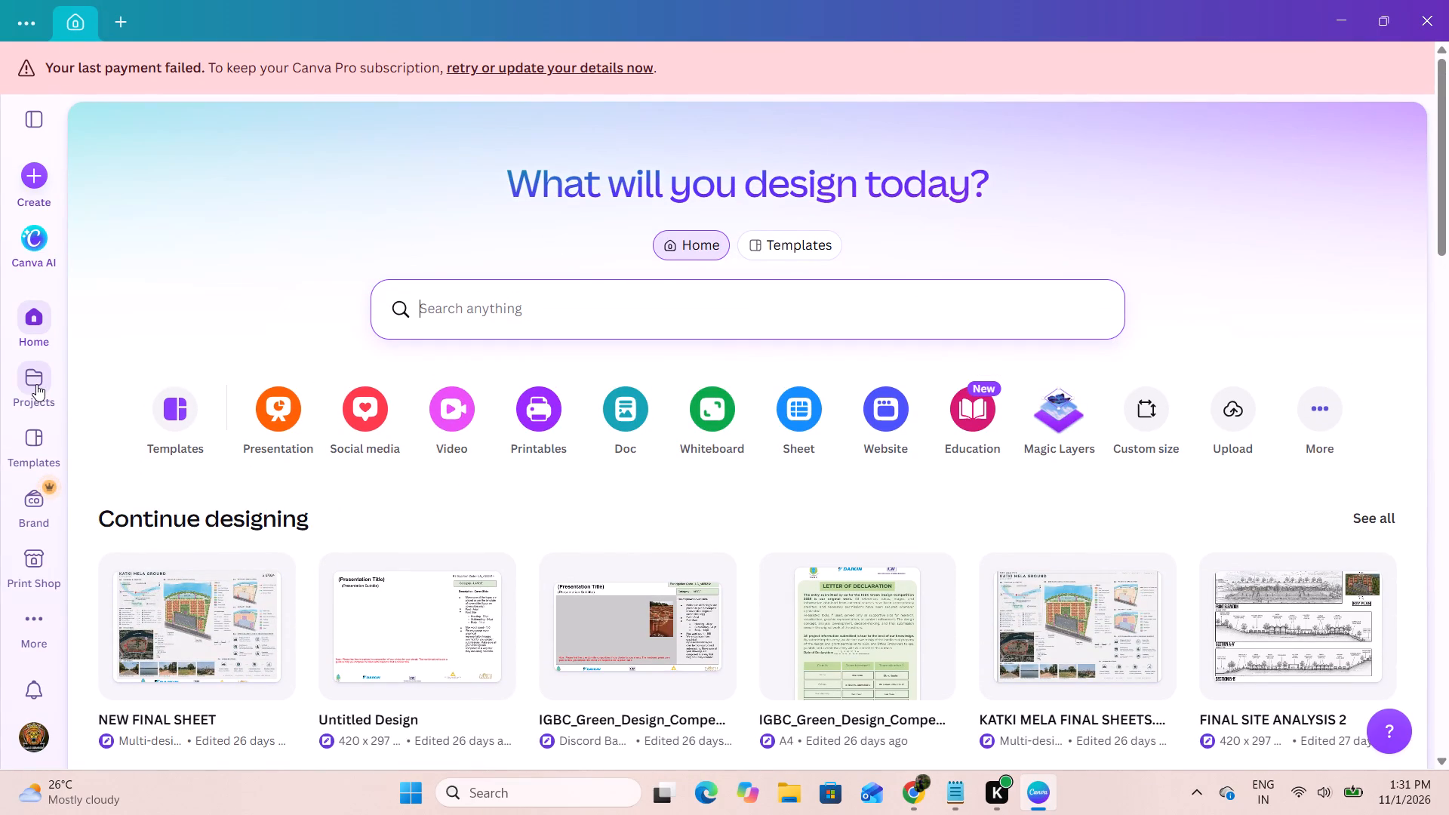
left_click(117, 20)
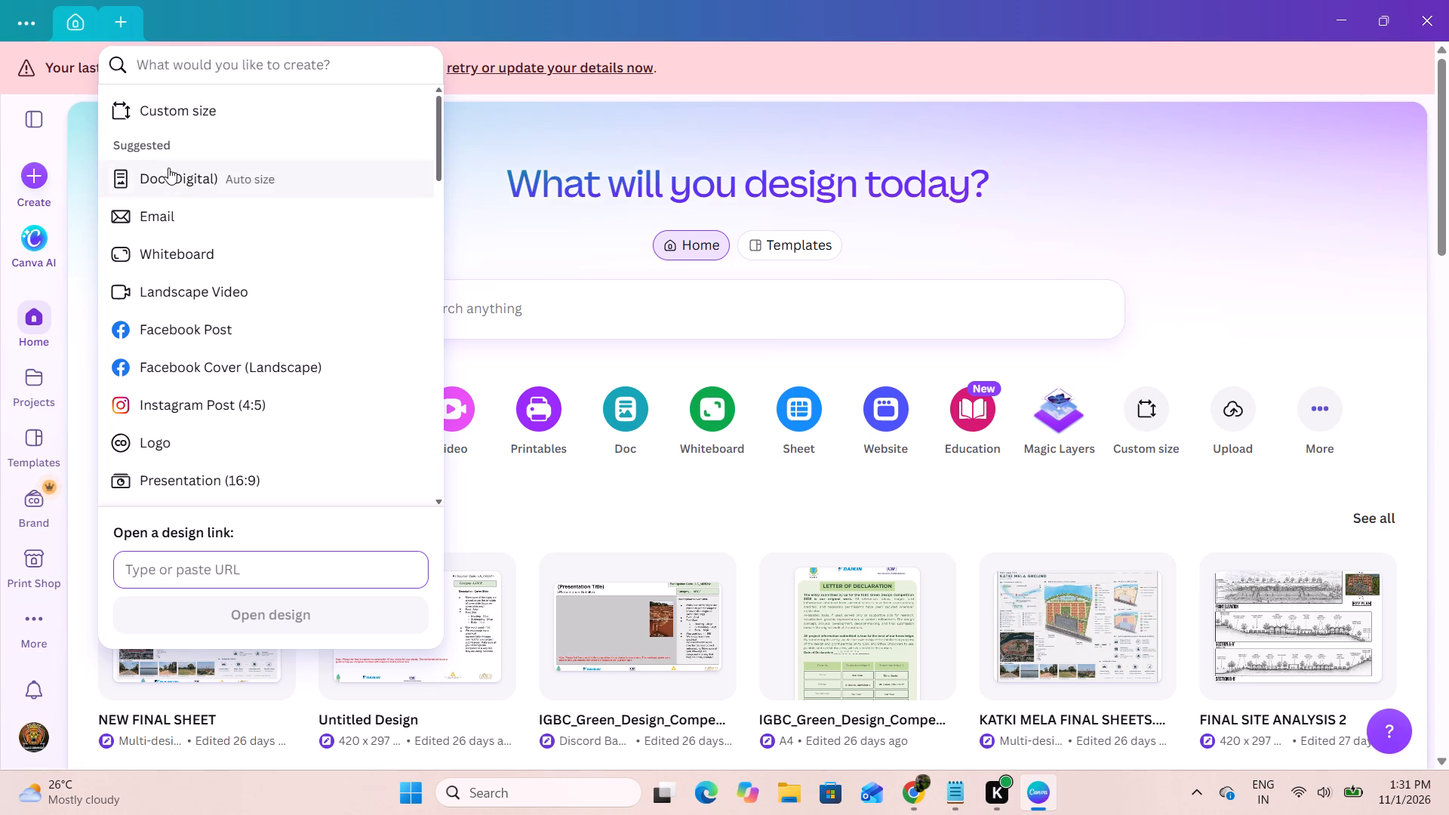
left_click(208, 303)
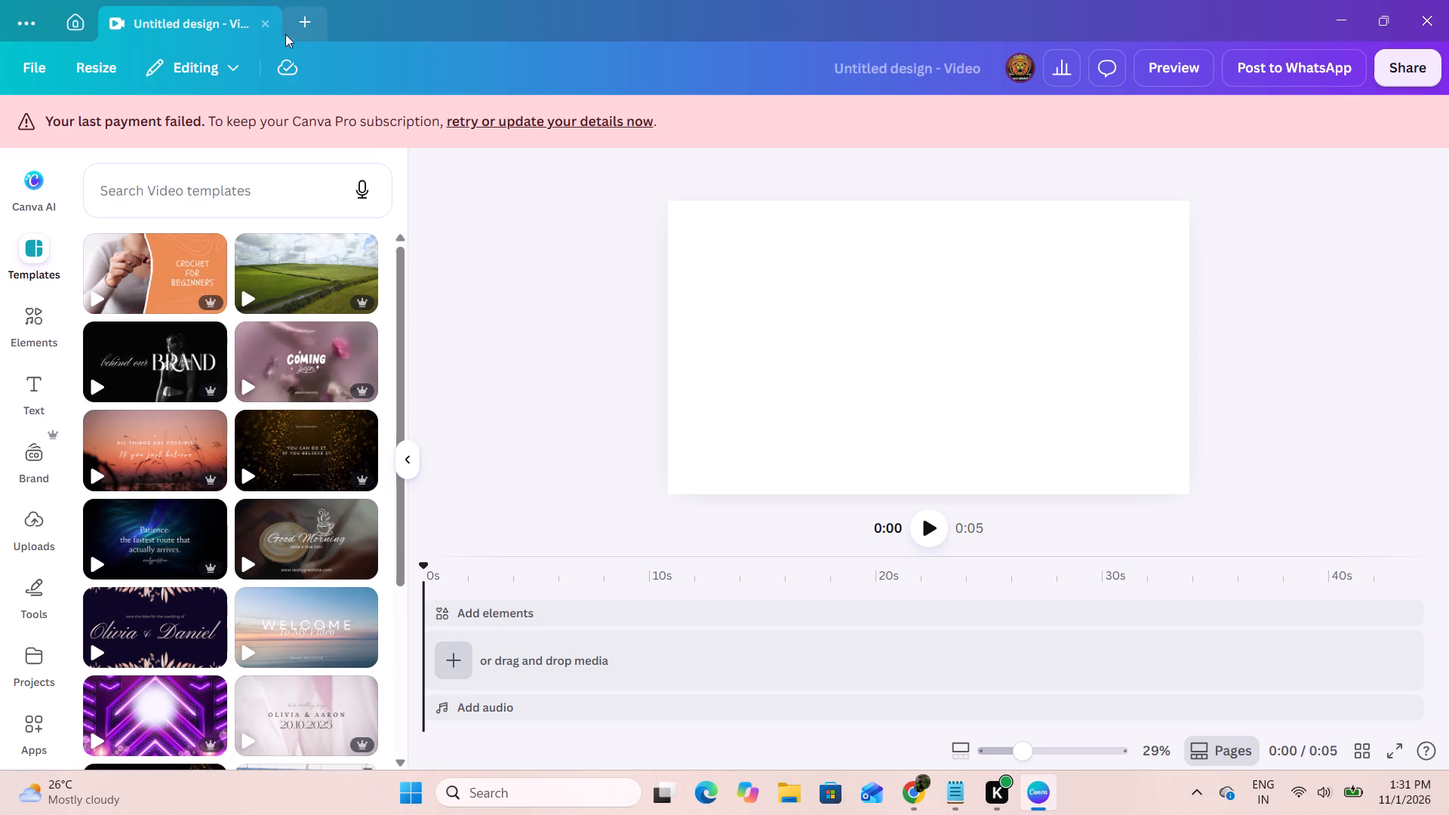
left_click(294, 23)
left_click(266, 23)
Start a new custom-size design, opening its width and height settings.
left_click(131, 33)
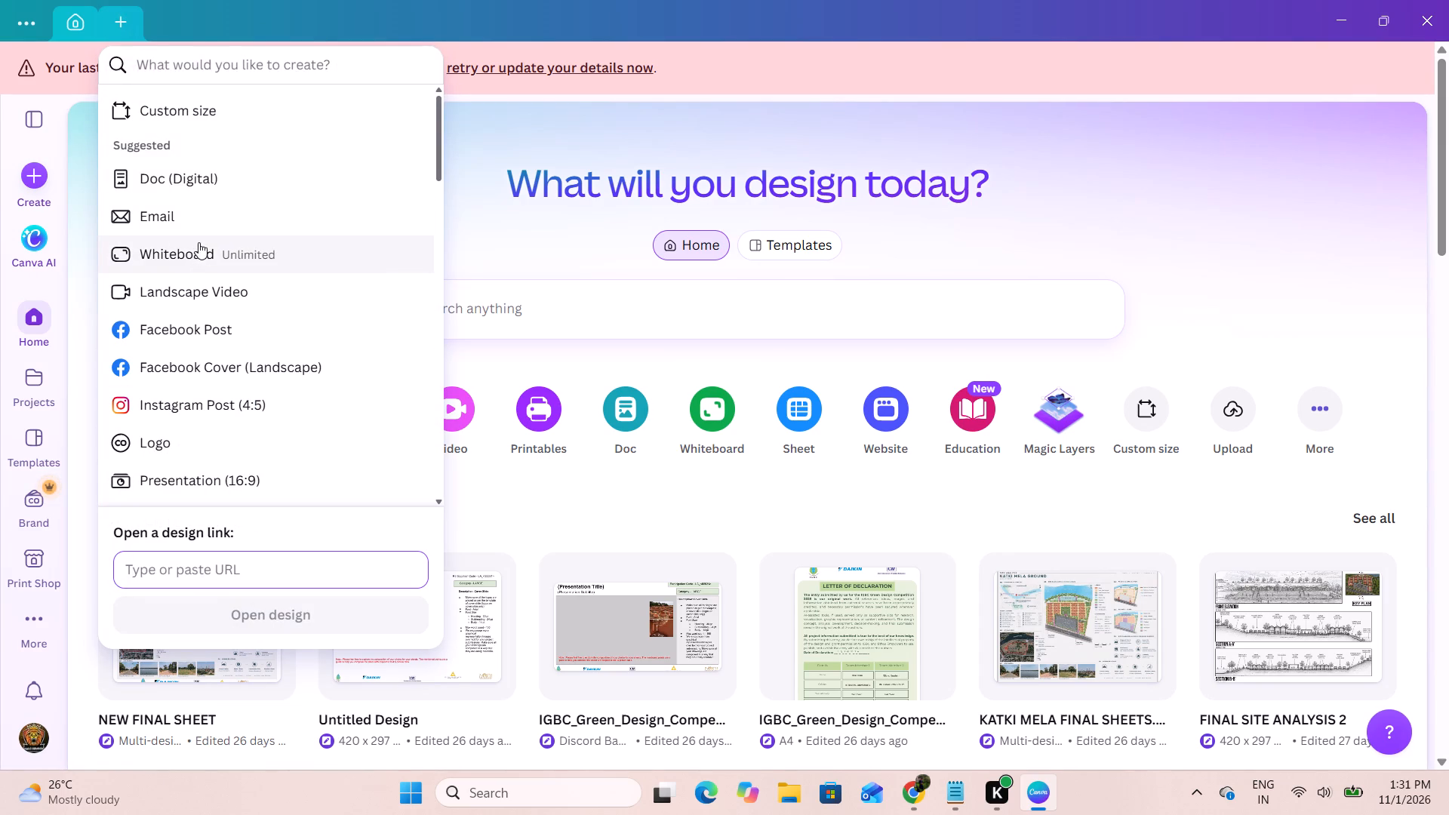
left_click(211, 99)
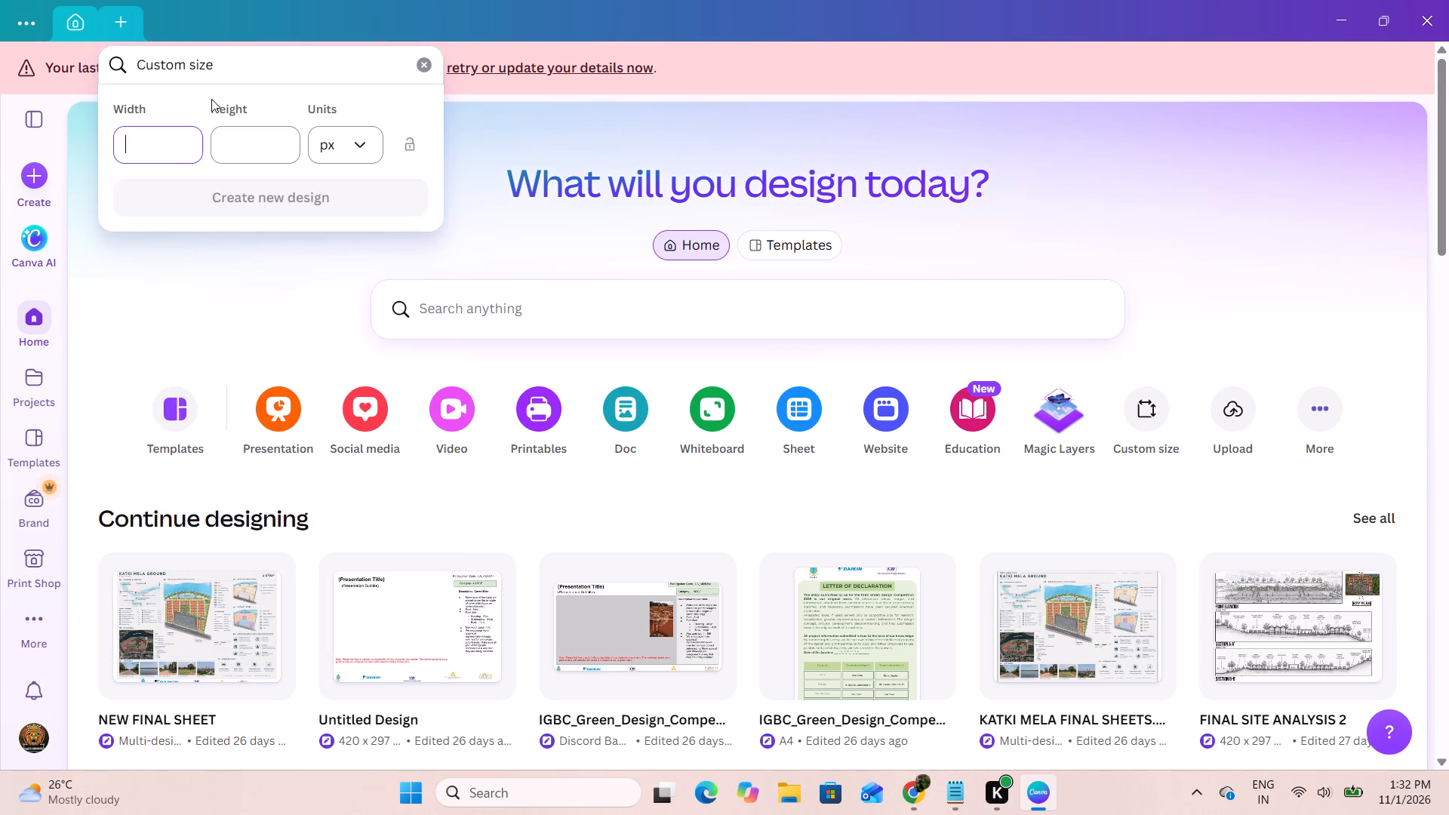
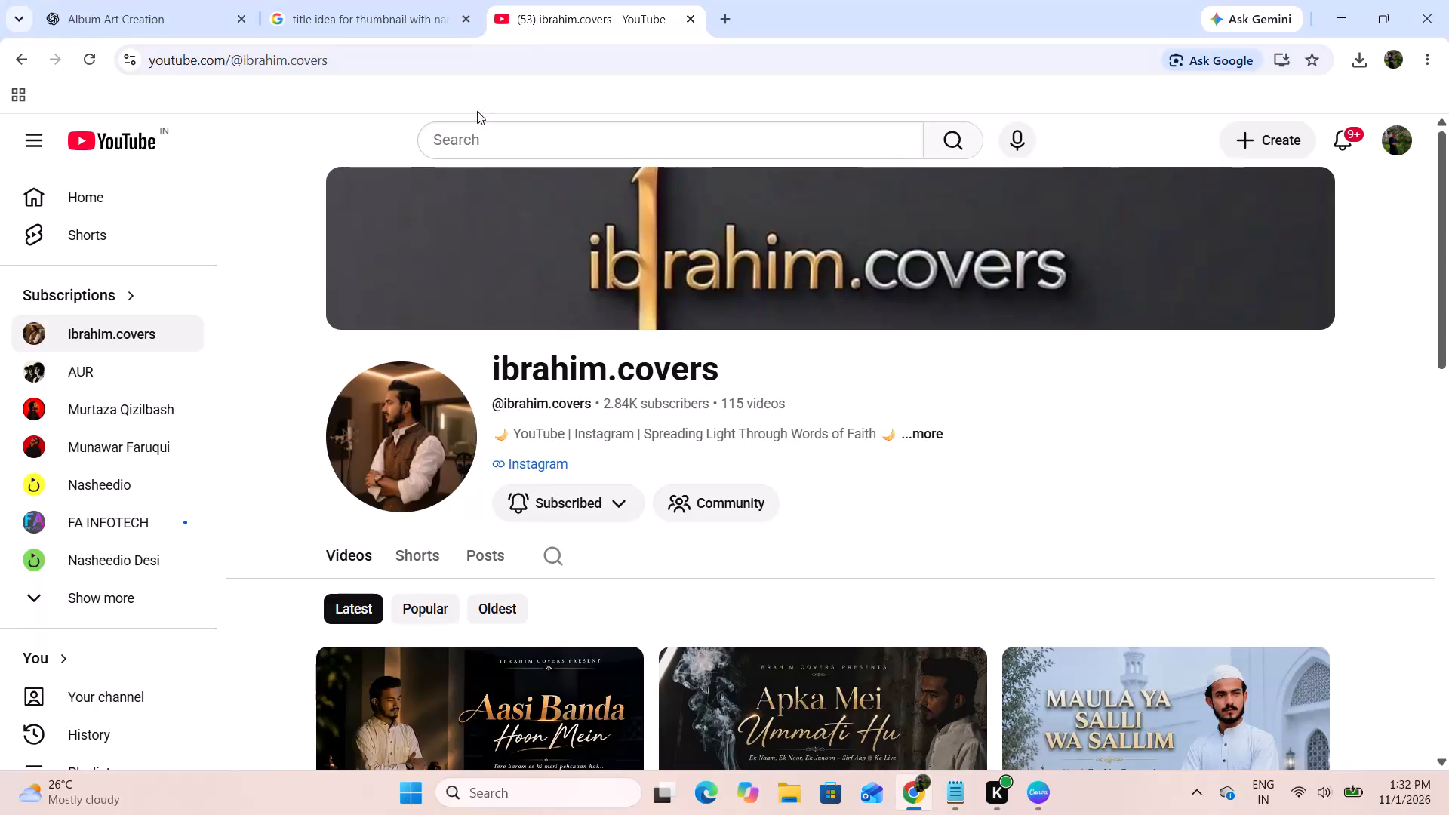
Search the web in the browser for "youtube thumbnail size", replacing the YouTube channel page's address.
left_click_drag(454, 66, 26, 65)
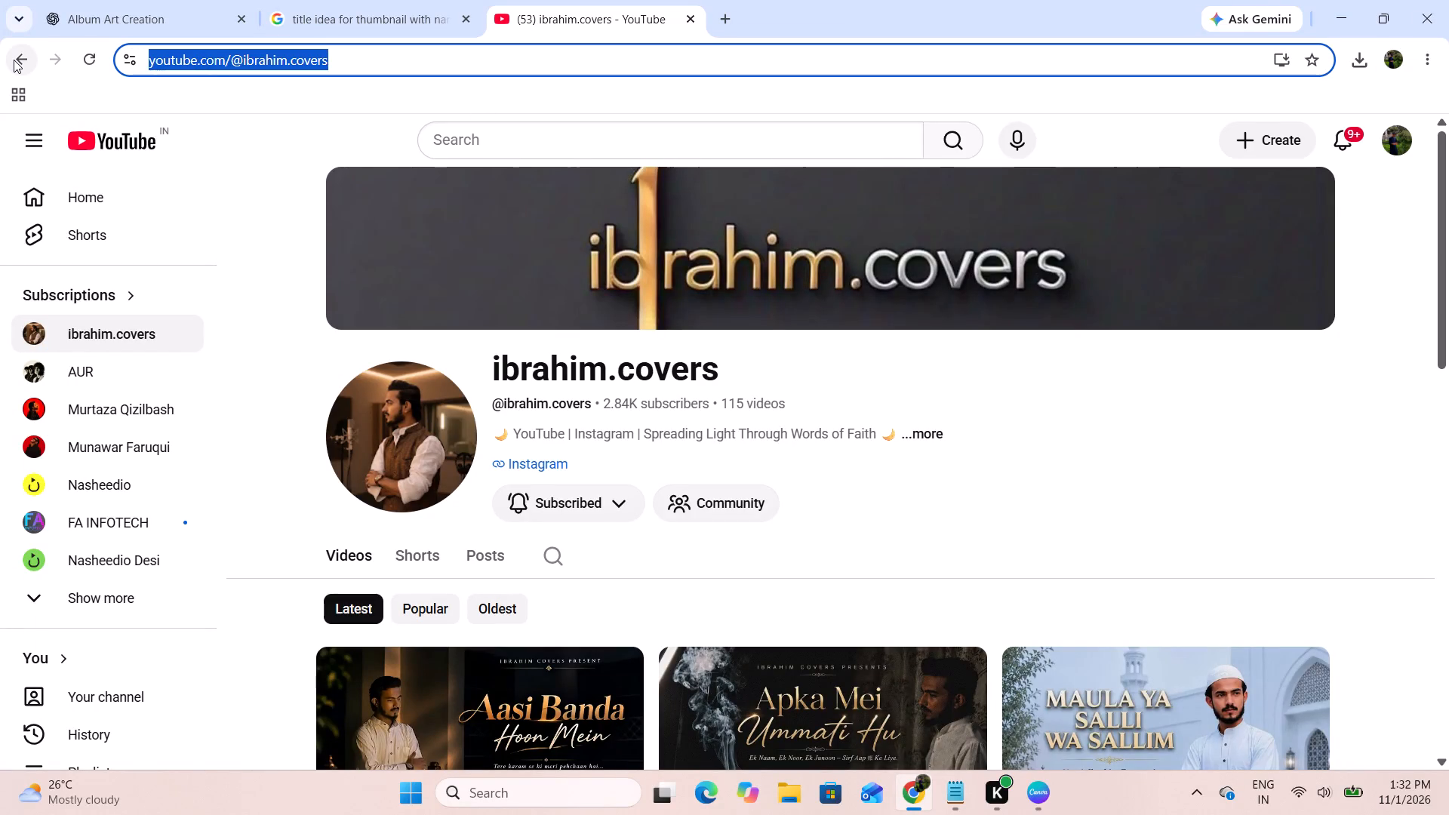
type("youtube")
key("space")
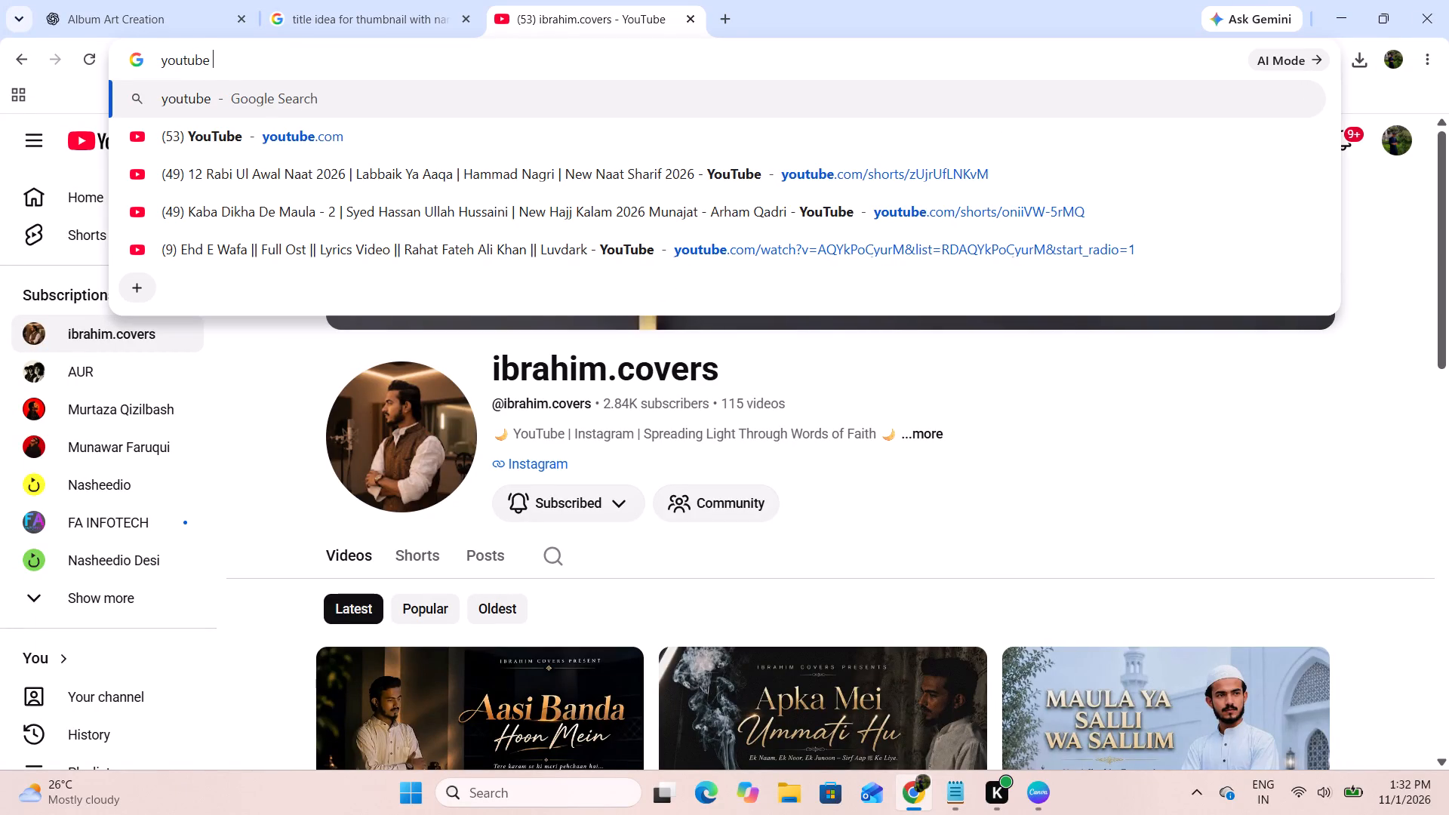
type("thumbnail")
key("space")
type("size")
key("Return")
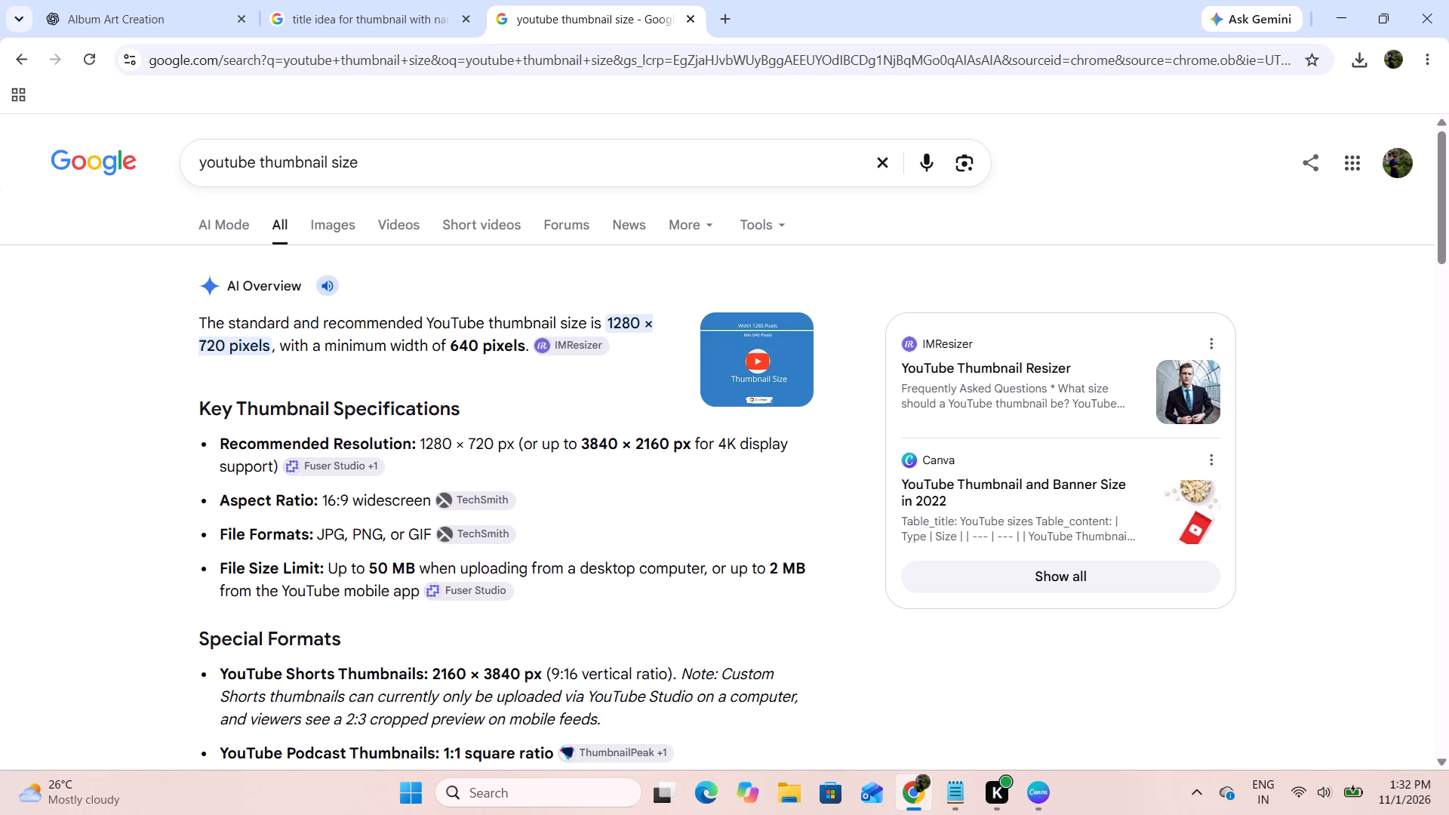
Copy the recommended thumbnail width 1280 from the search result and enter it as the custom design's width in Canva.
left_click_drag(640, 317, 598, 325)
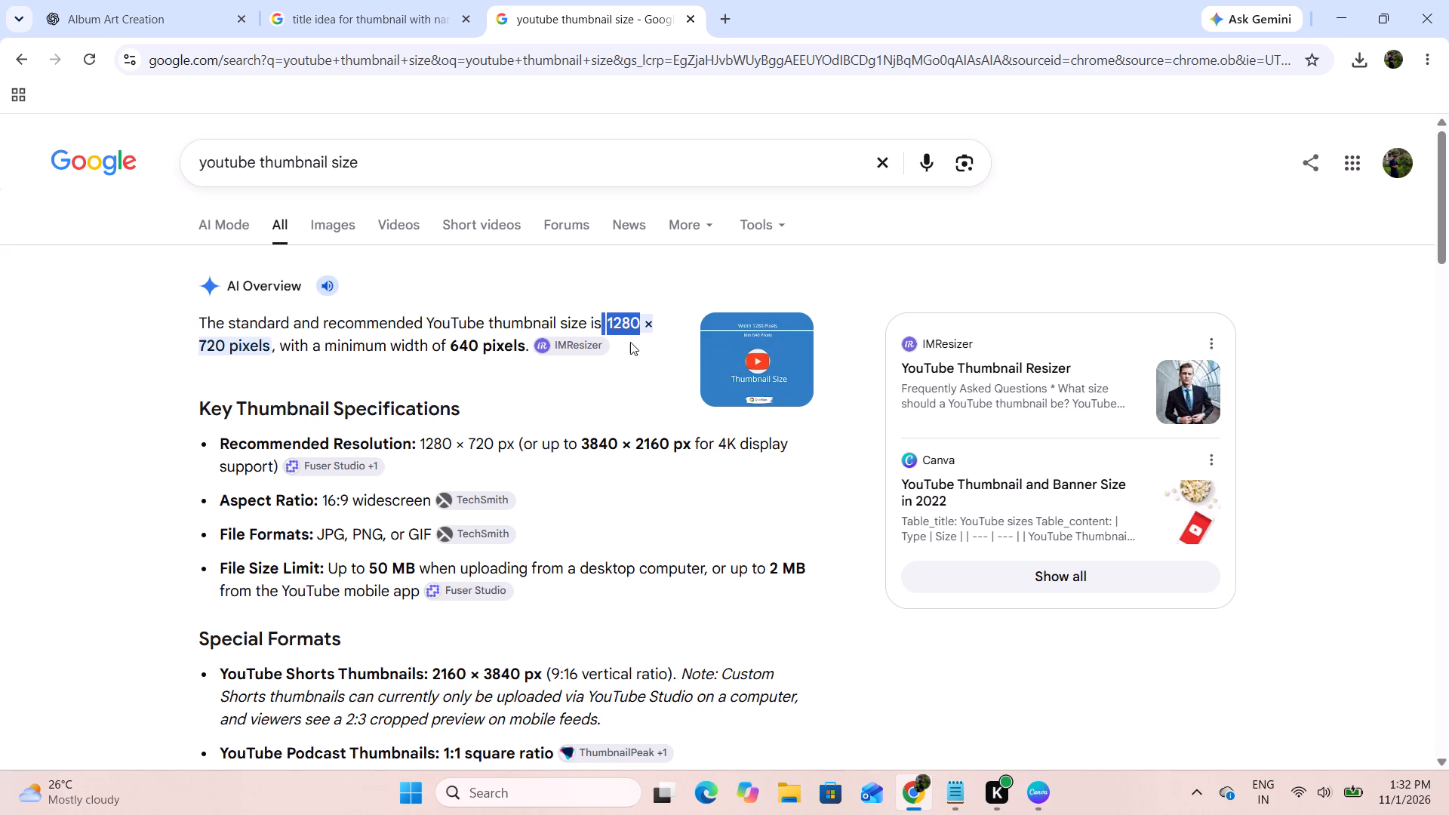
left_click(630, 344)
left_click_drag(638, 319, 608, 332)
key("ctrl+c")
left_click(1053, 795)
left_click(137, 151)
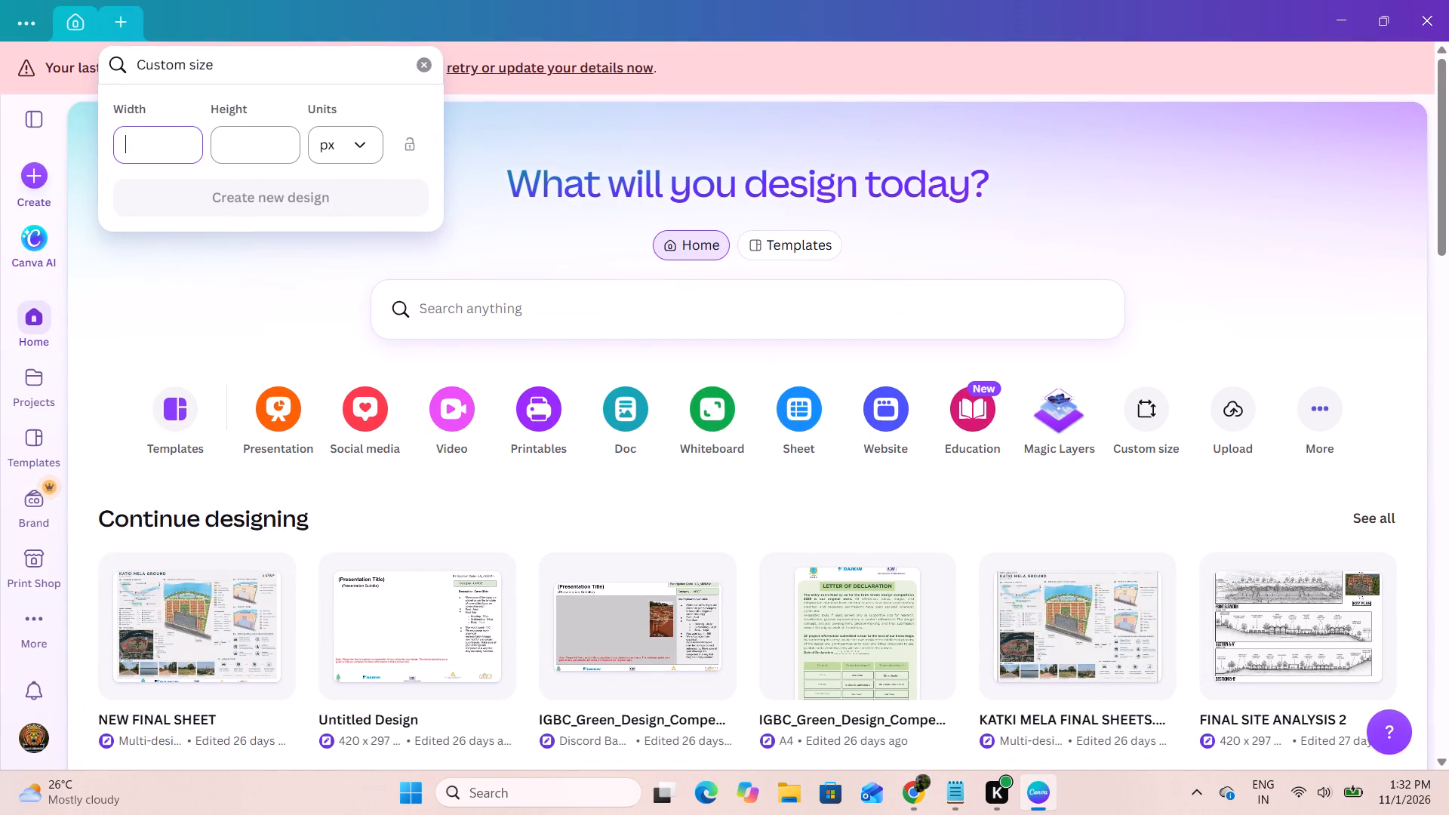
key("ctrl+v")
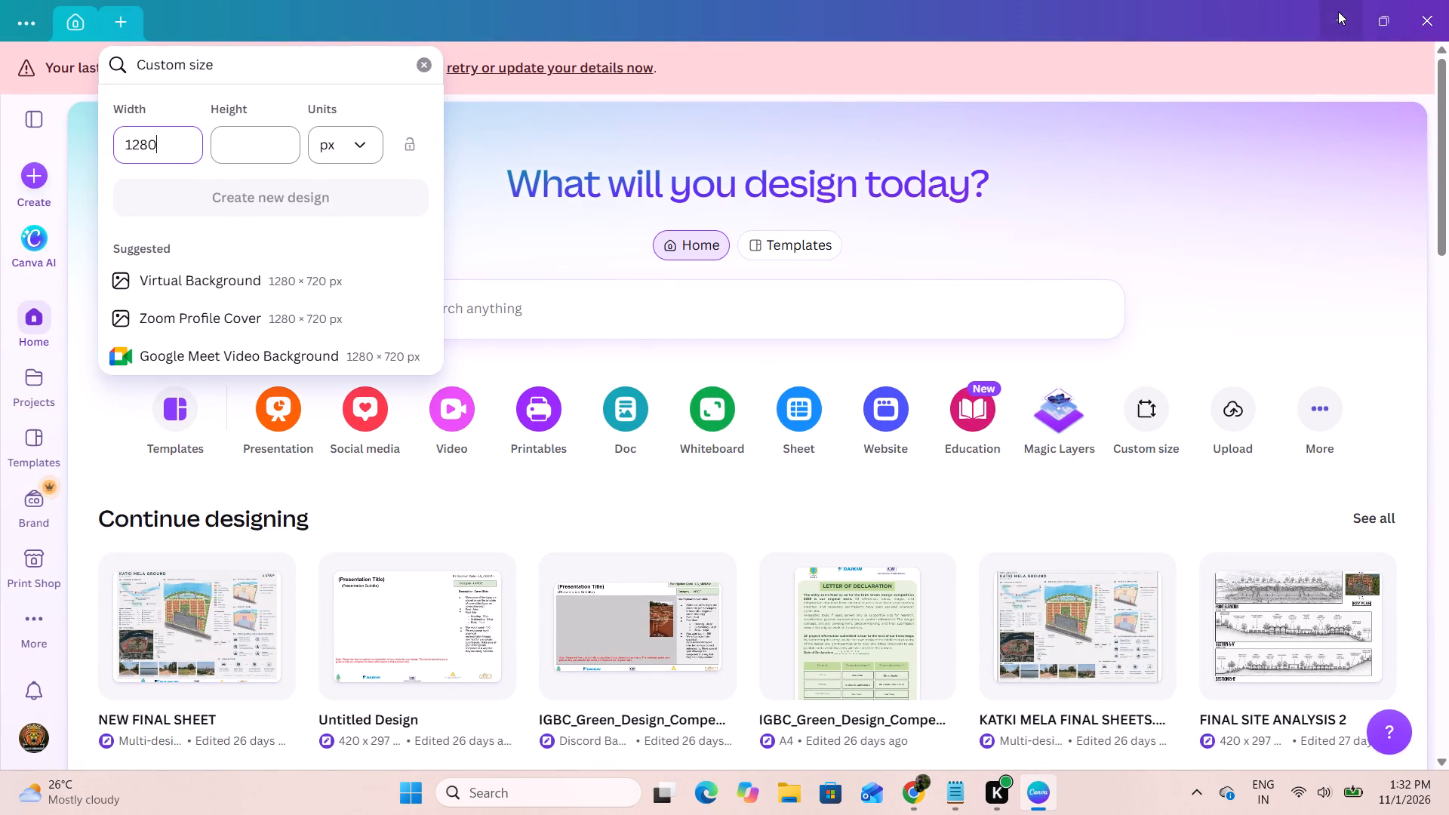
Return to the browser search result and copy the recommended thumbnail height 720 for the custom design's height.
left_click(1338, 11)
left_click_drag(222, 345, 184, 353)
key("ctrl+c")
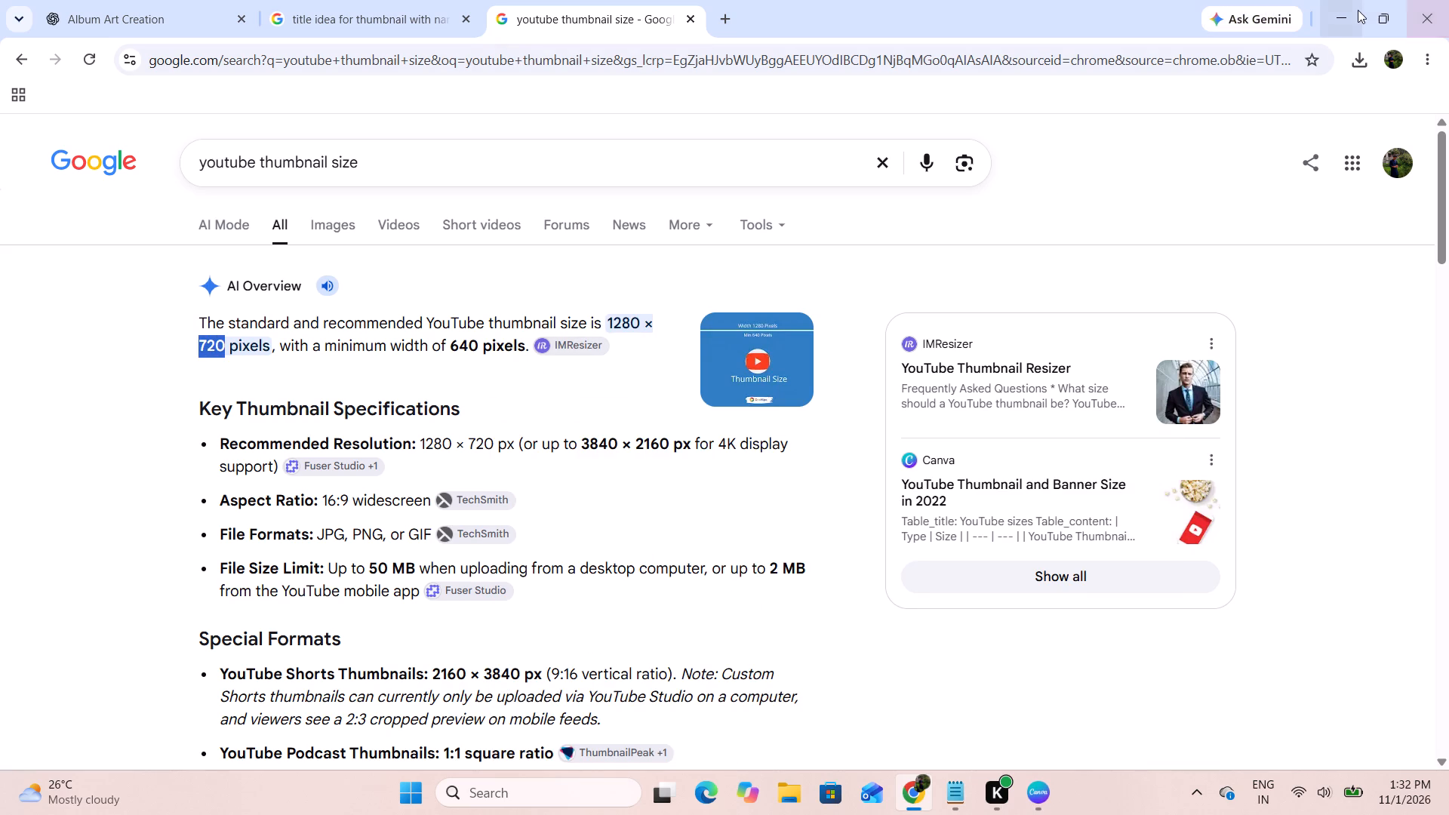
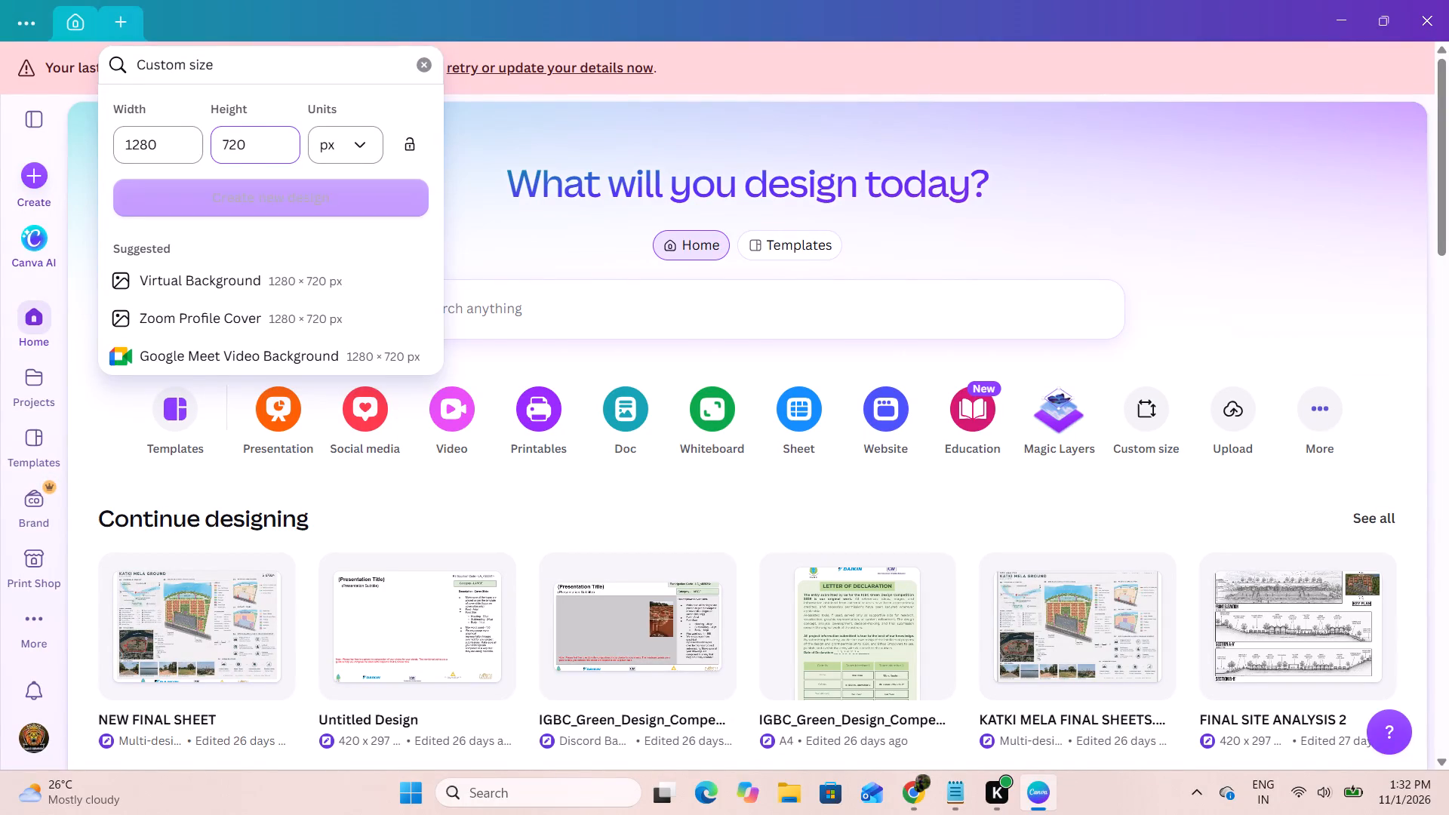
Create the new custom-size design at 1280 × 720 px.
left_click(306, 204)
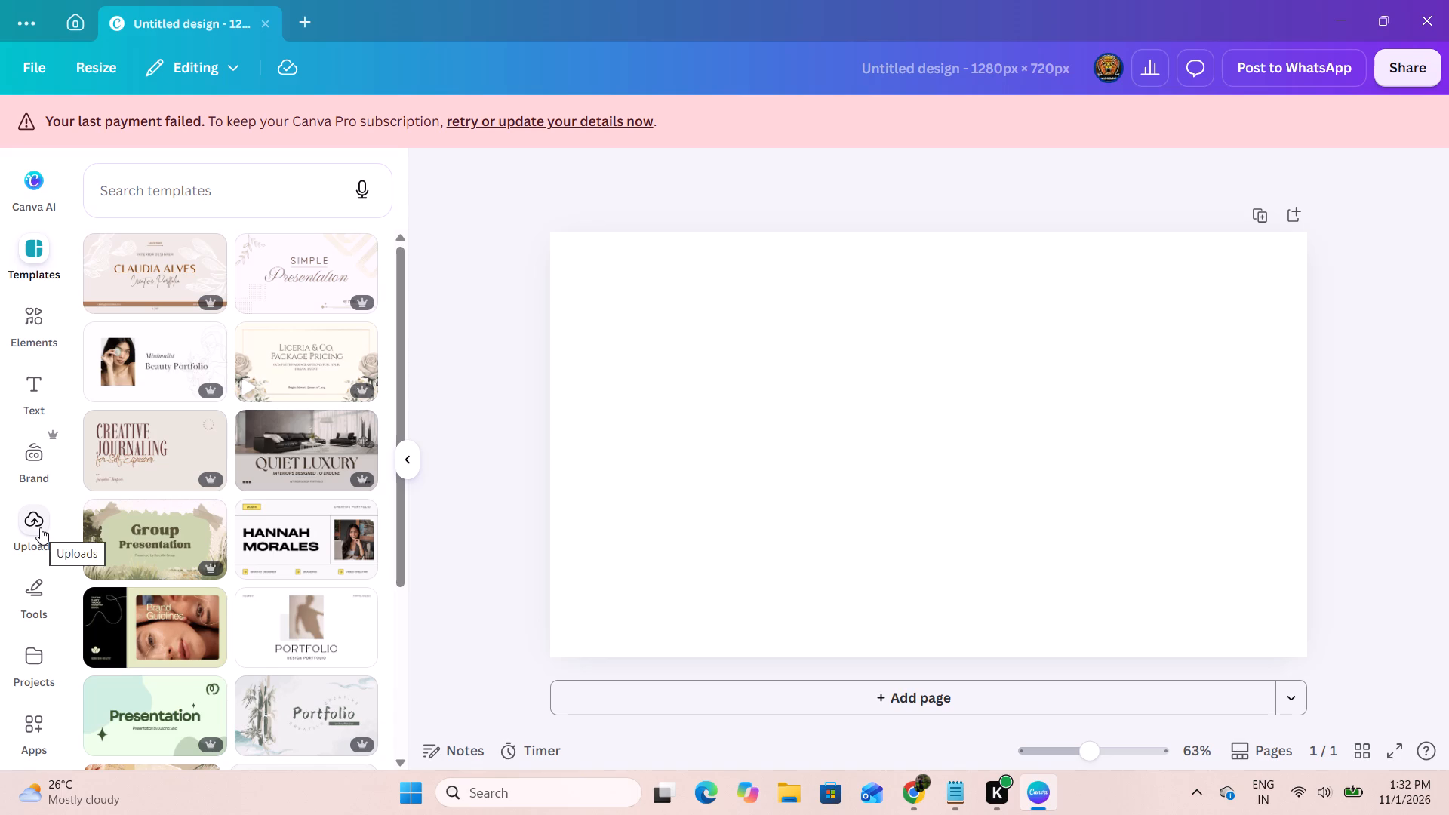
Upload the PNG file "Madina_ A Heart-Touching Naat" from the Downloads folder to the design's uploads.
scroll(40, 528, "down", 2)
left_click(32, 318)
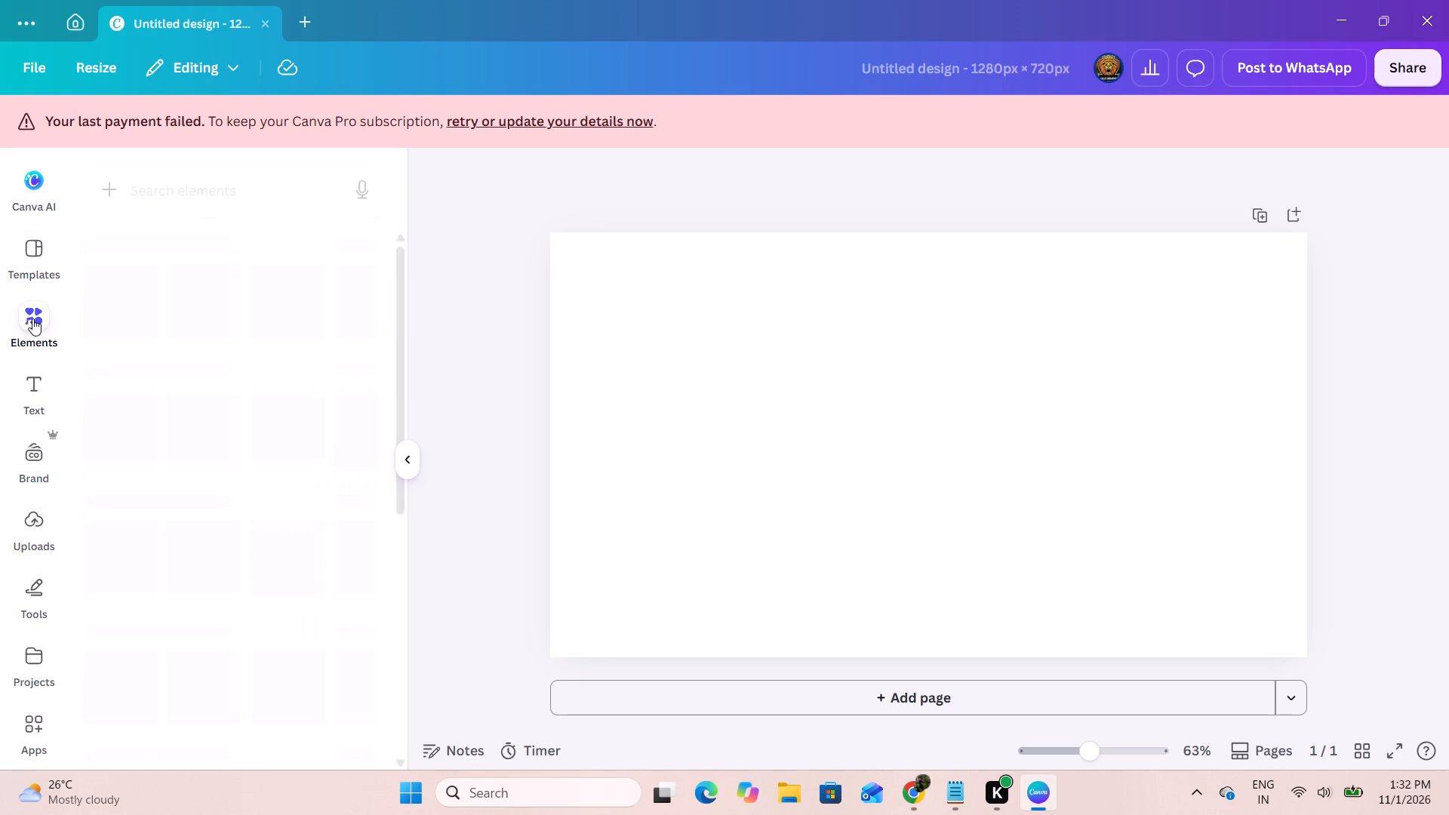
left_click(38, 512)
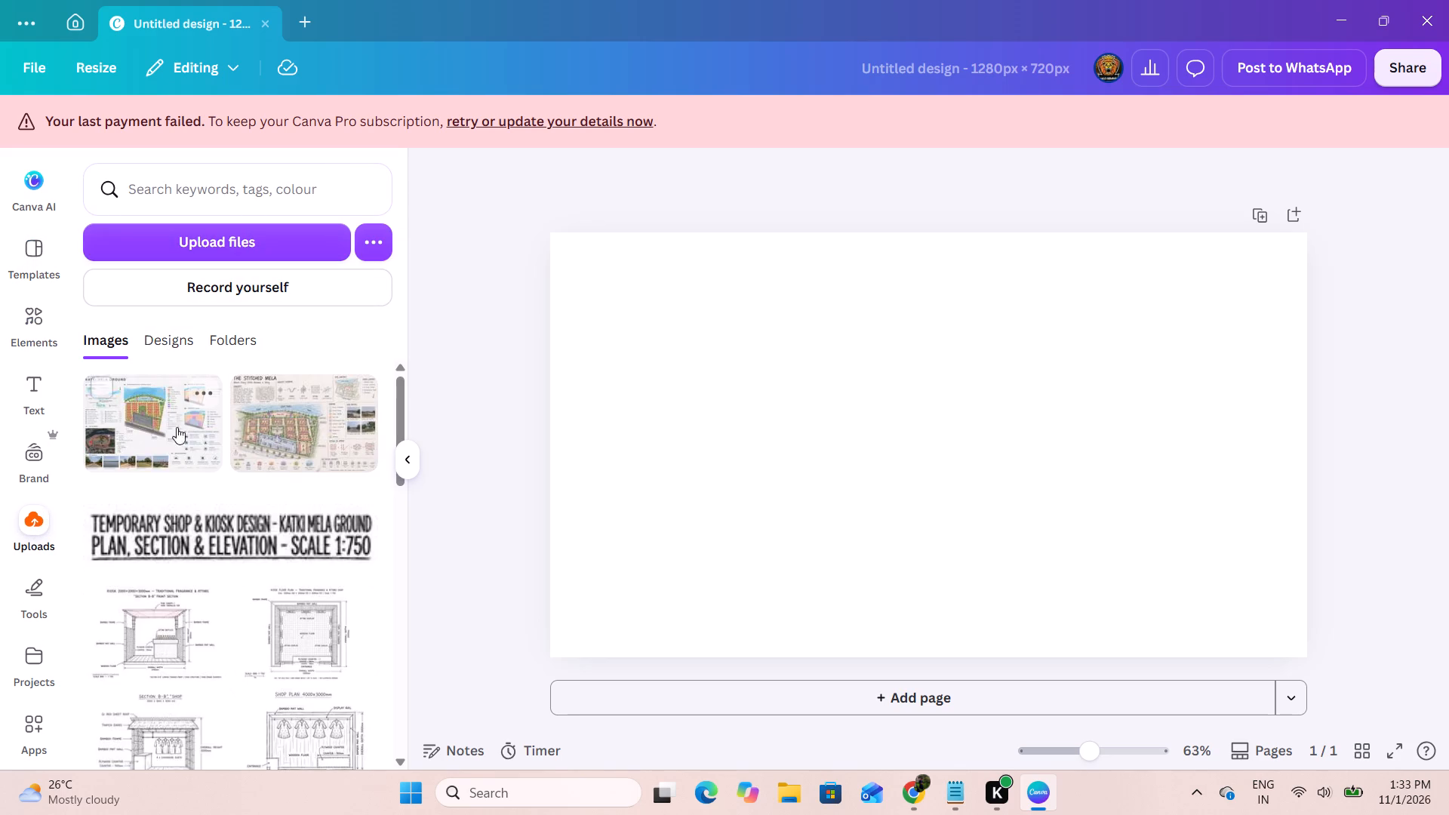
left_click(226, 242)
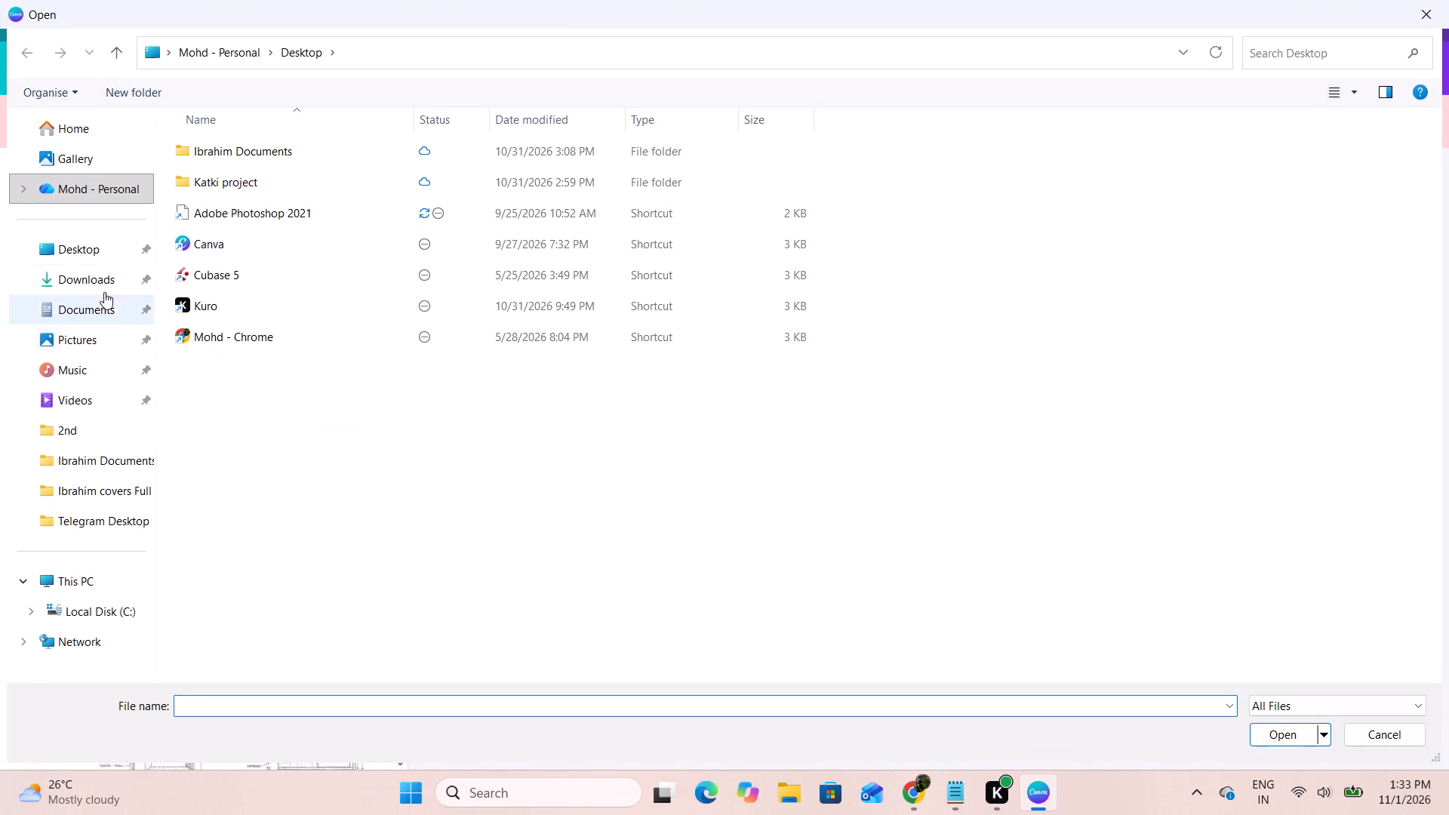
left_click(102, 286)
left_click(209, 177)
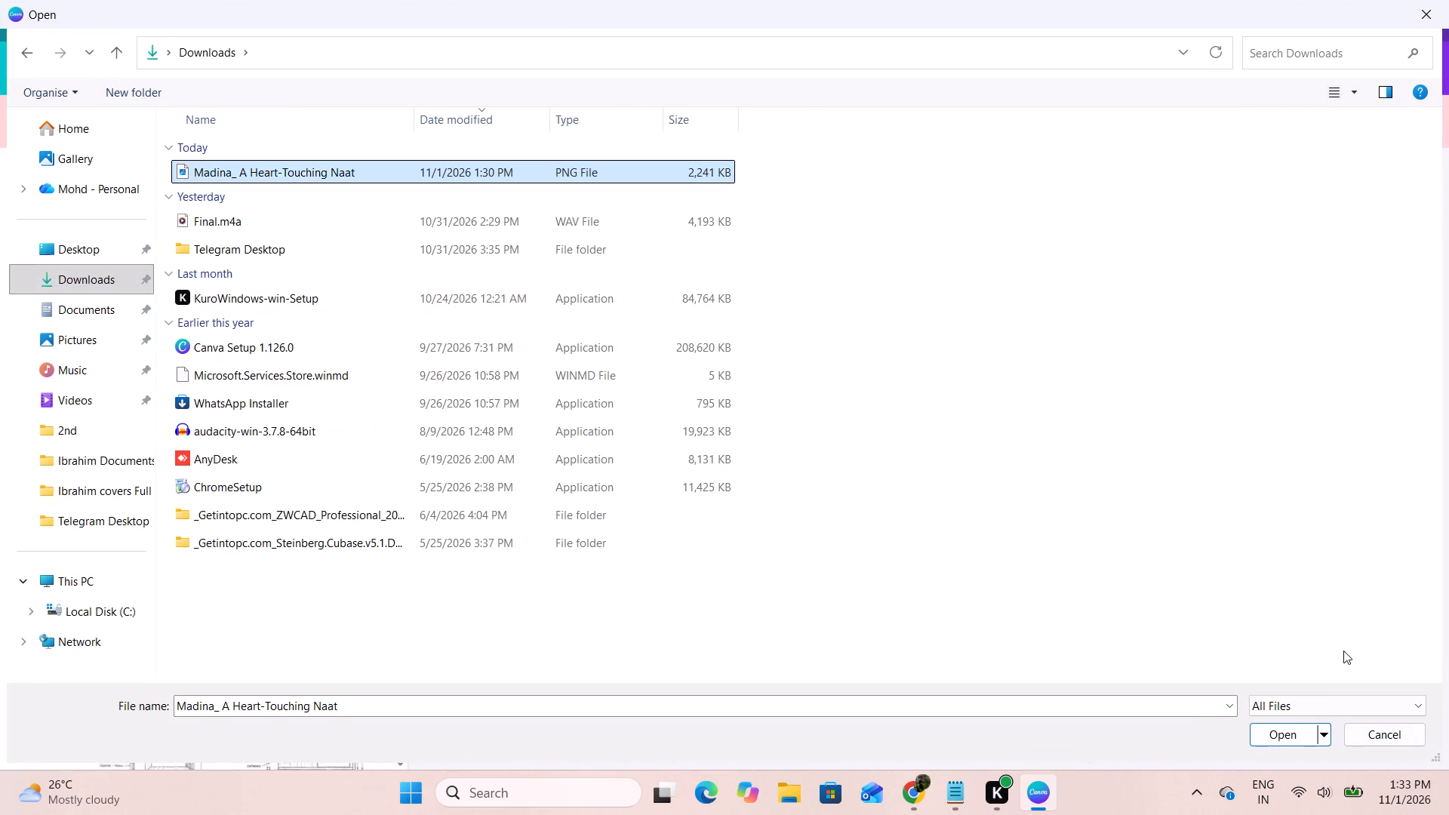
left_click(1287, 742)
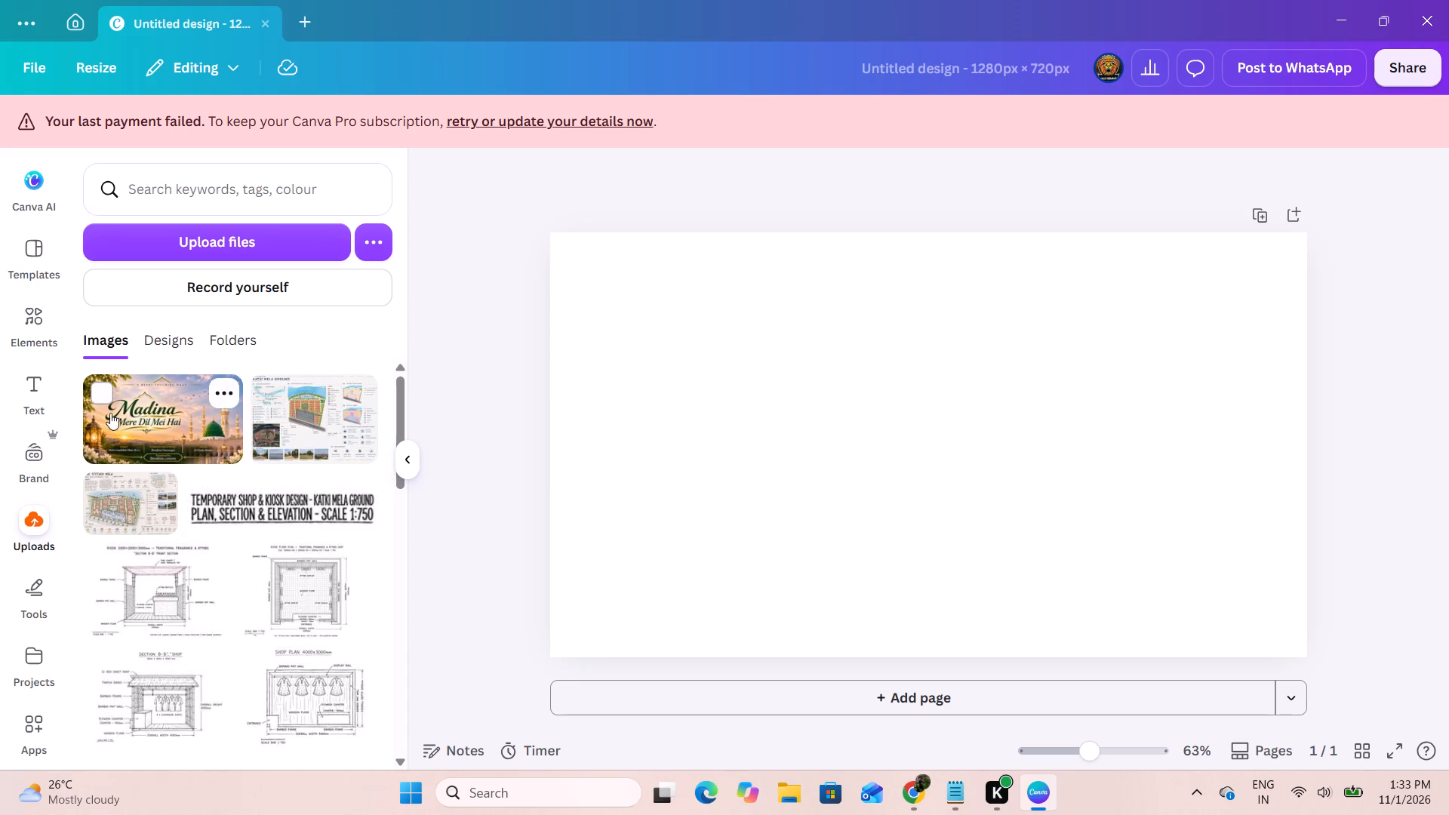
Place the uploaded "Madina Mere Dil Mei Hai" image on the blank page and enlarge it to cover the whole page.
left_click_drag(157, 415, 599, 418)
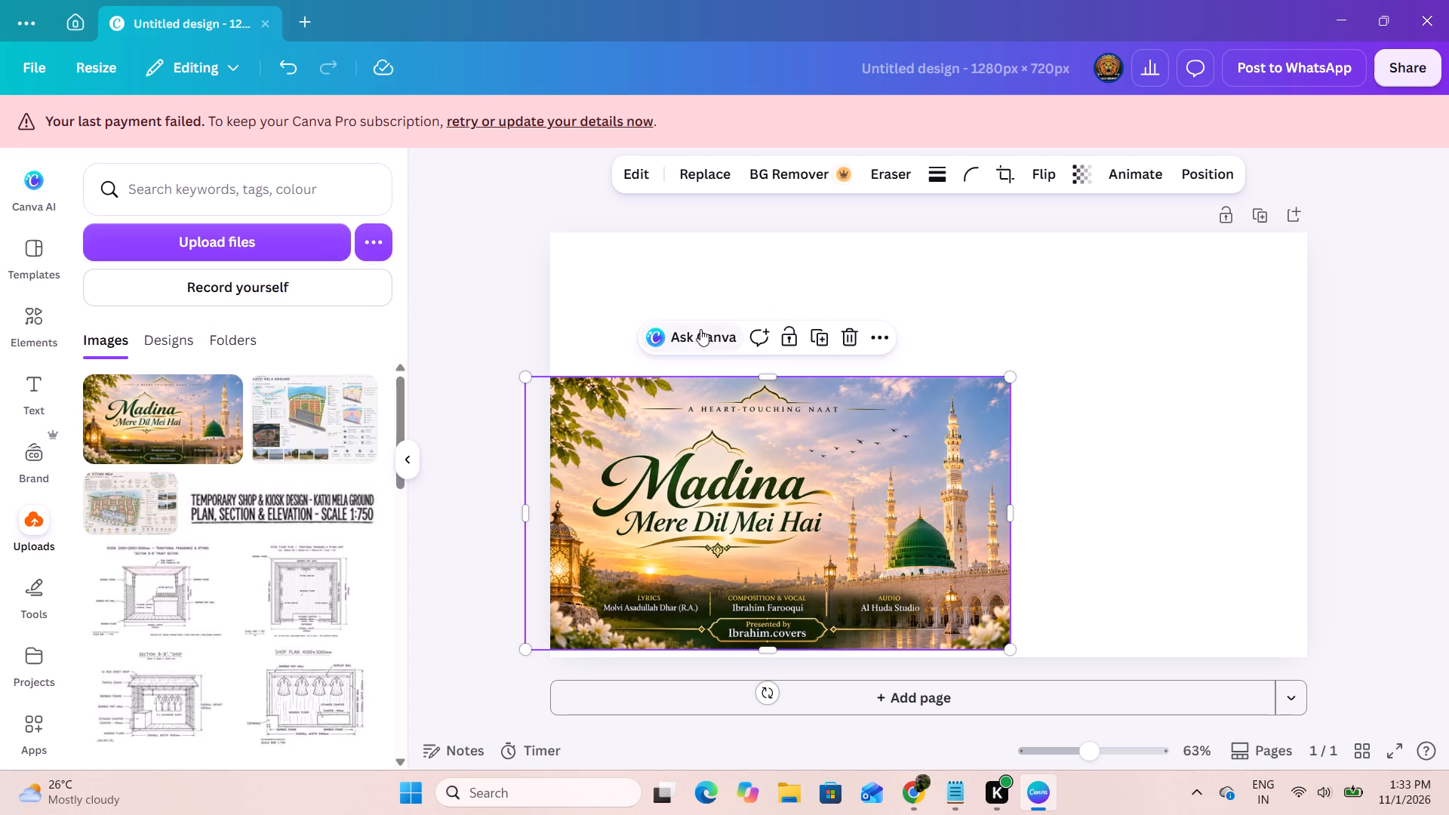
left_click(847, 330)
left_click(170, 436)
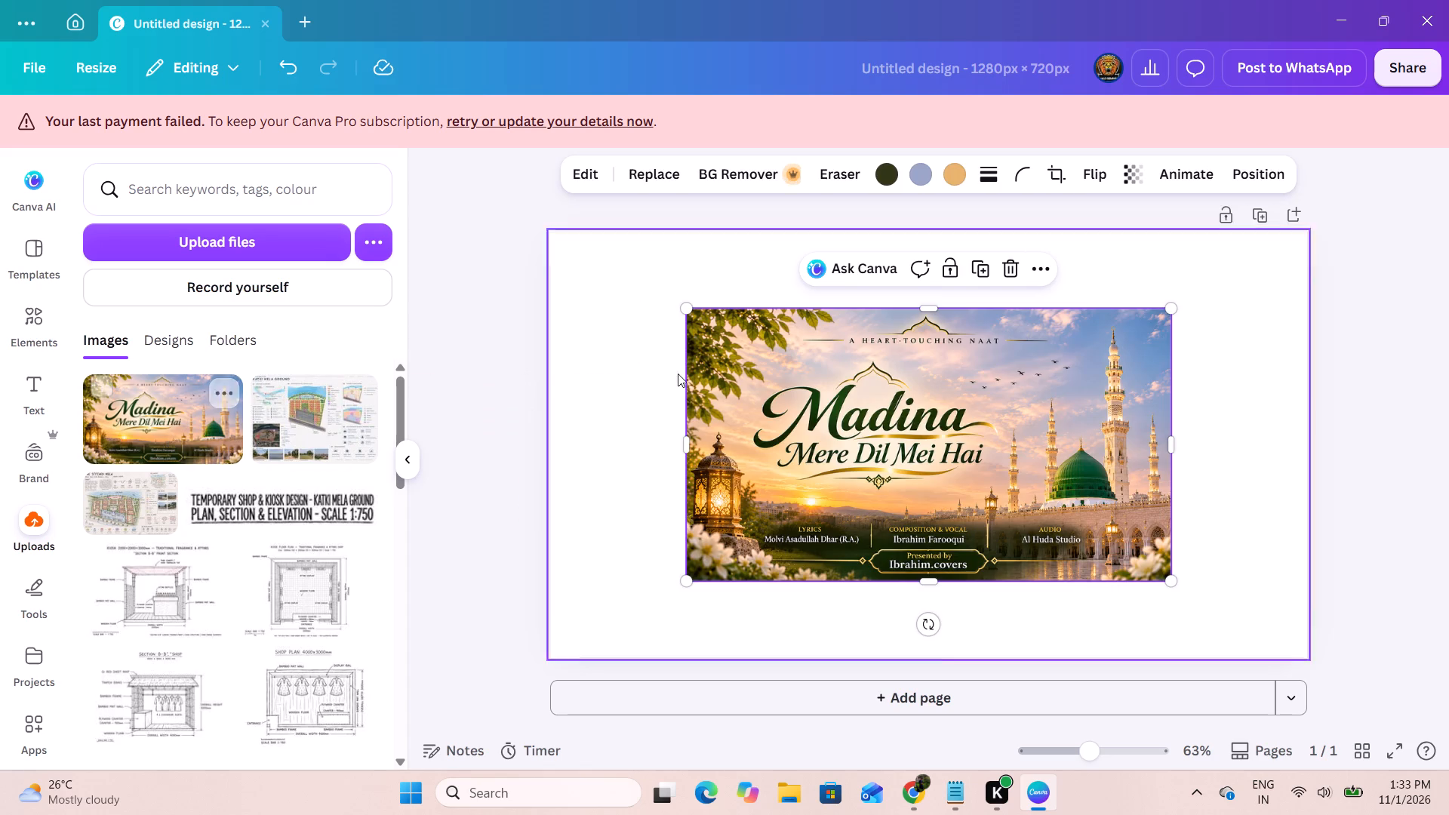
left_click(692, 306)
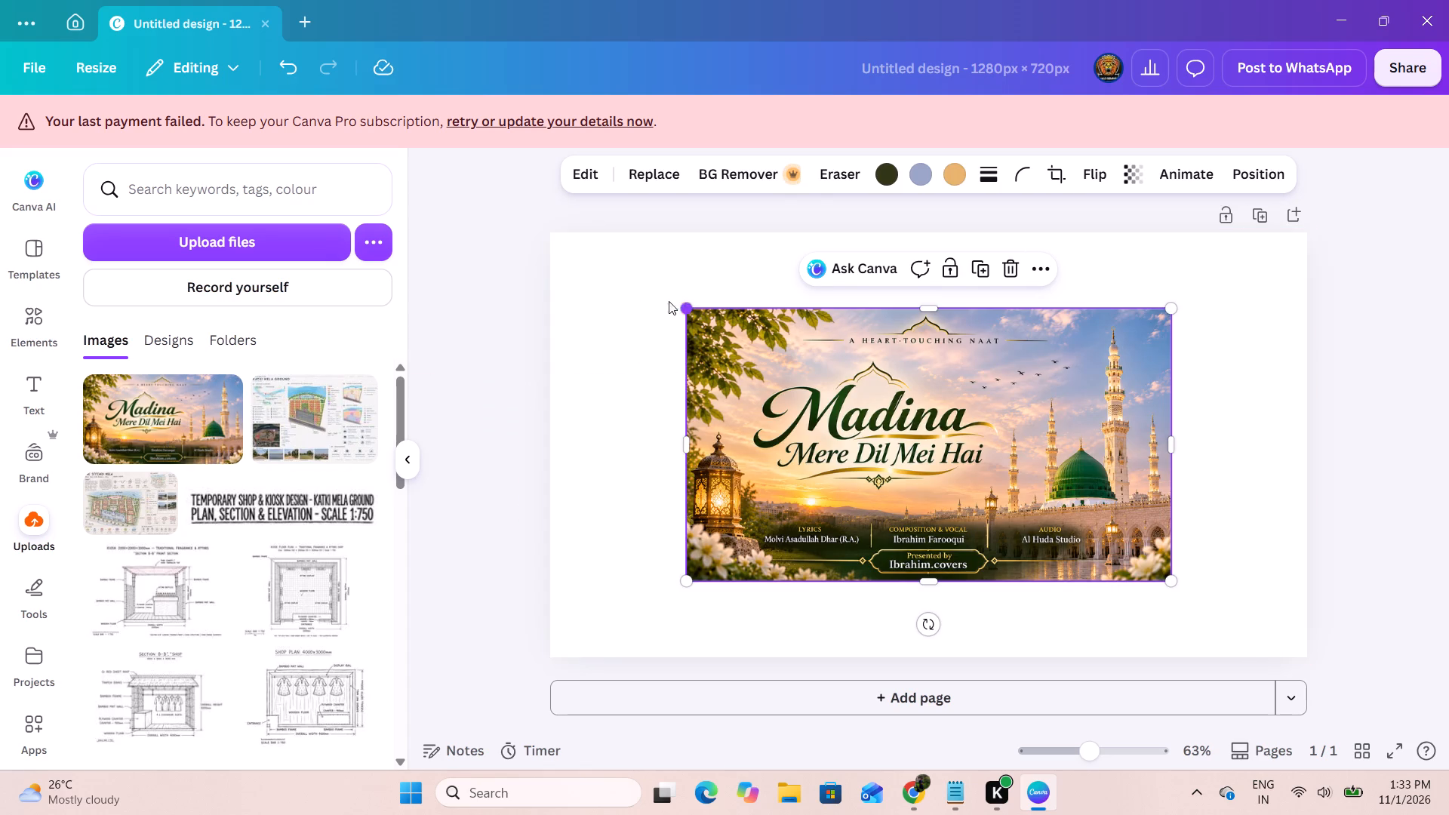
left_click(556, 234)
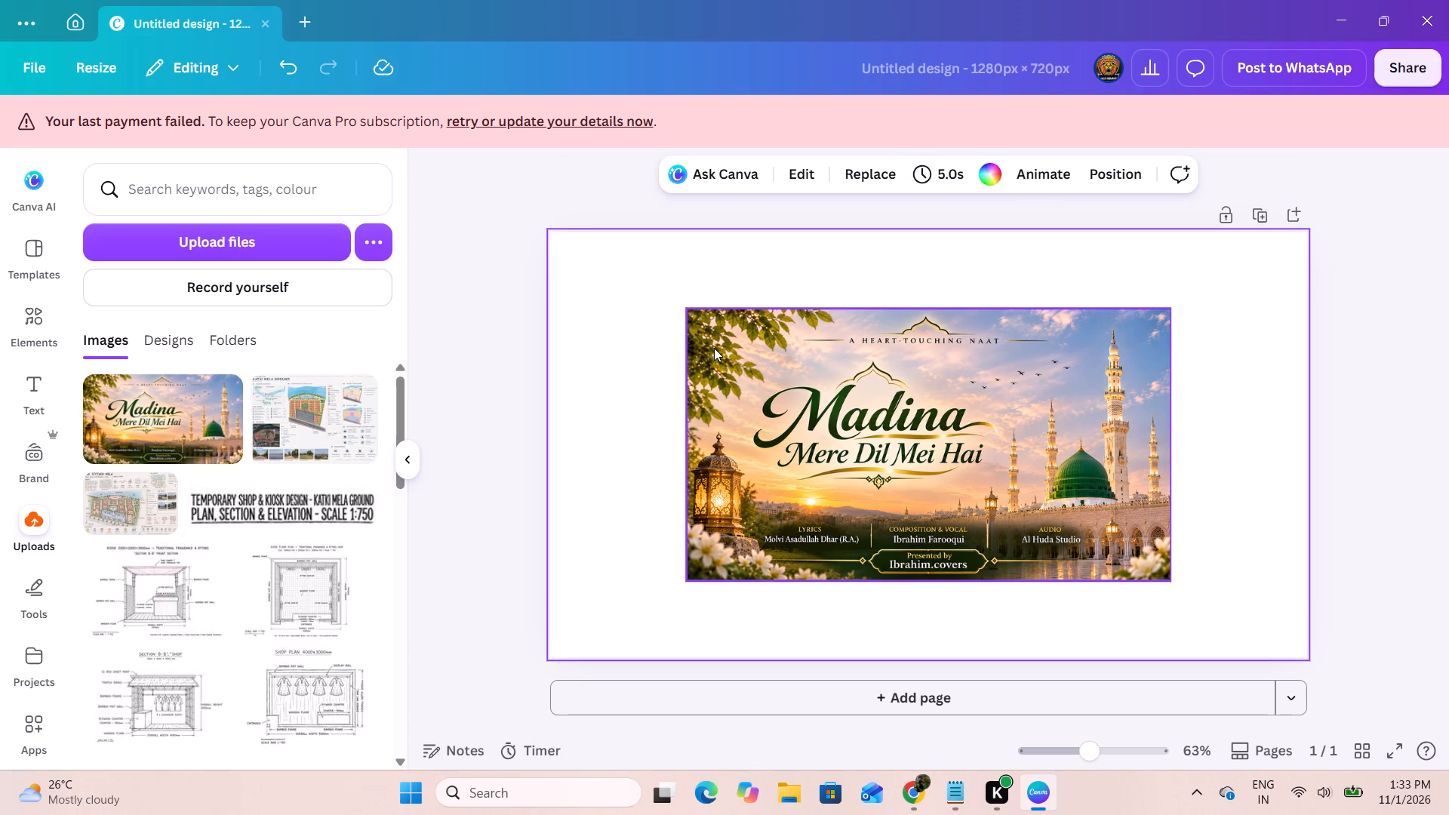
left_click(712, 343)
left_click_drag(687, 308, 540, 267)
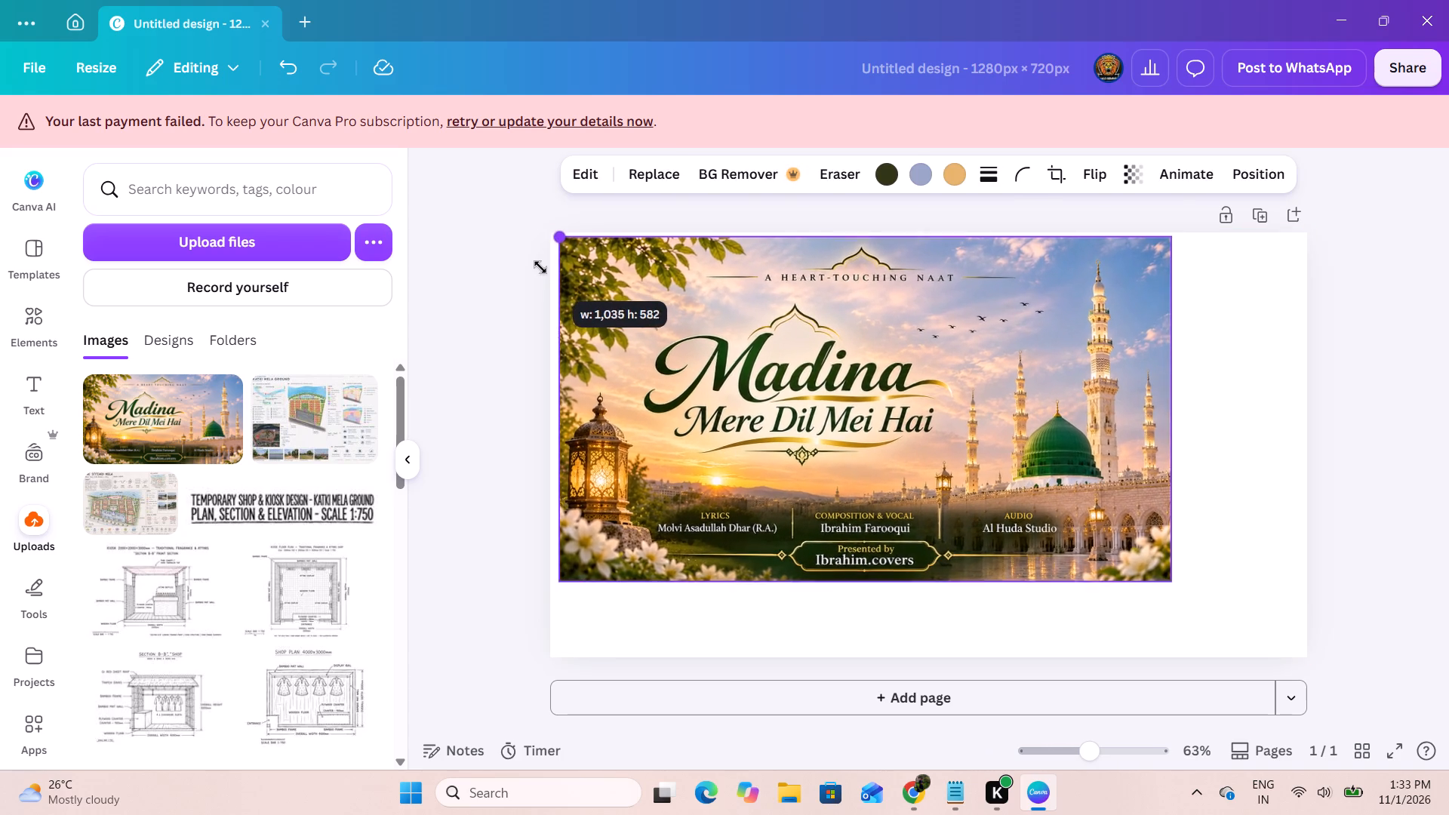
left_click_drag(540, 267, 534, 266)
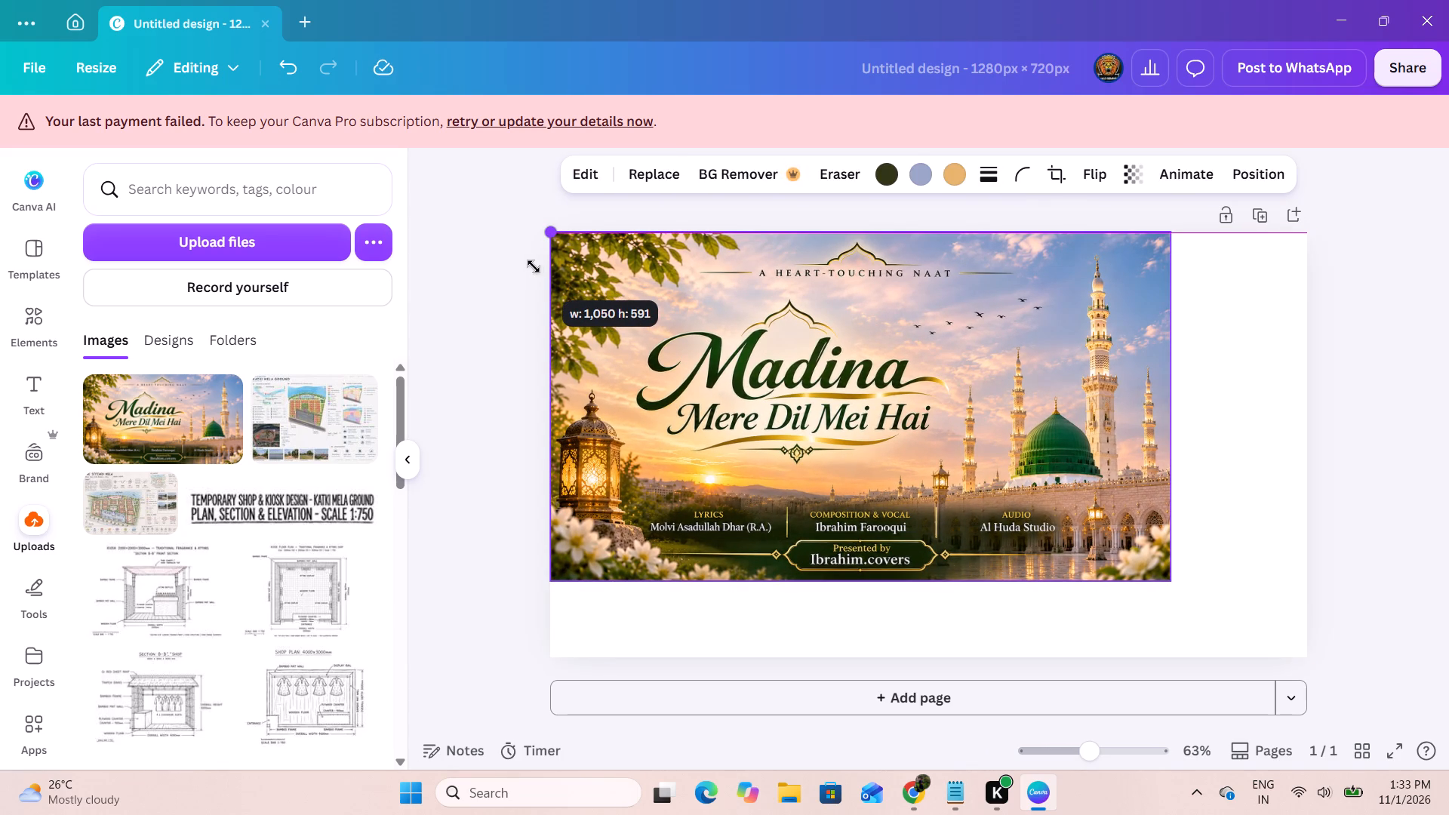
left_click_drag(534, 266, 540, 283)
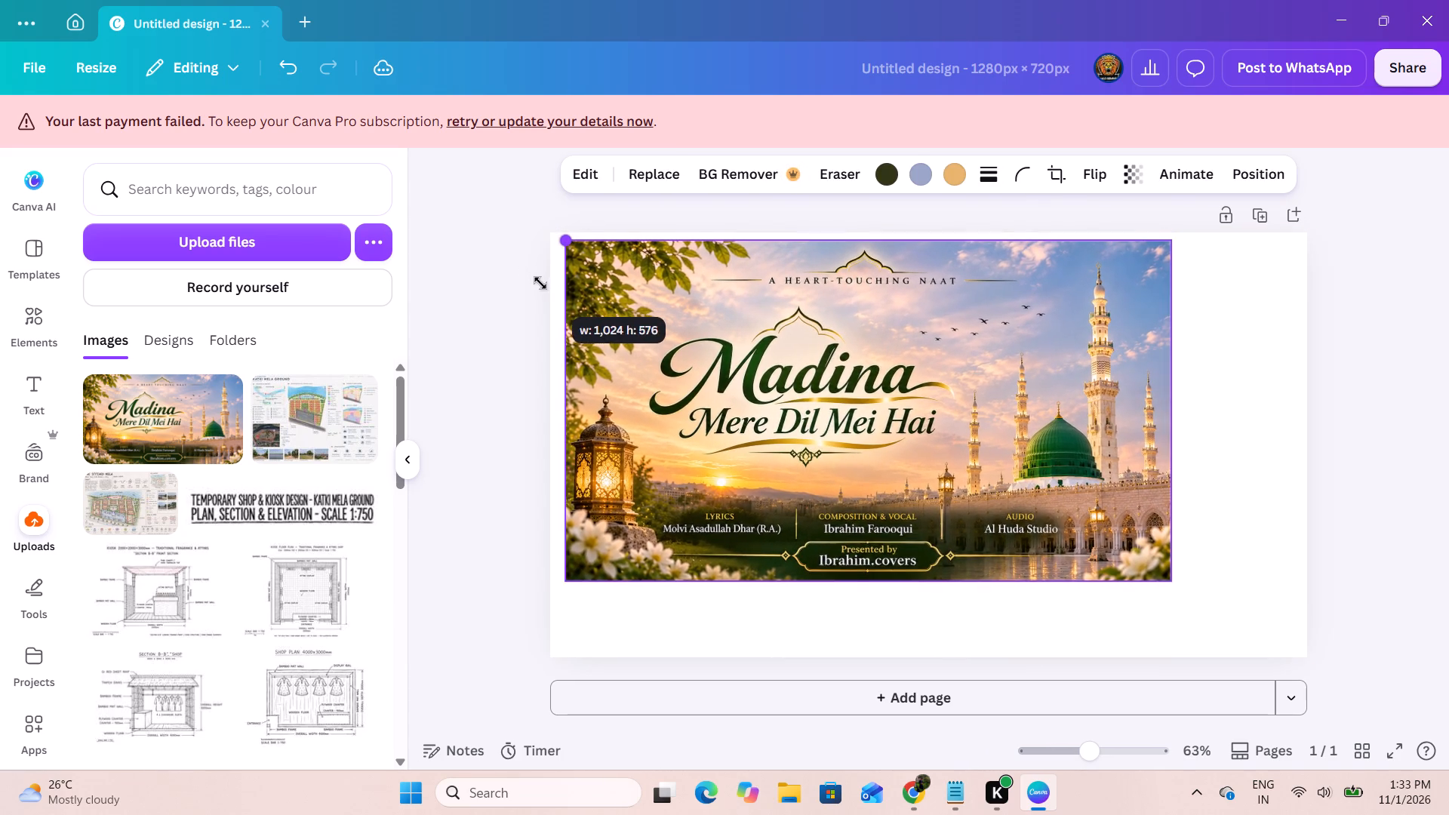
left_click_drag(540, 283, 528, 278)
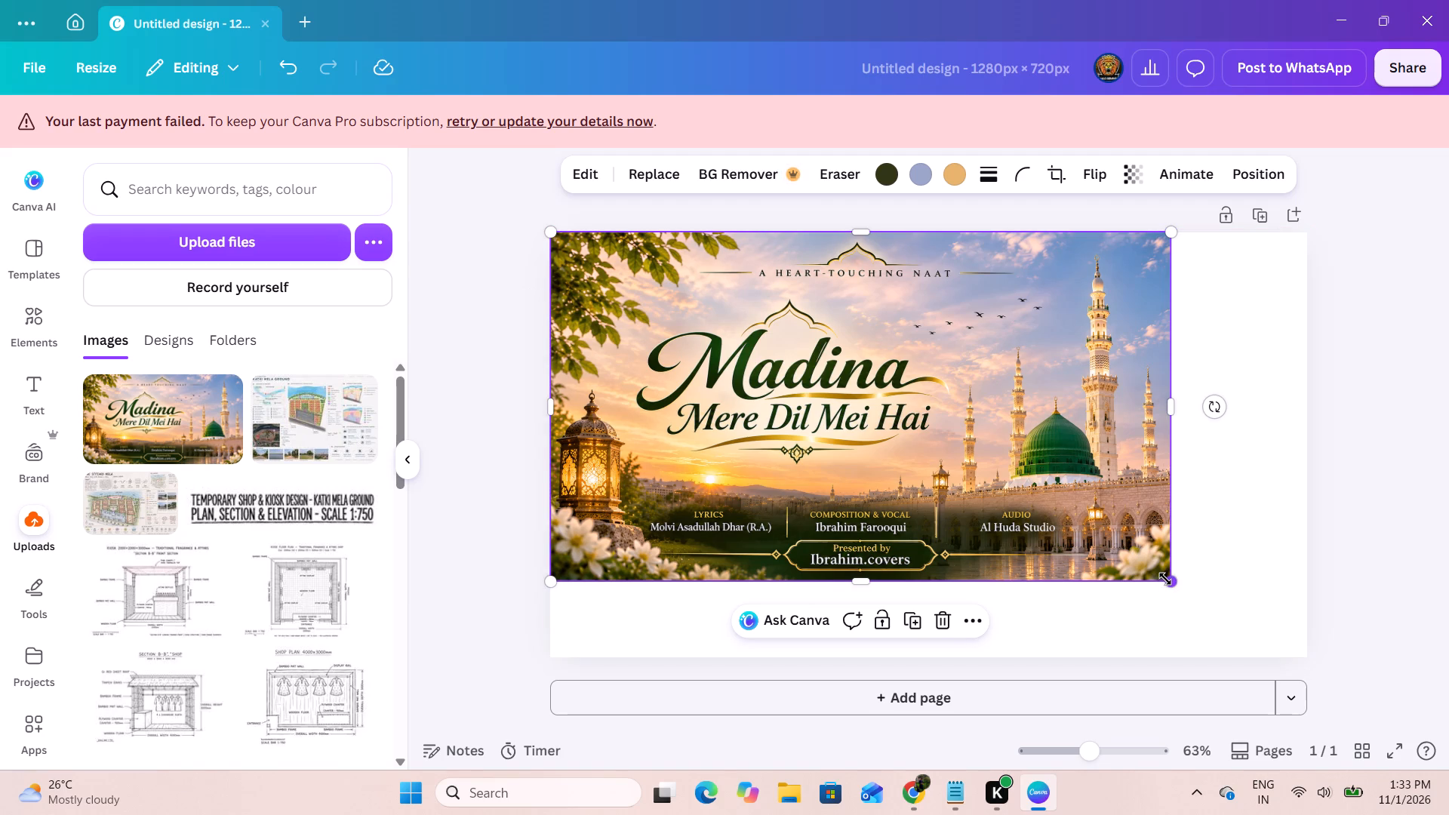
left_click_drag(1165, 579, 1308, 641)
left_click(488, 279)
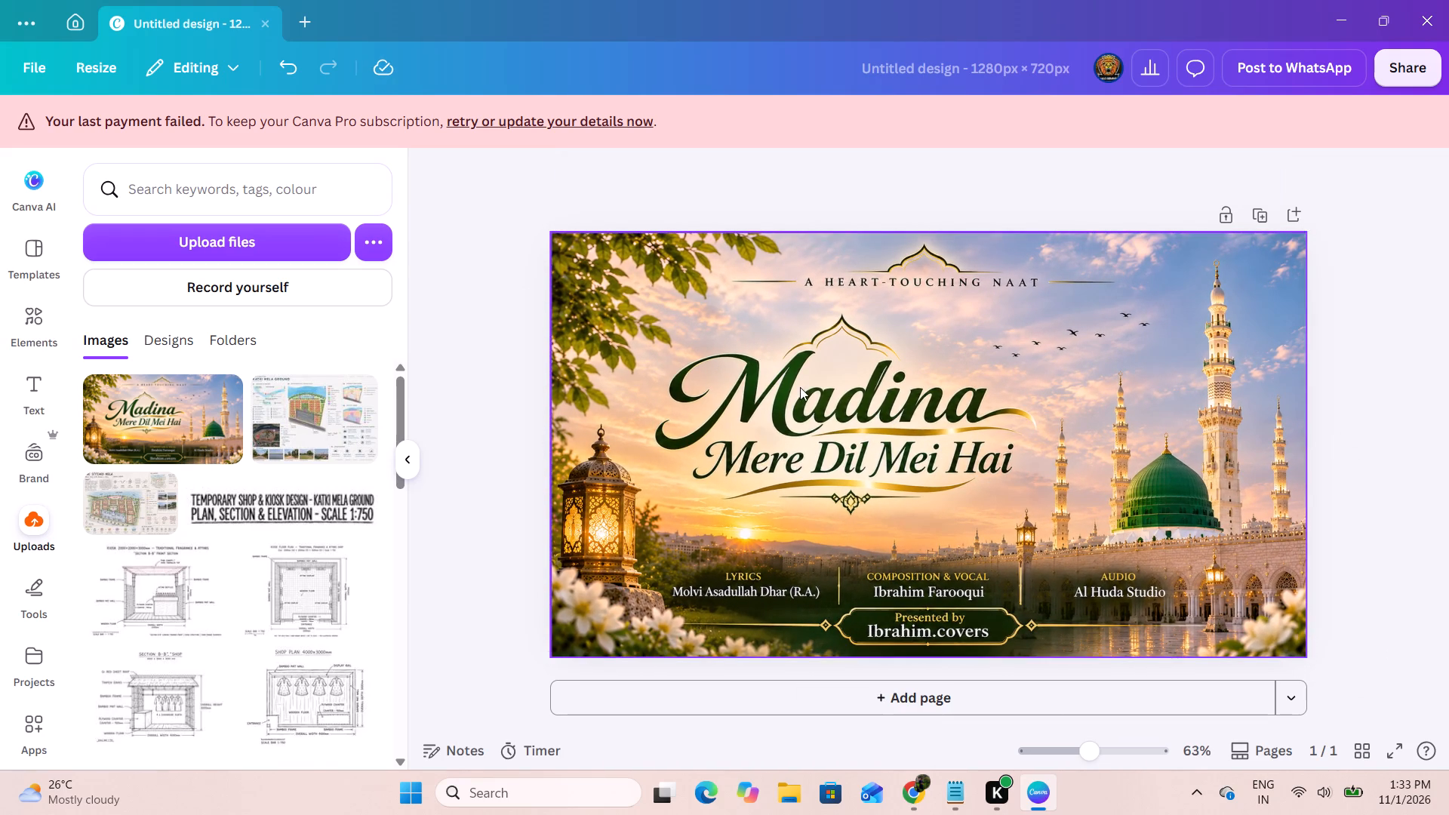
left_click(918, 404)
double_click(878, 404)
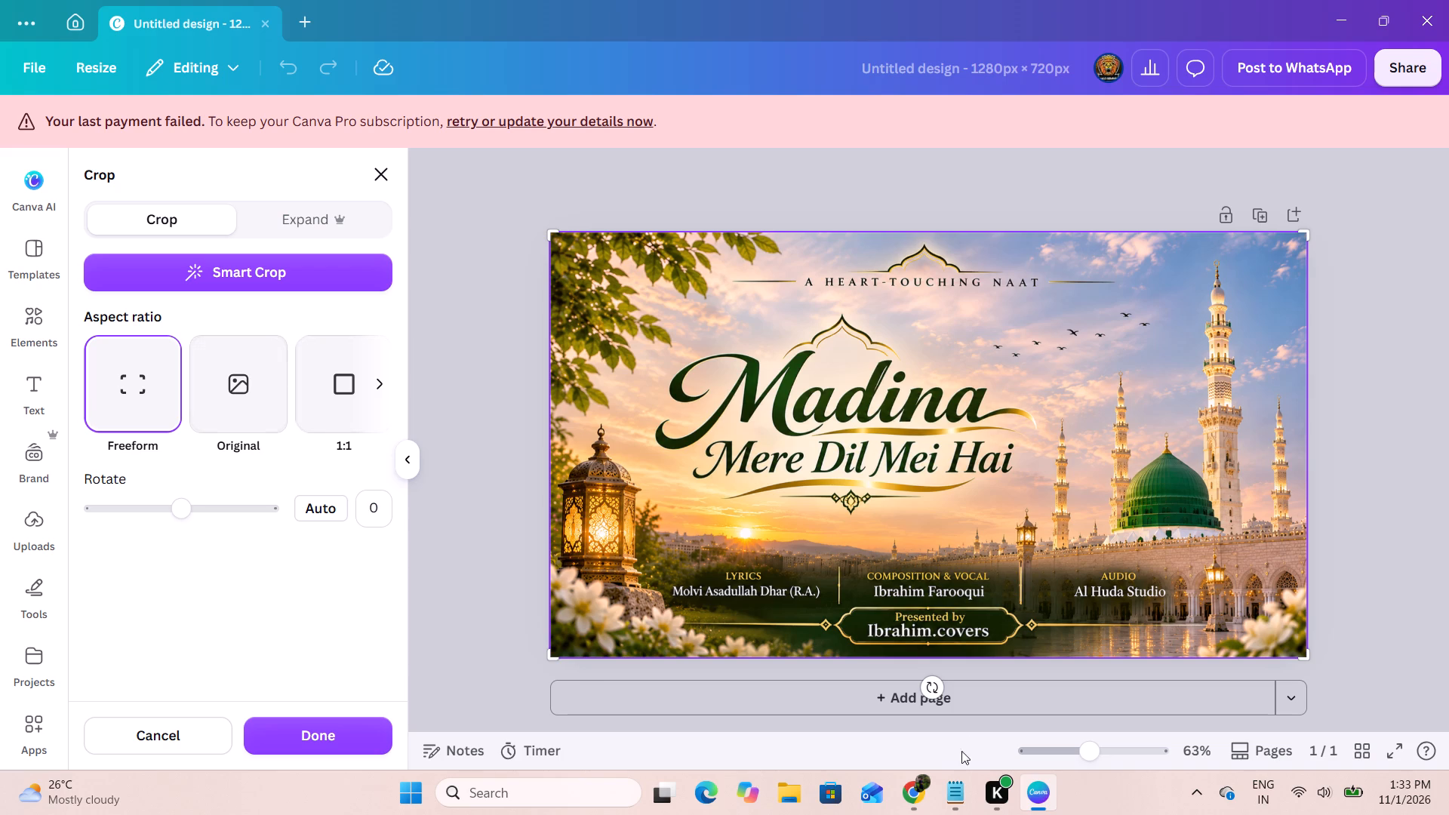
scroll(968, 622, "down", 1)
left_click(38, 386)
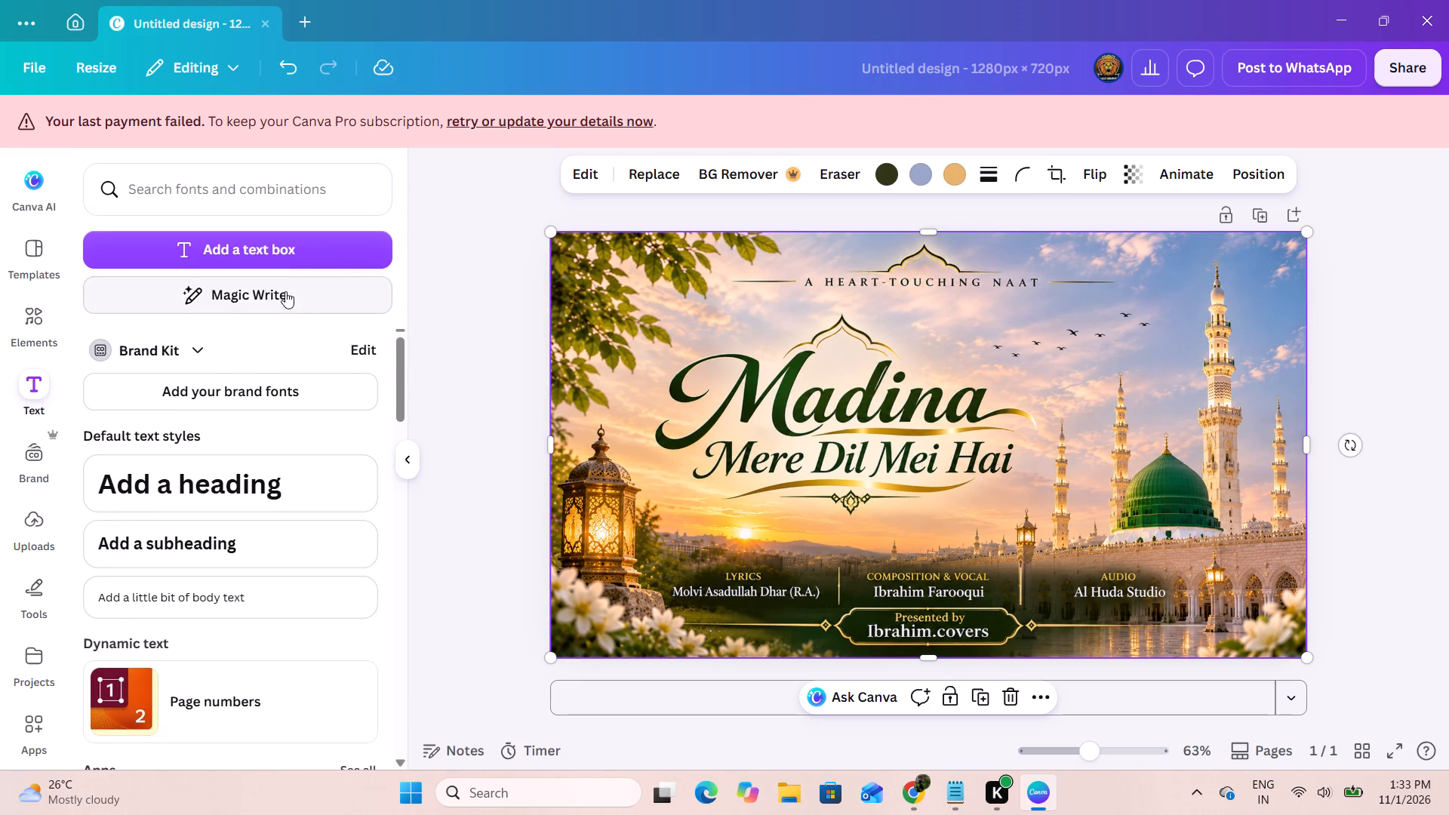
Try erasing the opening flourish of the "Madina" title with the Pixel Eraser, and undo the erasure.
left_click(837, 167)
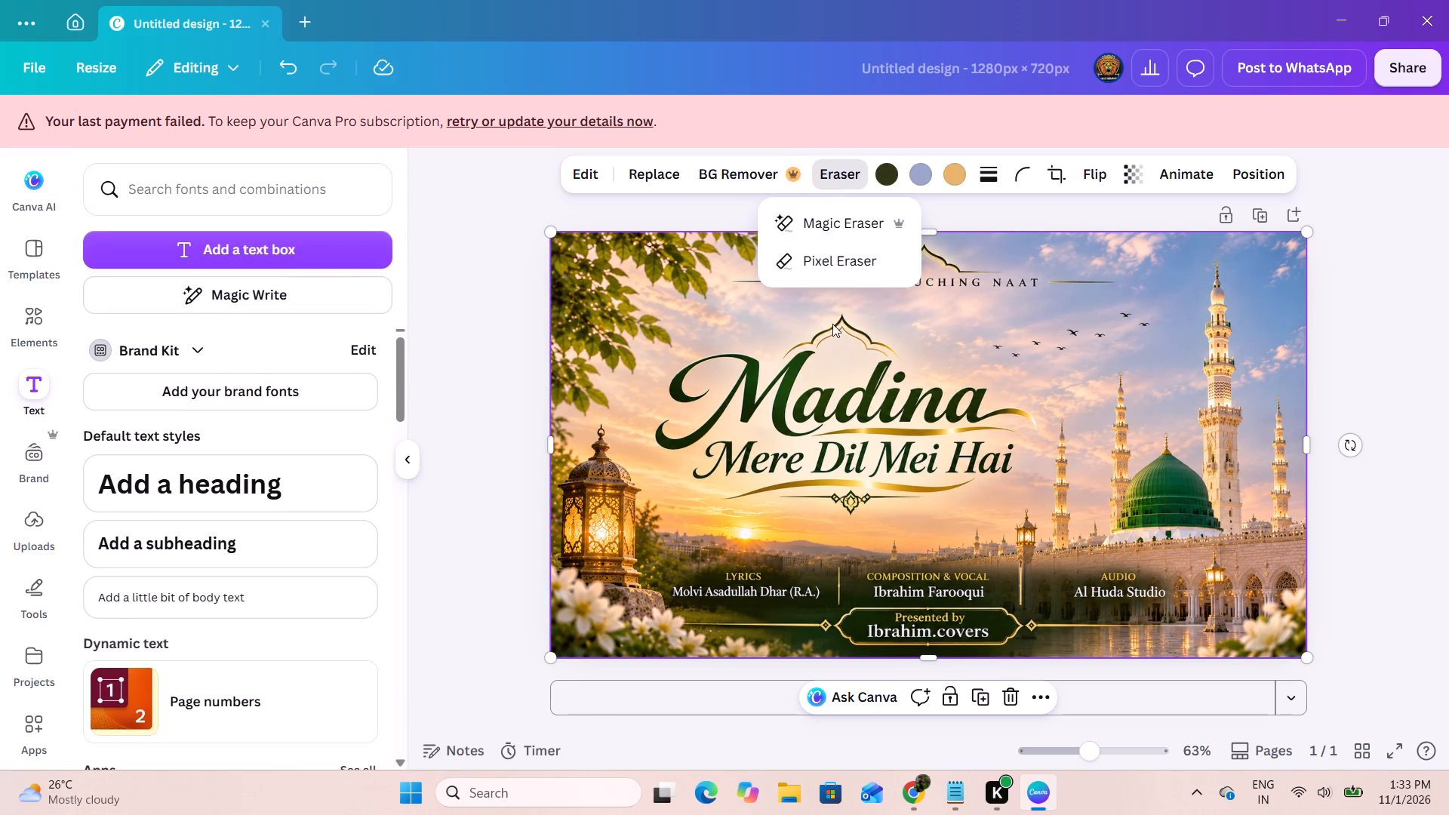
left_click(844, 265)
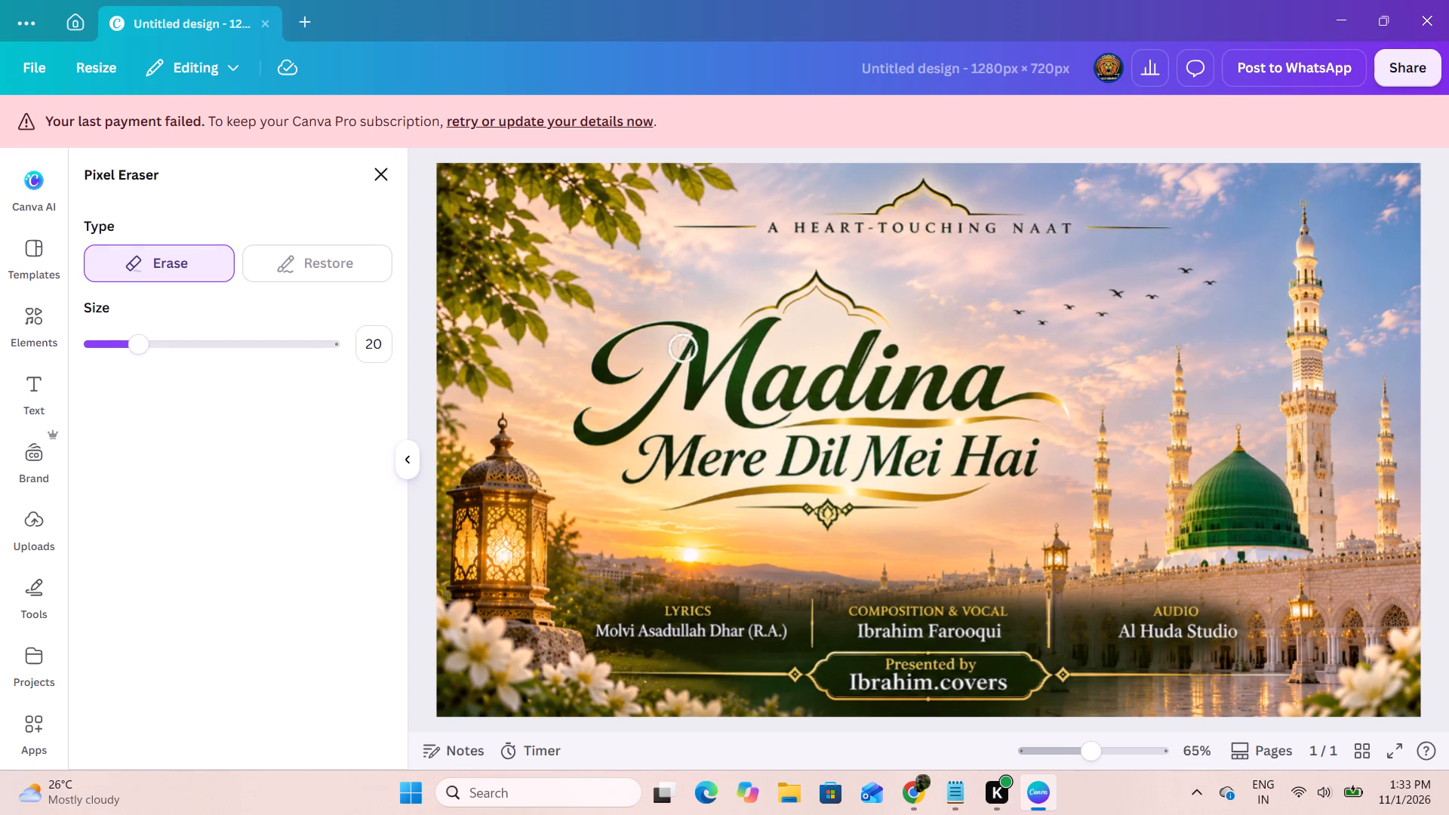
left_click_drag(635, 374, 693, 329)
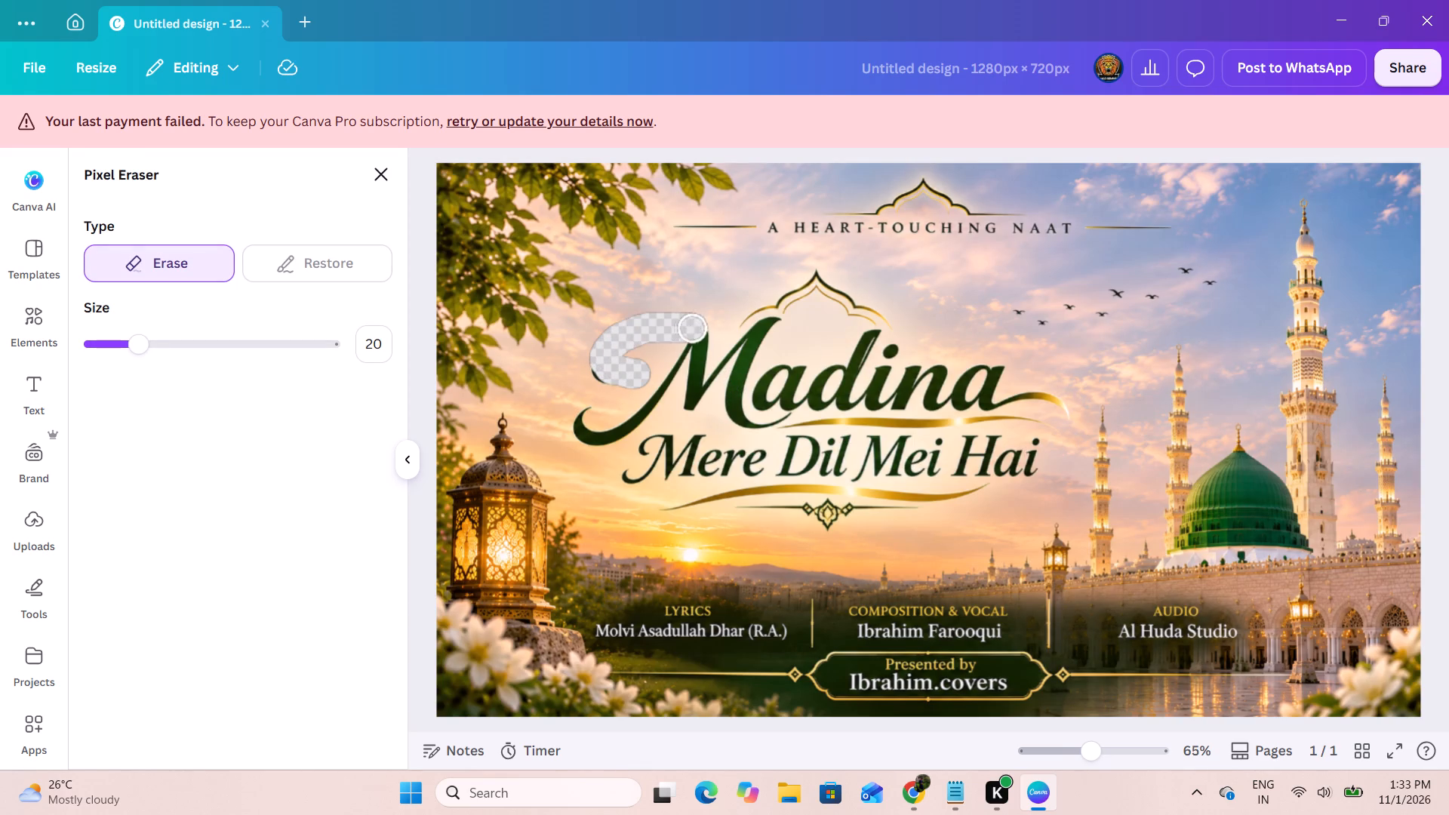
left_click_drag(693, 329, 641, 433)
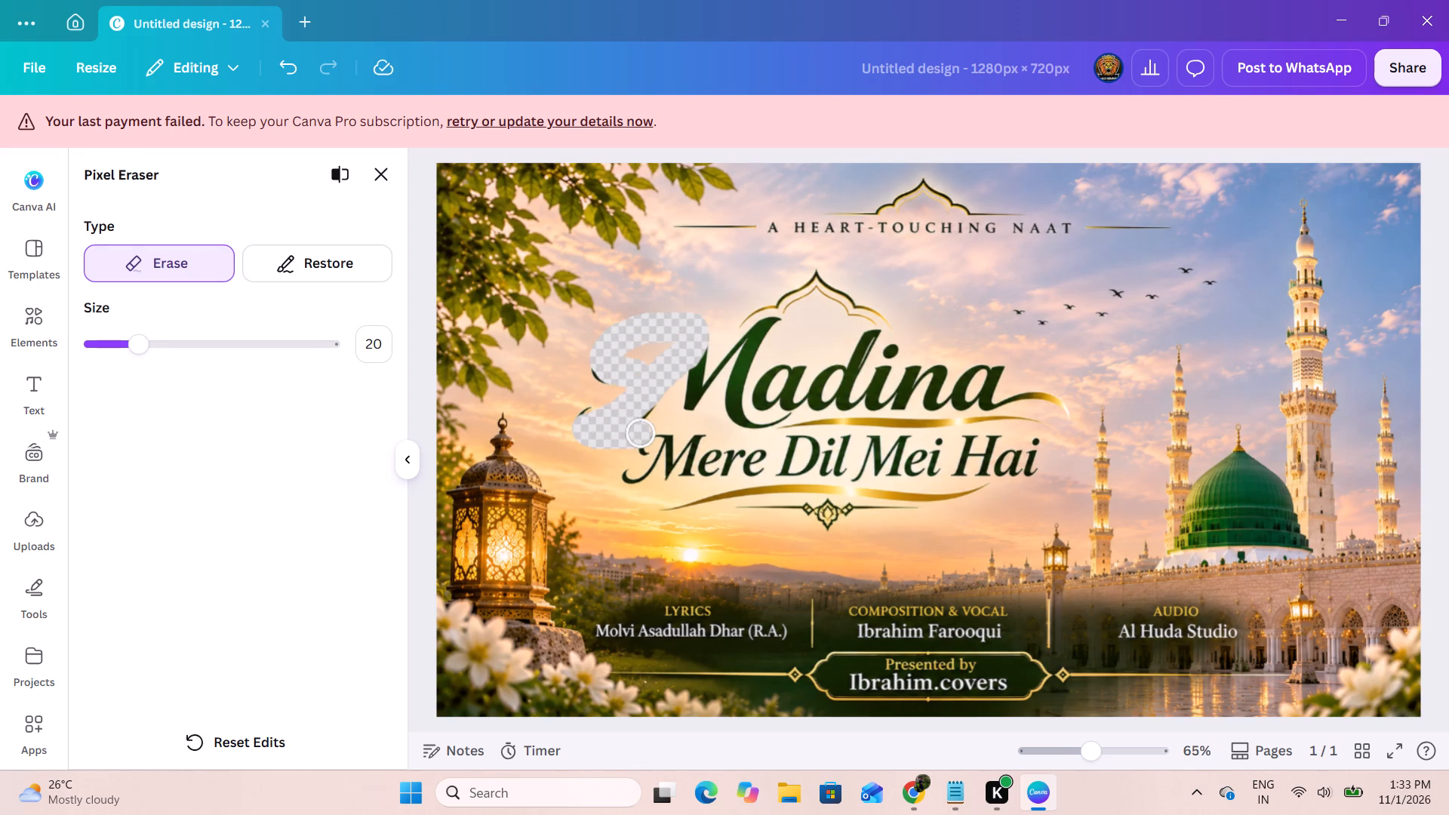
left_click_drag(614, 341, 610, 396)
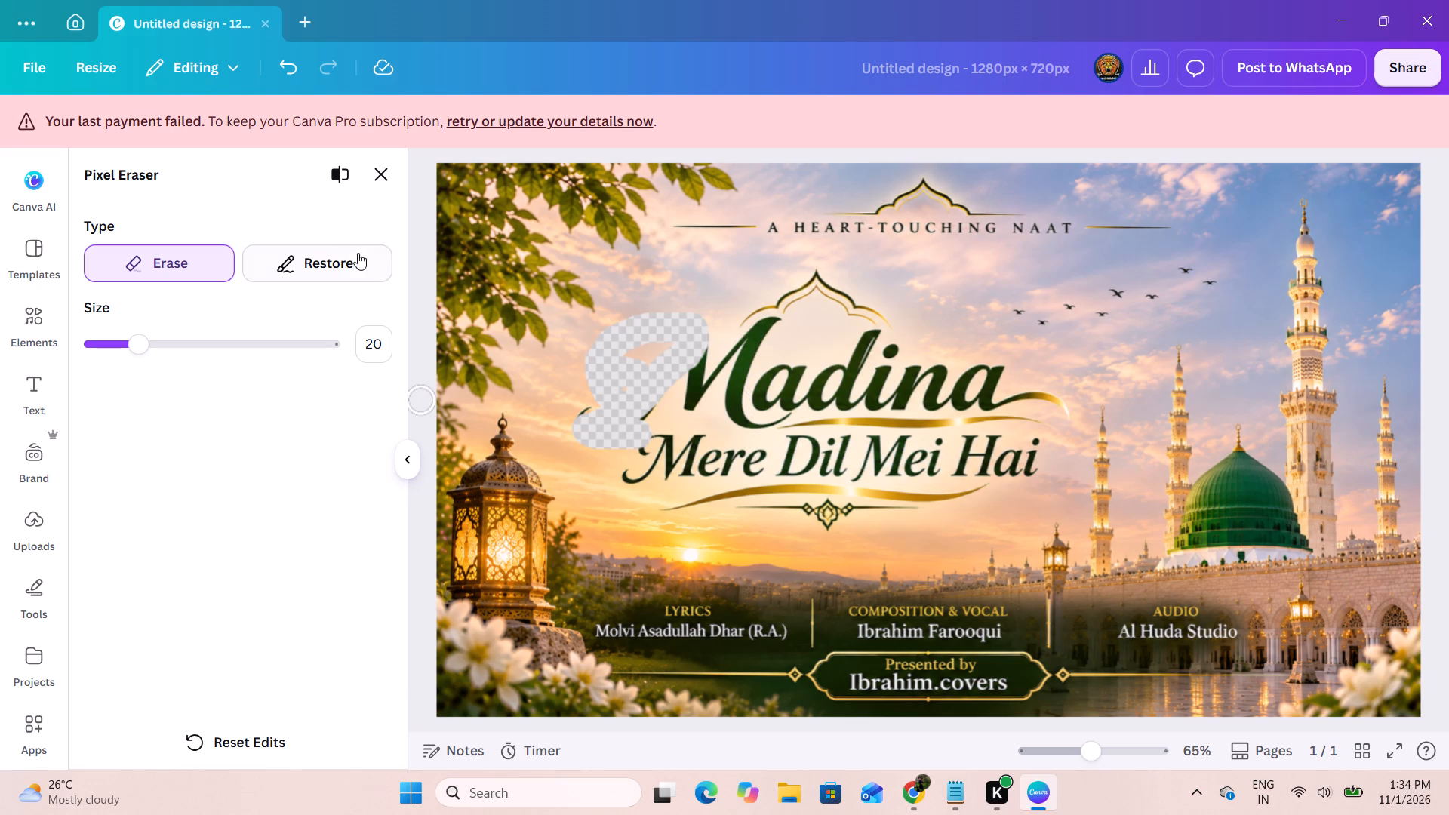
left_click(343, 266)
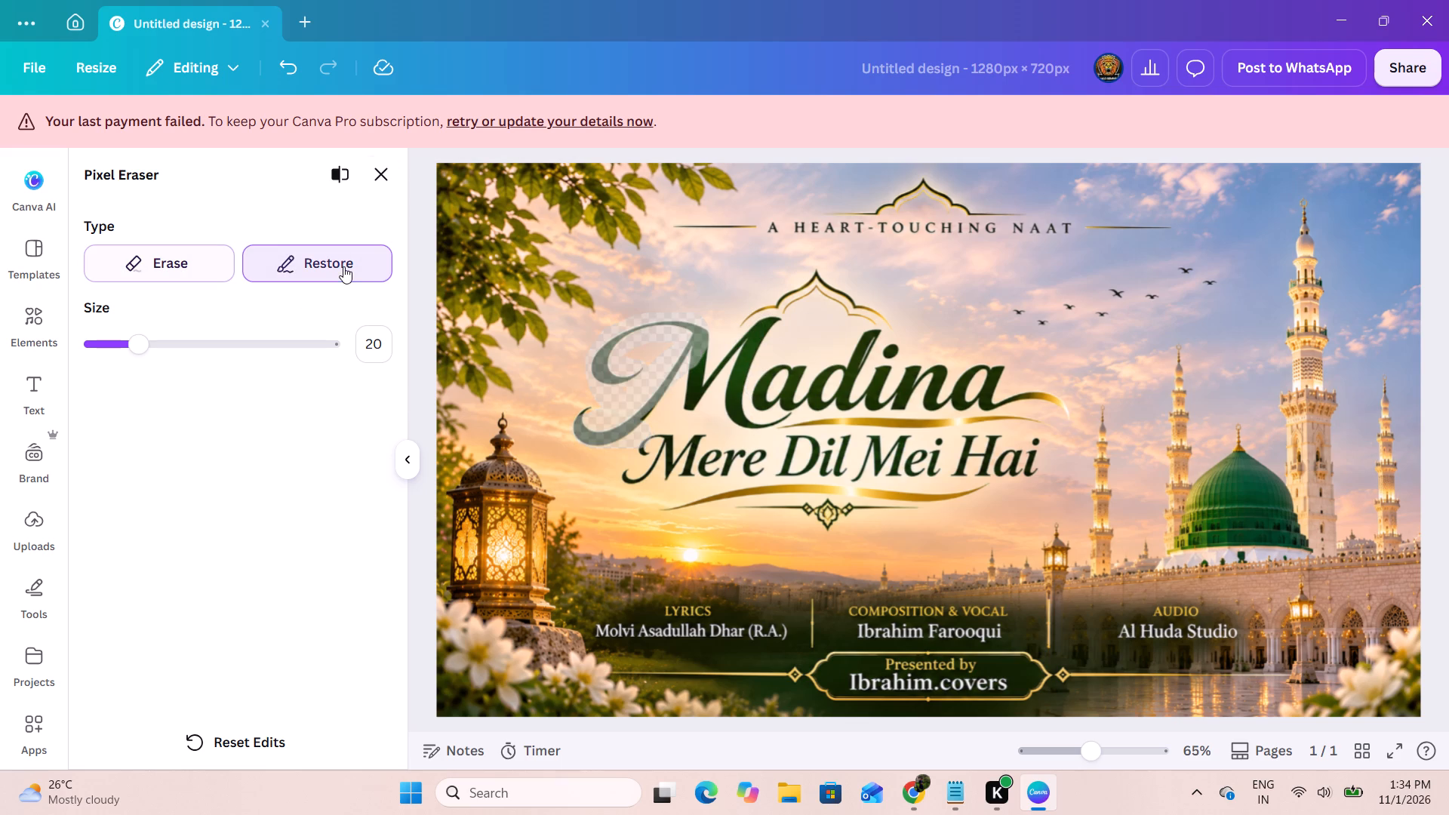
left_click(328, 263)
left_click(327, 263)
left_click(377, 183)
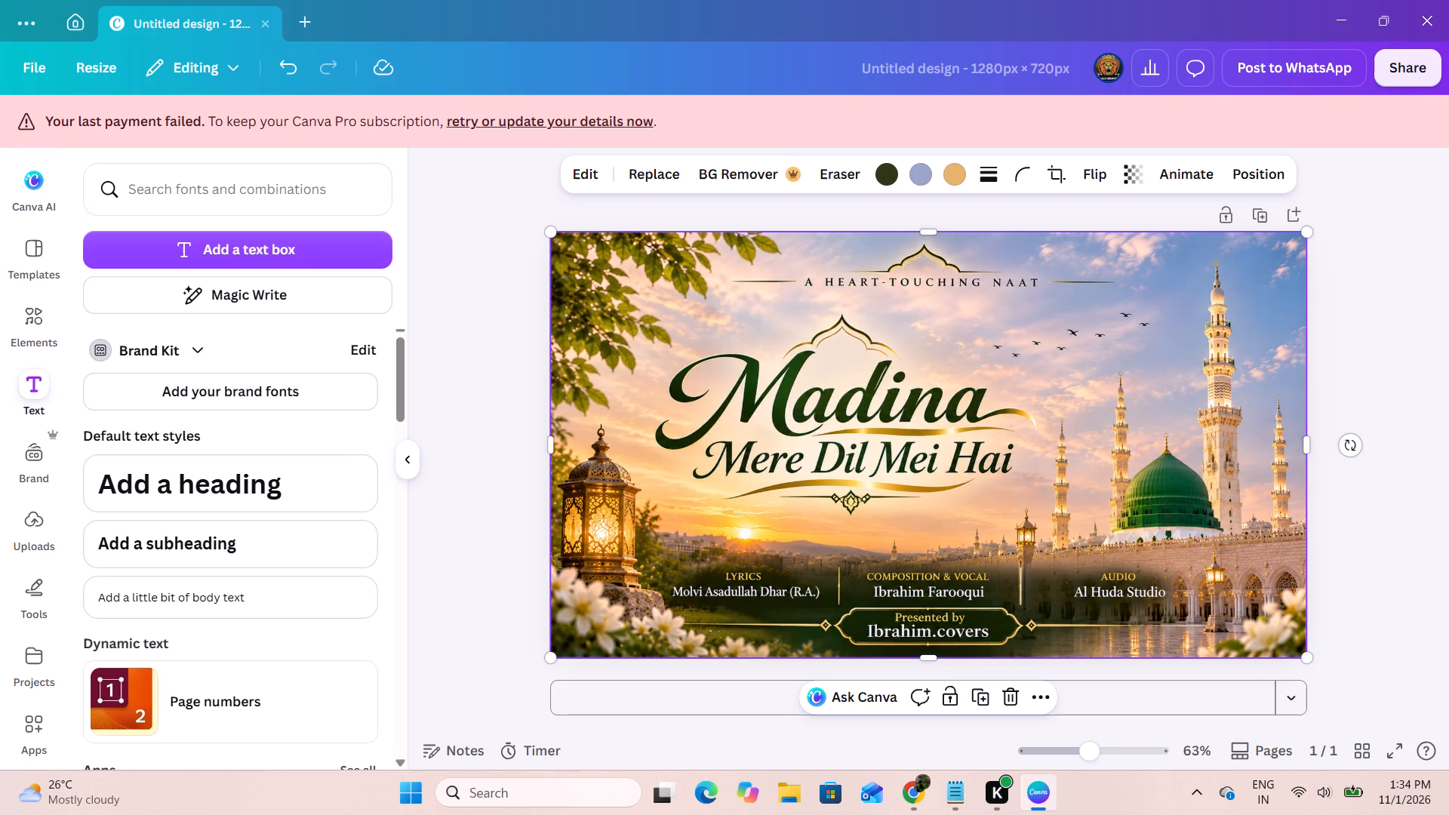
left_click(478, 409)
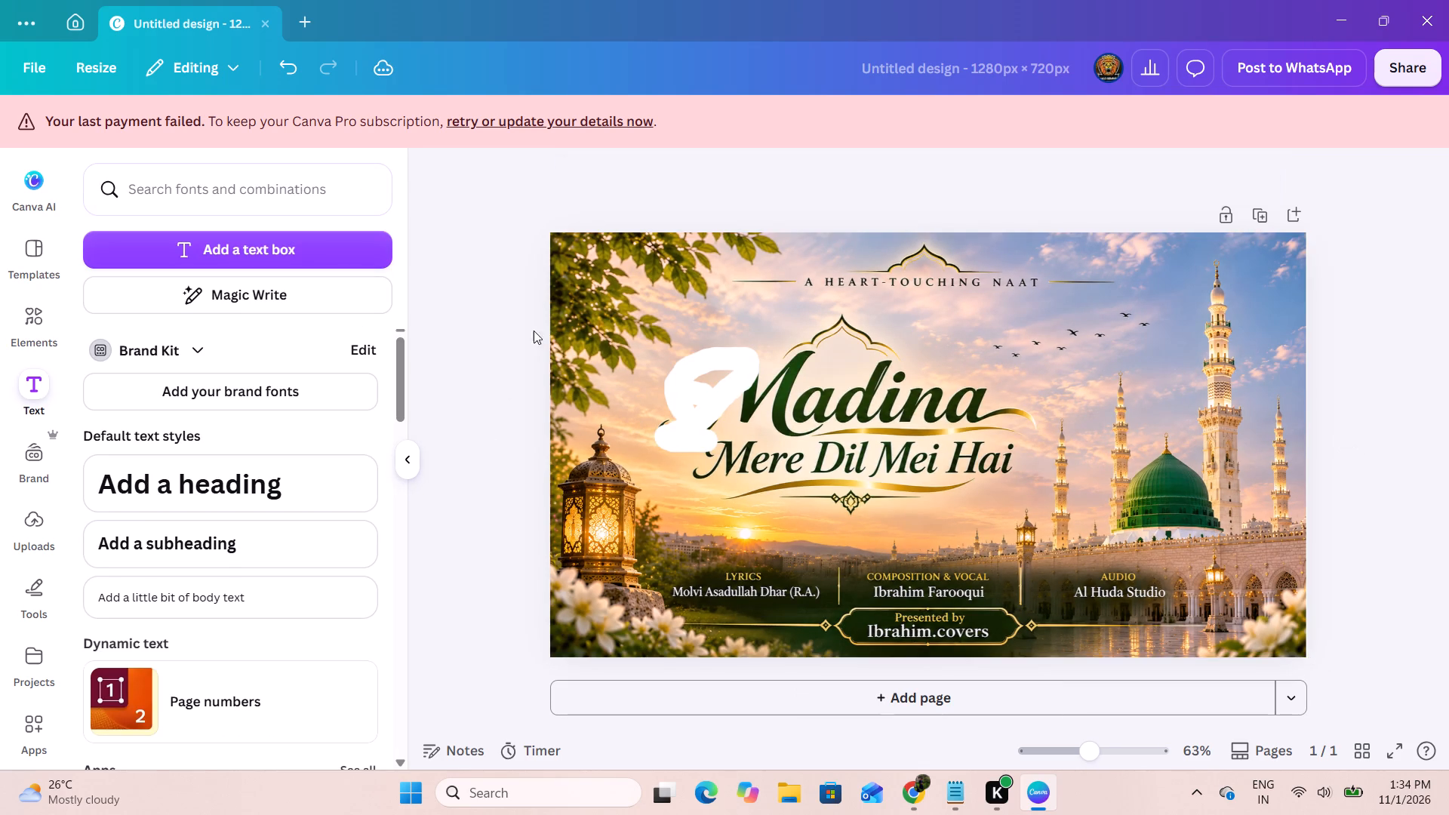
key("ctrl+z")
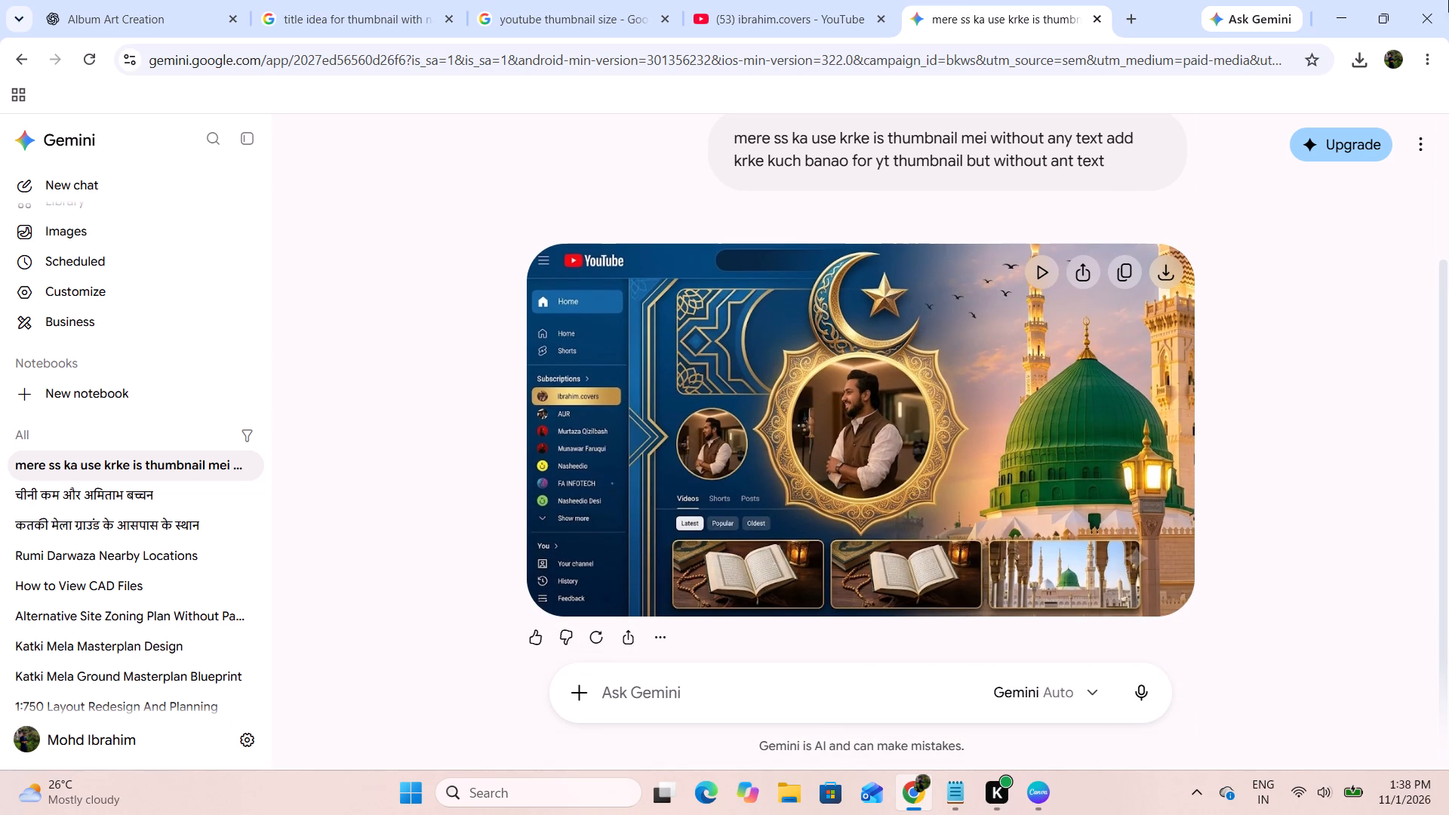
left_click(1099, 15)
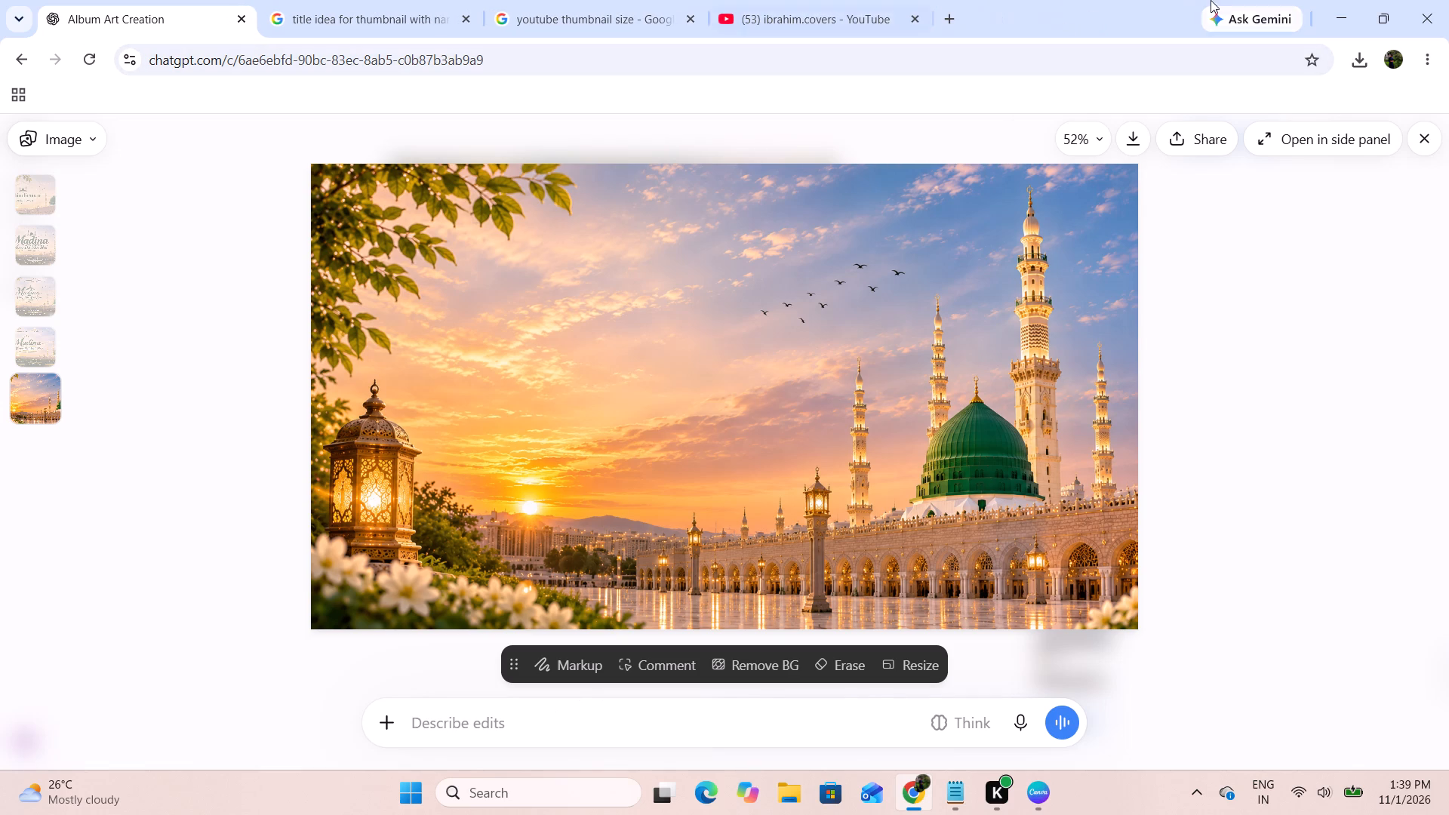
Switch to the Canva design and upload the "Golden Hour at the Prophet's Mosque" image from Downloads.
left_click(1357, 17)
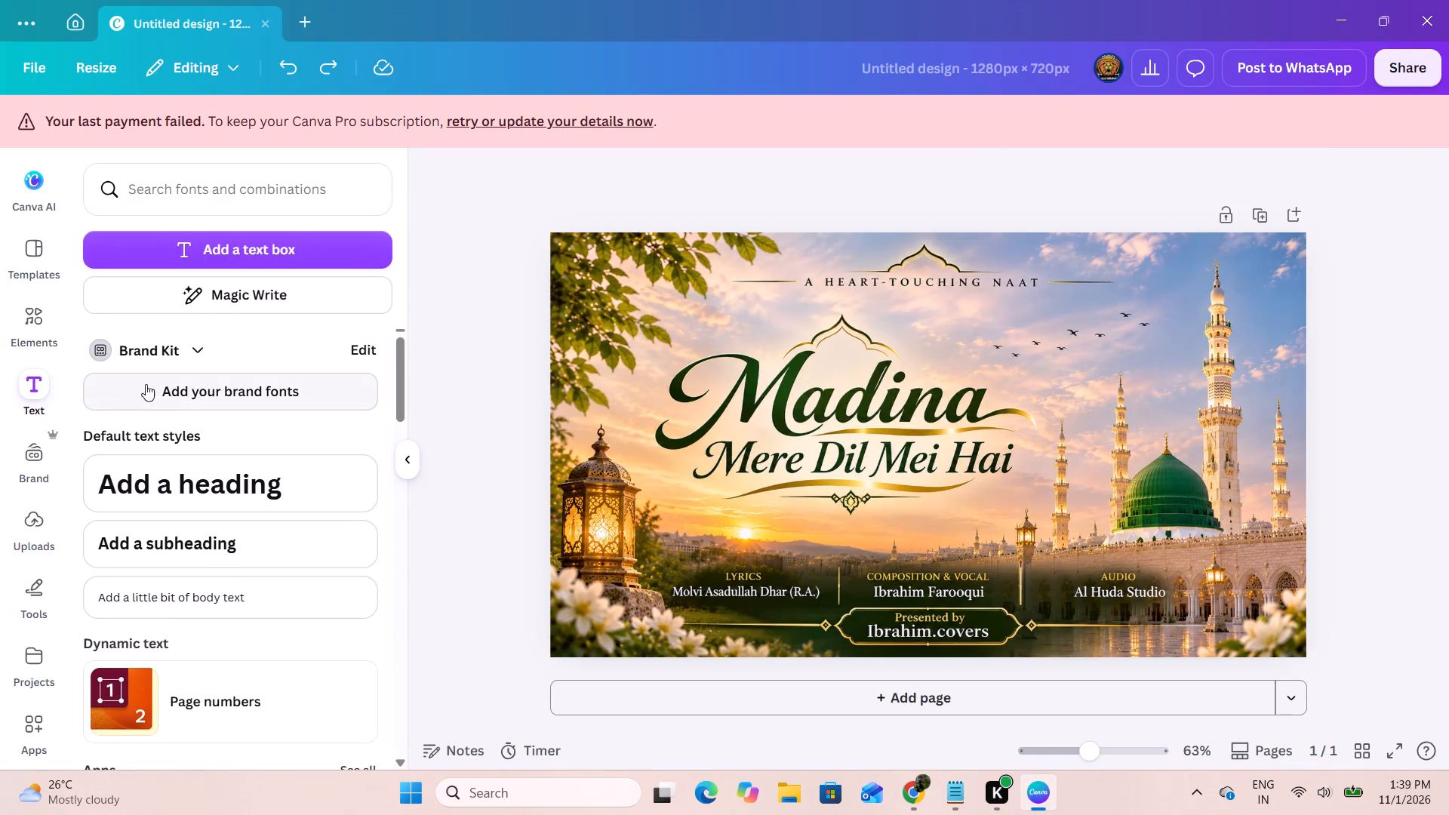
left_click(35, 333)
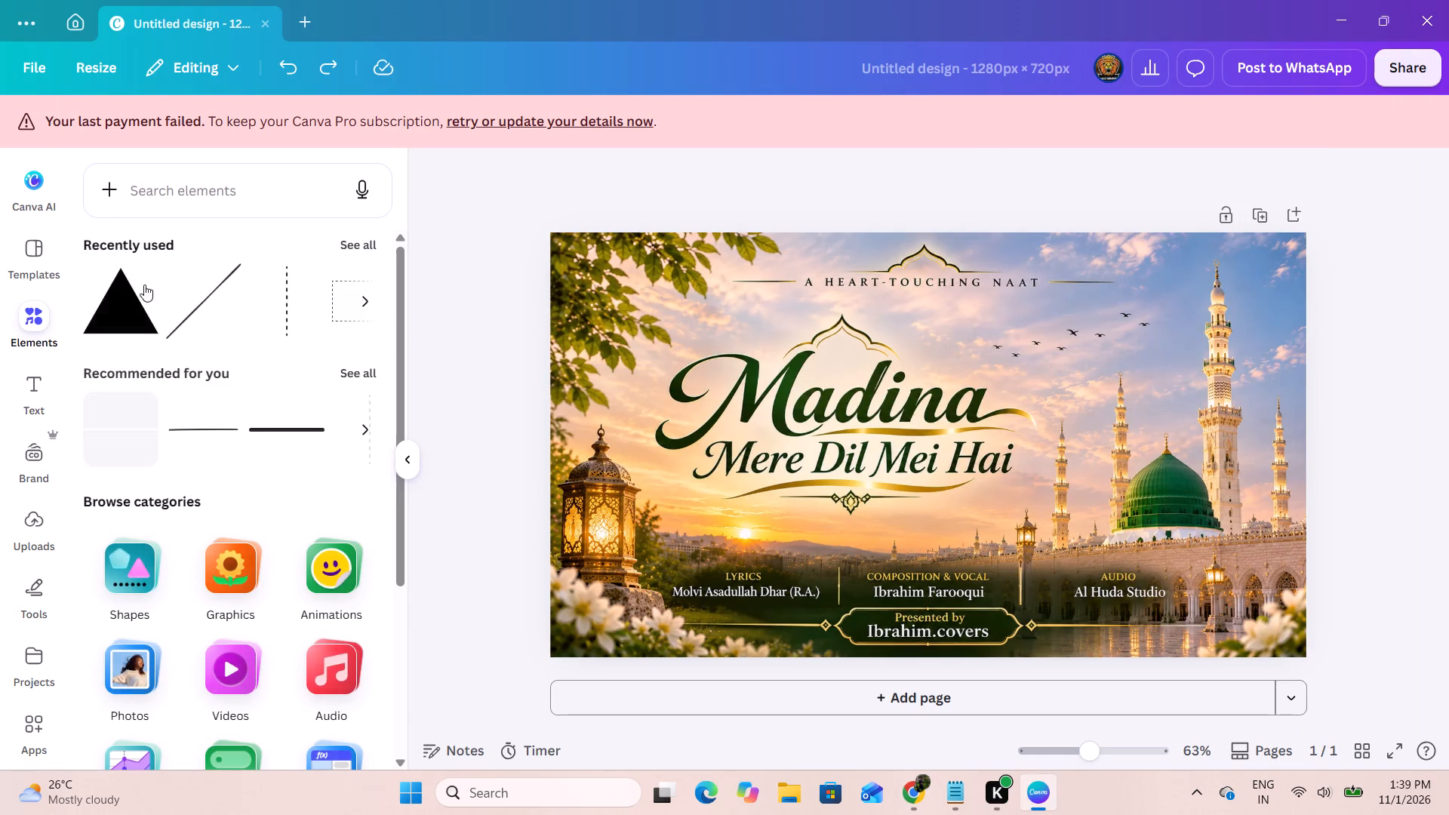
left_click(29, 528)
left_click(189, 254)
left_click(257, 168)
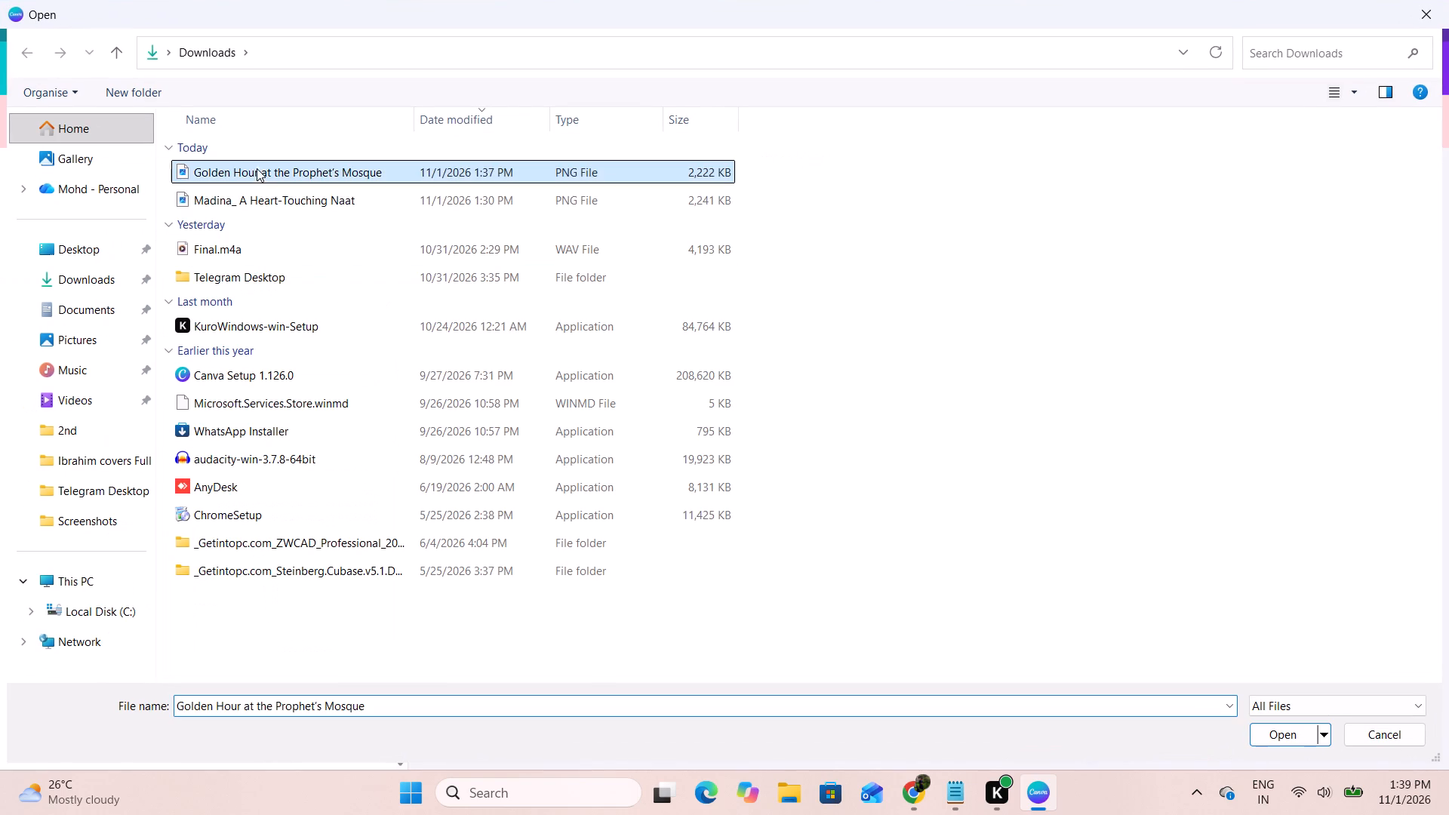
left_click(1253, 733)
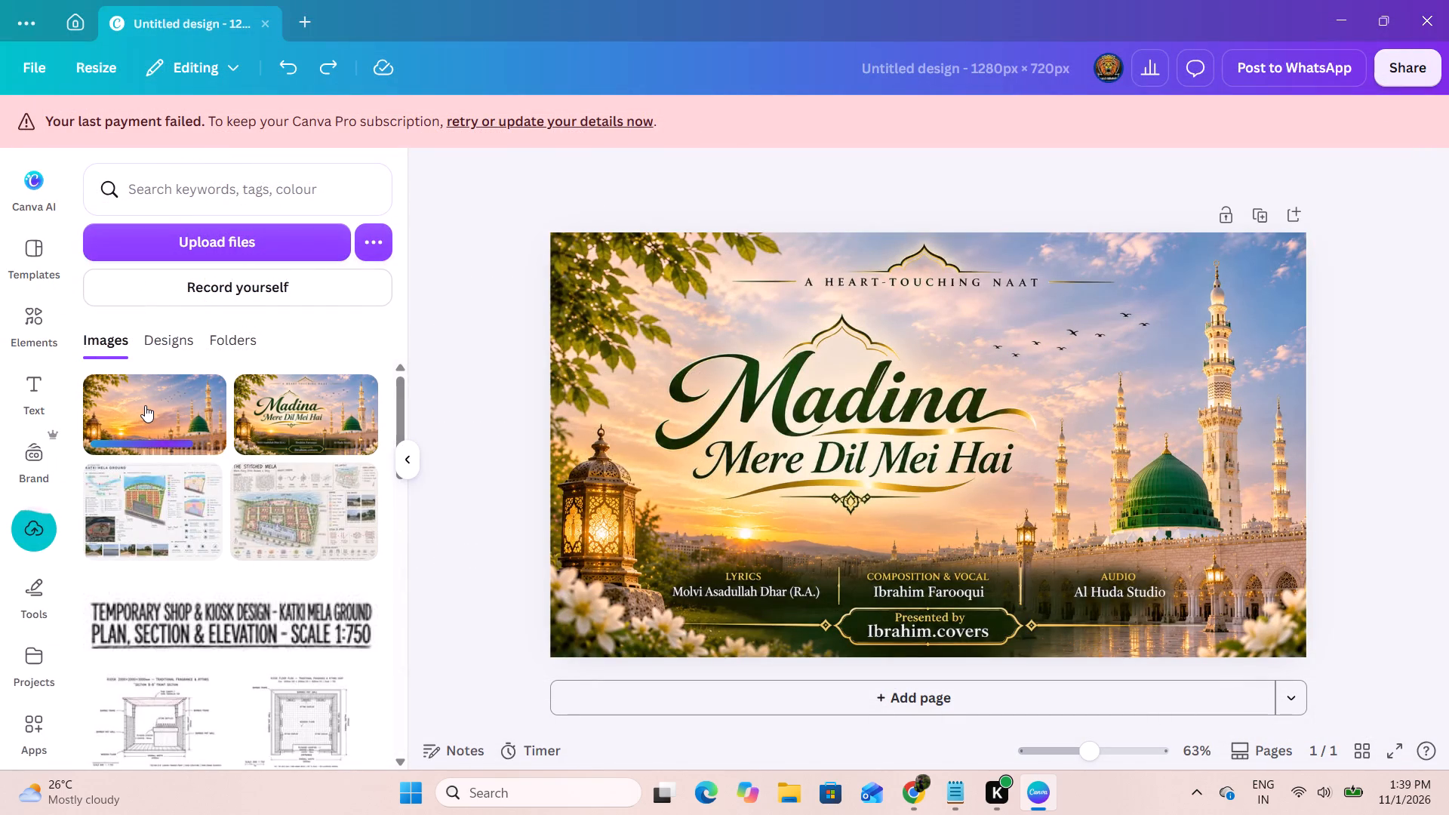
Place the uploaded golden-hour mosque image on the page and crop it to a small sky patch over the start of the "Madina" title.
left_click(155, 407)
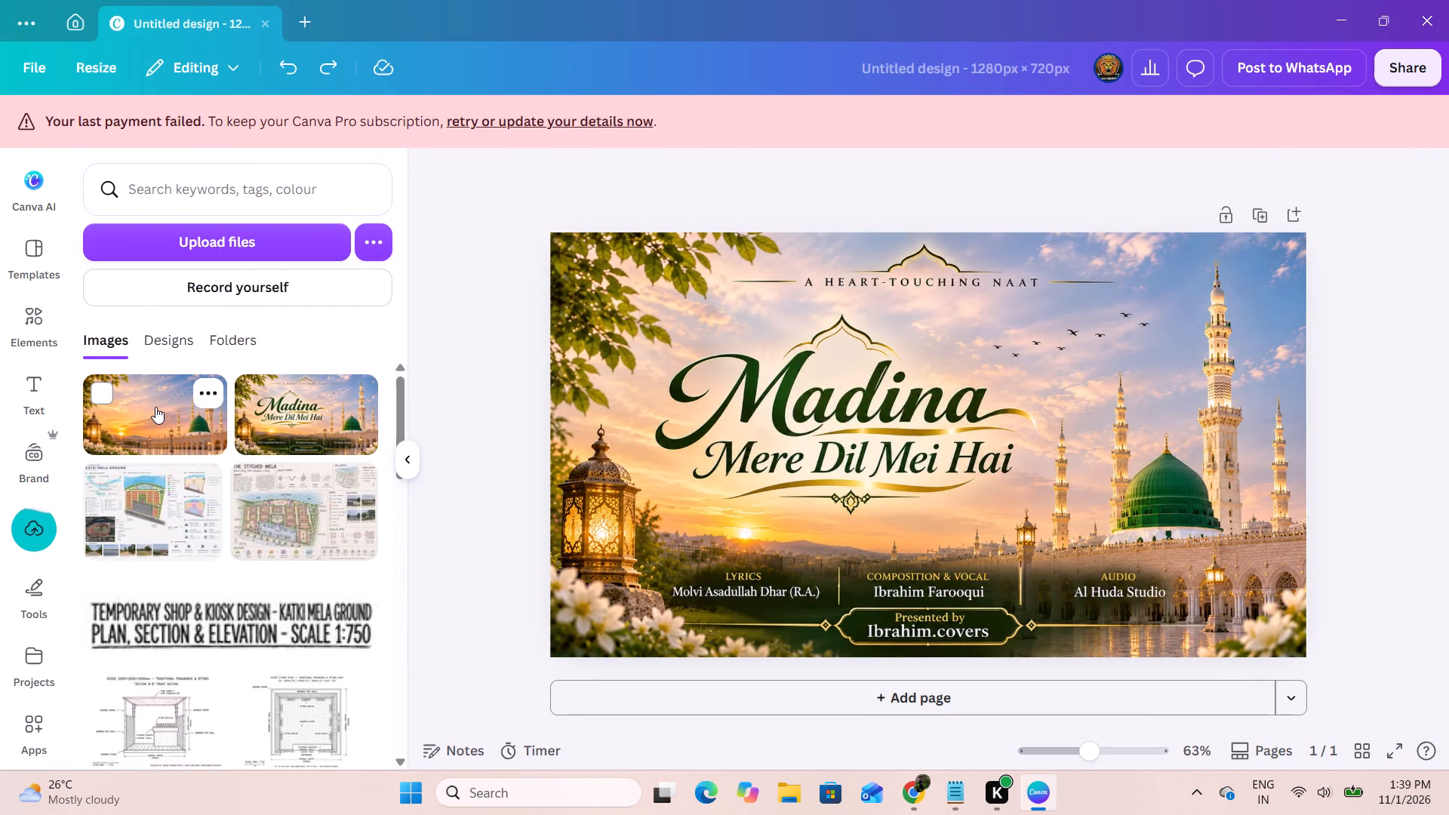
left_click_drag(922, 475, 853, 463)
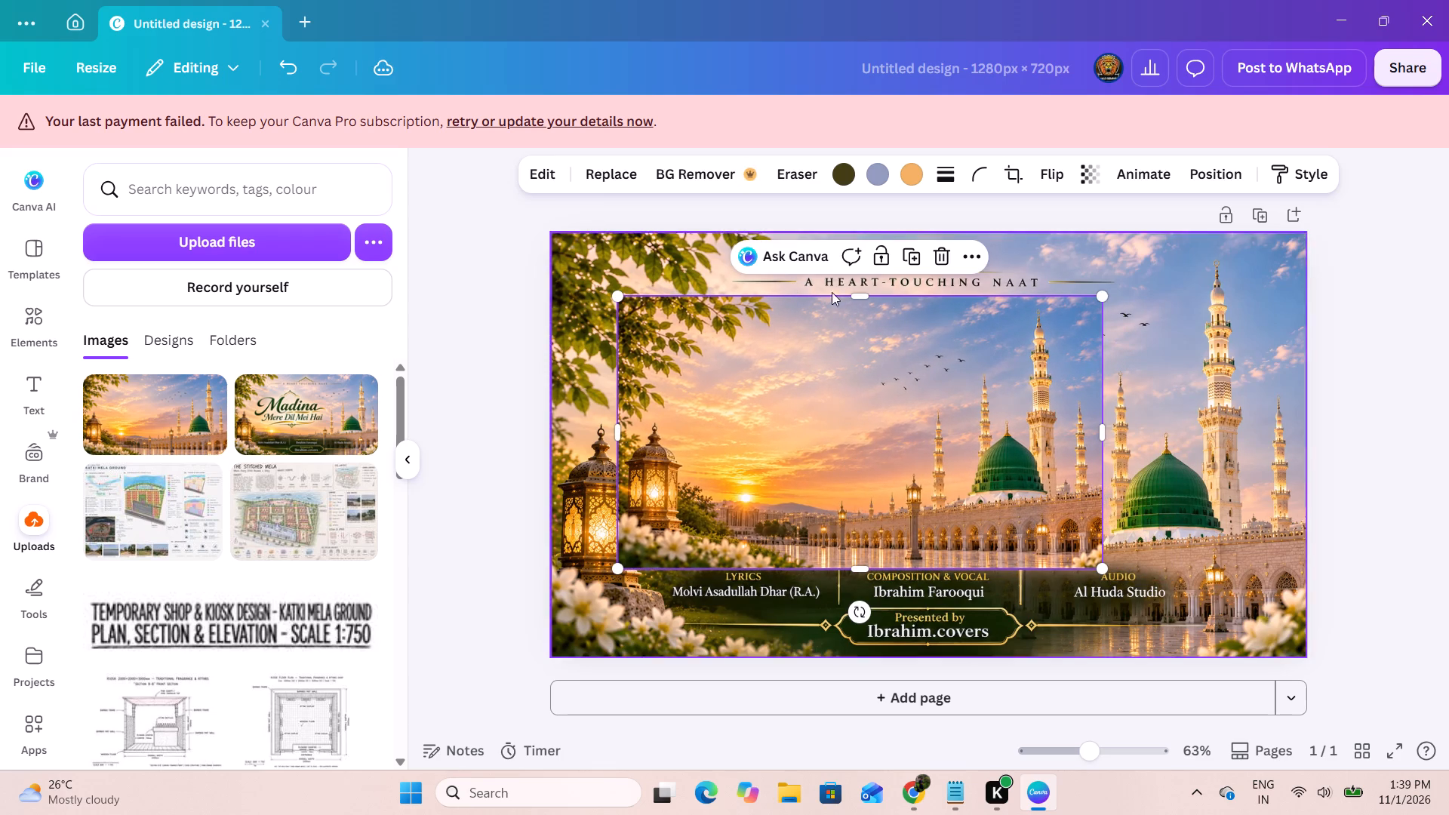
left_click_drag(863, 297, 859, 385)
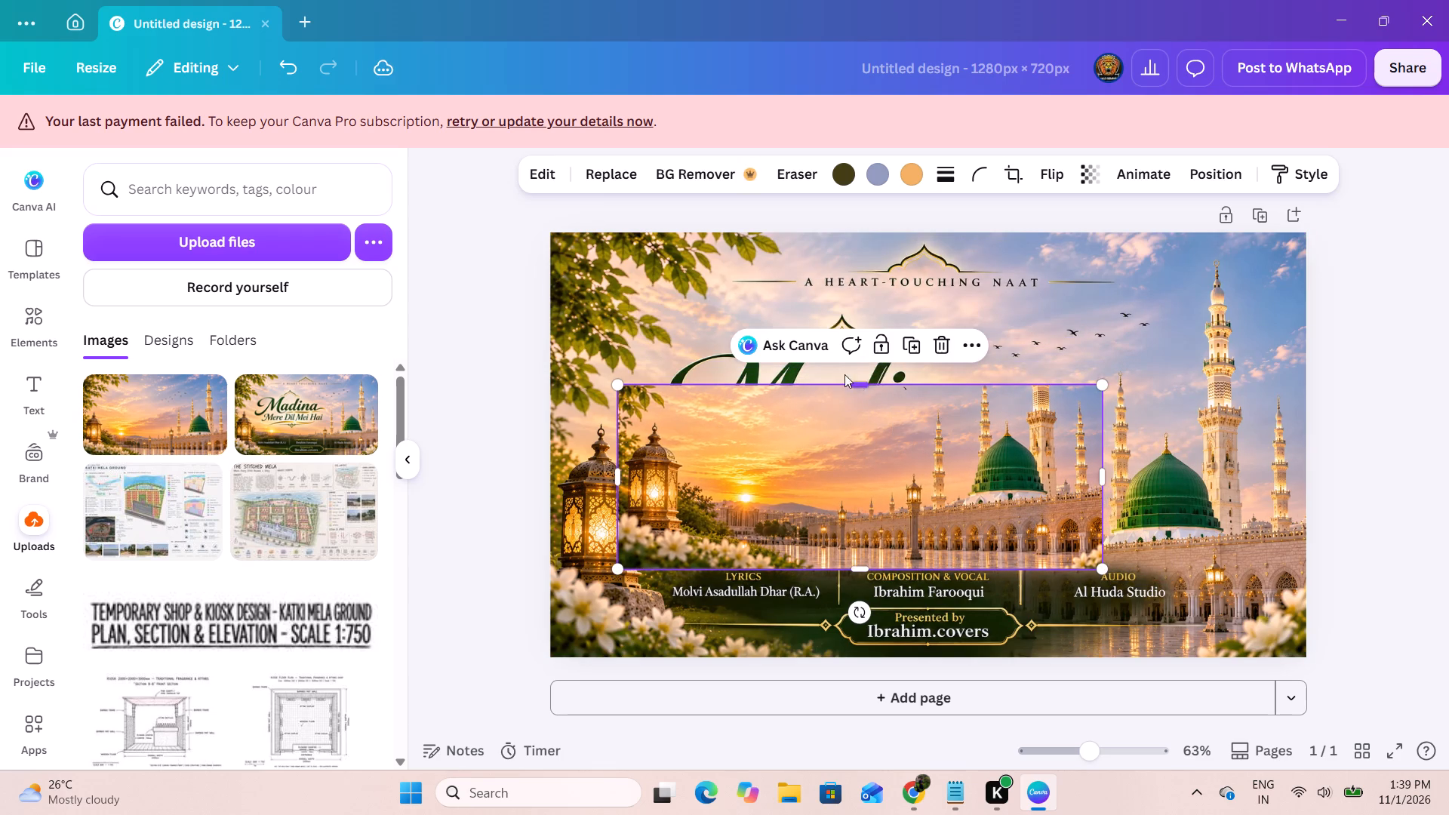
left_click_drag(860, 565, 863, 526)
left_click_drag(869, 450, 875, 362)
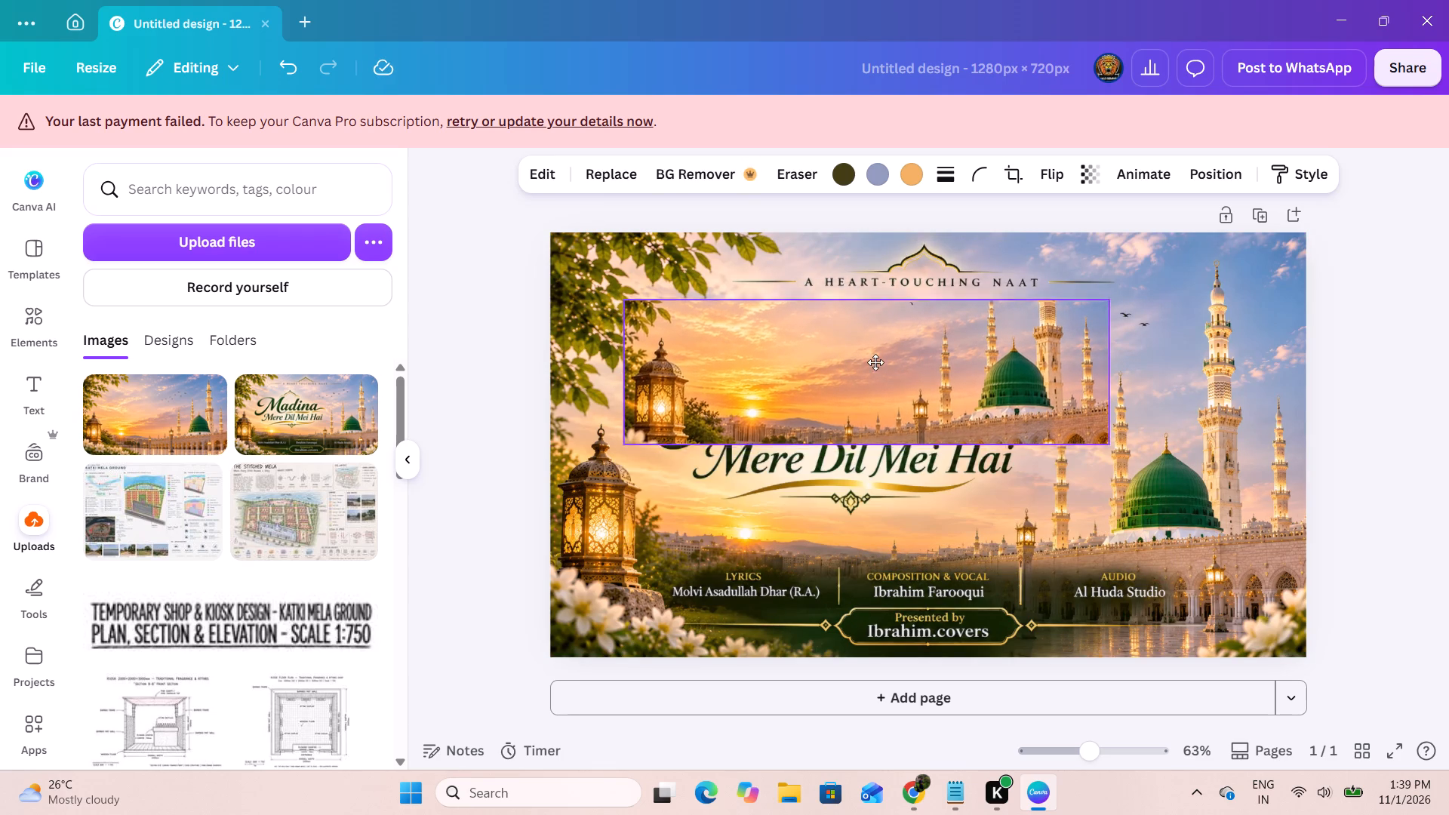
left_click_drag(875, 362, 899, 376)
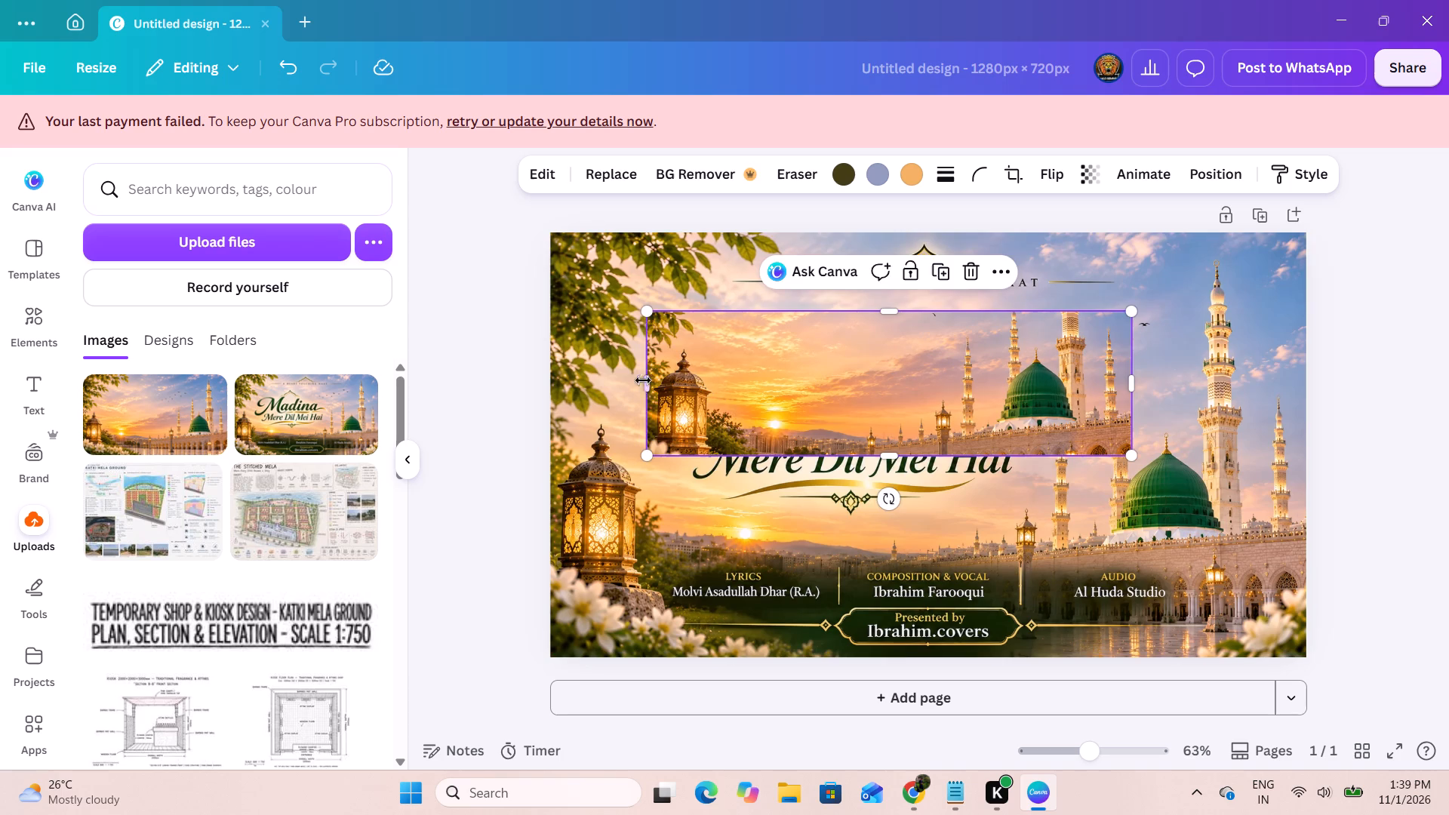
left_click_drag(645, 380, 724, 393)
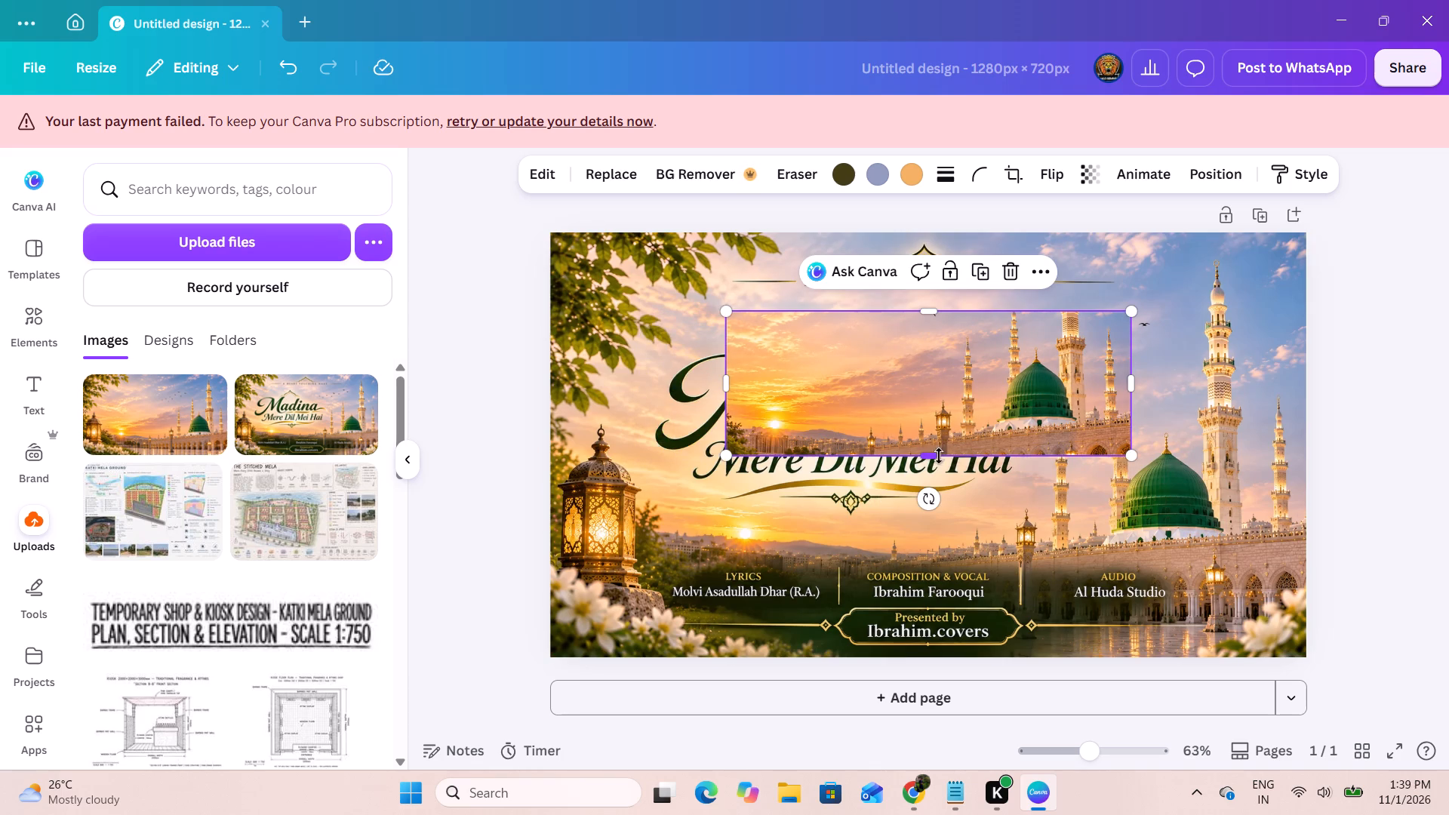
left_click_drag(927, 456, 926, 409)
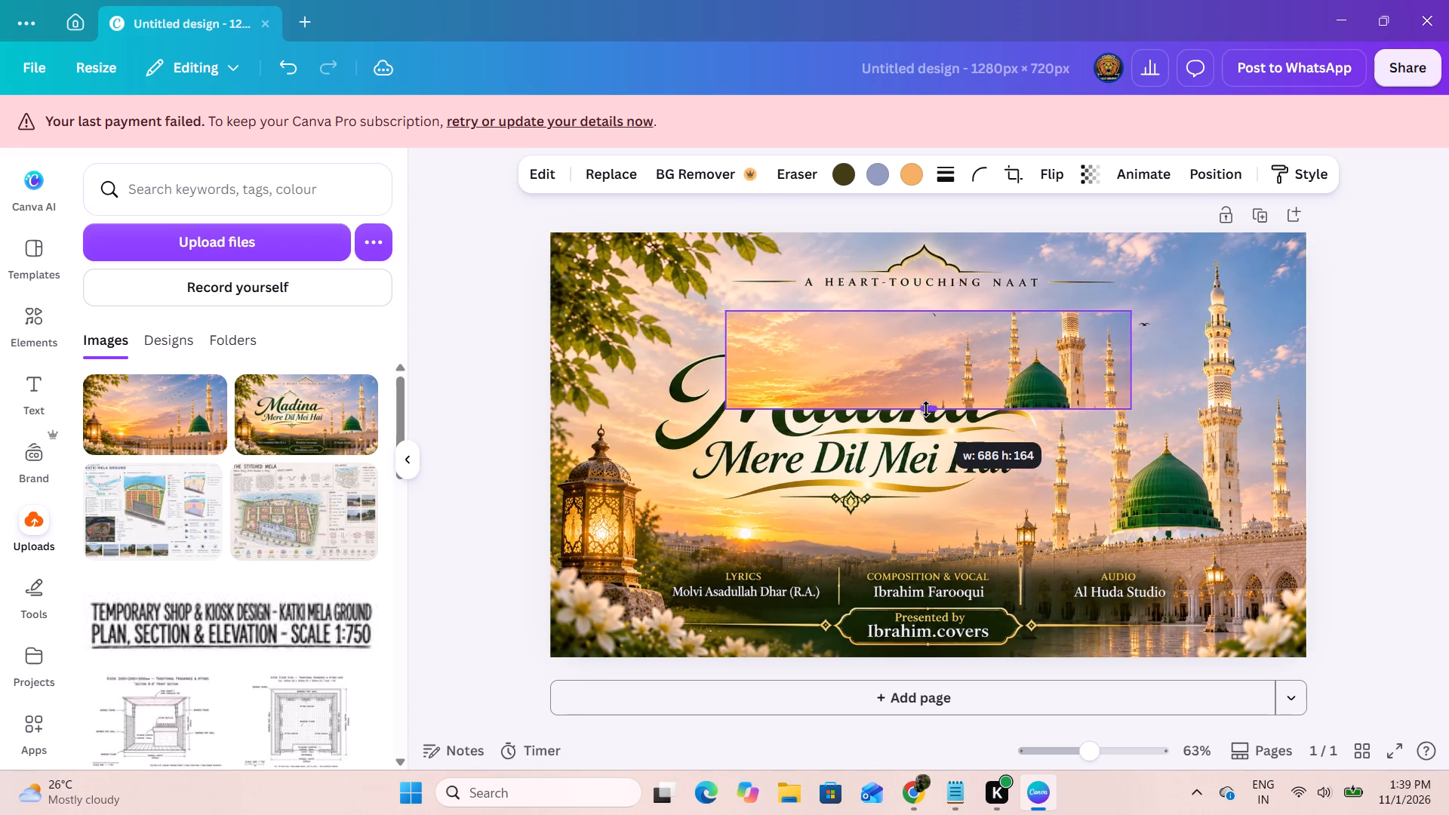
left_click_drag(926, 409, 926, 411)
left_click_drag(1135, 364, 950, 373)
left_click_drag(870, 371, 802, 405)
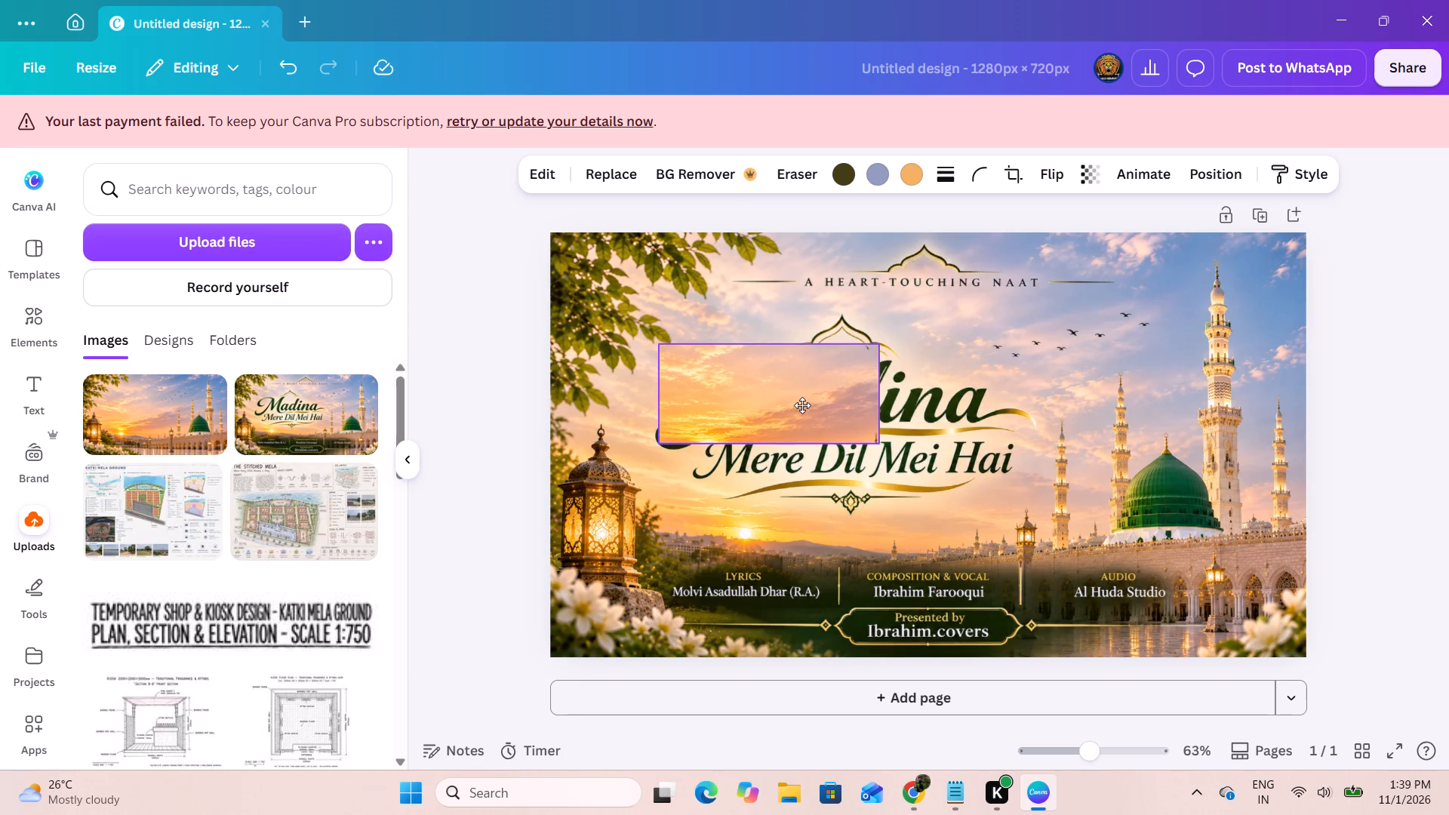
left_click_drag(802, 405, 798, 411)
Enlarge the sky patch to about 684 × 289 and position it over the "Madina Mere Dil Mei Hai" title down to the horizon.
left_click_drag(872, 454, 995, 494)
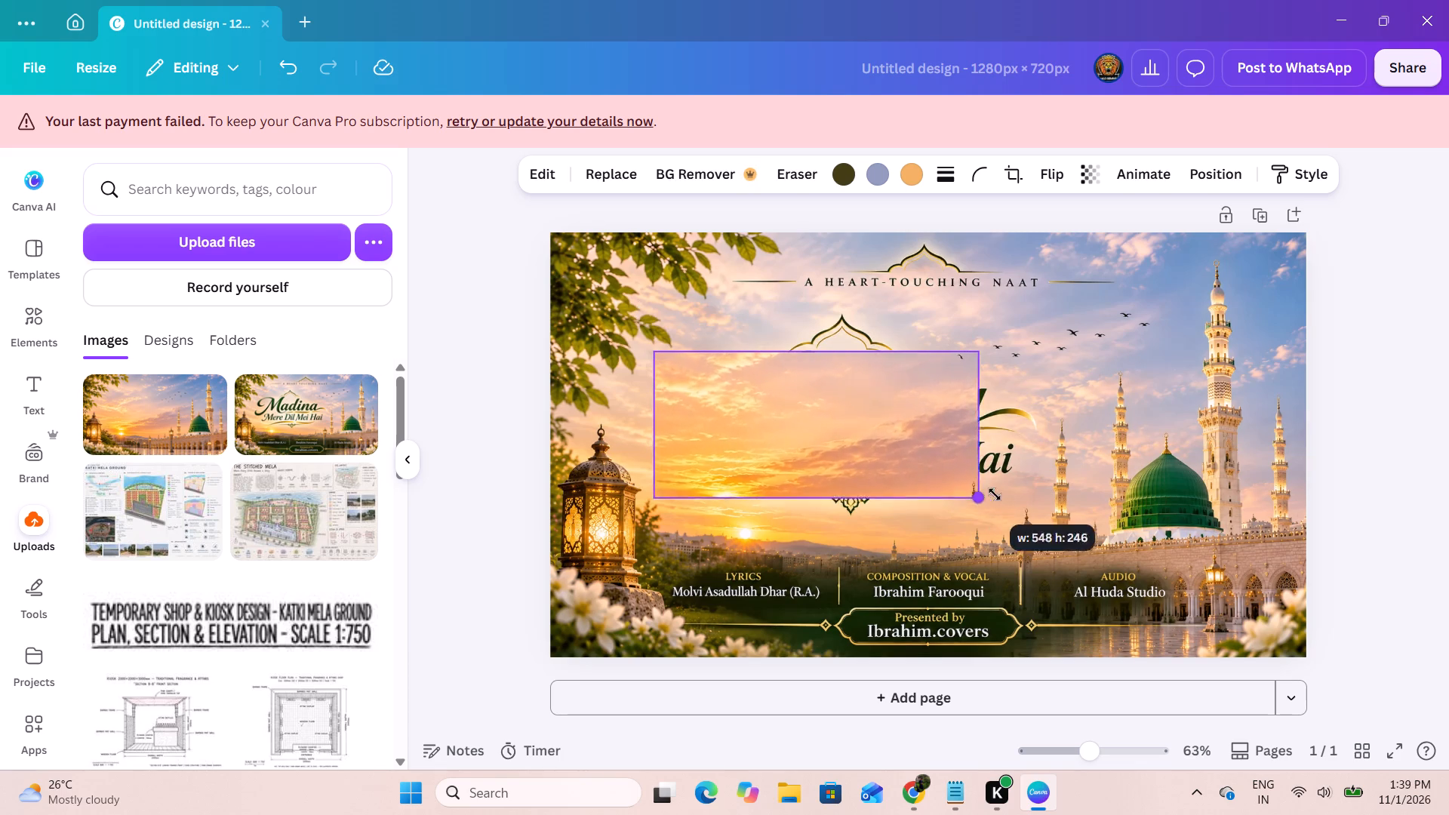
left_click_drag(995, 494, 1041, 503)
left_click_drag(888, 431, 900, 410)
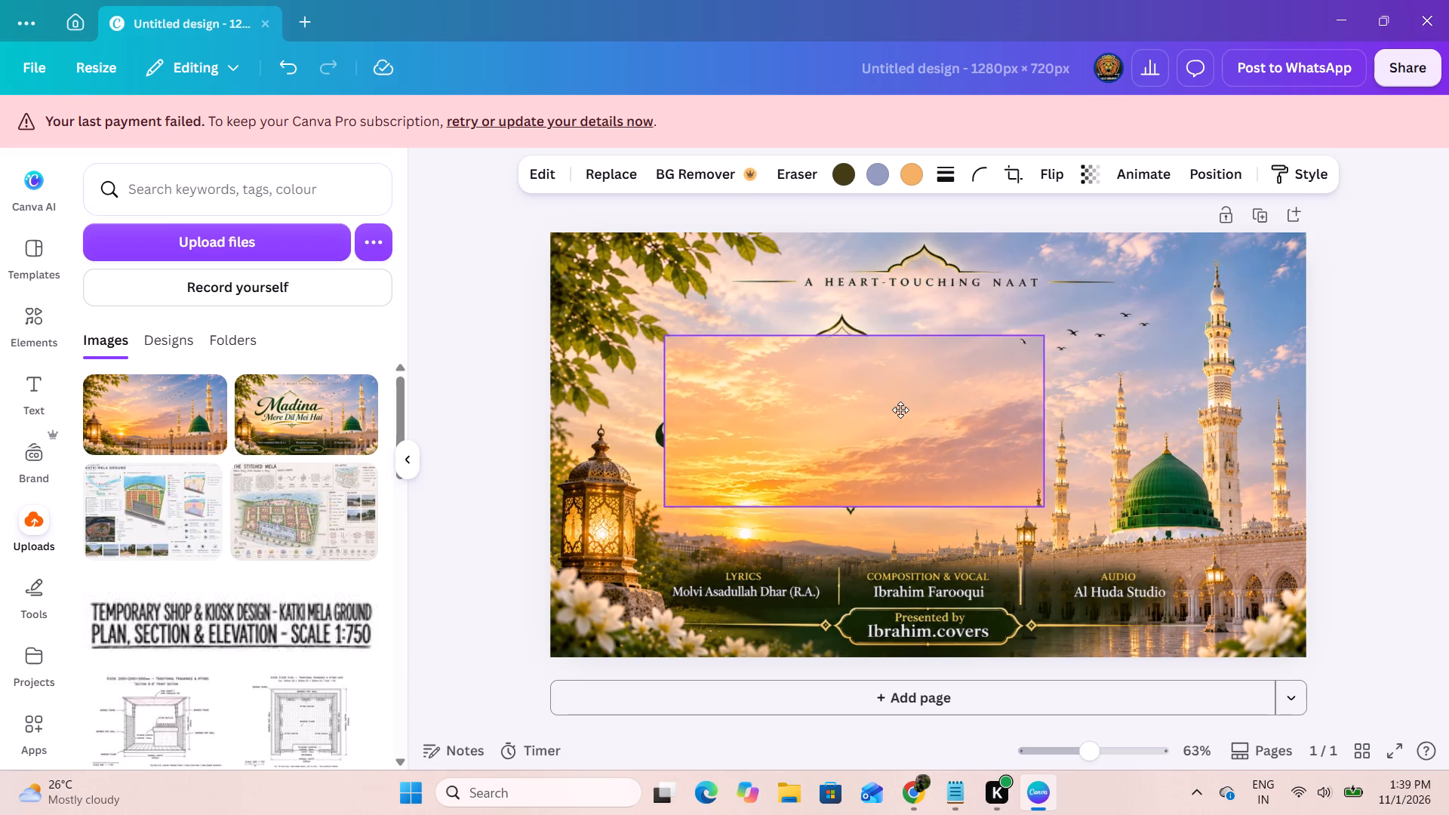
left_click_drag(900, 410, 906, 392)
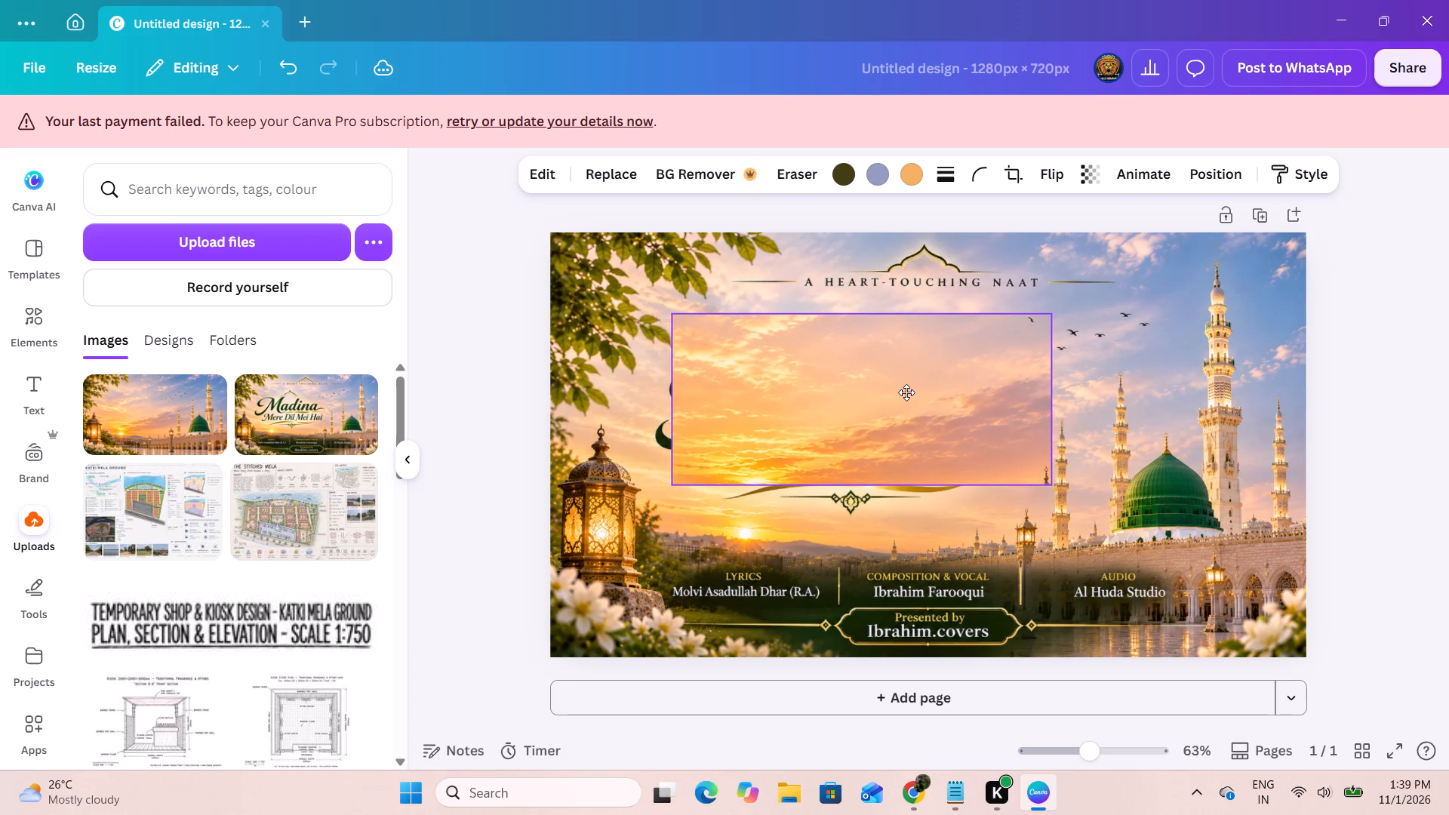
left_click_drag(906, 392, 908, 392)
left_click_drag(674, 398, 616, 405)
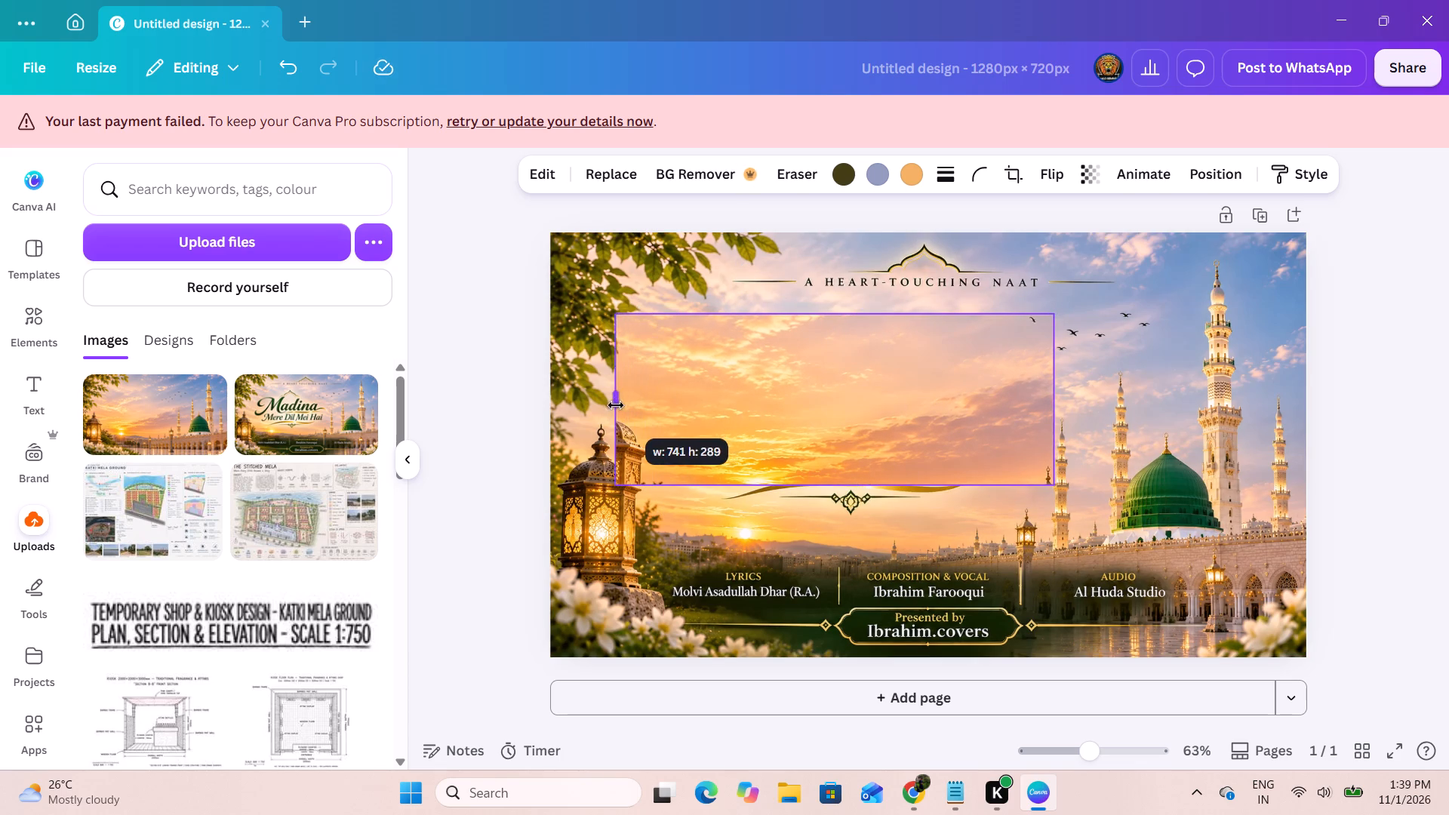
left_click_drag(616, 405, 650, 419)
left_click_drag(756, 404, 749, 444)
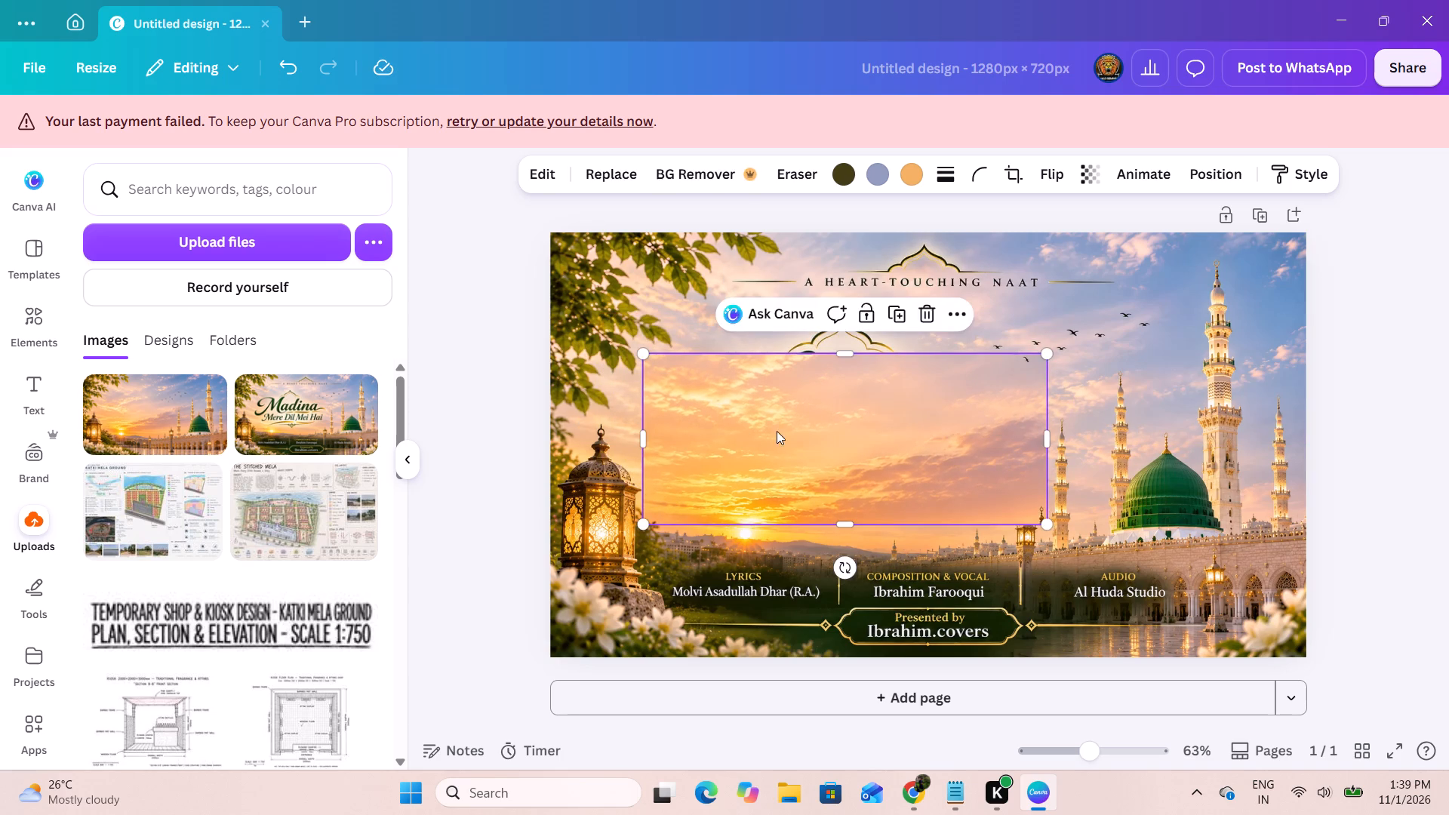
left_click(1167, 424)
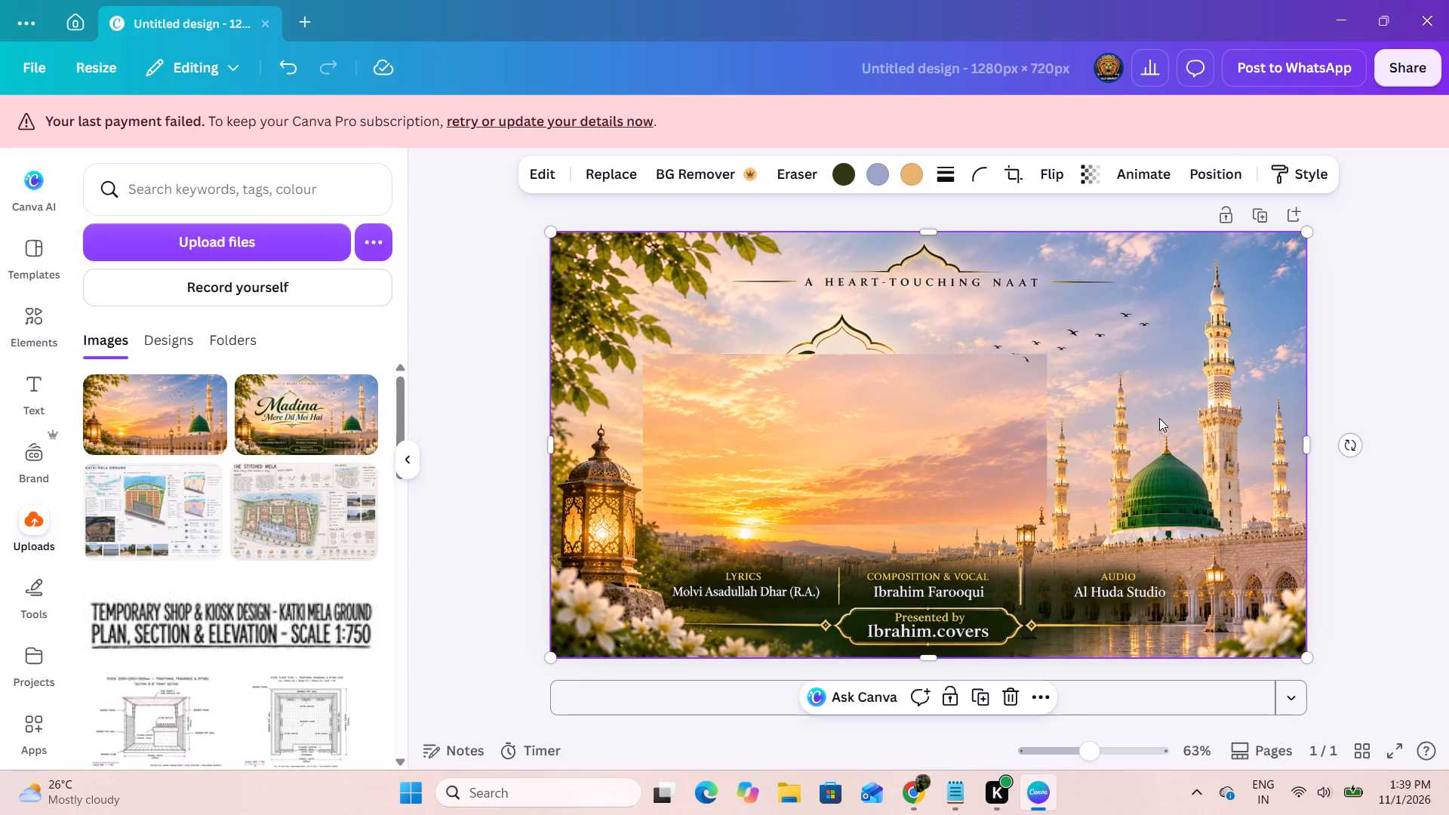
Extend the patch's top edge to just below "A HEART-TOUCHING NAAT", making it about 684 × 365.
left_click(880, 427)
left_click_drag(847, 352, 854, 321)
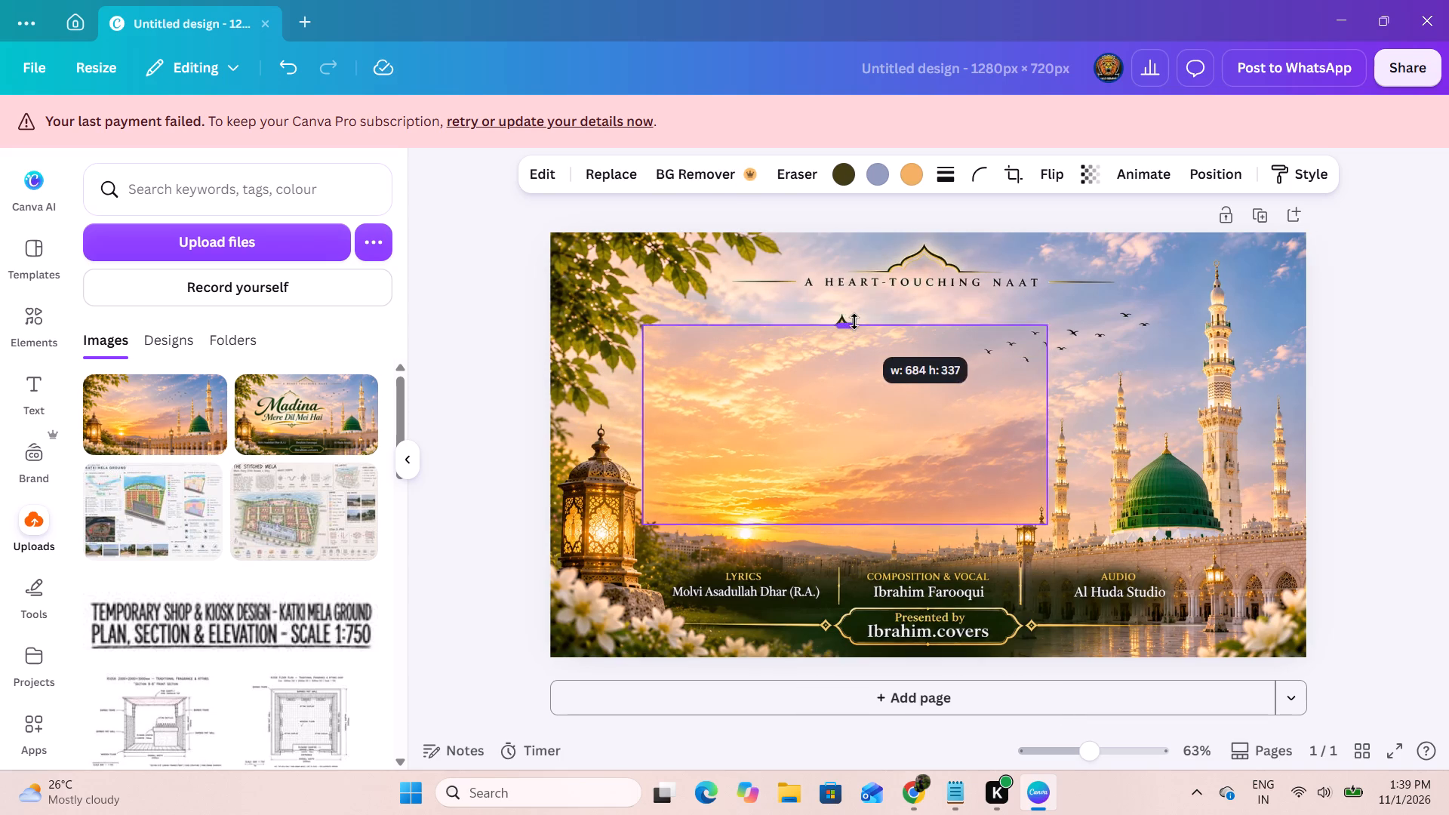
left_click_drag(854, 321, 872, 291)
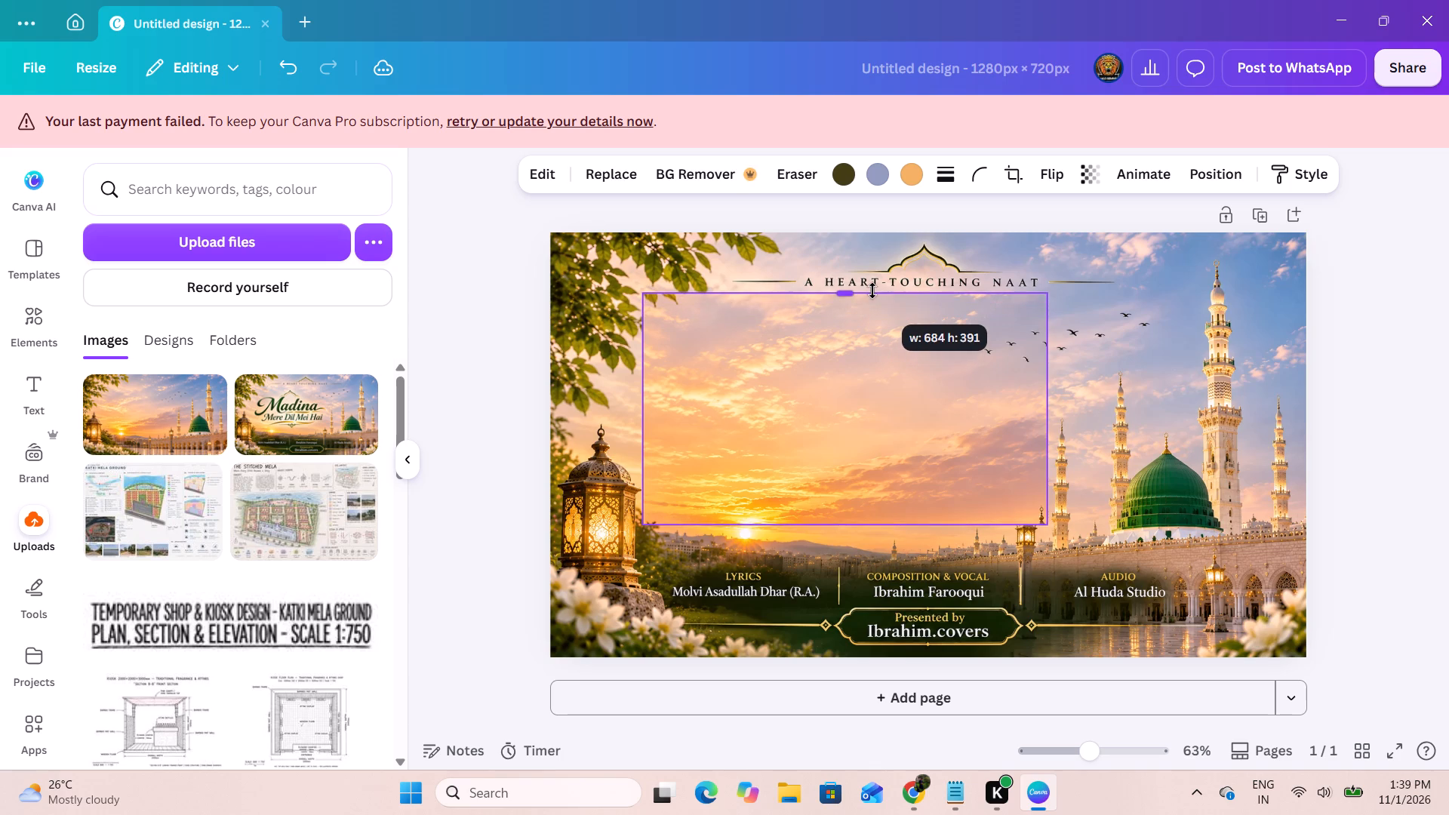
left_click_drag(872, 291, 892, 232)
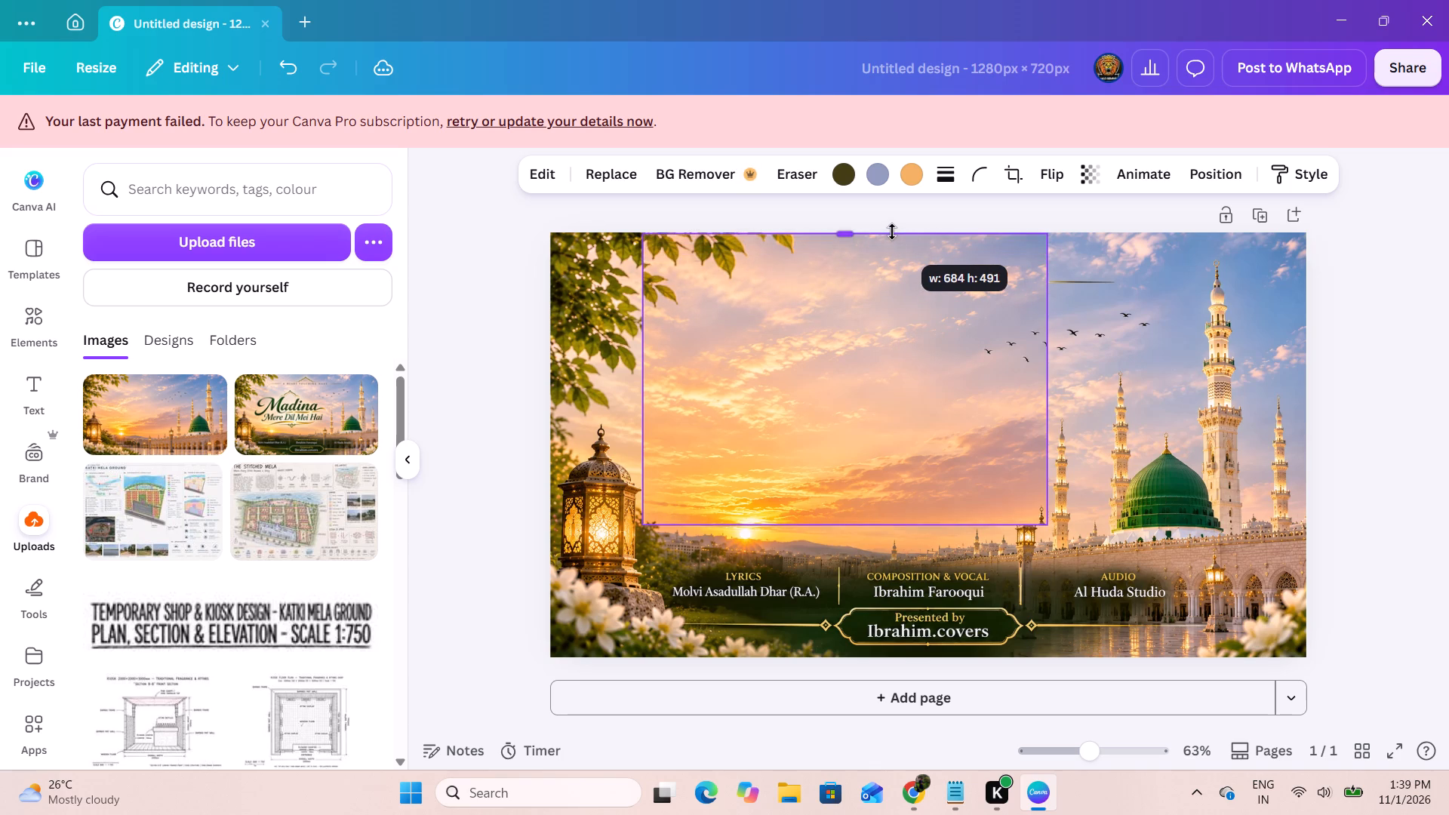
left_click_drag(892, 232, 897, 303)
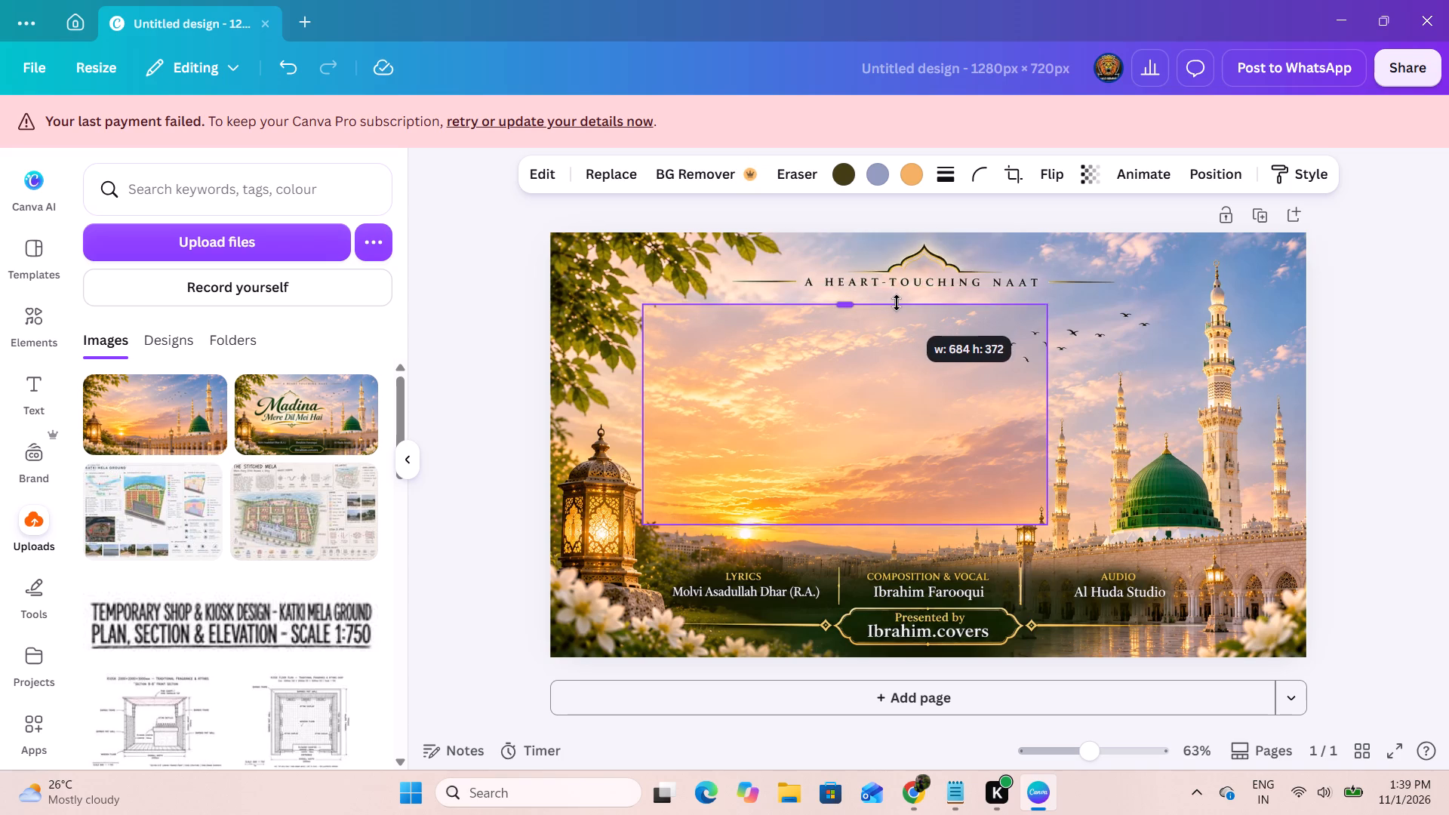
left_click_drag(897, 303, 895, 306)
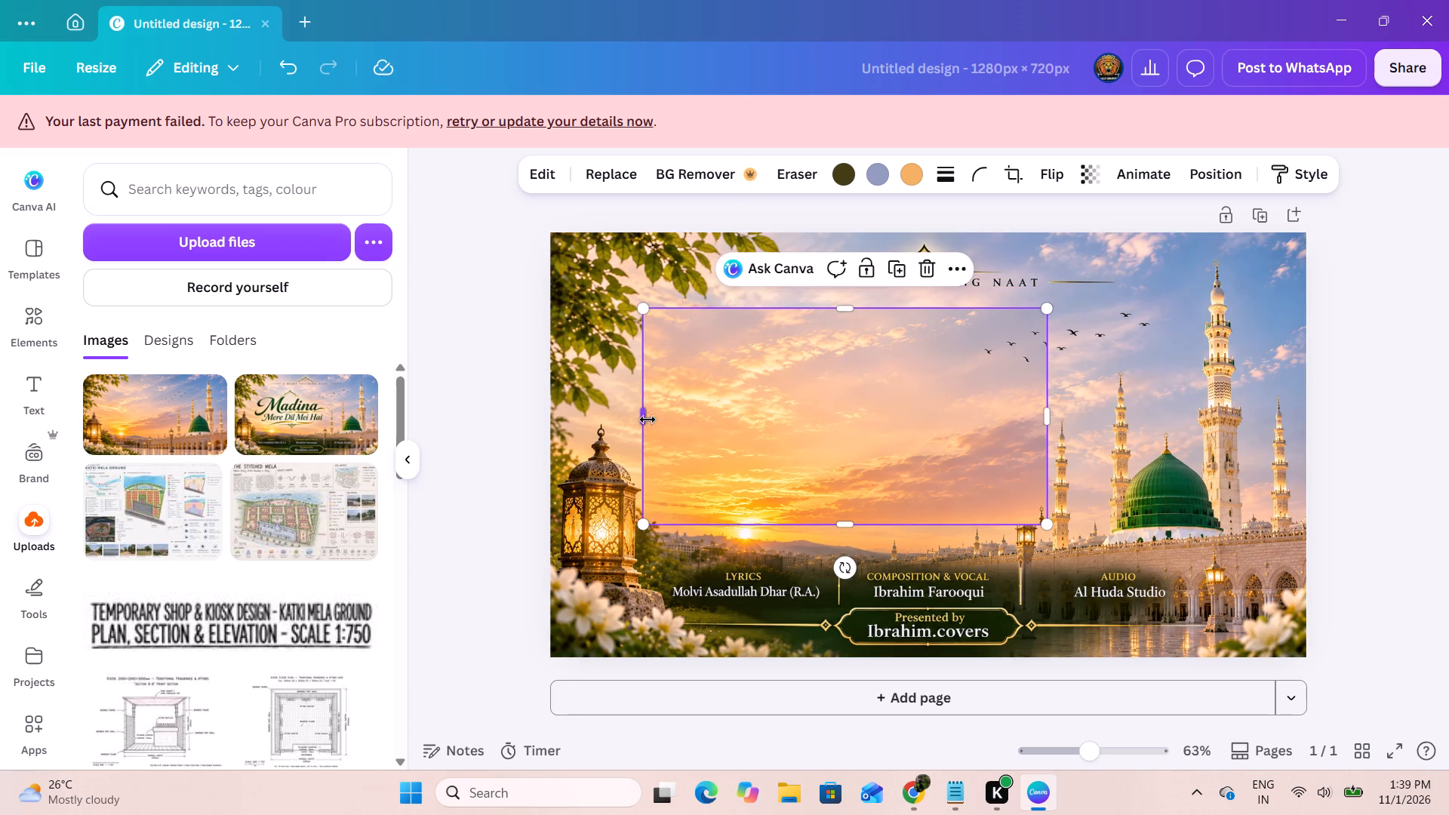
Extend the patch's left edge to the page edge and shift the patch slightly to align its lantern, leaves and birds with the background.
left_click_drag(648, 420, 671, 432)
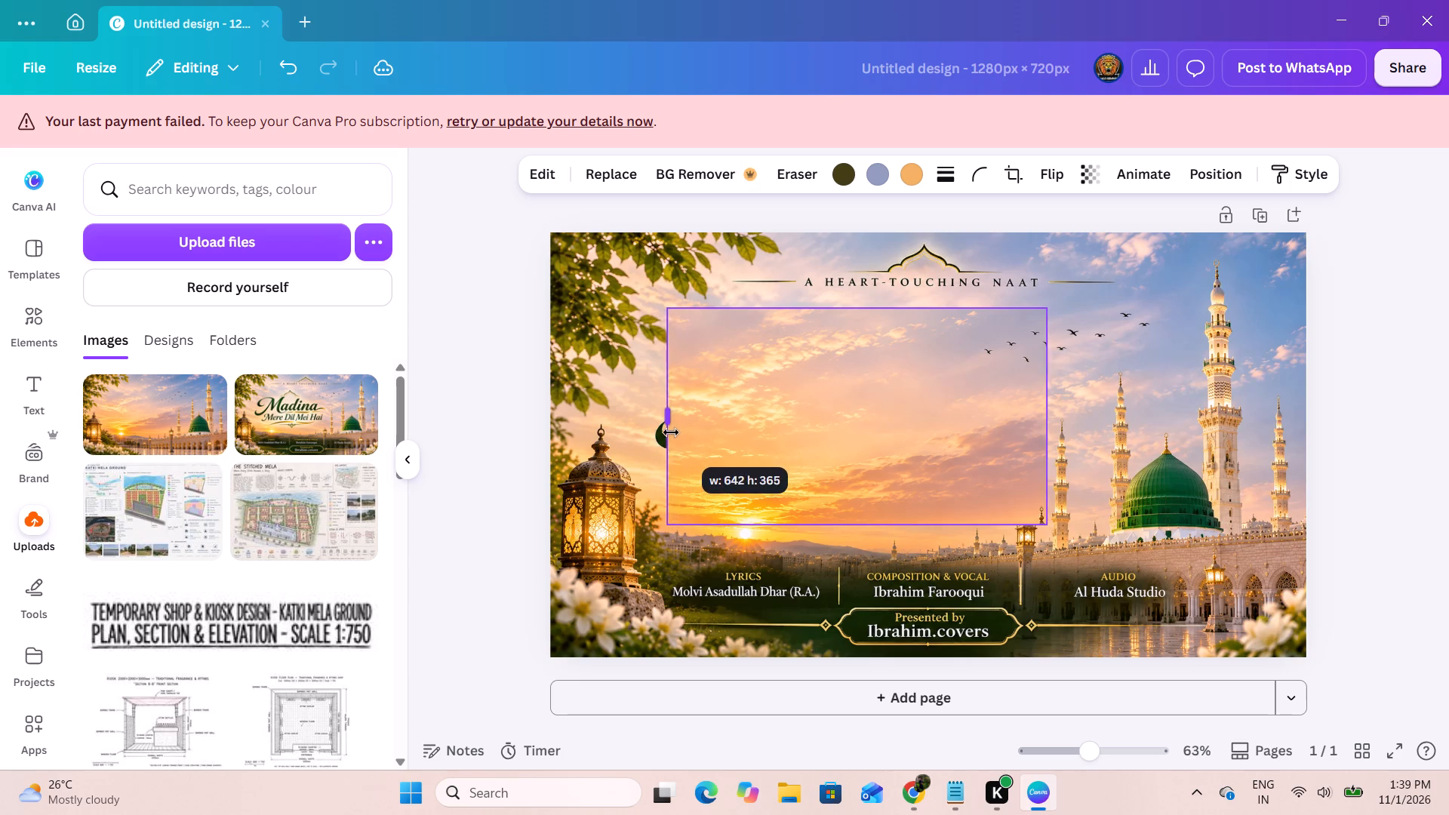
left_click_drag(671, 432, 551, 420)
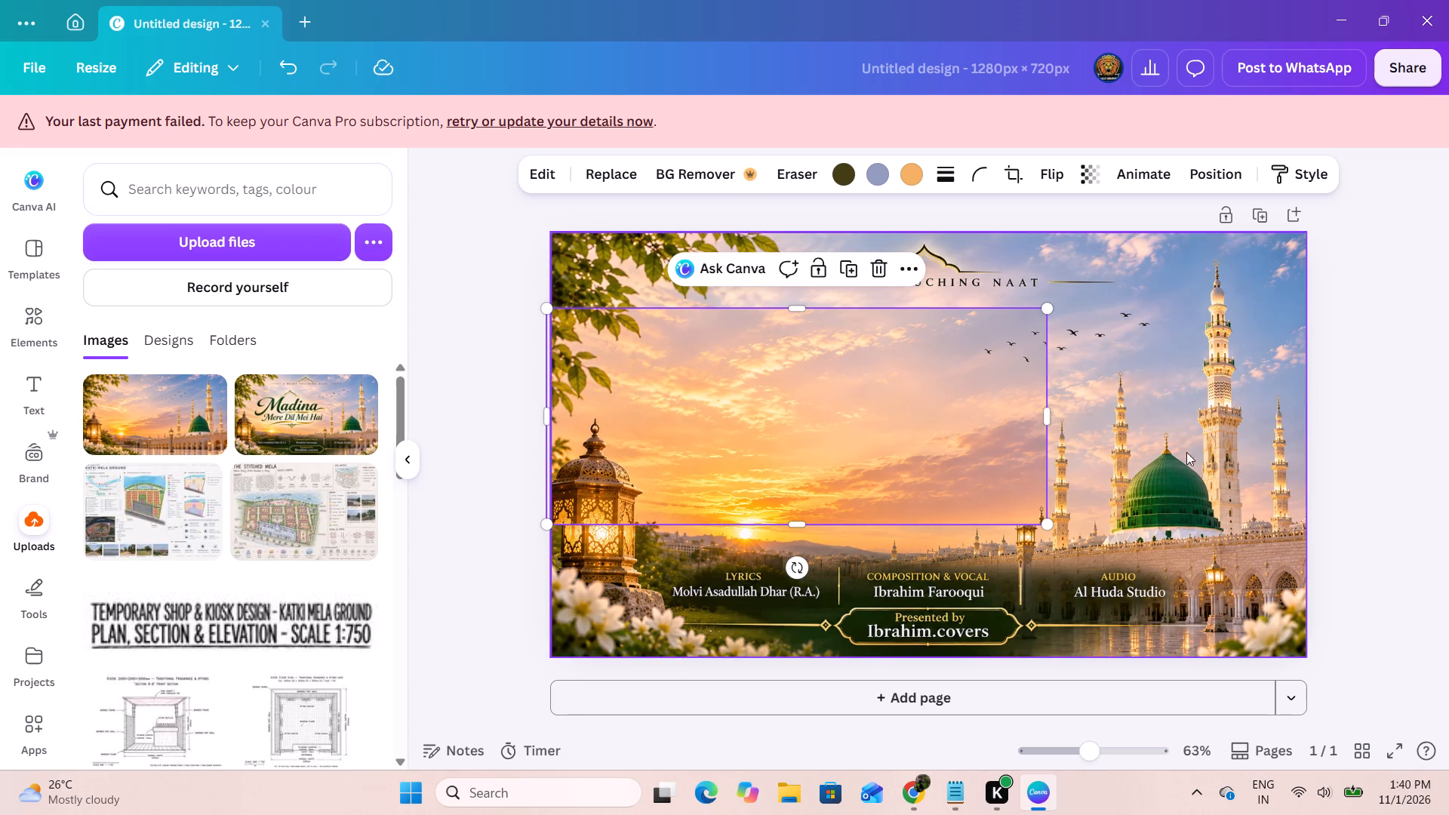
left_click_drag(550, 416, 591, 421)
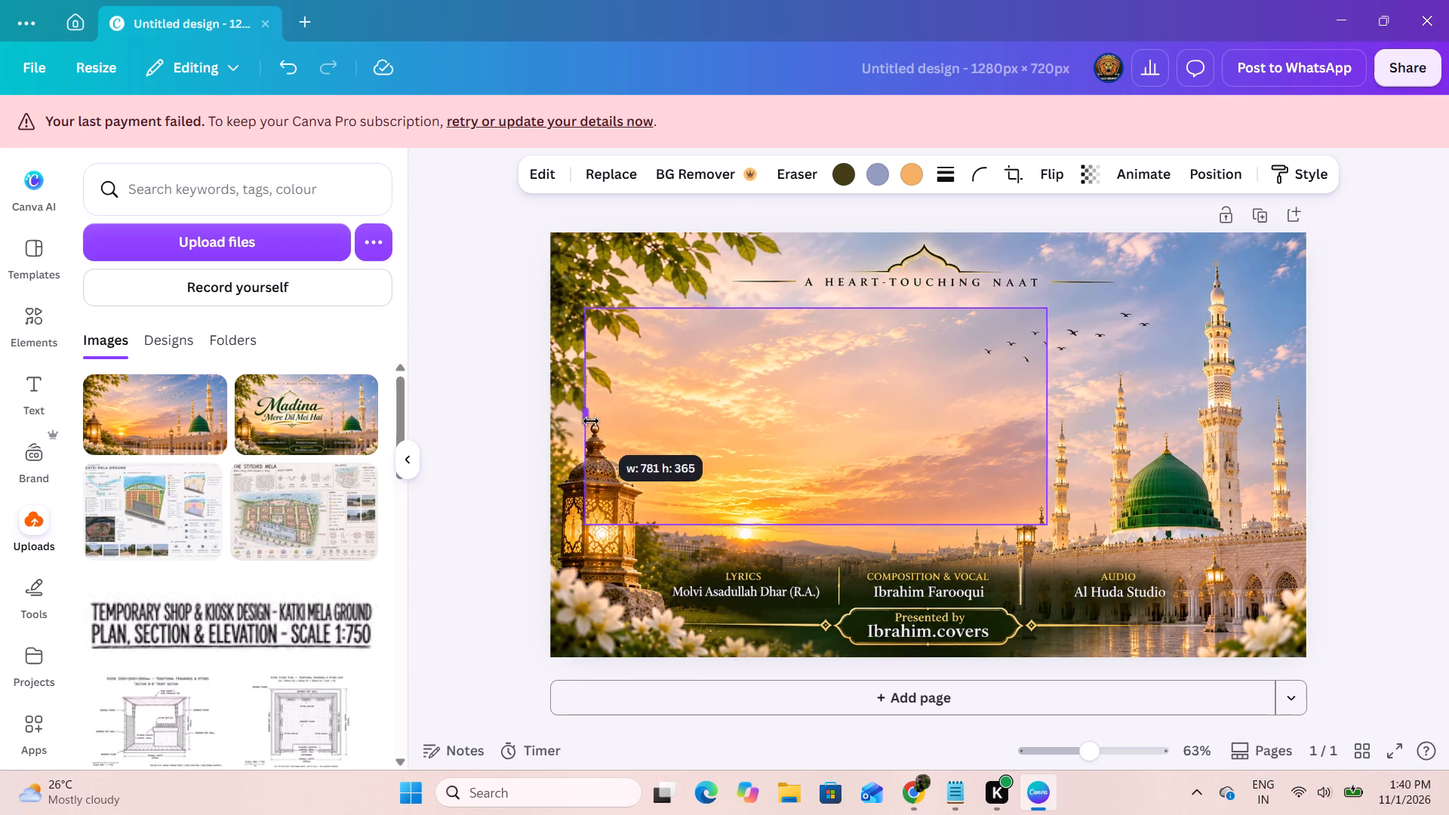
left_click_drag(591, 421, 556, 426)
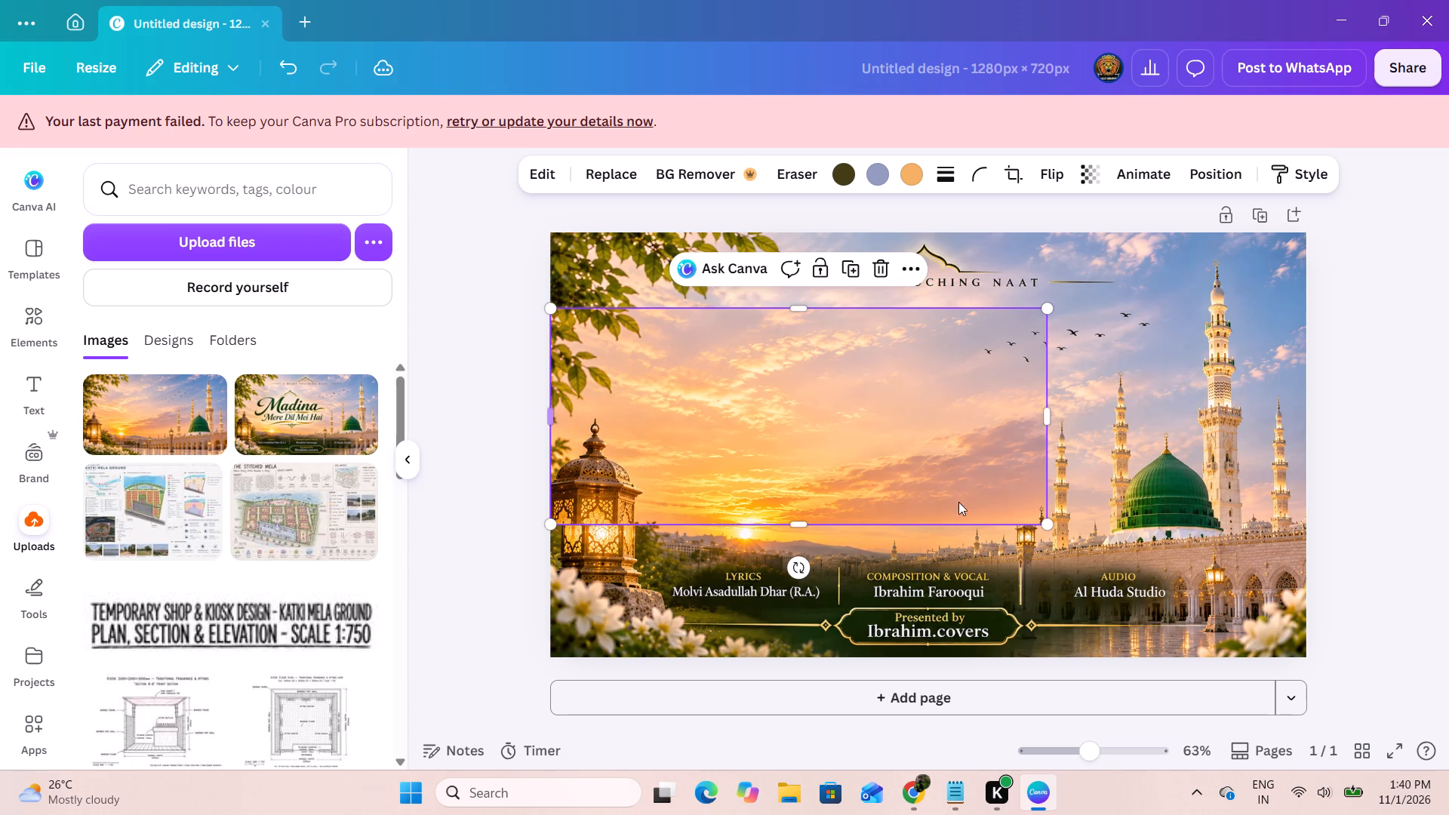
left_click_drag(891, 455, 901, 451)
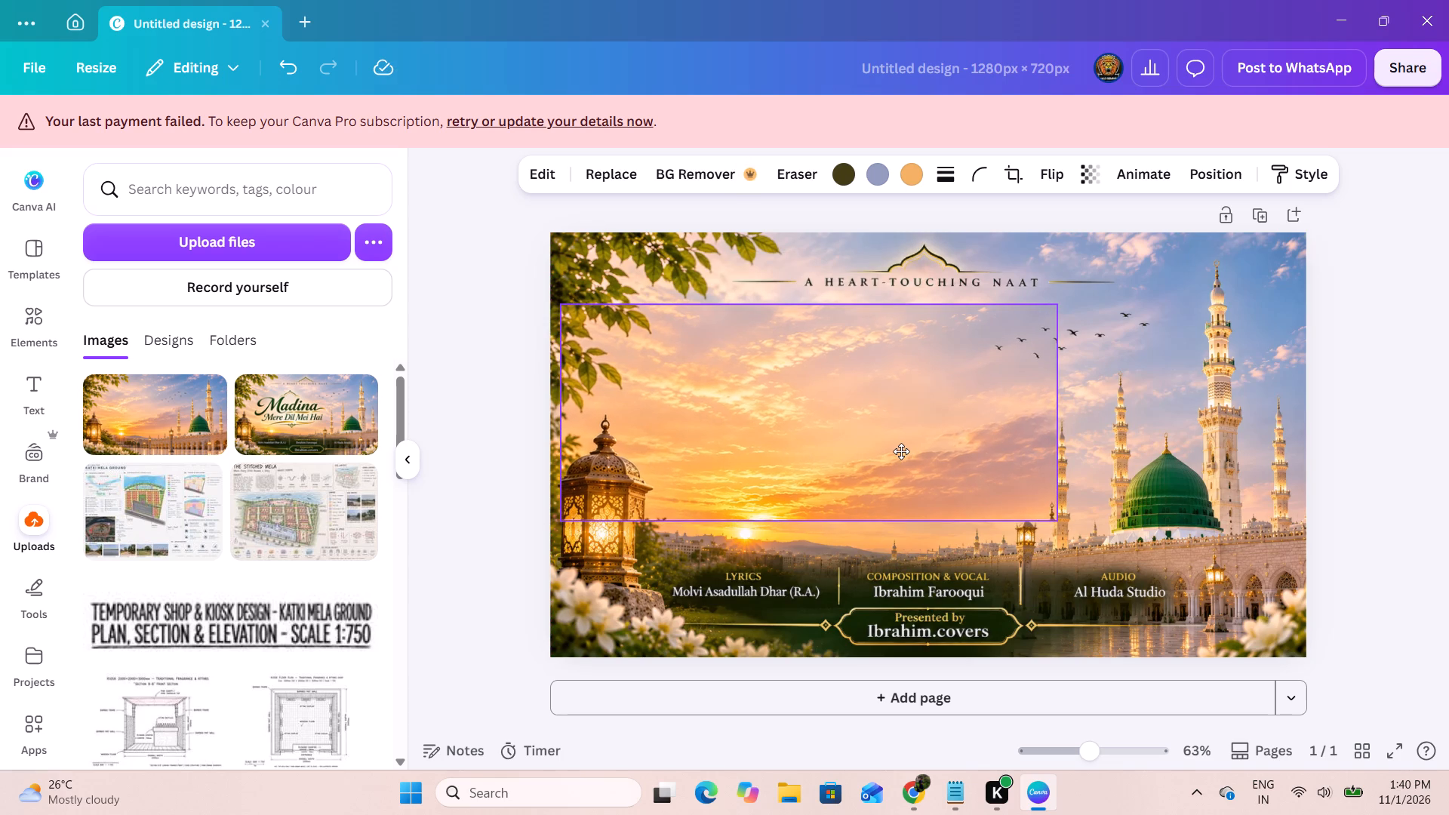
left_click_drag(901, 451, 900, 451)
Scale the patch down proportionally to about 341 high and nudge it so its lantern and horizon match the background artwork.
left_click_drag(1056, 522, 1044, 514)
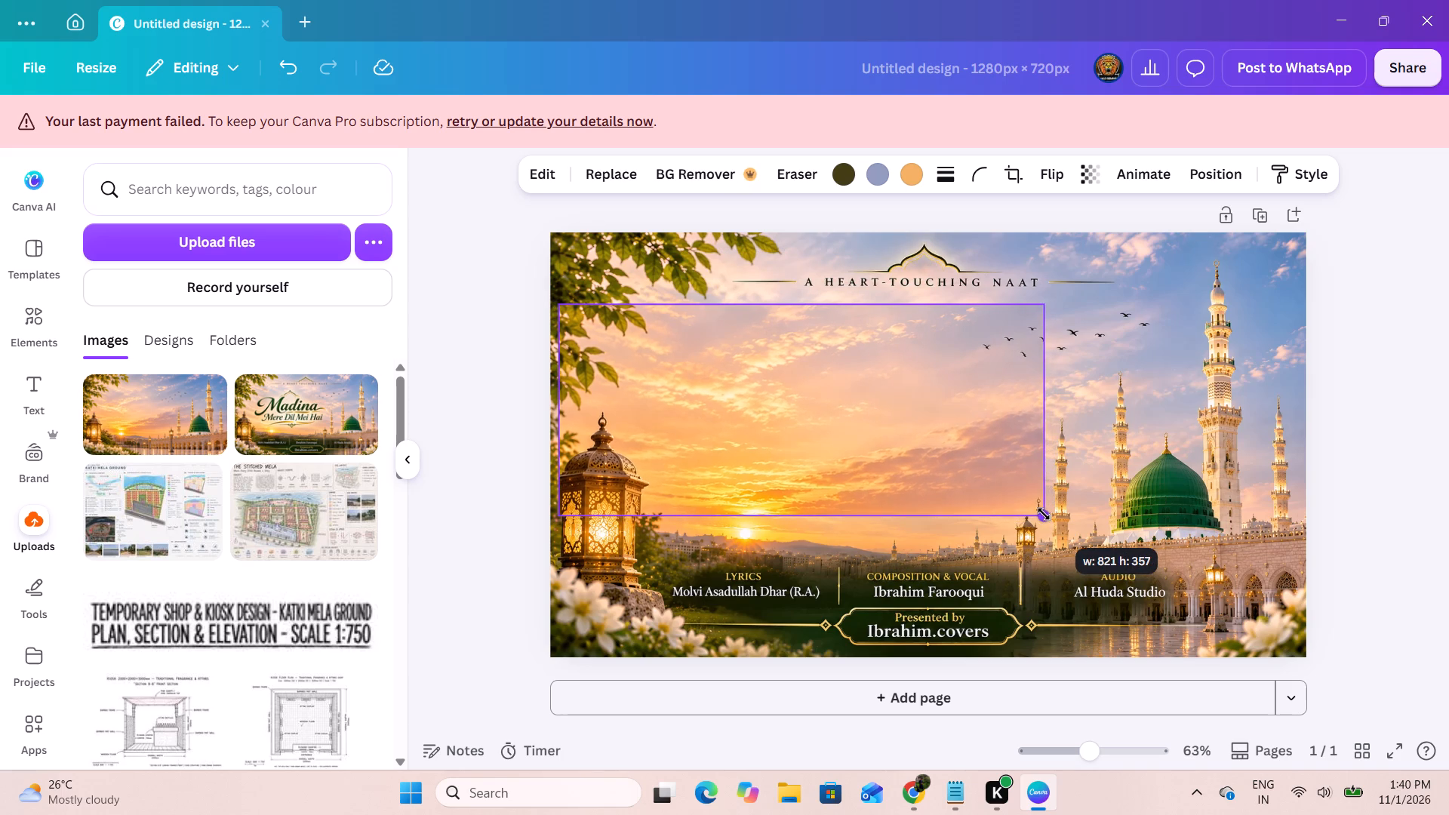
left_click_drag(1044, 514, 1035, 509)
left_click_drag(950, 445, 950, 449)
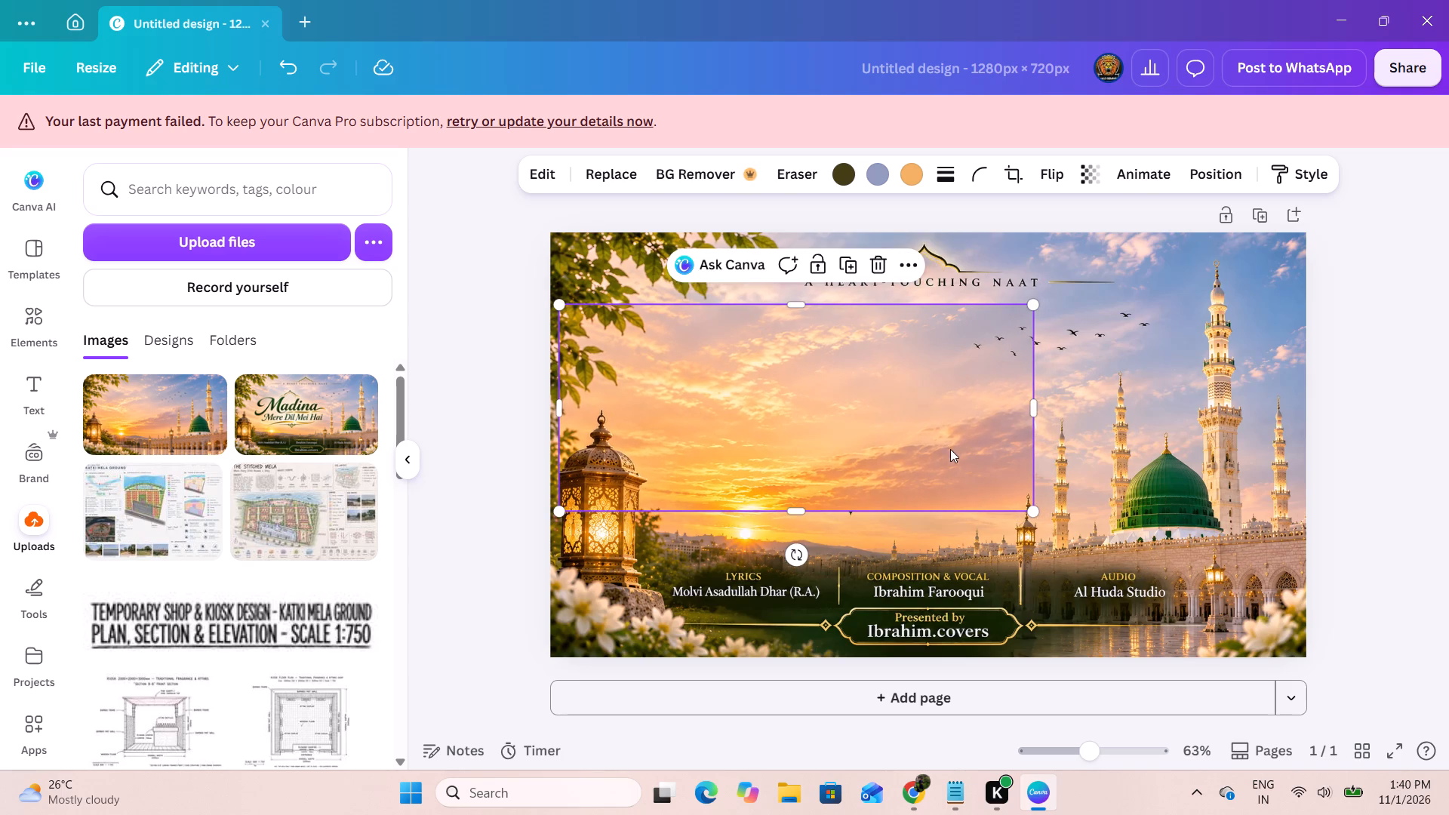
left_click_drag(950, 449, 949, 454)
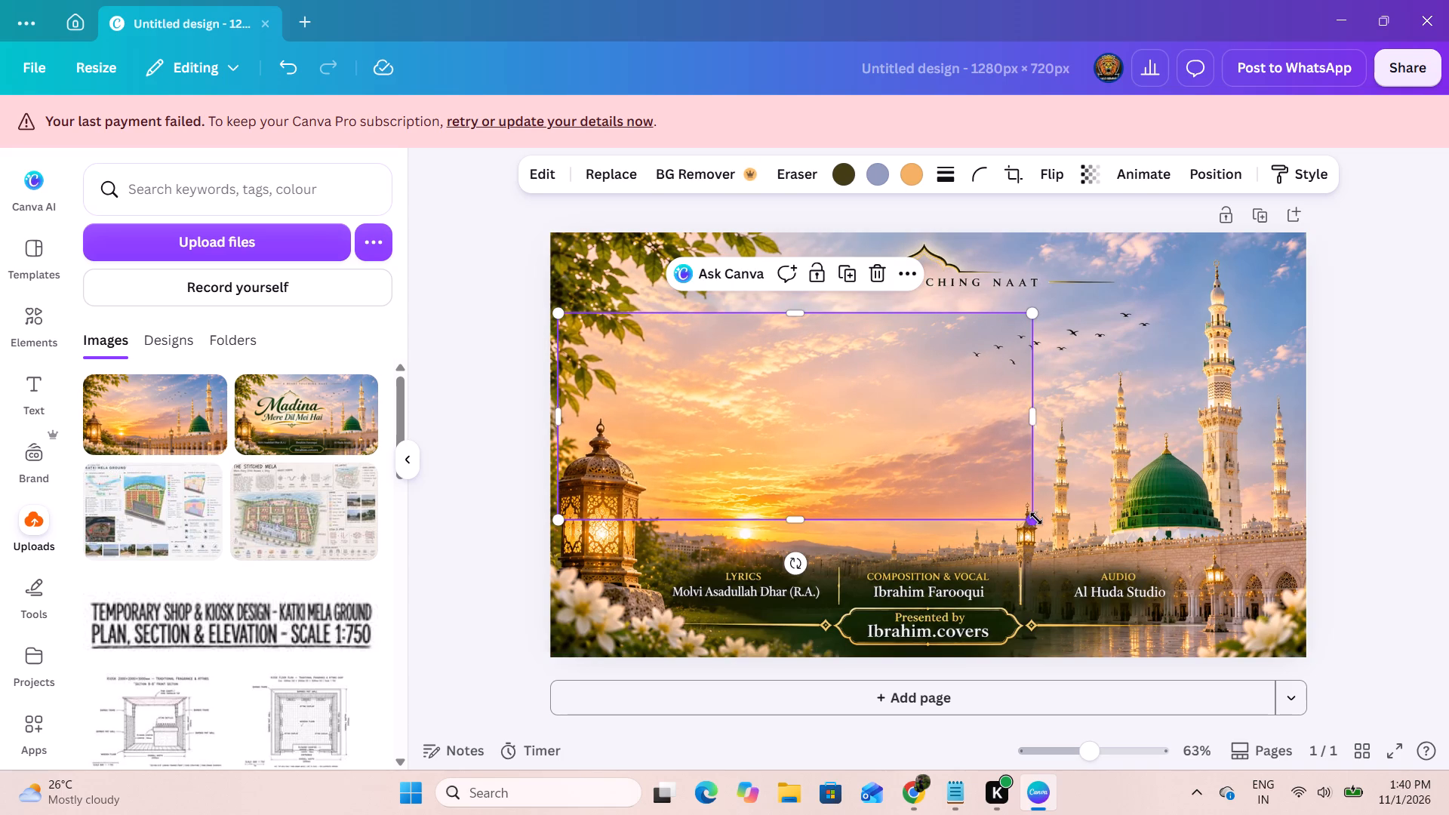
left_click_drag(1036, 518, 1025, 512)
left_click(888, 428)
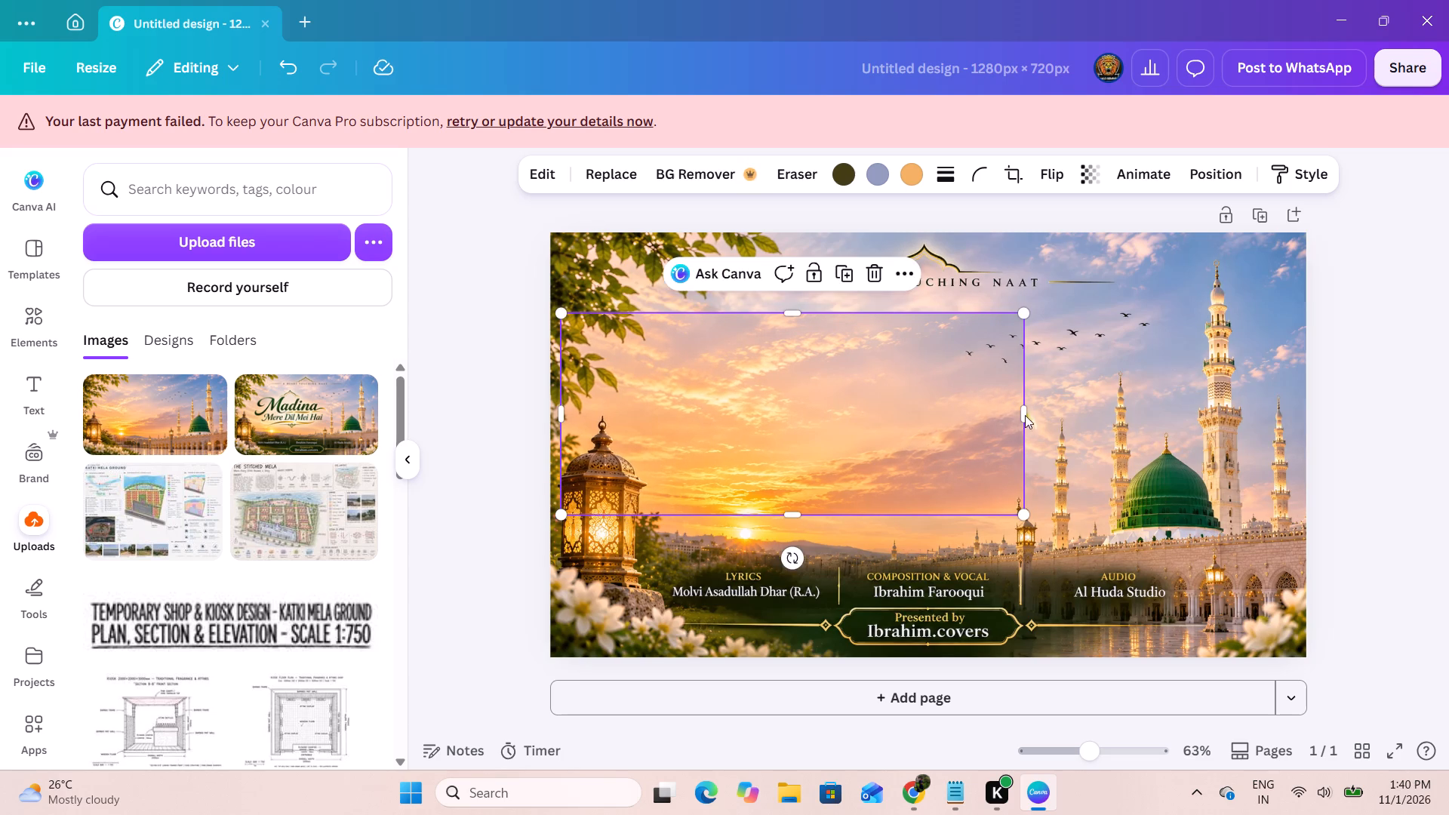
left_click(1109, 412)
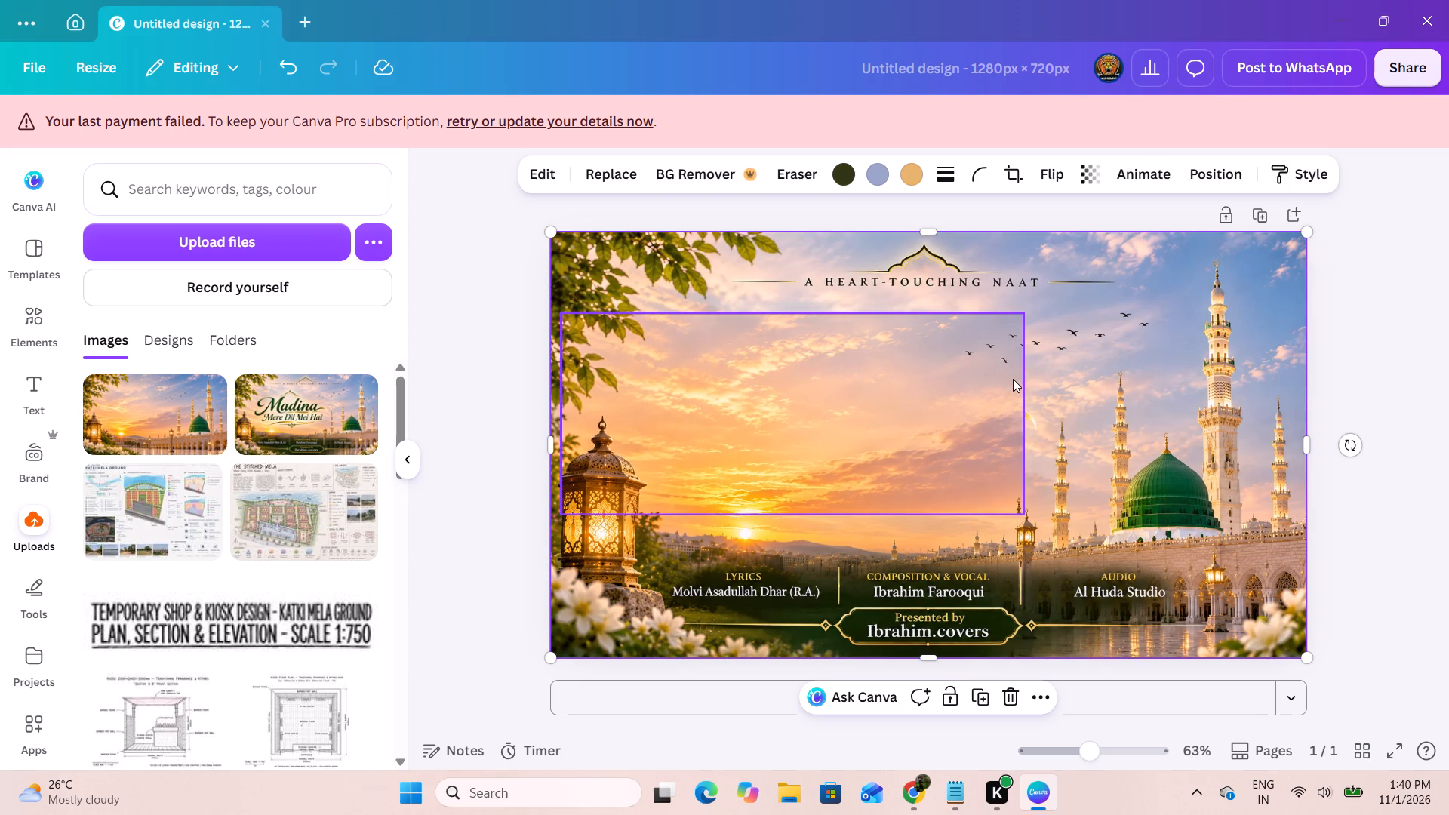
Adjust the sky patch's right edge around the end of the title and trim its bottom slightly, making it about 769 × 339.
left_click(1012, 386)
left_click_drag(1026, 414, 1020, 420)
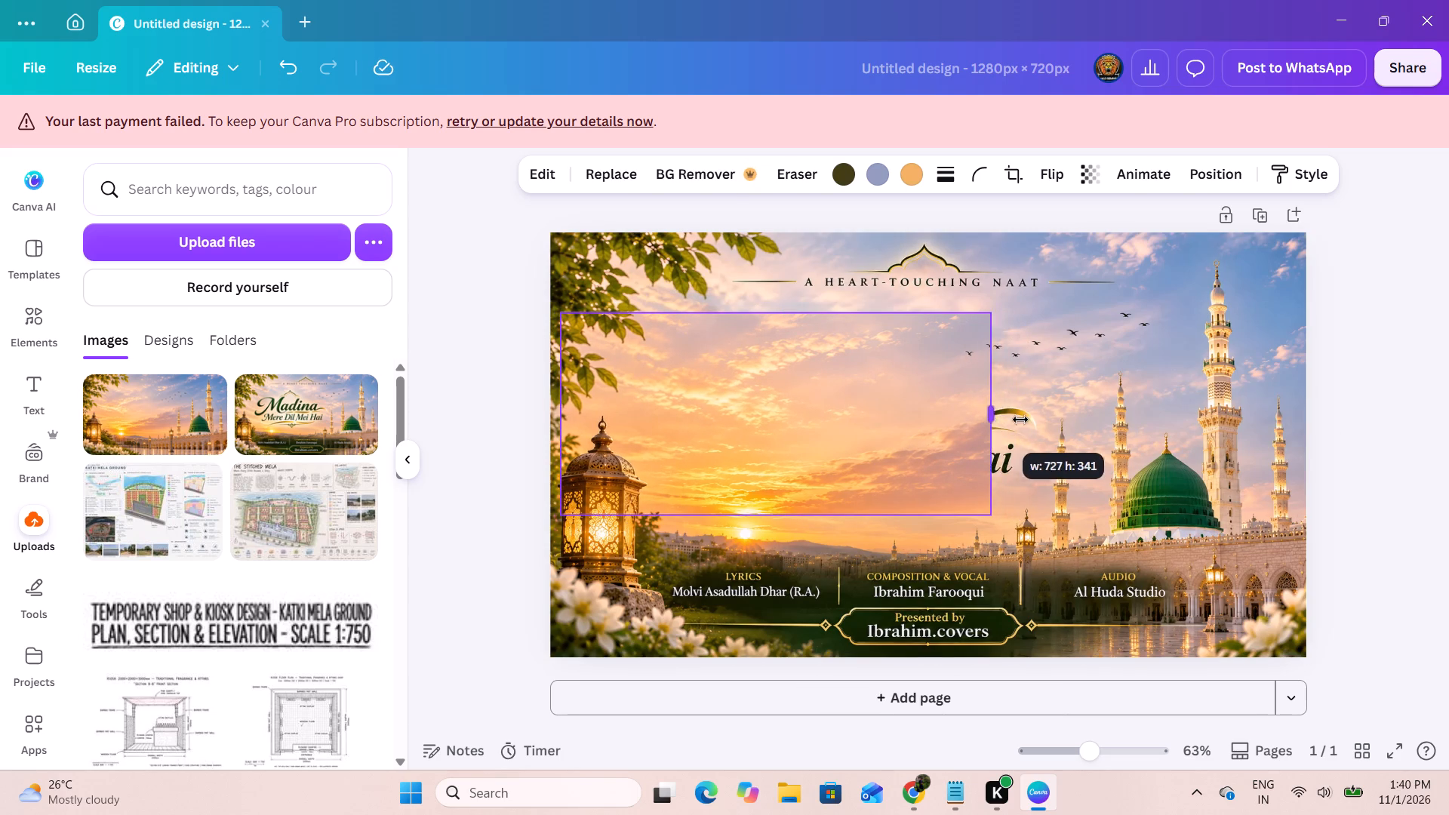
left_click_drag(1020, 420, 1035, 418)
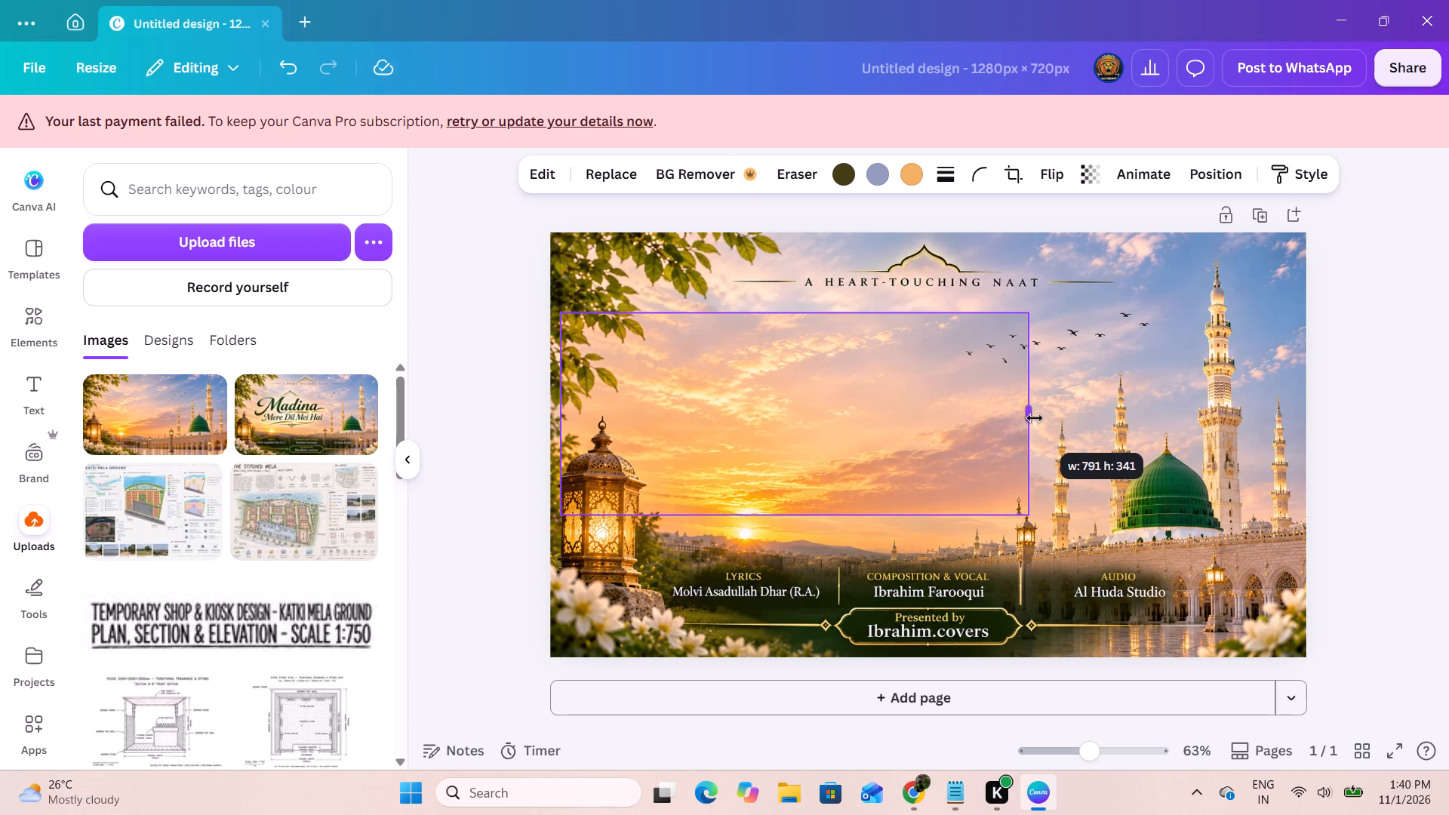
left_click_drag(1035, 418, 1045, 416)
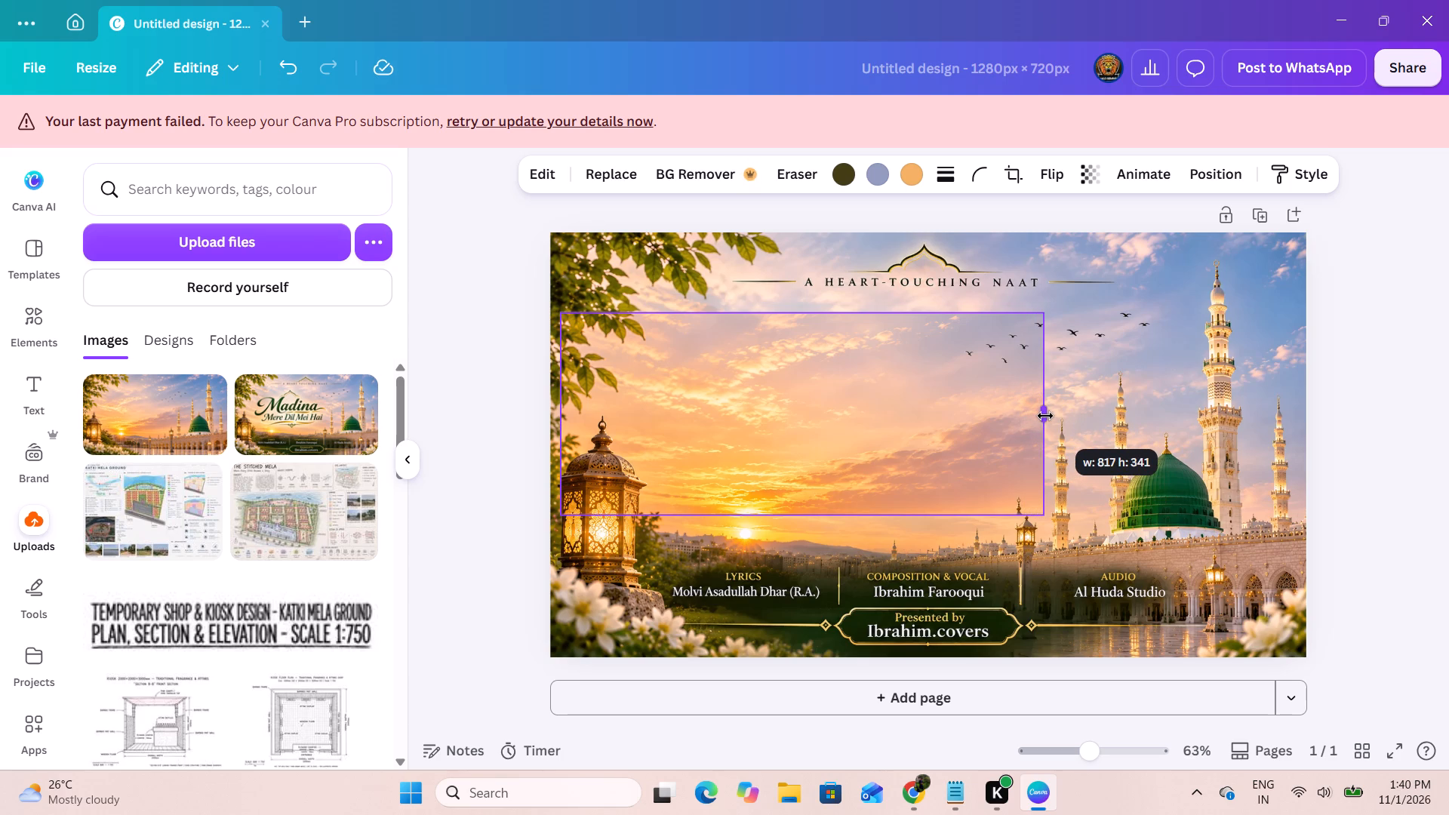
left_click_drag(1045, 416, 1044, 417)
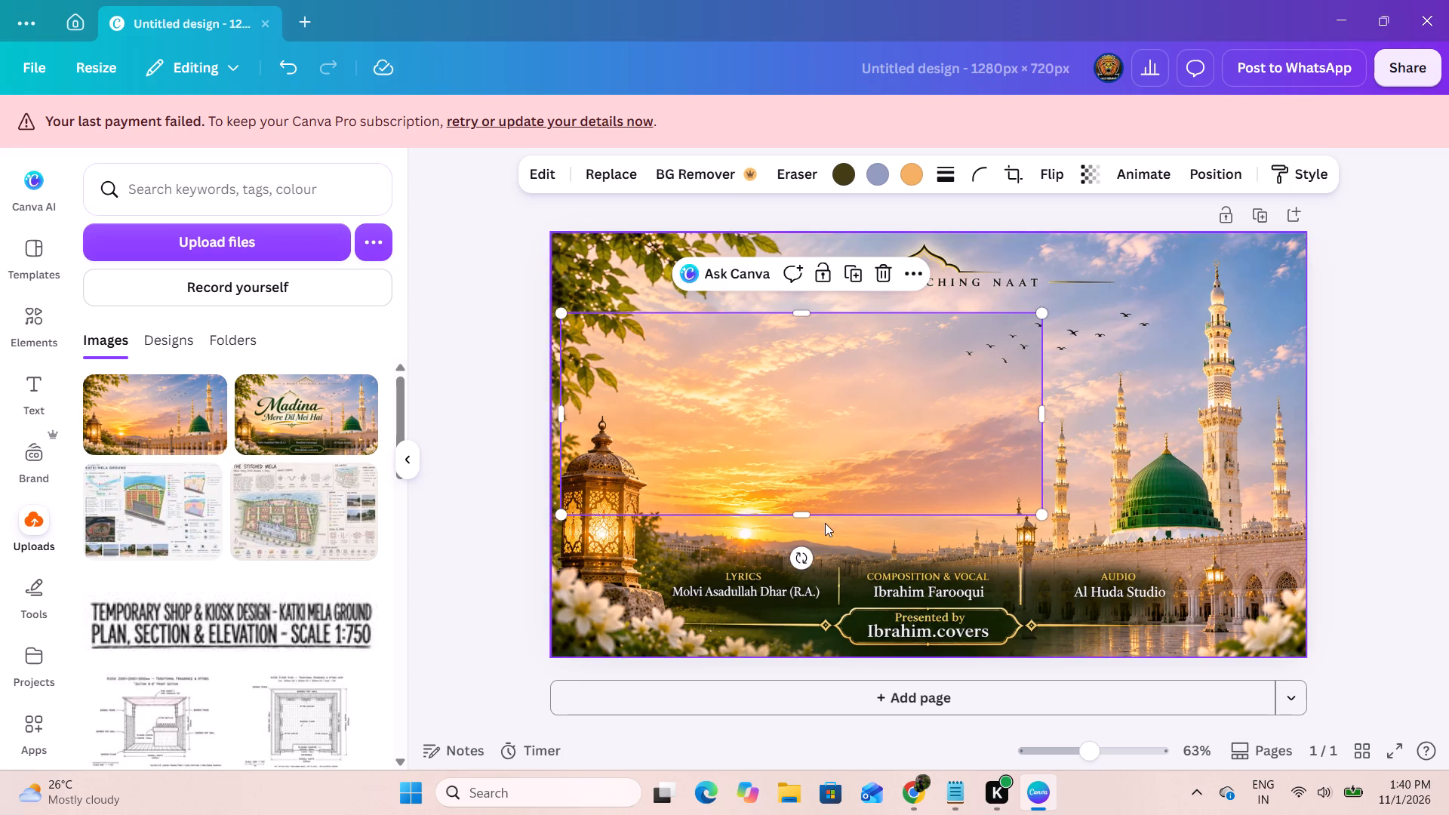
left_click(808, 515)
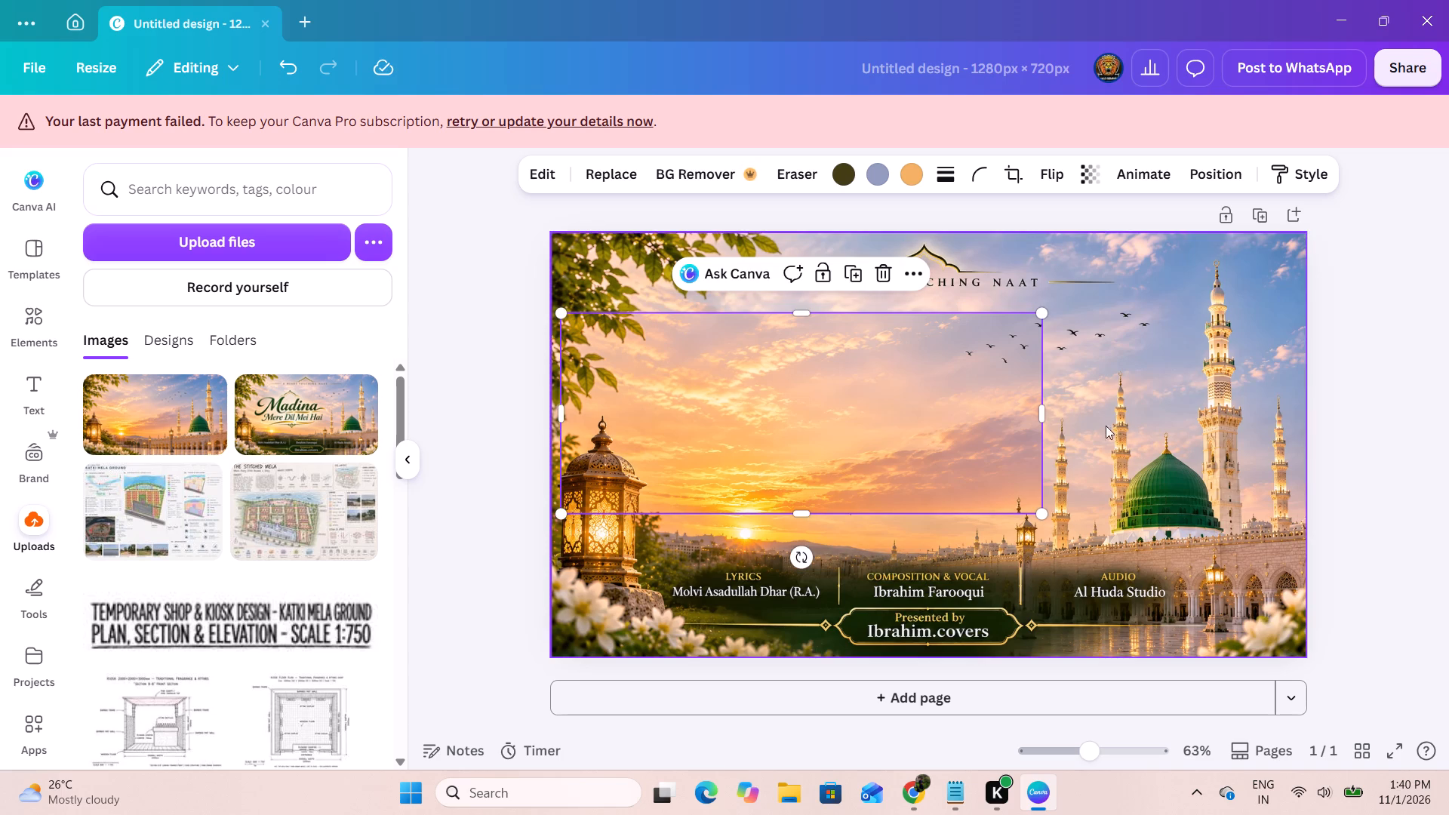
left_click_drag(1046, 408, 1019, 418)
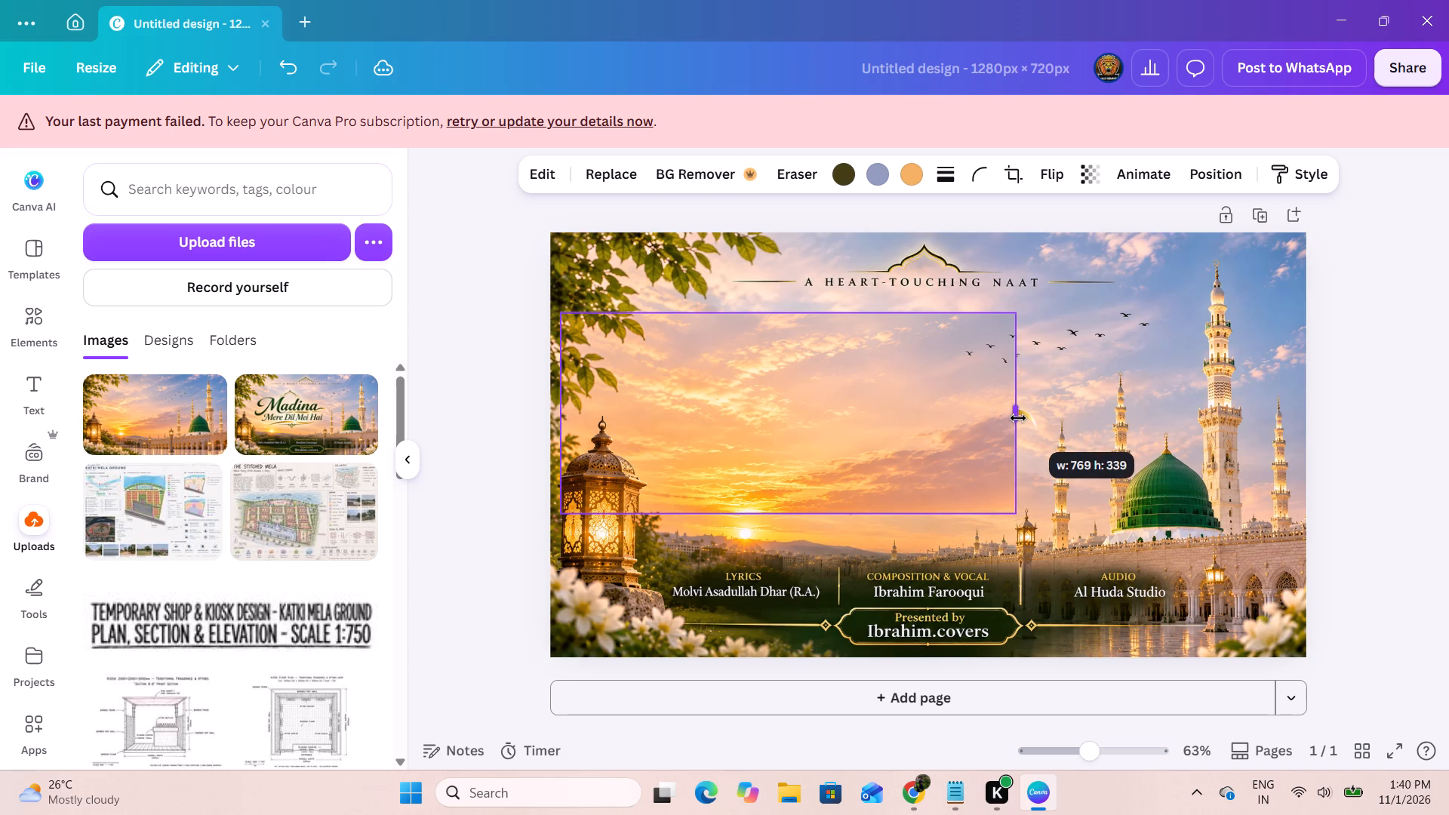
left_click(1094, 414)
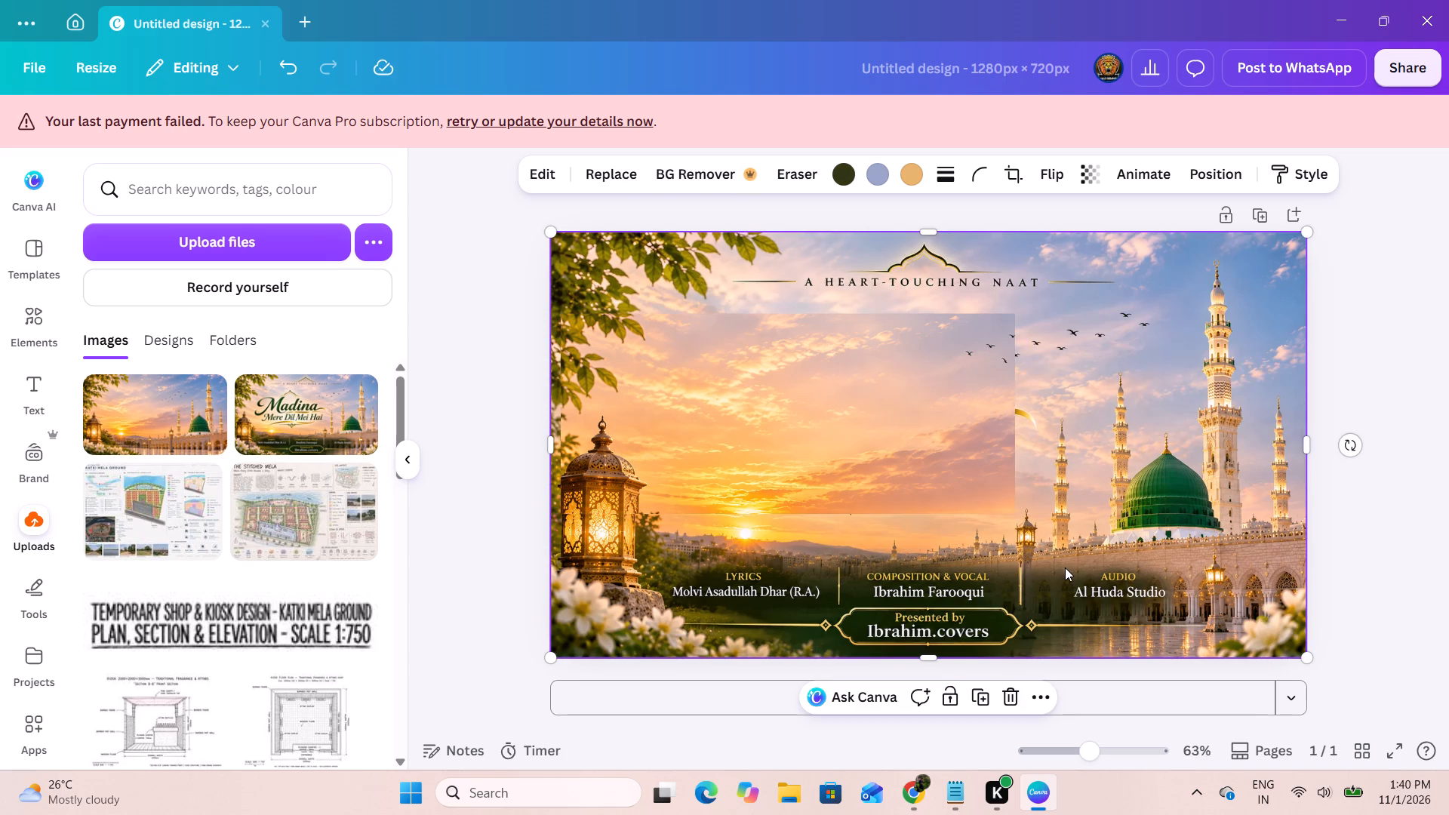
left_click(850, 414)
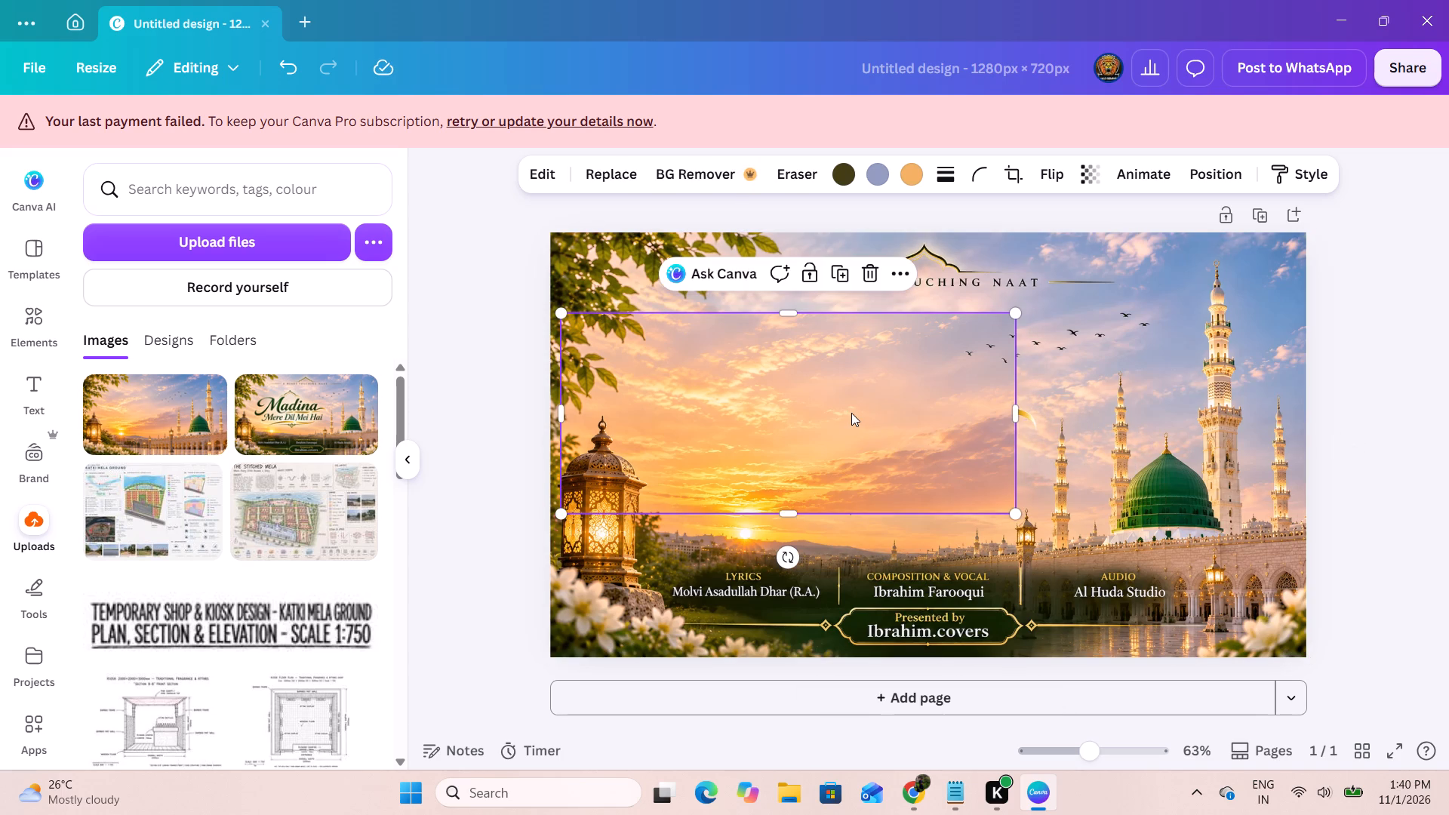
Extend the patch's right, top and left edges to the page edges, covering "A HEART-TOUCHING NAAT", at about 1279 × 476.
left_click(1013, 408)
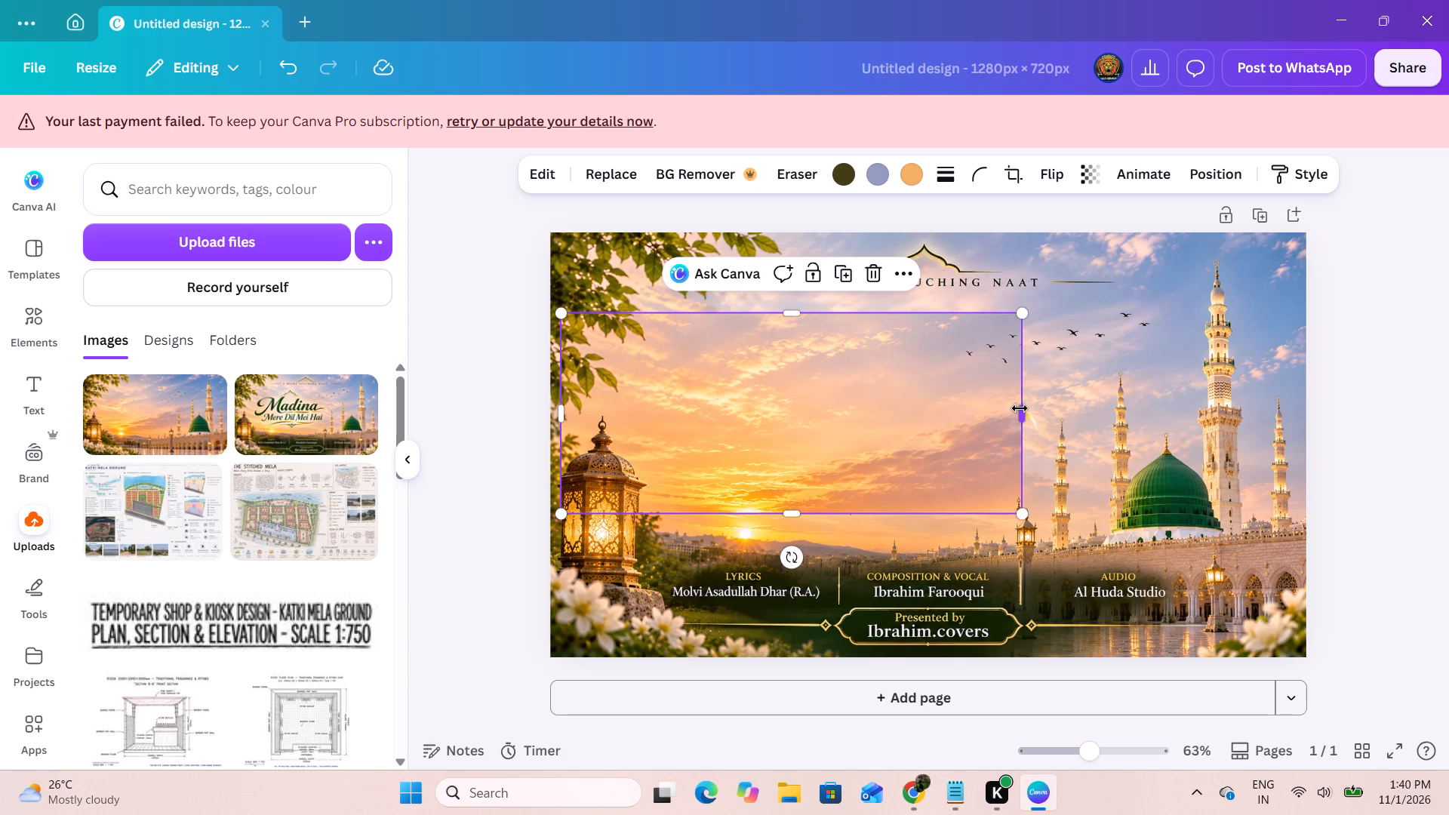
left_click_drag(1020, 408, 1018, 411)
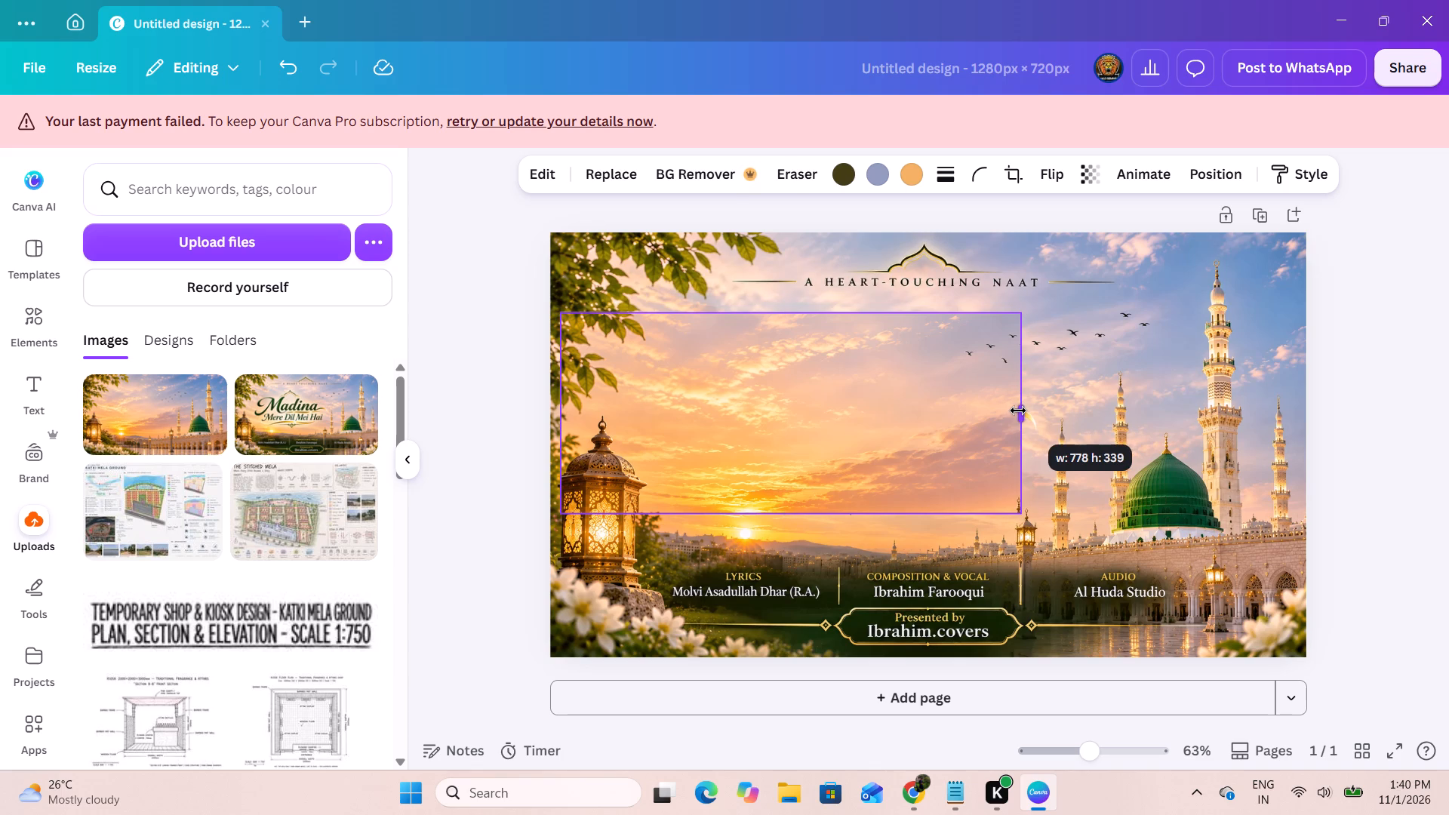
left_click_drag(1018, 411, 1331, 380)
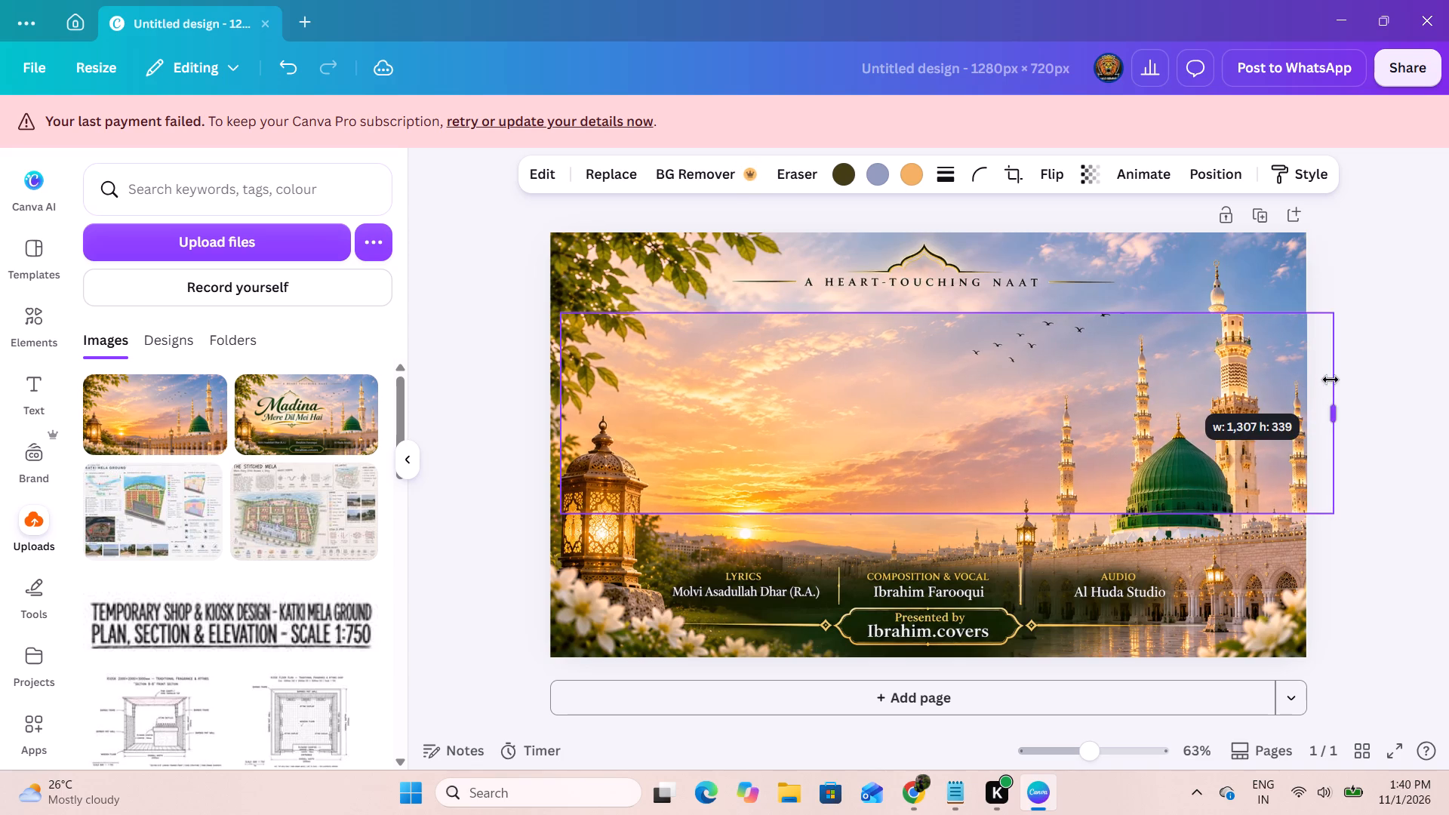
left_click_drag(1331, 380, 1300, 386)
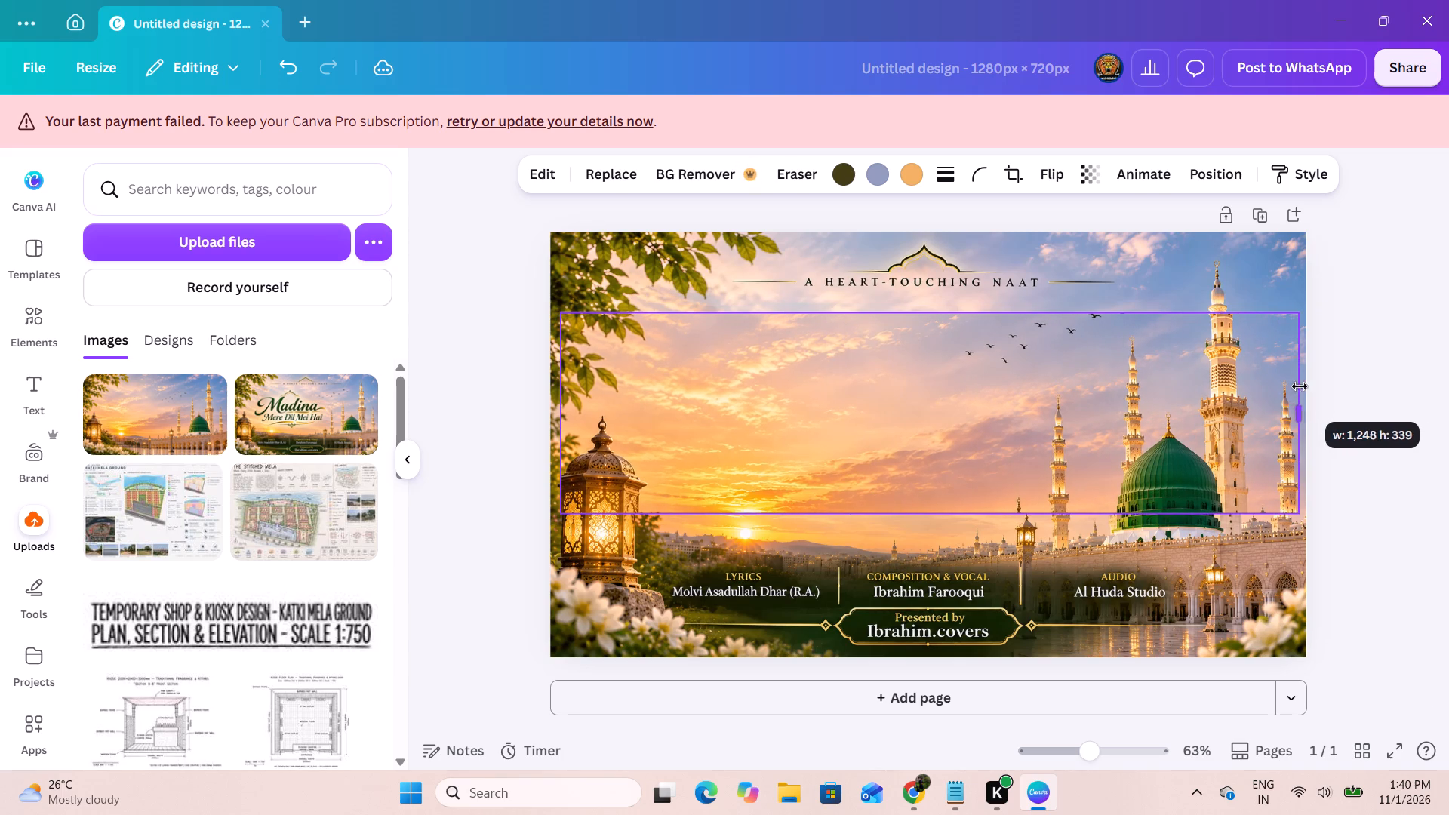
left_click_drag(1300, 386, 1300, 392)
left_click_drag(938, 311, 934, 265)
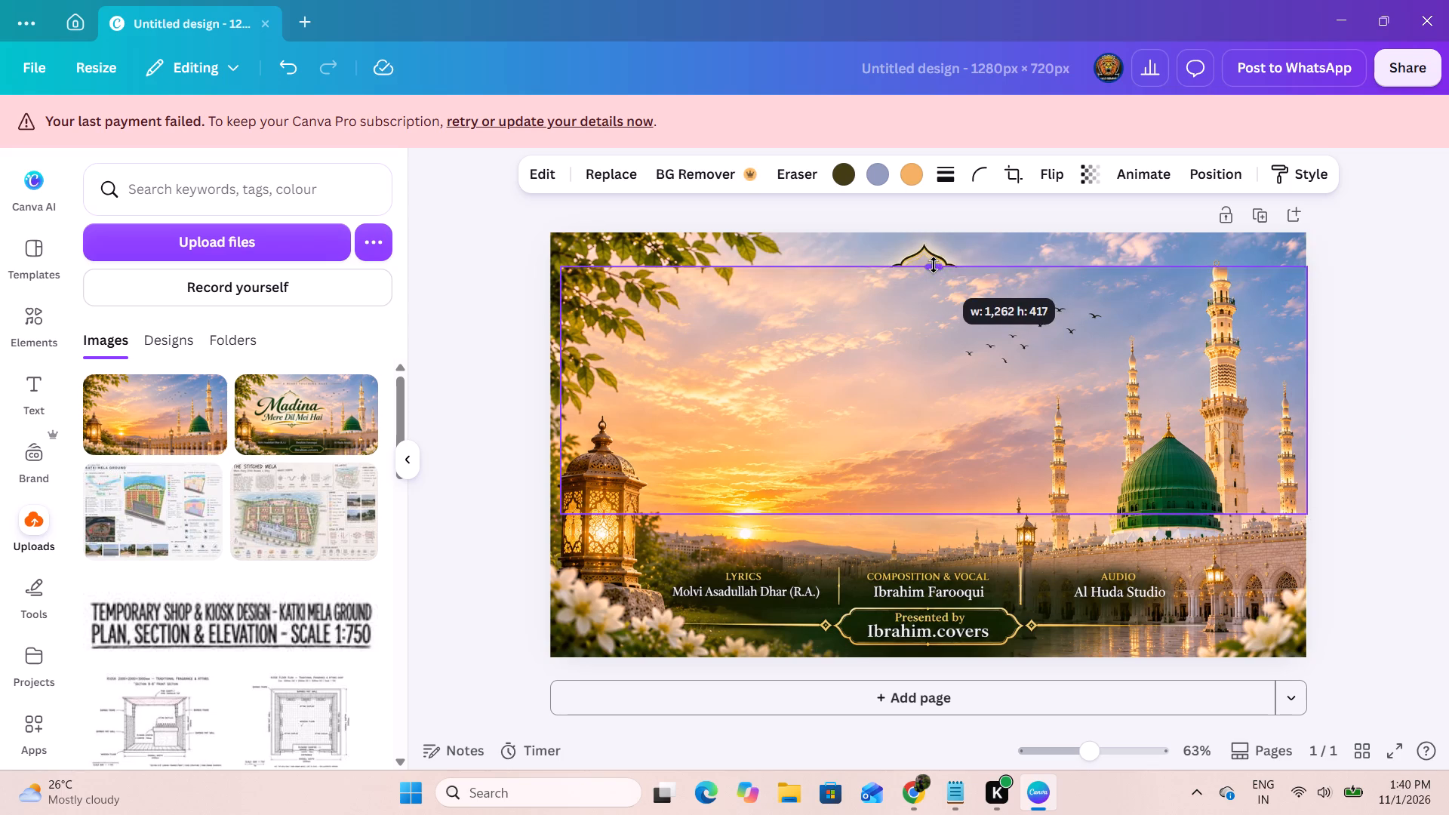
left_click_drag(934, 265, 924, 232)
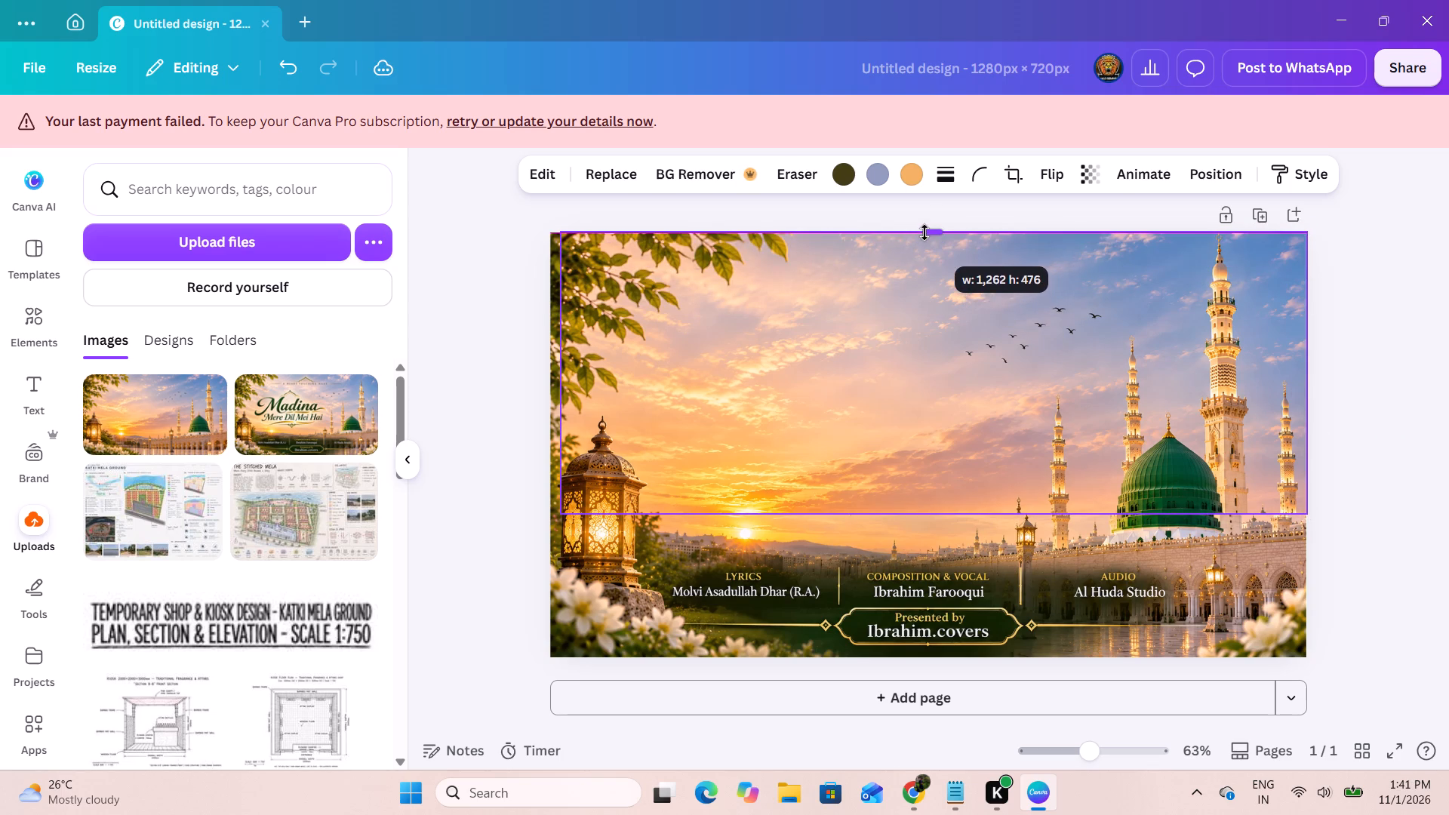
left_click_drag(924, 232, 924, 232)
left_click_drag(565, 368, 555, 372)
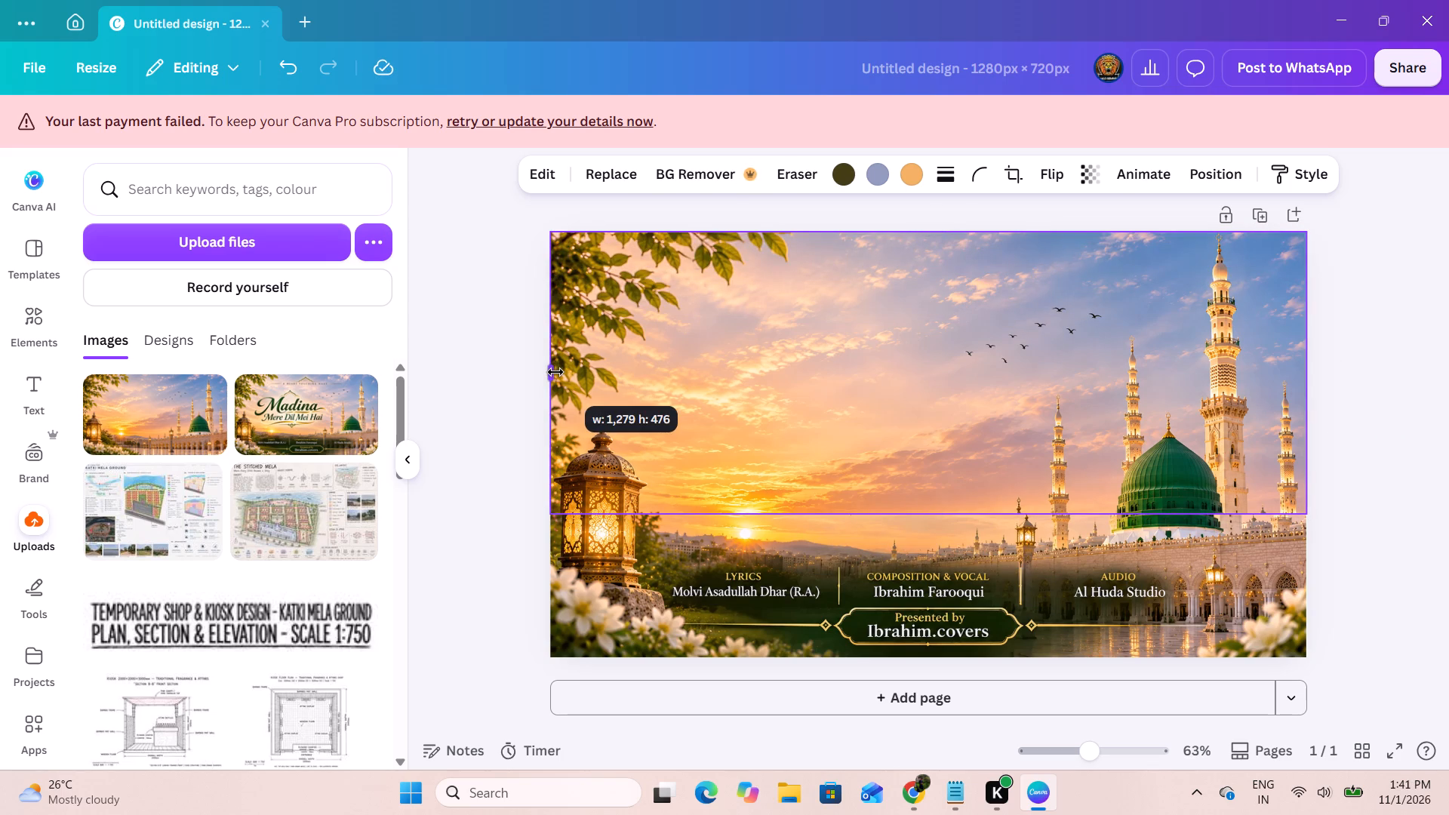
left_click_drag(555, 372, 558, 372)
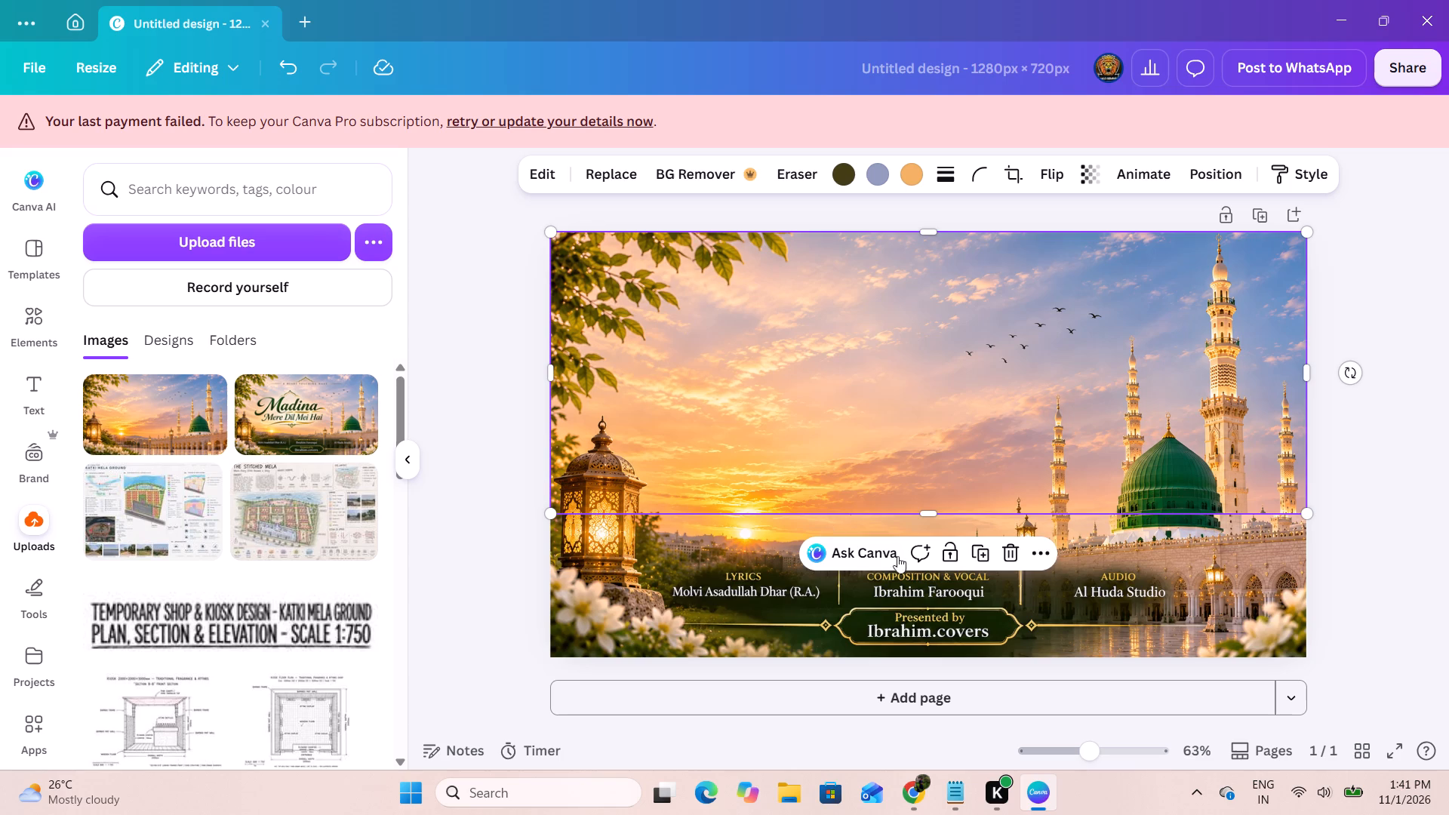
left_click(1363, 441)
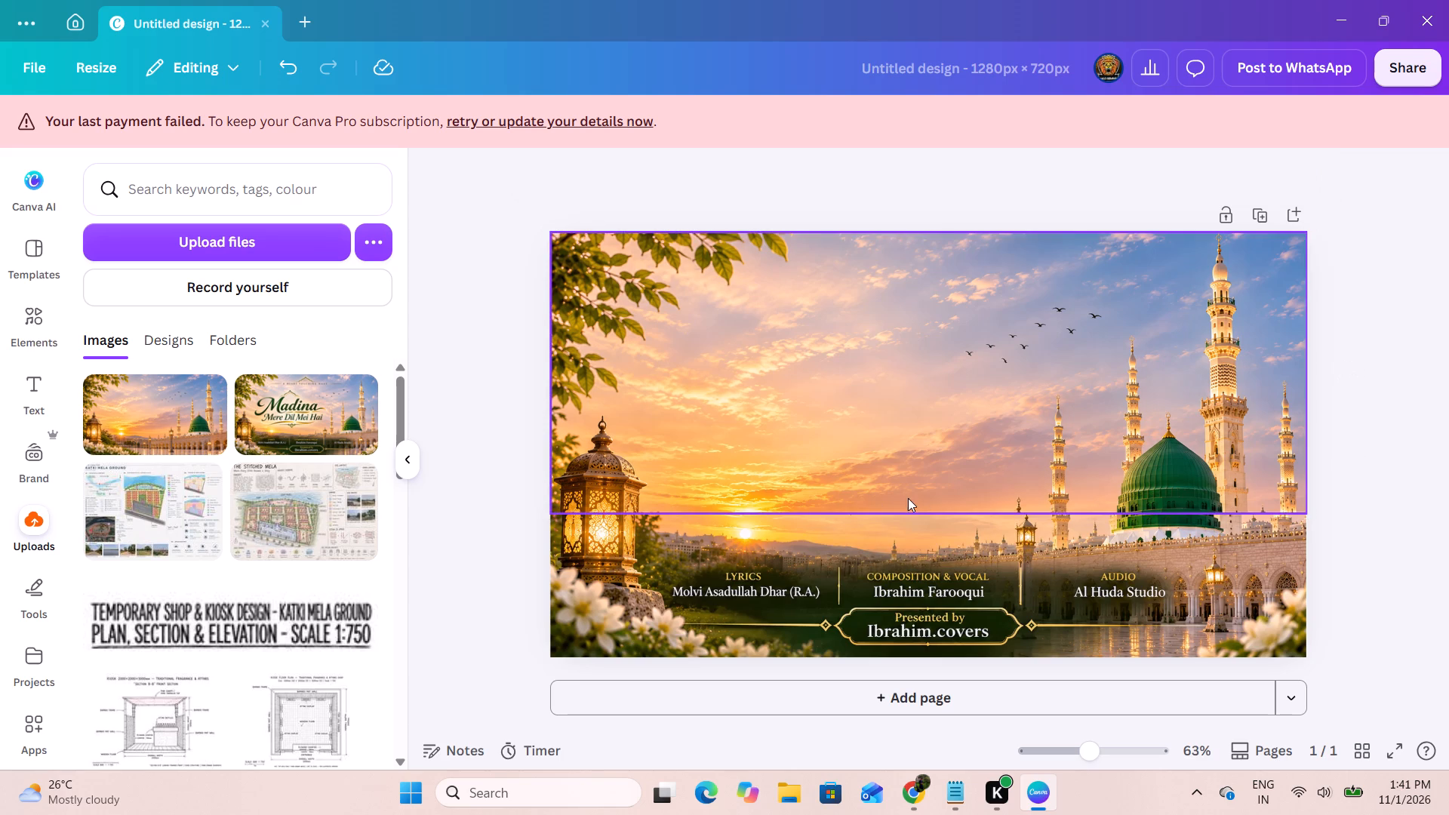
Nudge the enlarged patch slightly left to align its lantern and minarets with the background artwork.
left_click(967, 450)
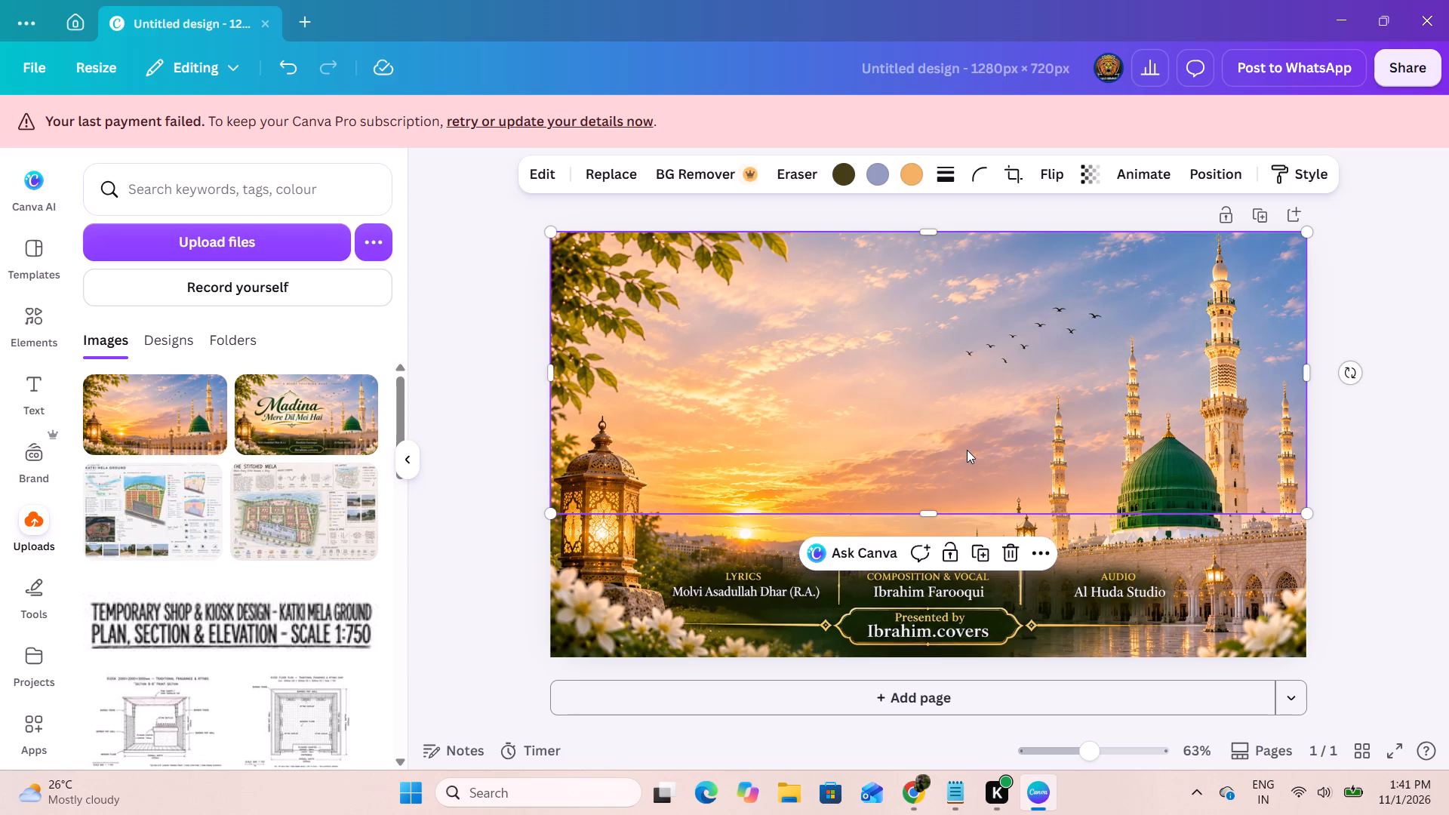
key("Left")
key("Left")
key("Left")
key("Left")
key("Left")
key("Left")
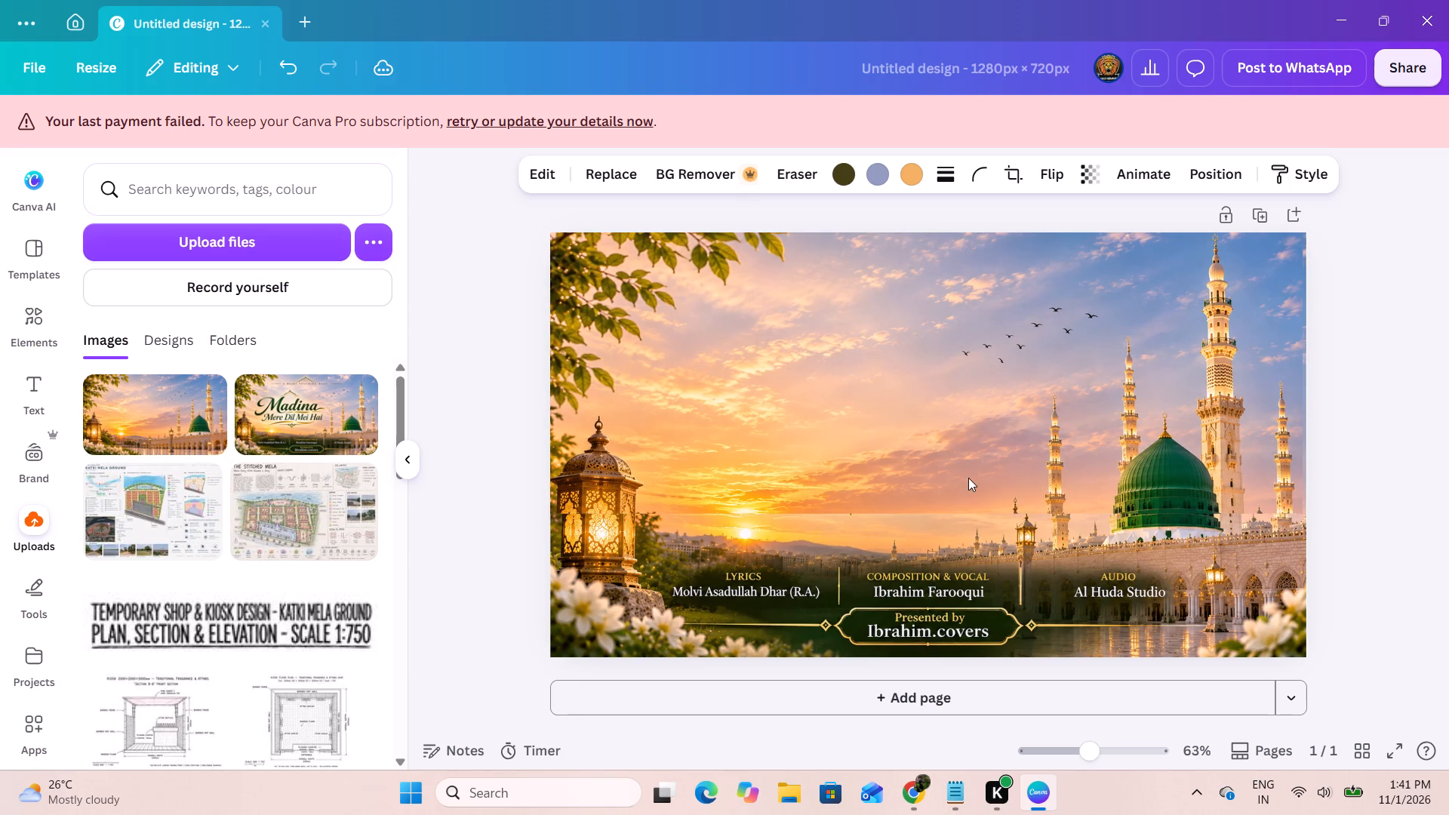
key("Left")
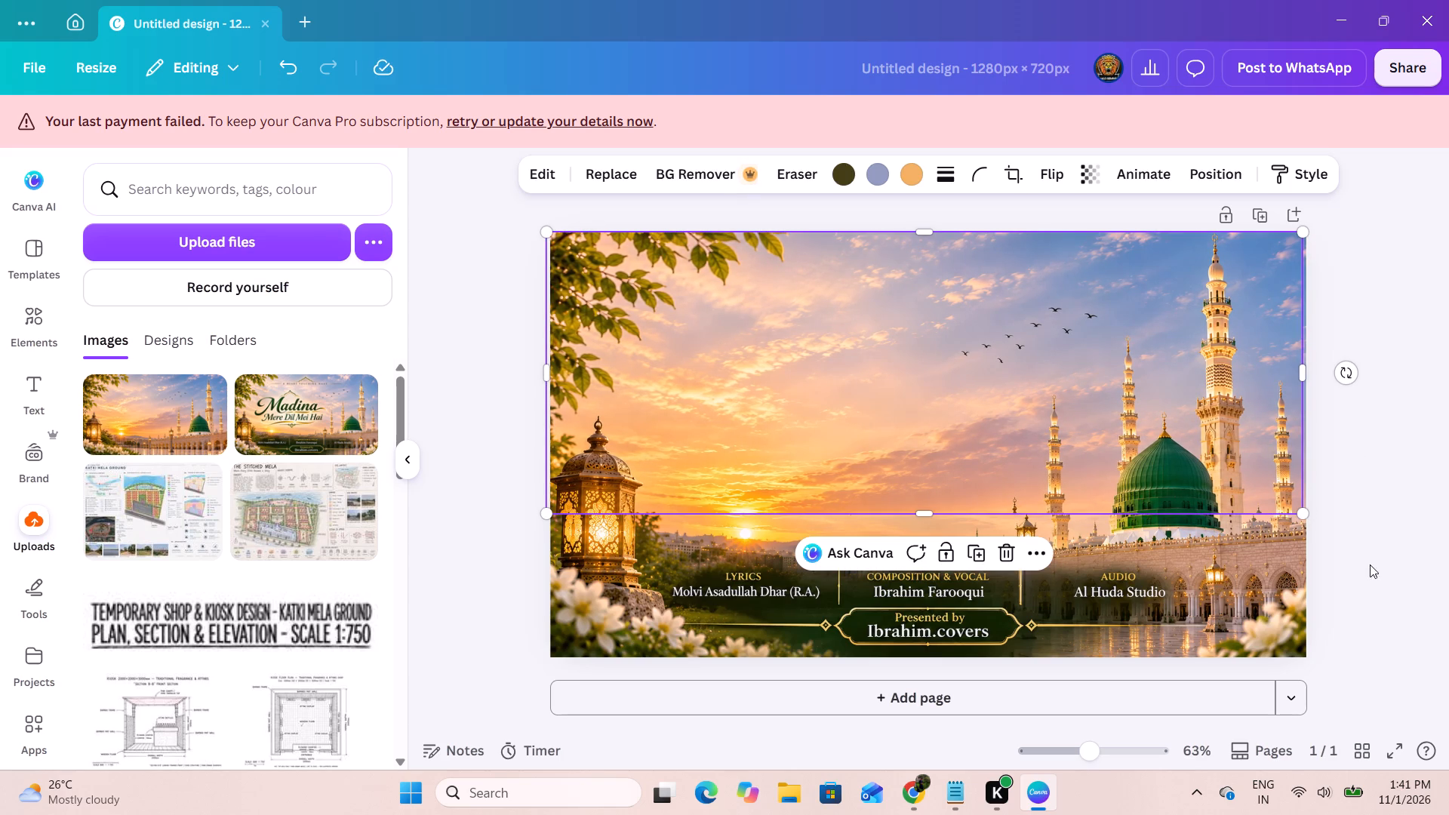
Scale the patch down proportionally to about 1264 wide and nudge it right and slightly down to match the background's lantern and mosque.
left_click_drag(1304, 512, 1295, 510)
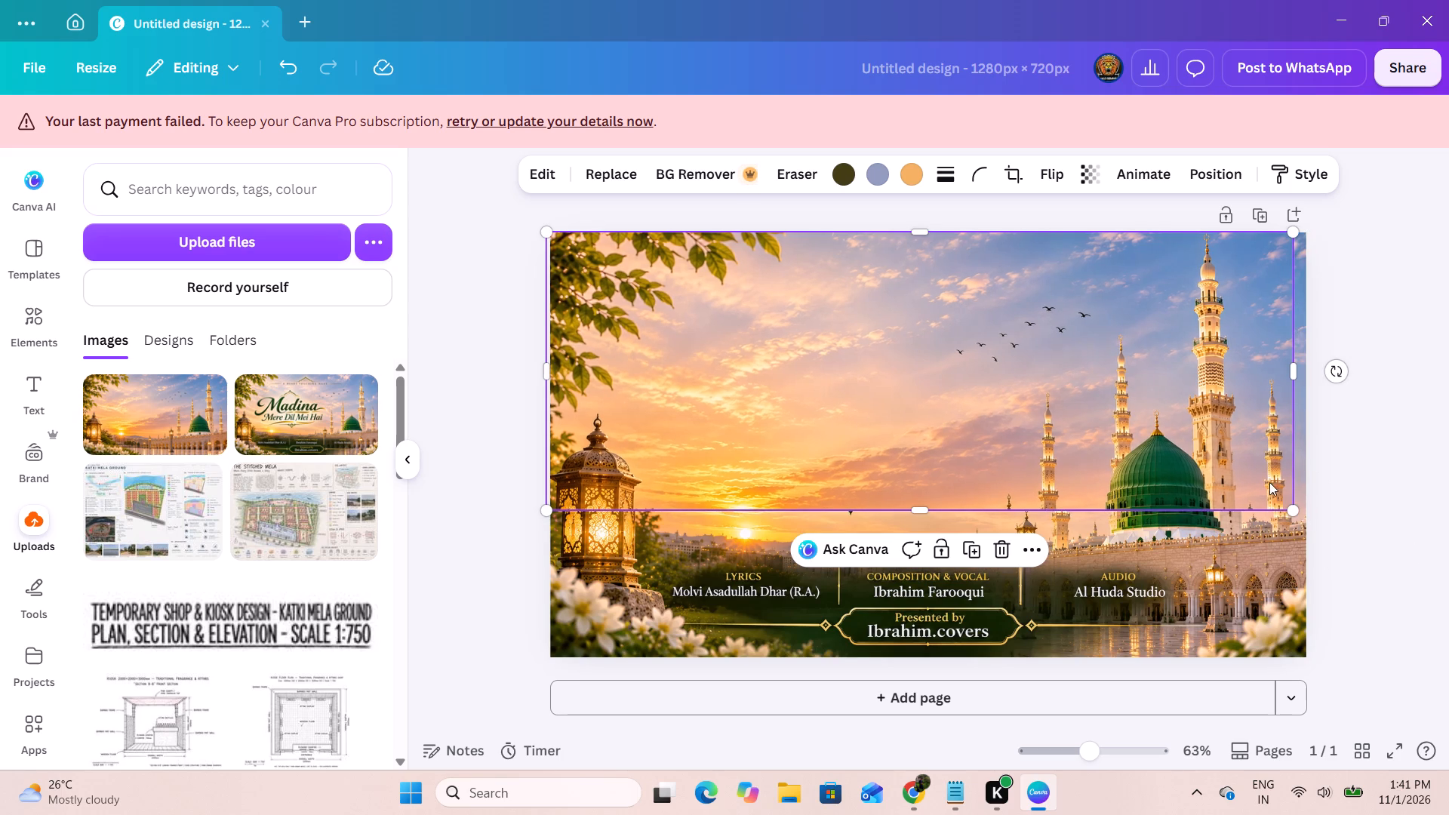
key("Right")
key("Right")
key("Right")
key("Right")
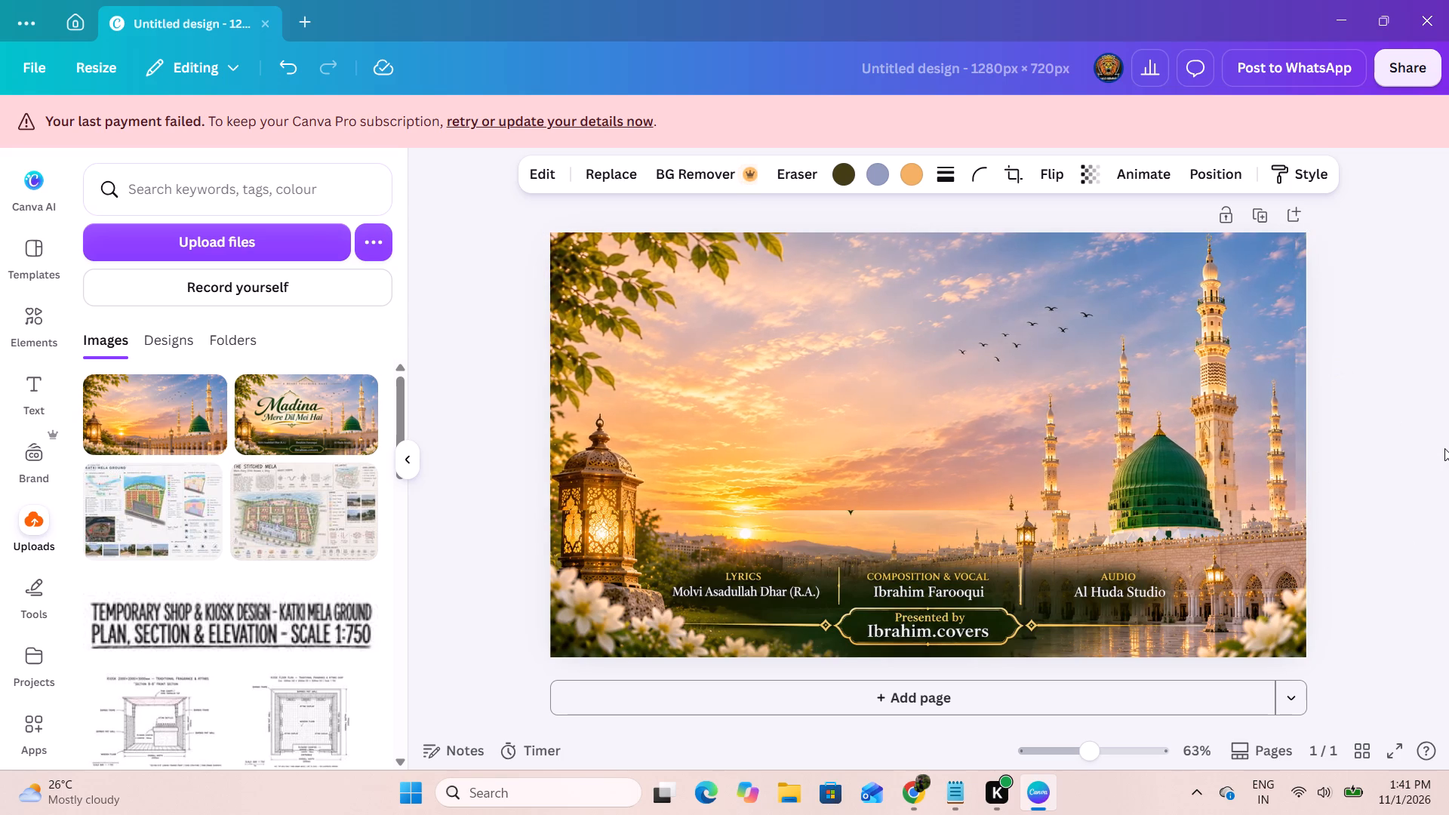
key("Right")
key("Right")
key("Right")
key("Right")
key("Right")
key("Right")
key("Right")
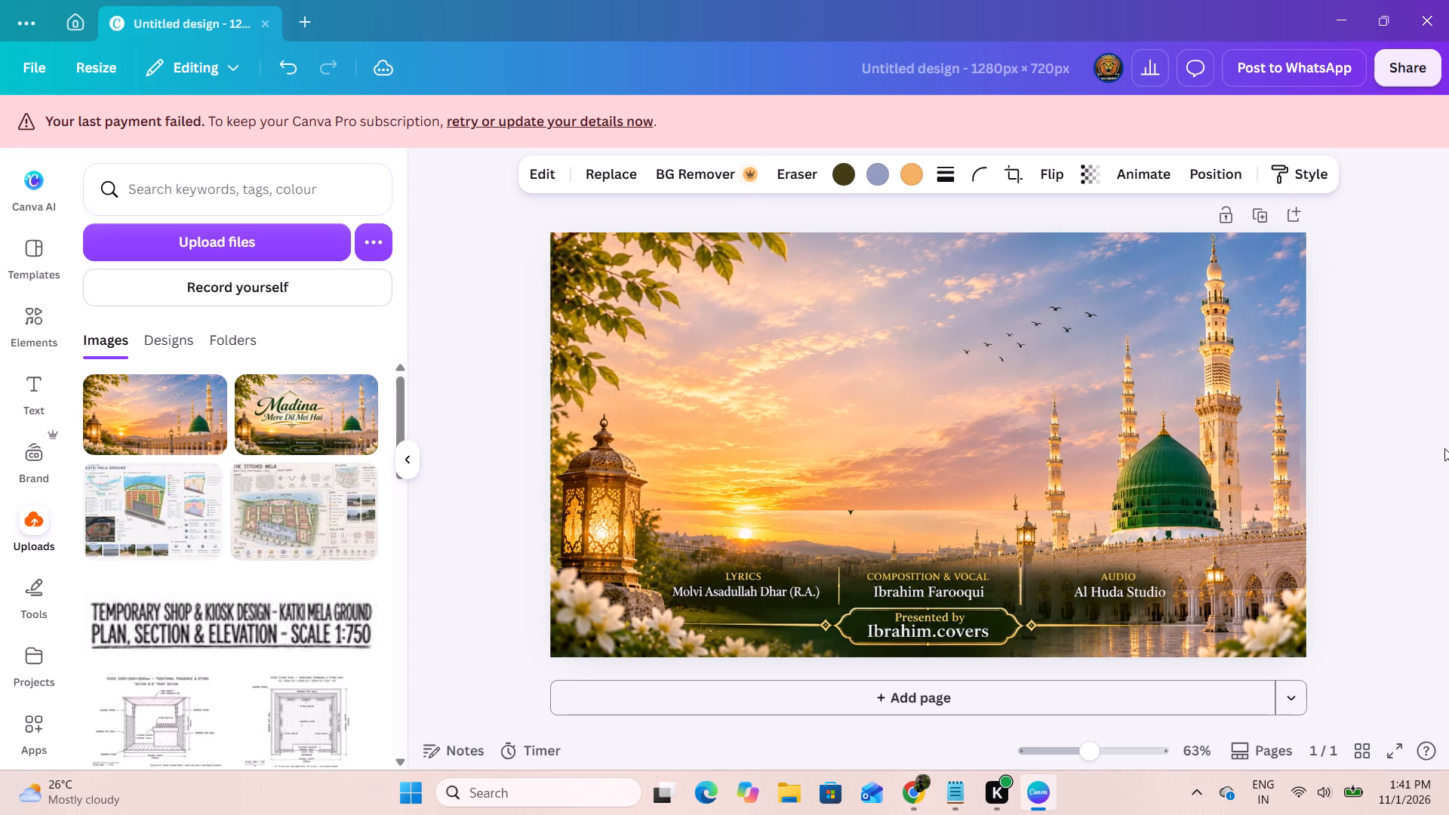
key("Right")
key("Right")
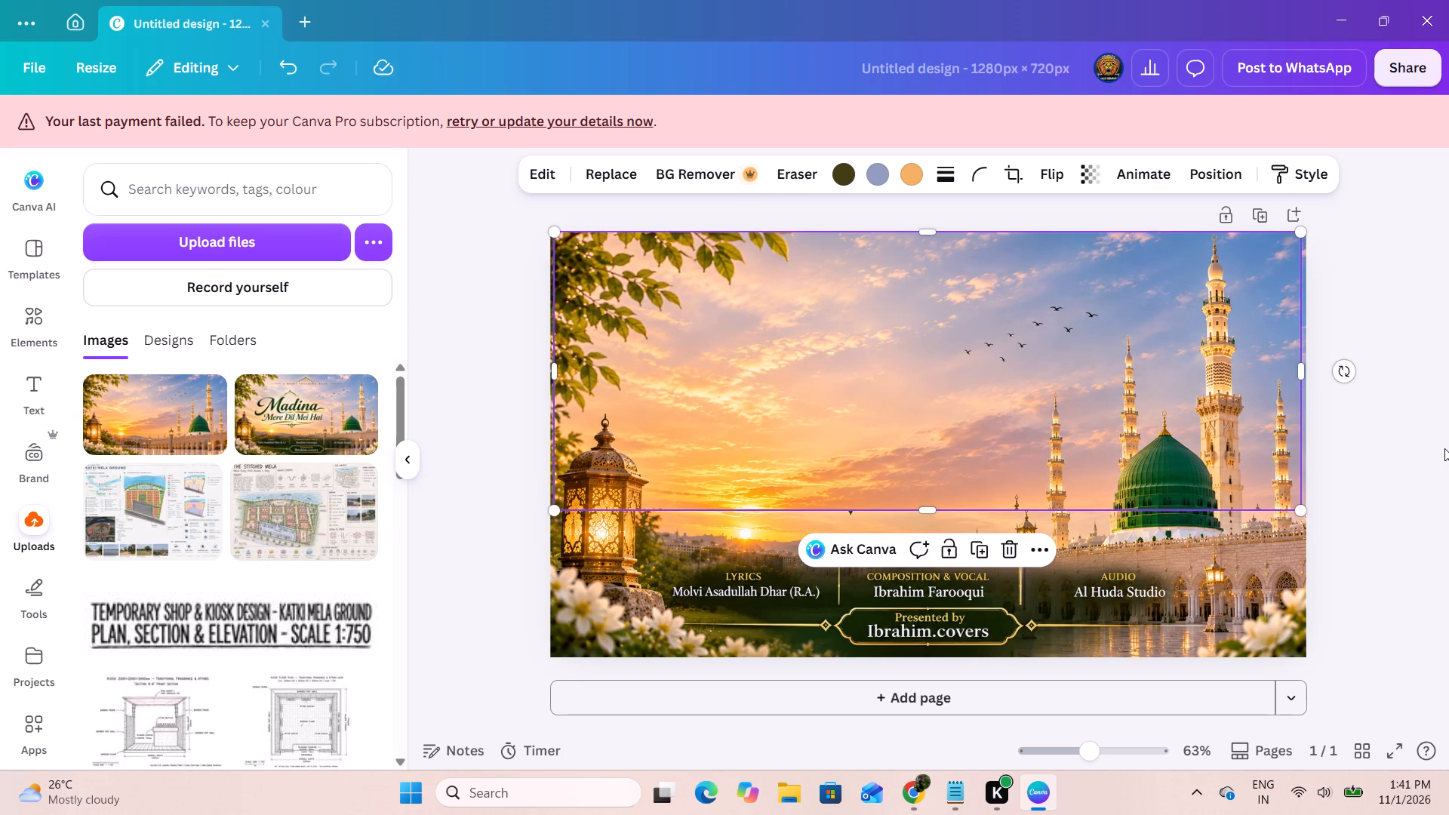
key("Down")
key("Down")
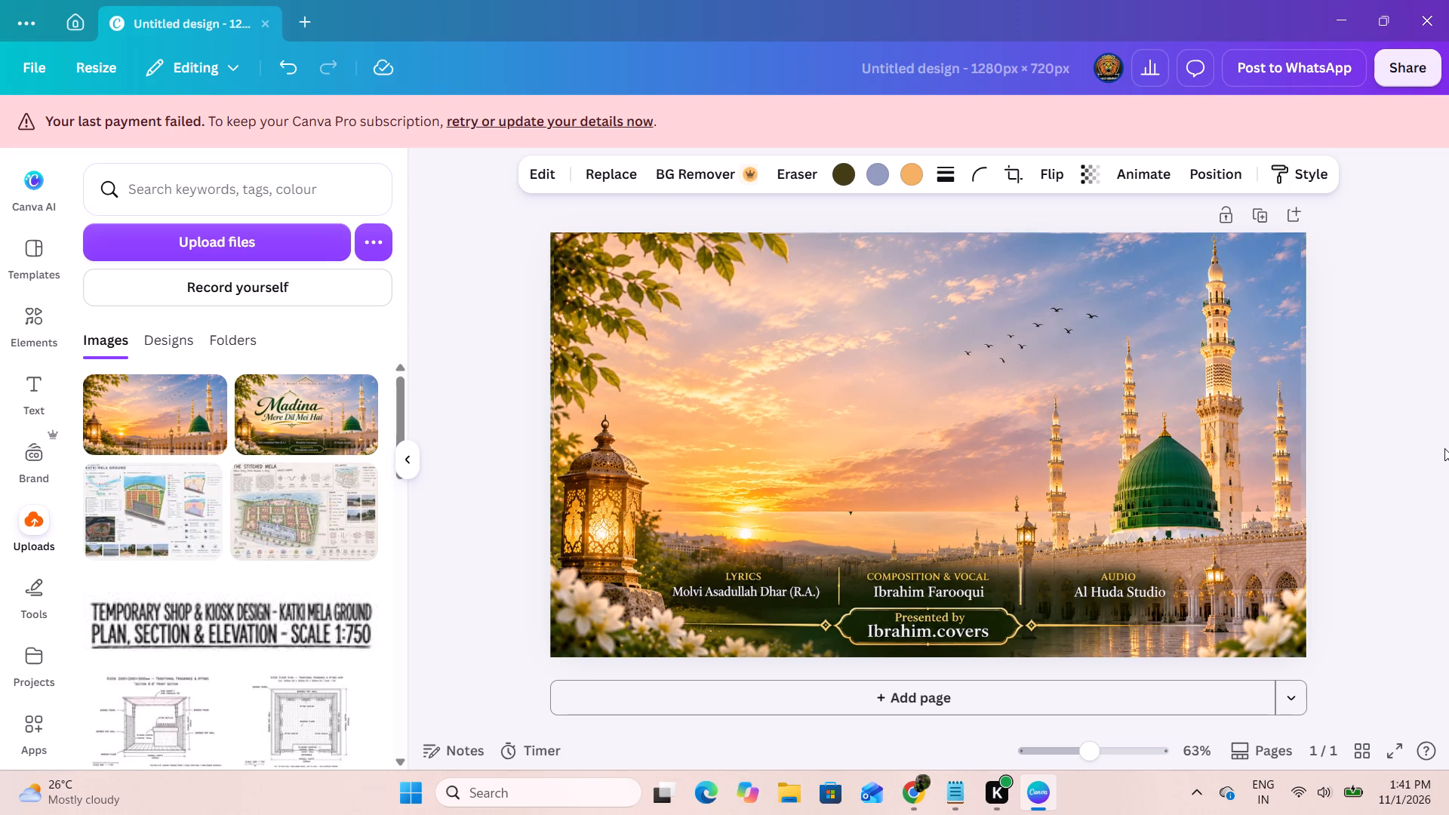
key("Left")
key("Left")
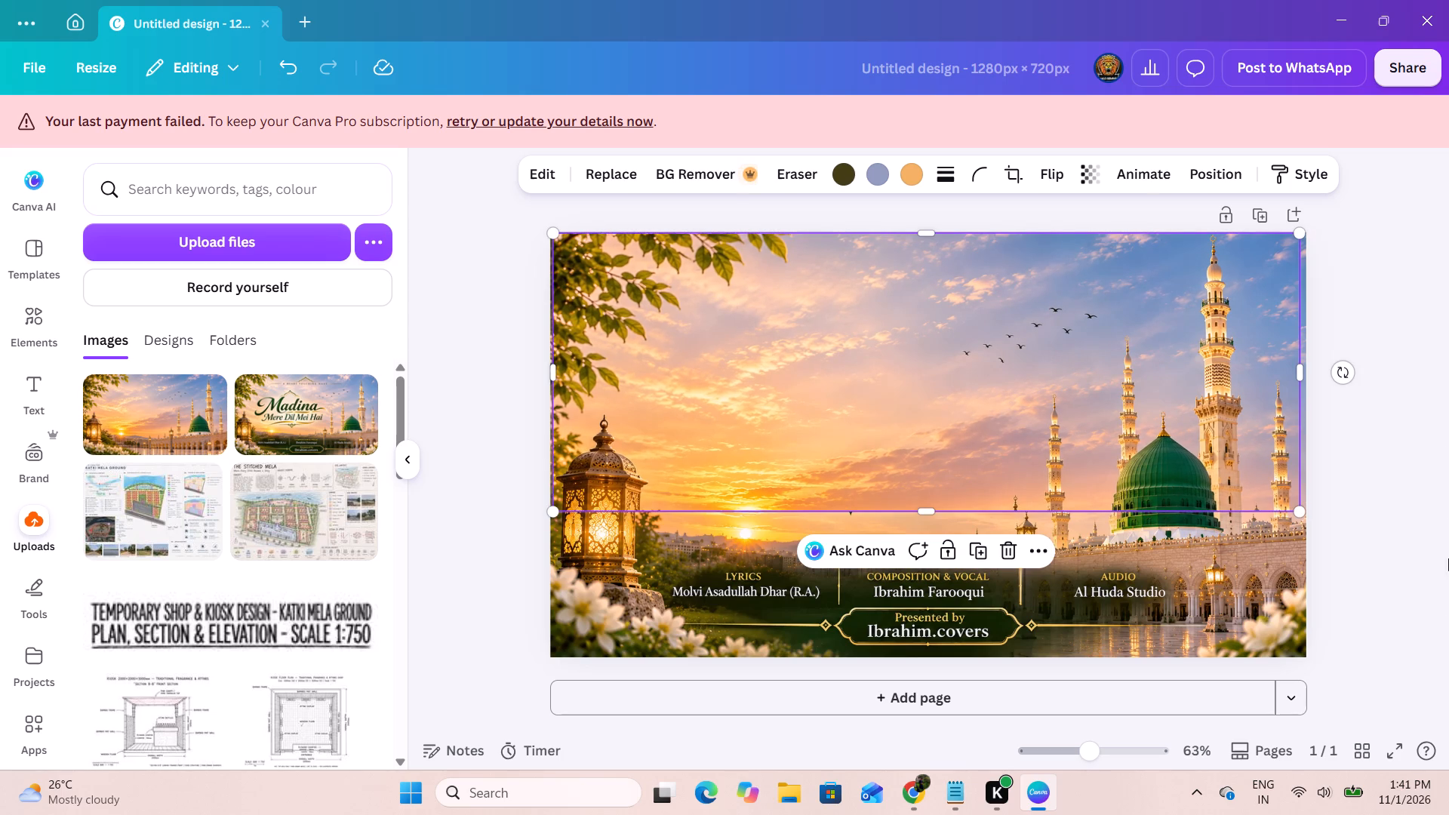
left_click(1332, 460)
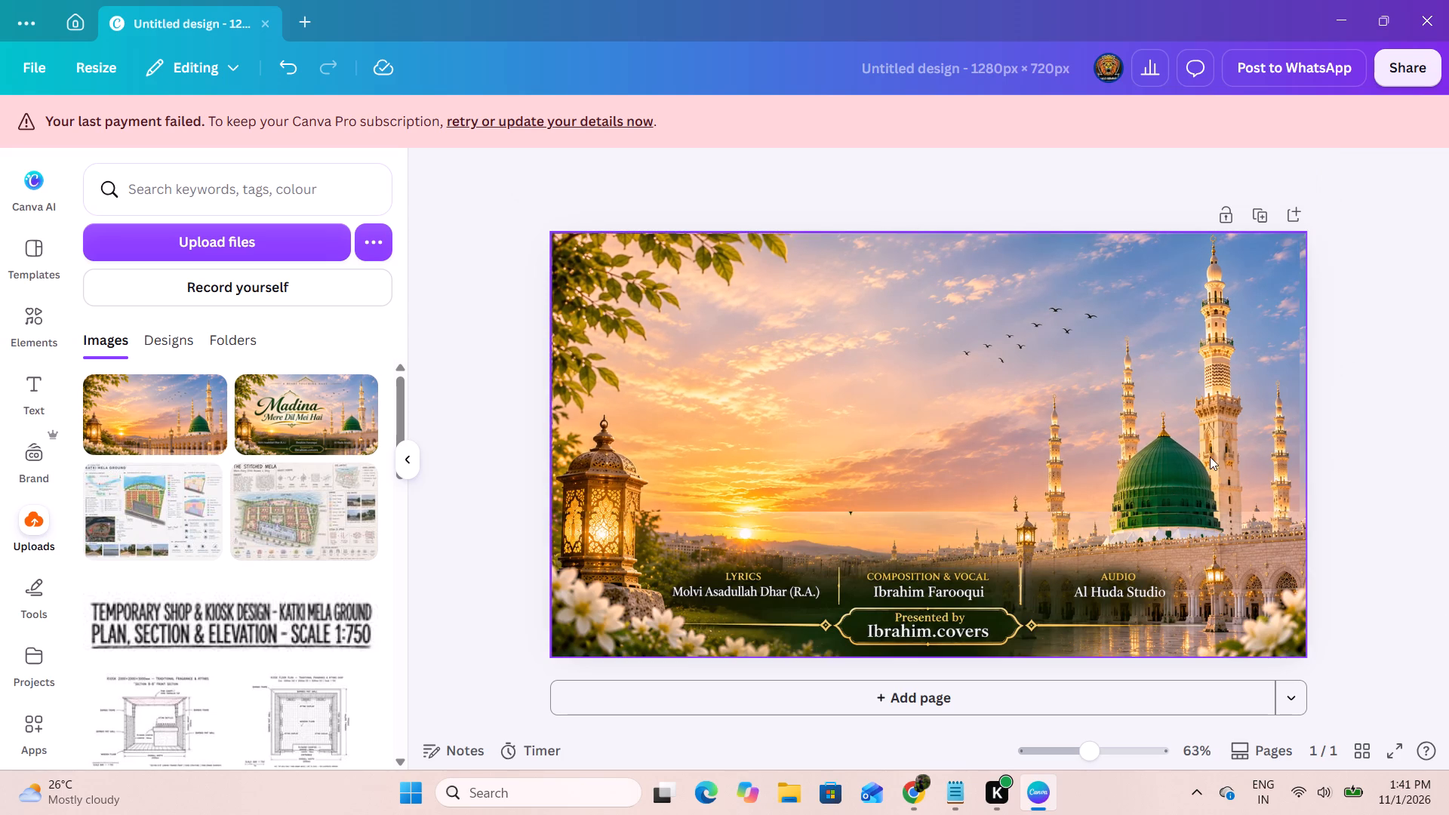
Extend the patch's bottom edge down to just above the lyrics, composition and audio credits, making it about 1264 × 541.
left_click(865, 458)
left_click_drag(921, 509, 923, 510)
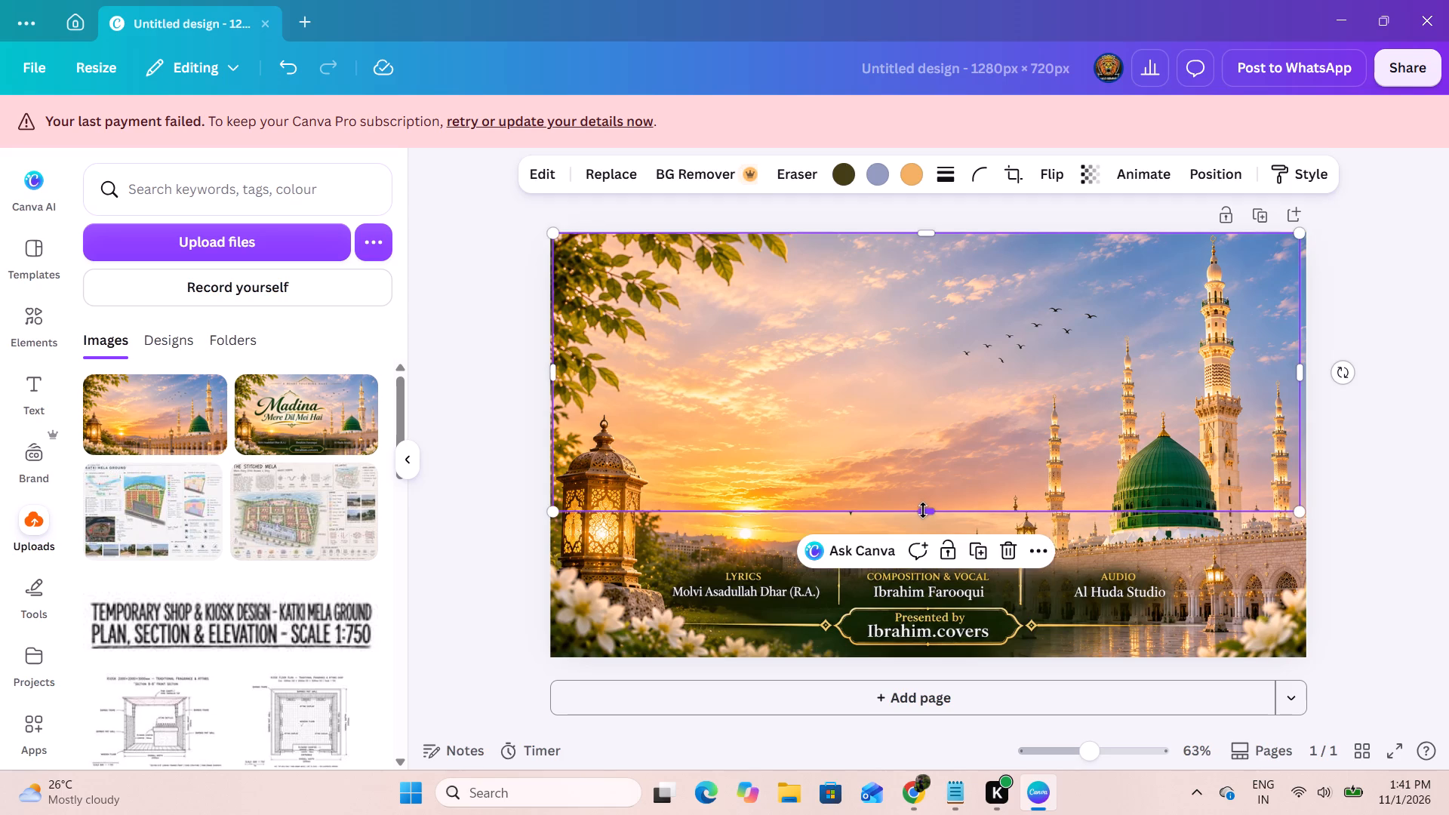
left_click_drag(923, 510, 924, 558)
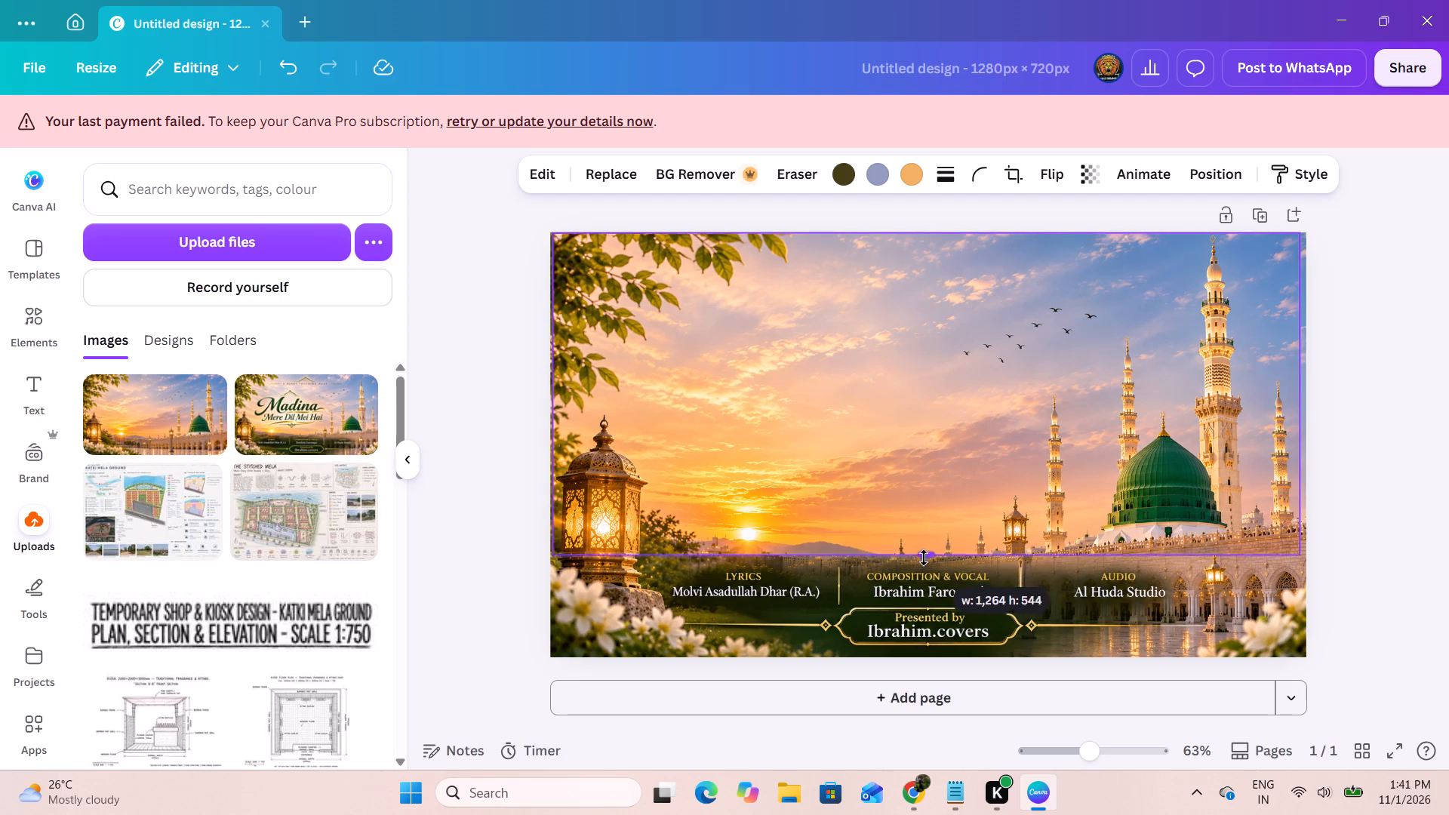
left_click_drag(924, 558, 921, 602)
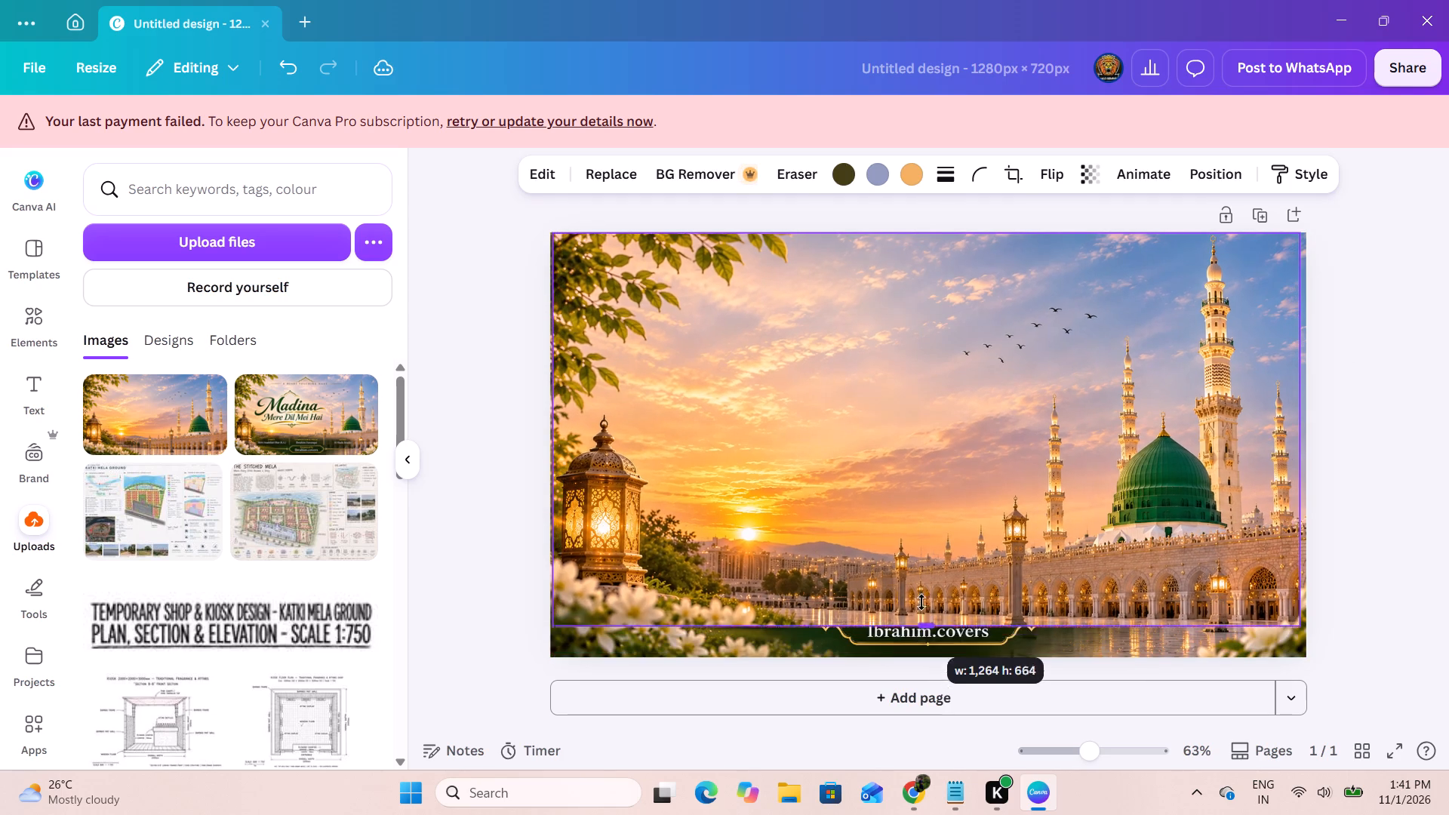
left_click_drag(921, 602, 915, 553)
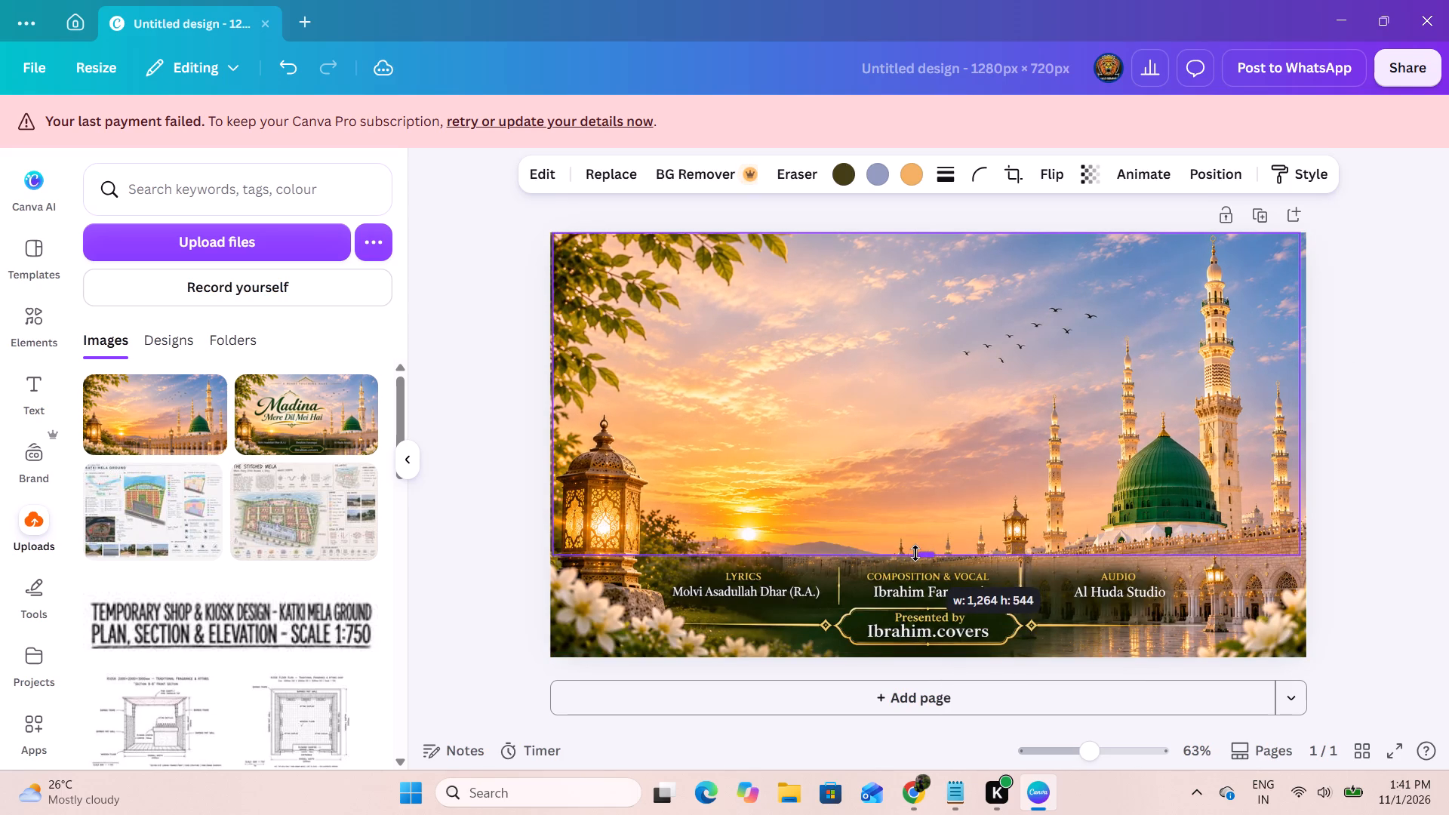
left_click_drag(915, 553, 916, 551)
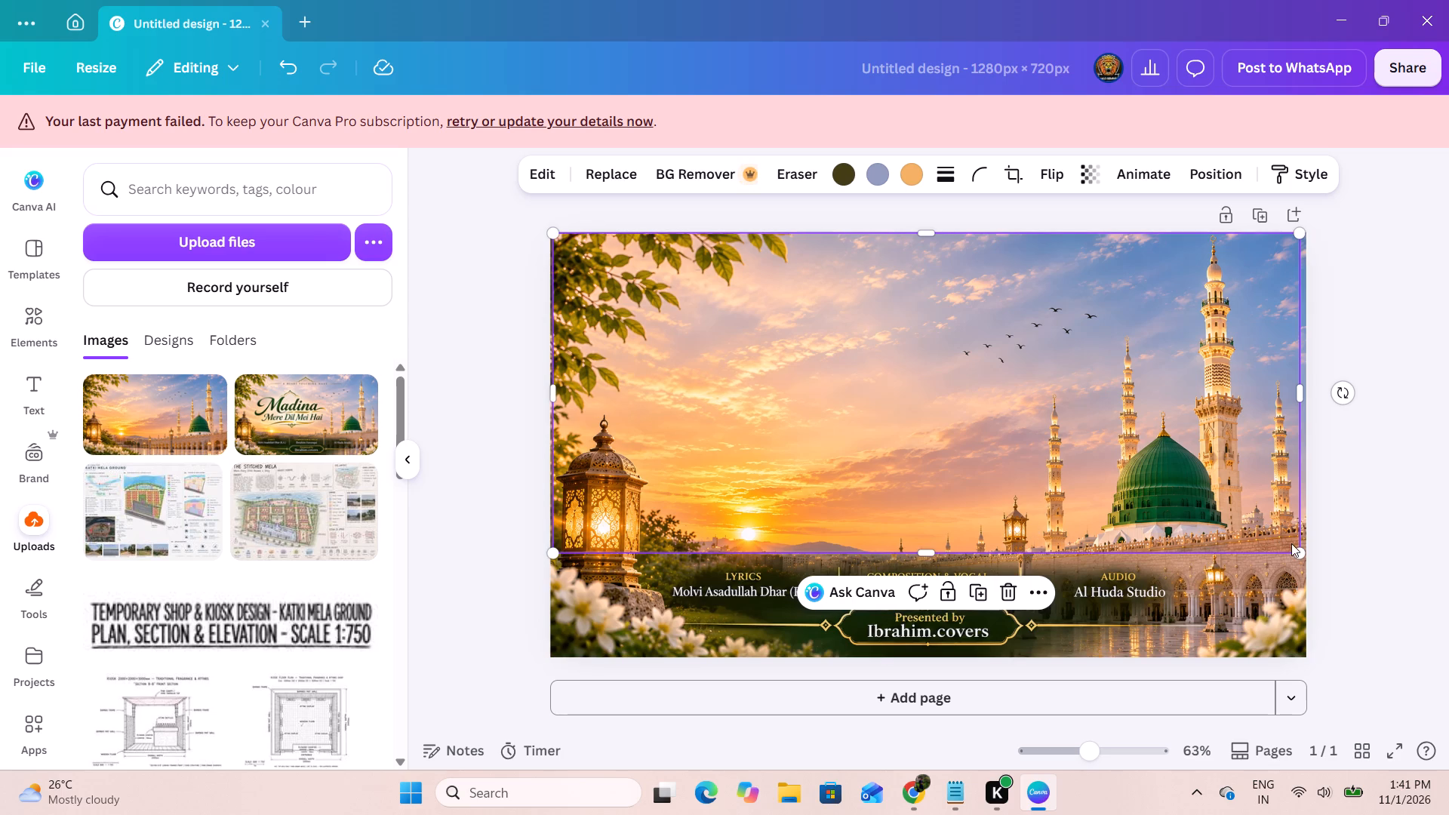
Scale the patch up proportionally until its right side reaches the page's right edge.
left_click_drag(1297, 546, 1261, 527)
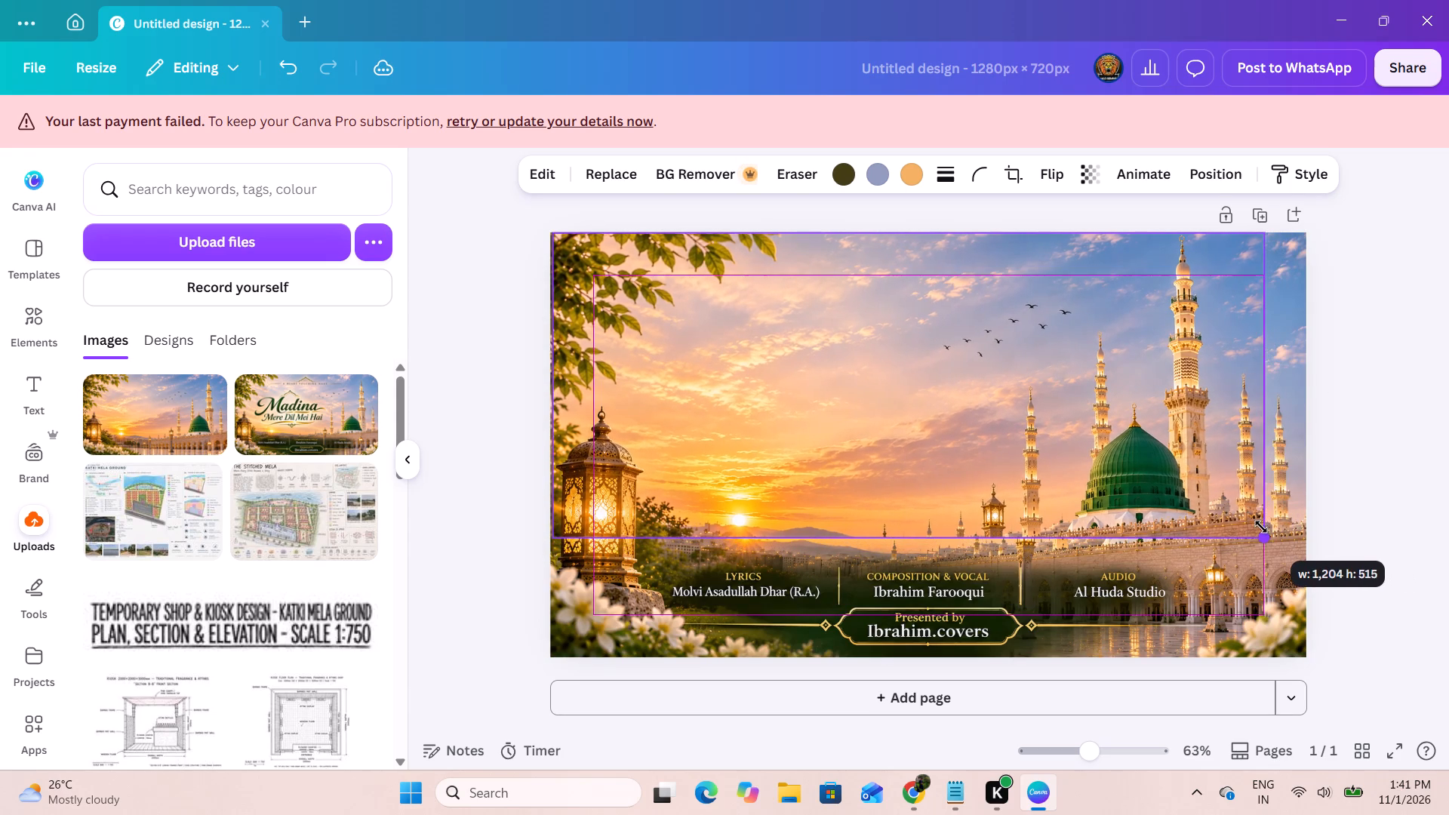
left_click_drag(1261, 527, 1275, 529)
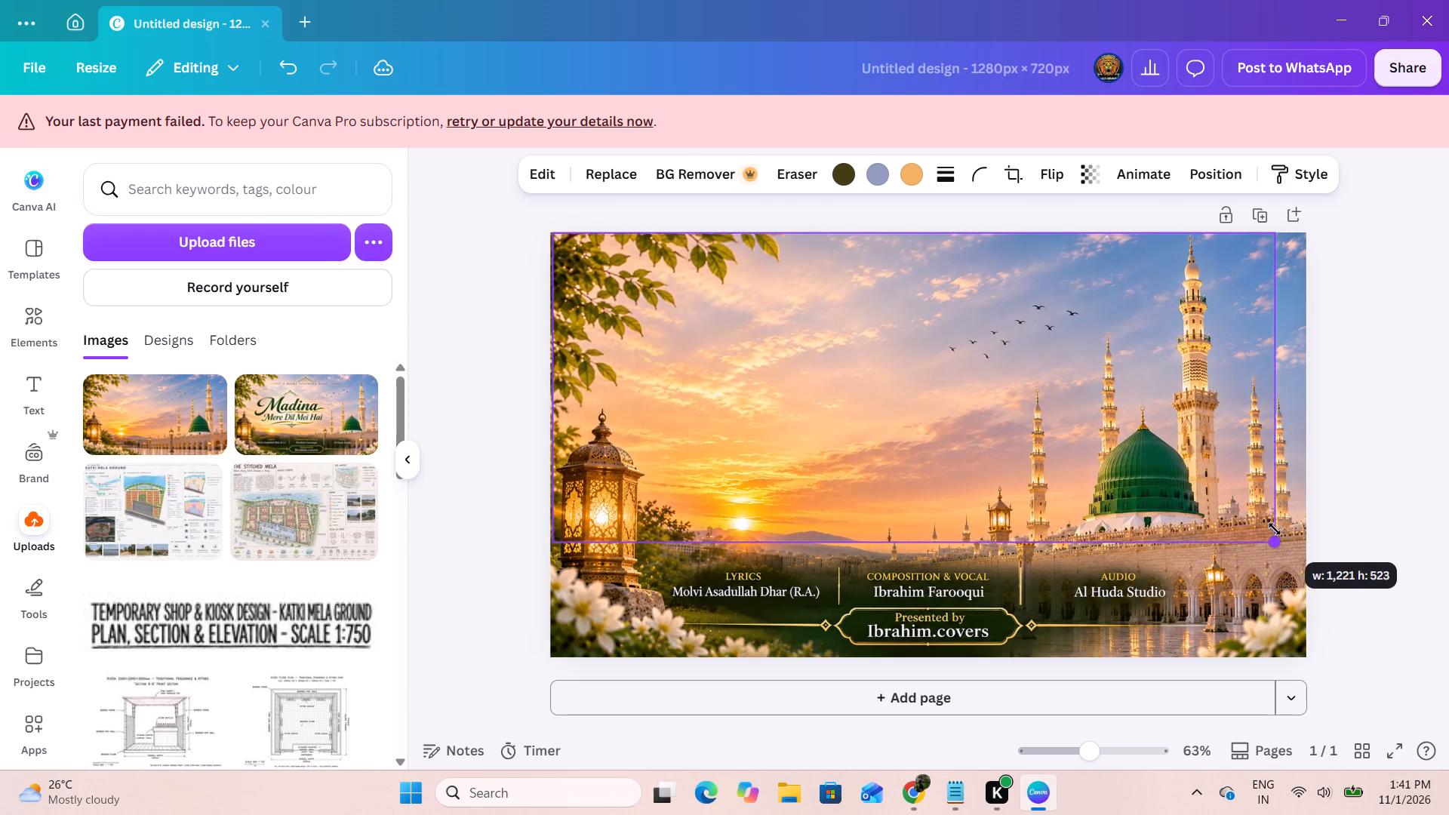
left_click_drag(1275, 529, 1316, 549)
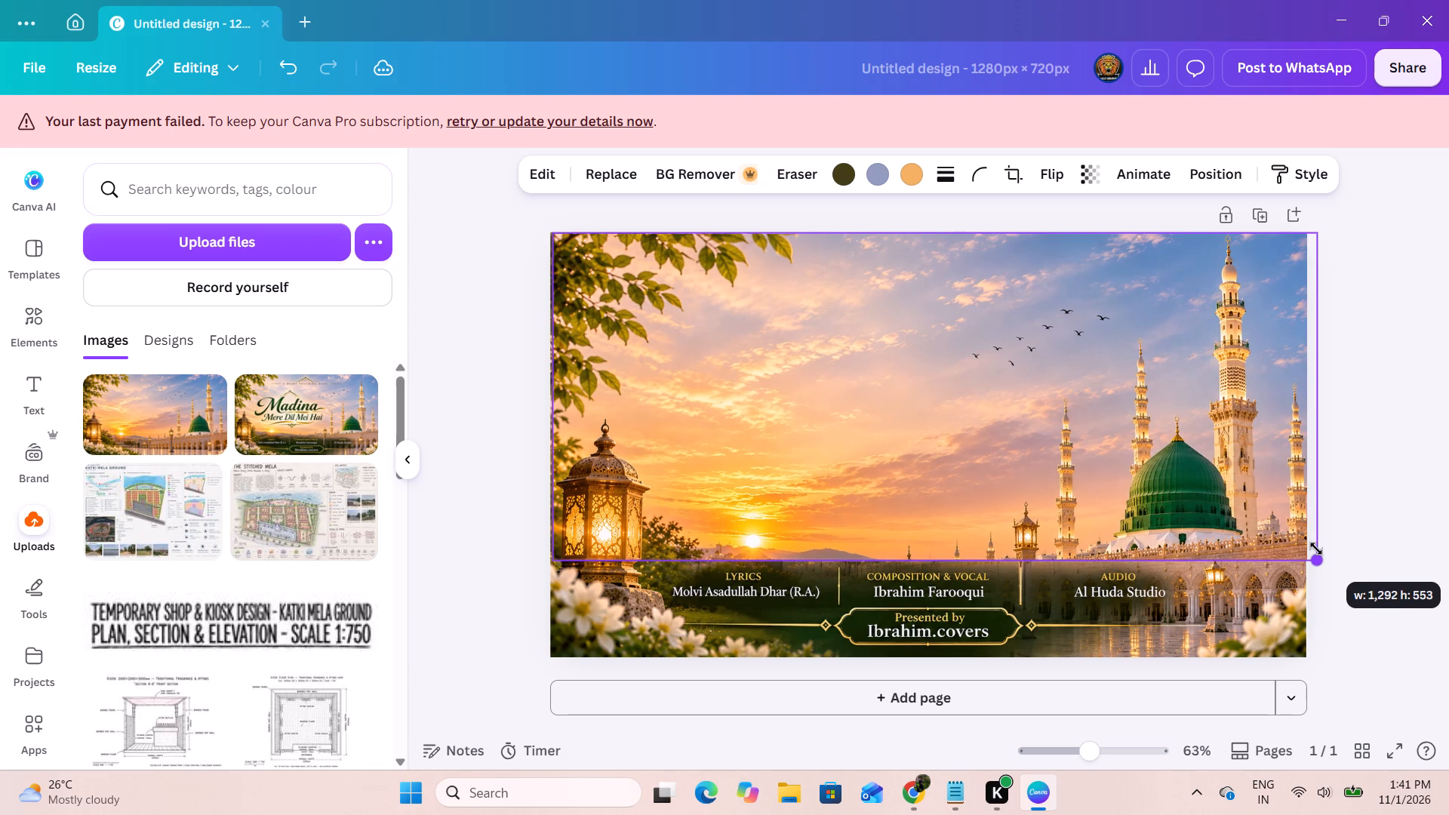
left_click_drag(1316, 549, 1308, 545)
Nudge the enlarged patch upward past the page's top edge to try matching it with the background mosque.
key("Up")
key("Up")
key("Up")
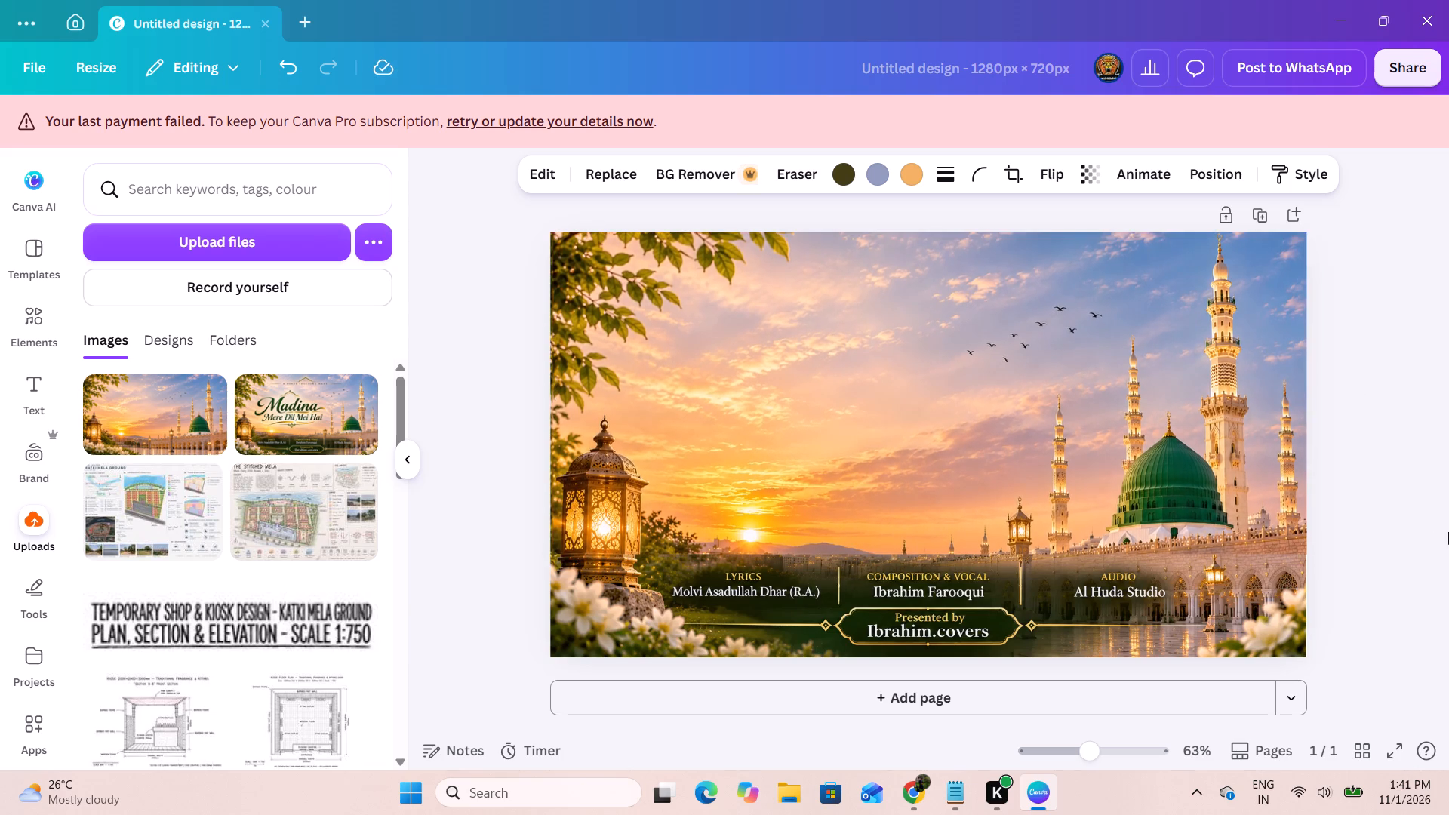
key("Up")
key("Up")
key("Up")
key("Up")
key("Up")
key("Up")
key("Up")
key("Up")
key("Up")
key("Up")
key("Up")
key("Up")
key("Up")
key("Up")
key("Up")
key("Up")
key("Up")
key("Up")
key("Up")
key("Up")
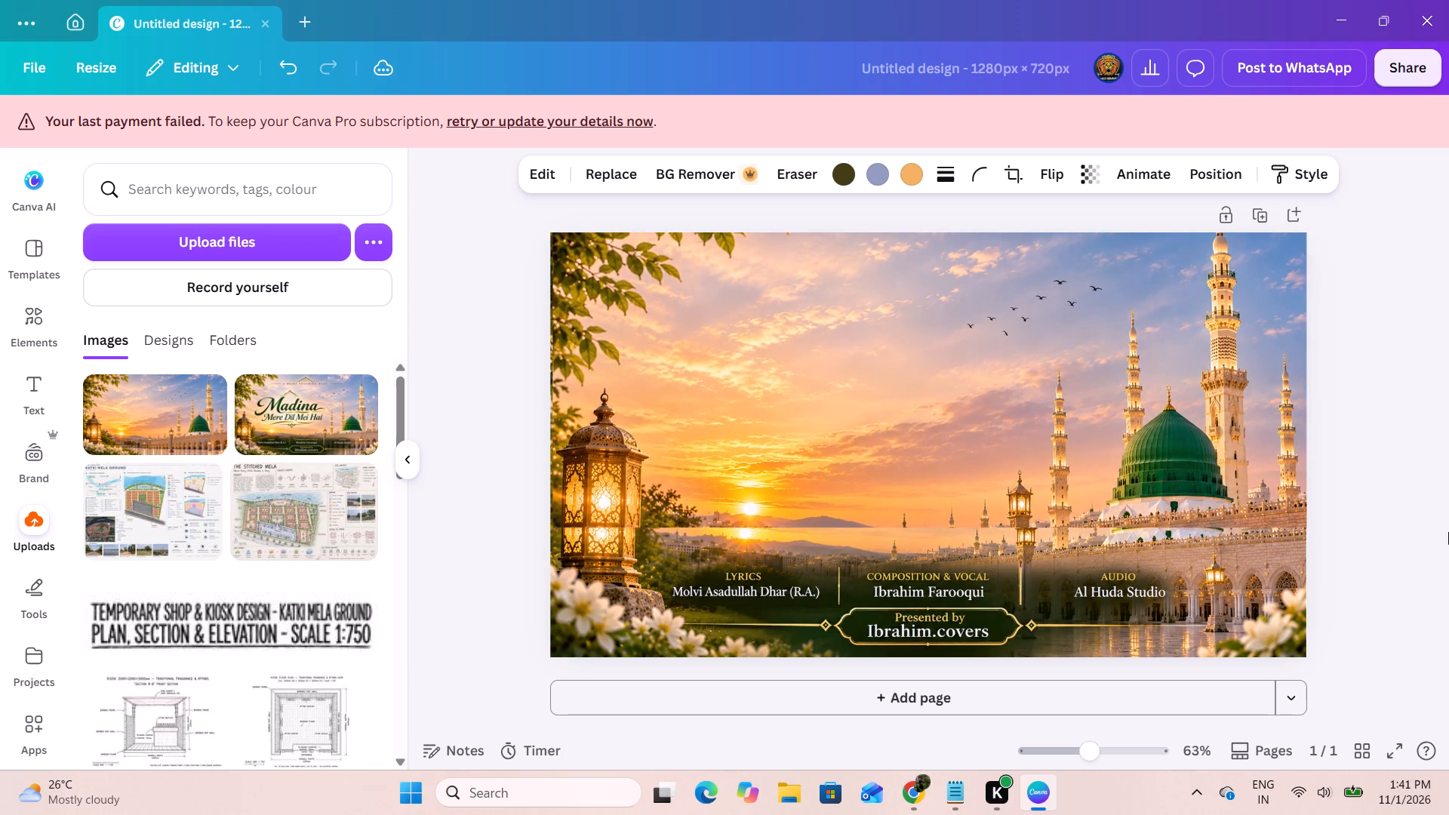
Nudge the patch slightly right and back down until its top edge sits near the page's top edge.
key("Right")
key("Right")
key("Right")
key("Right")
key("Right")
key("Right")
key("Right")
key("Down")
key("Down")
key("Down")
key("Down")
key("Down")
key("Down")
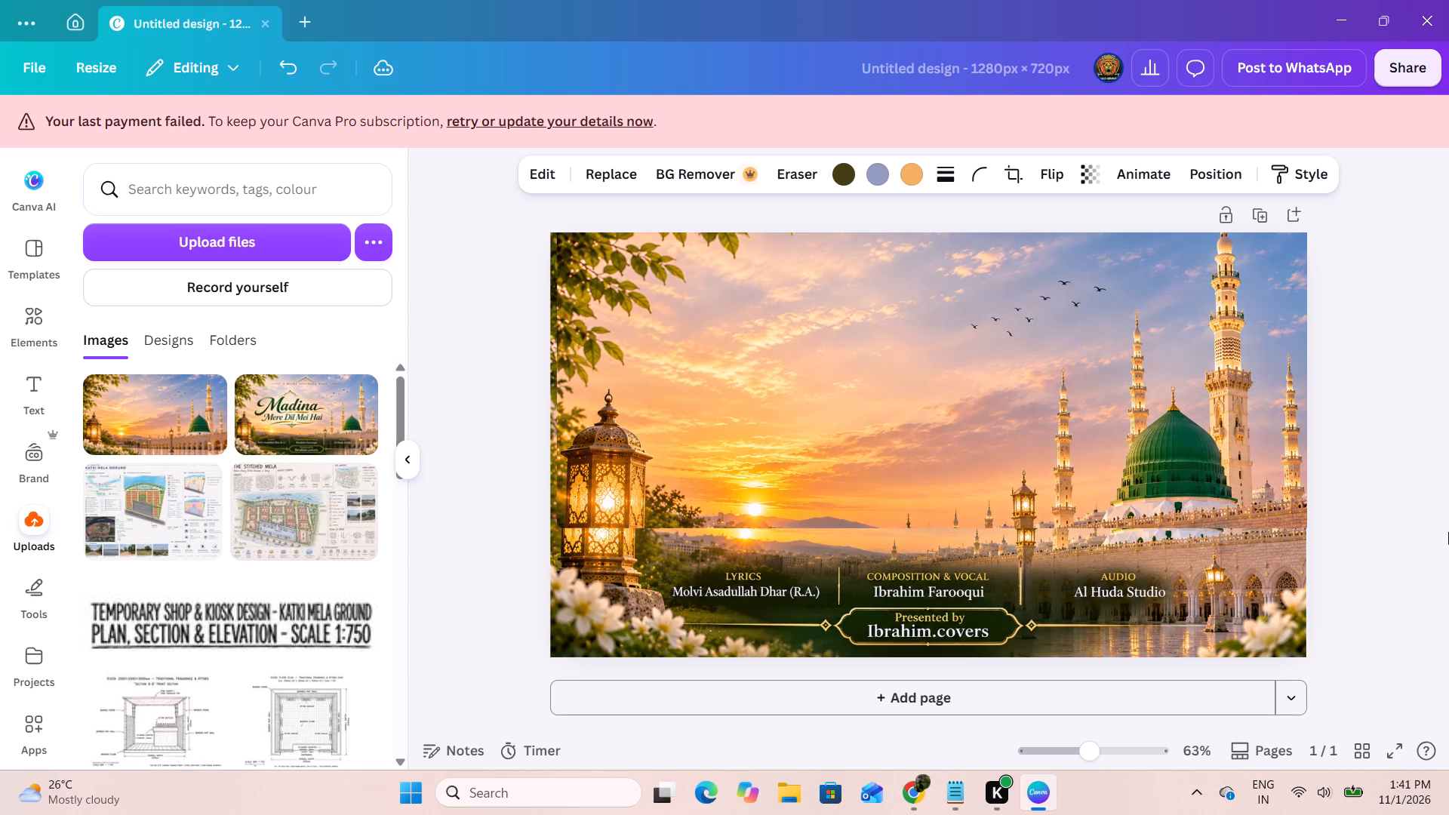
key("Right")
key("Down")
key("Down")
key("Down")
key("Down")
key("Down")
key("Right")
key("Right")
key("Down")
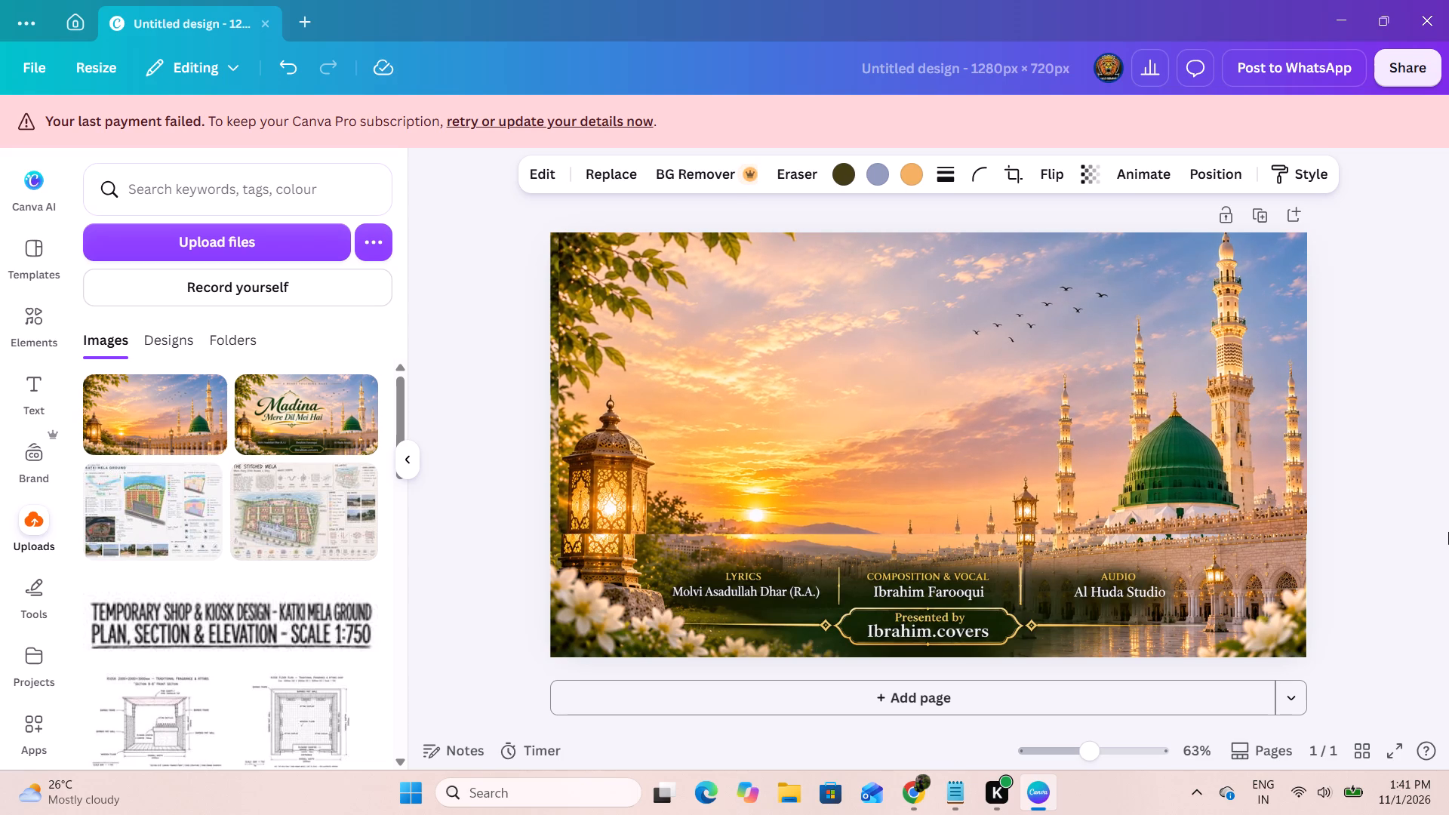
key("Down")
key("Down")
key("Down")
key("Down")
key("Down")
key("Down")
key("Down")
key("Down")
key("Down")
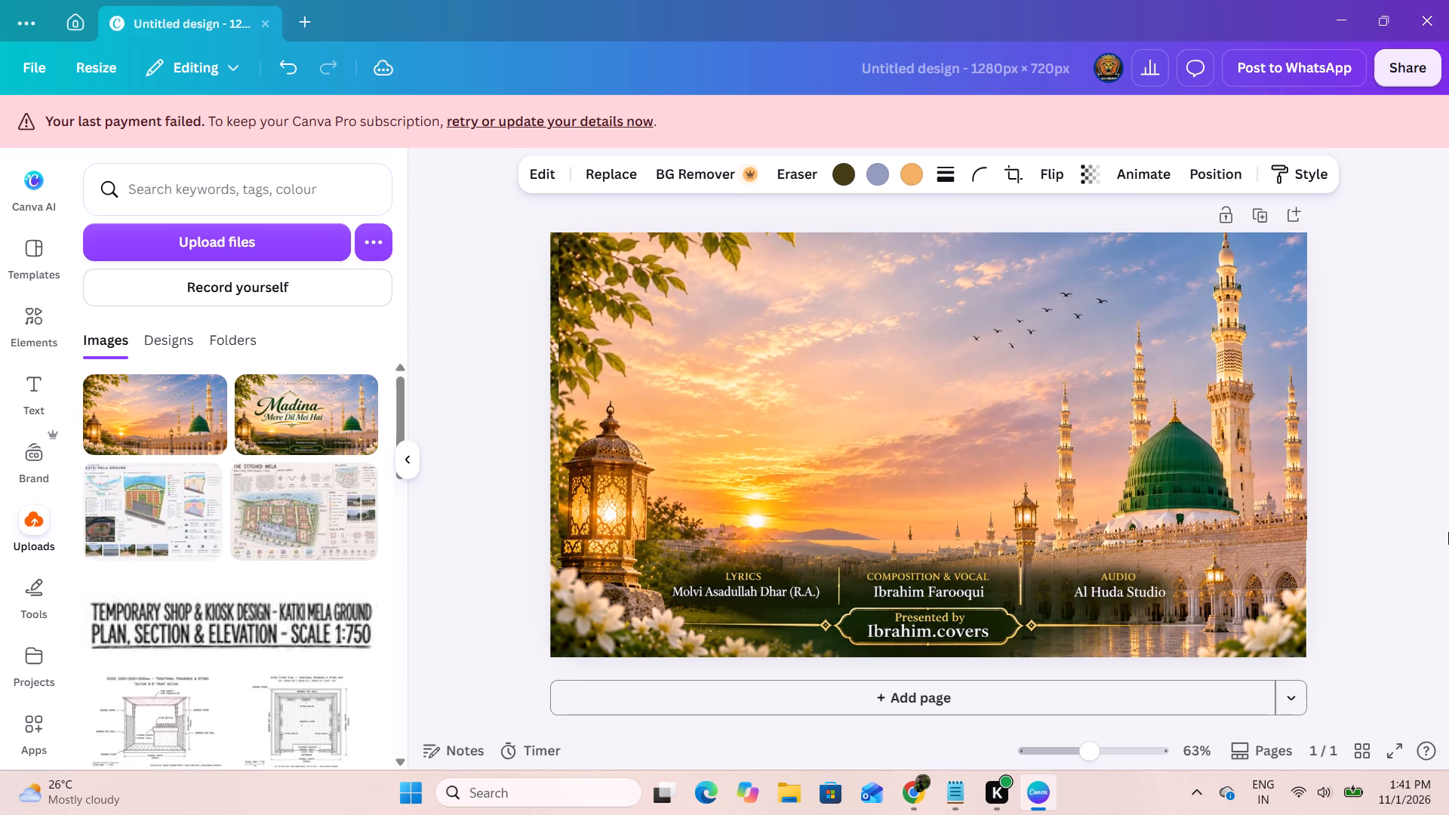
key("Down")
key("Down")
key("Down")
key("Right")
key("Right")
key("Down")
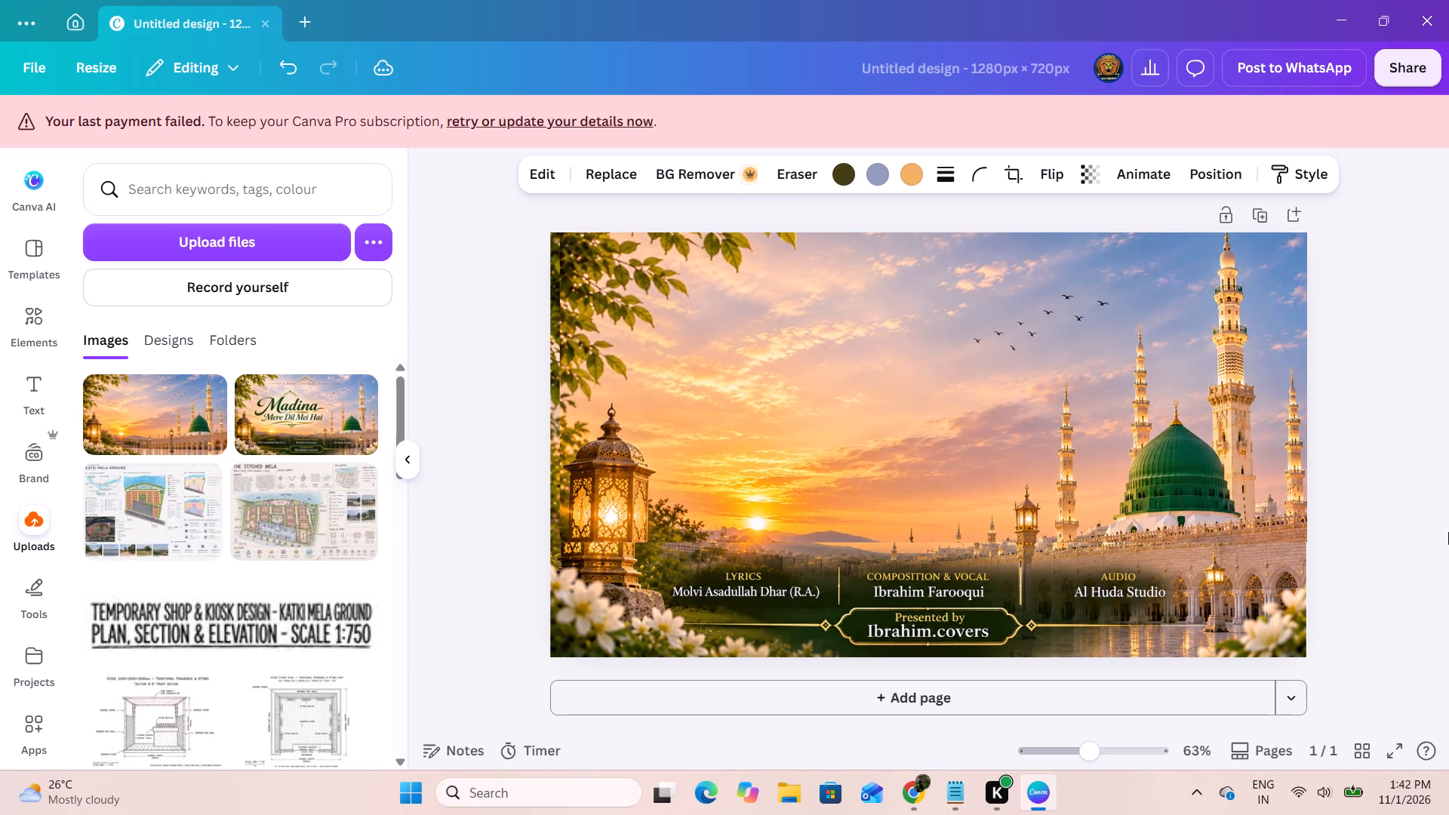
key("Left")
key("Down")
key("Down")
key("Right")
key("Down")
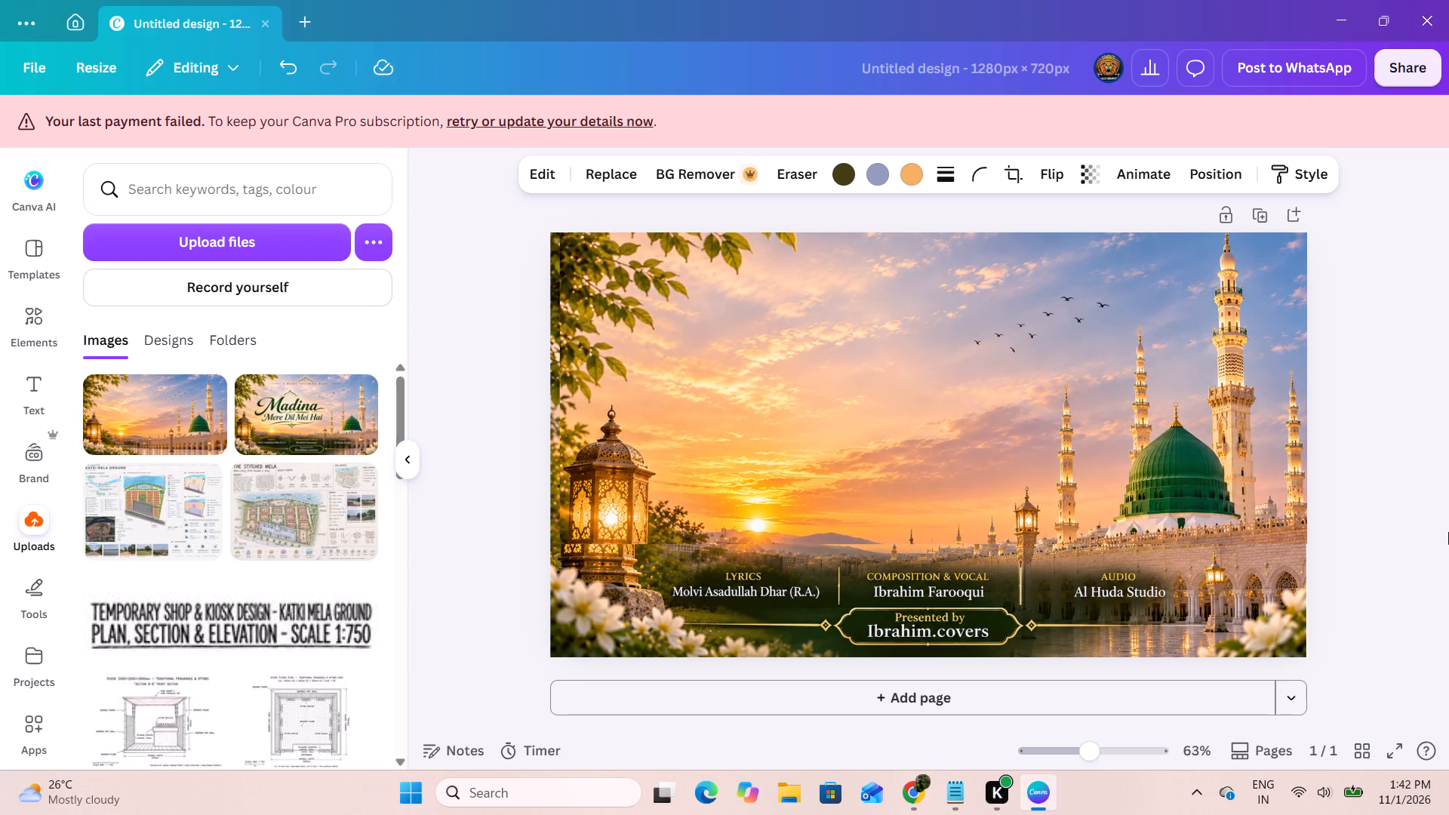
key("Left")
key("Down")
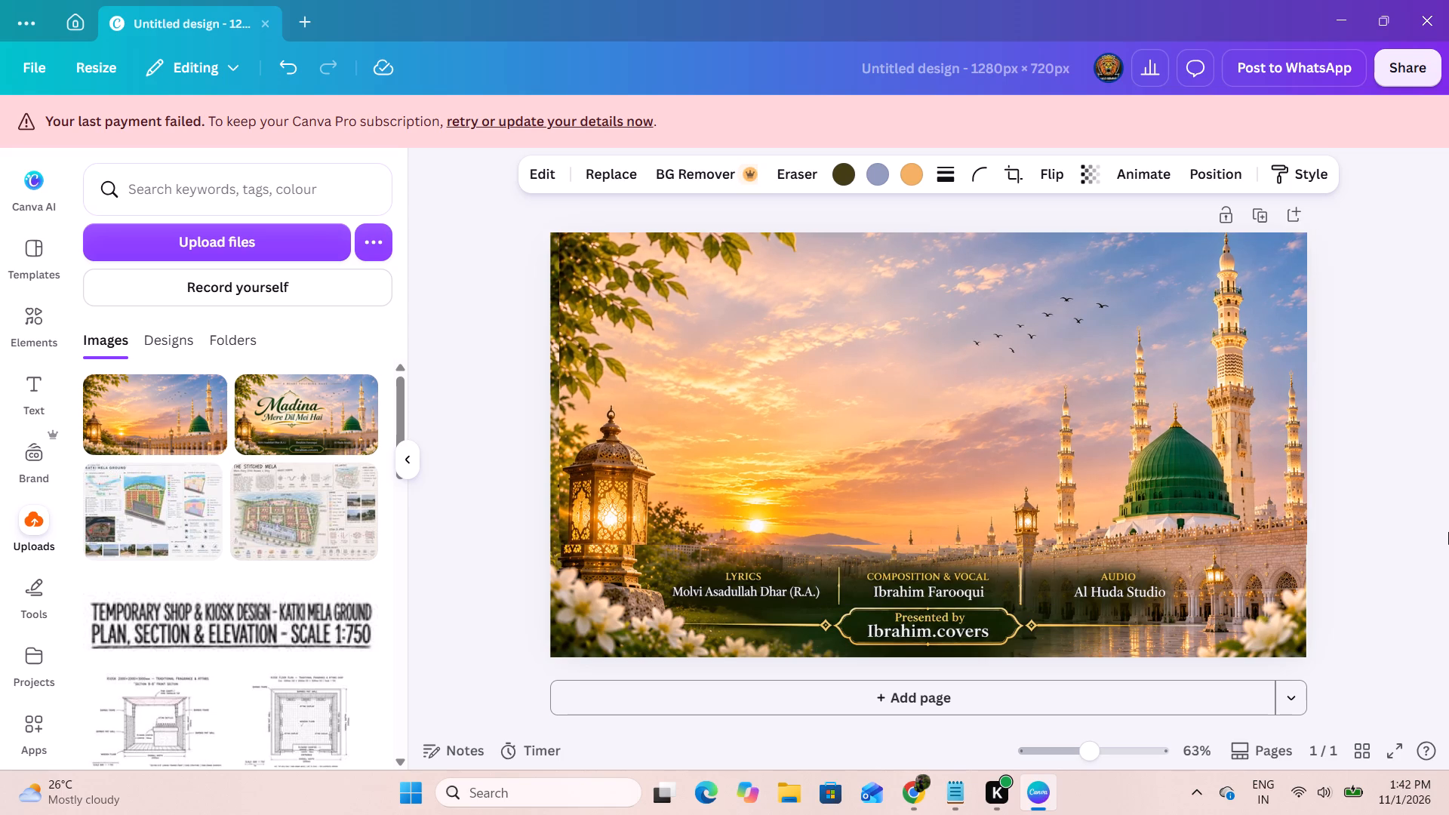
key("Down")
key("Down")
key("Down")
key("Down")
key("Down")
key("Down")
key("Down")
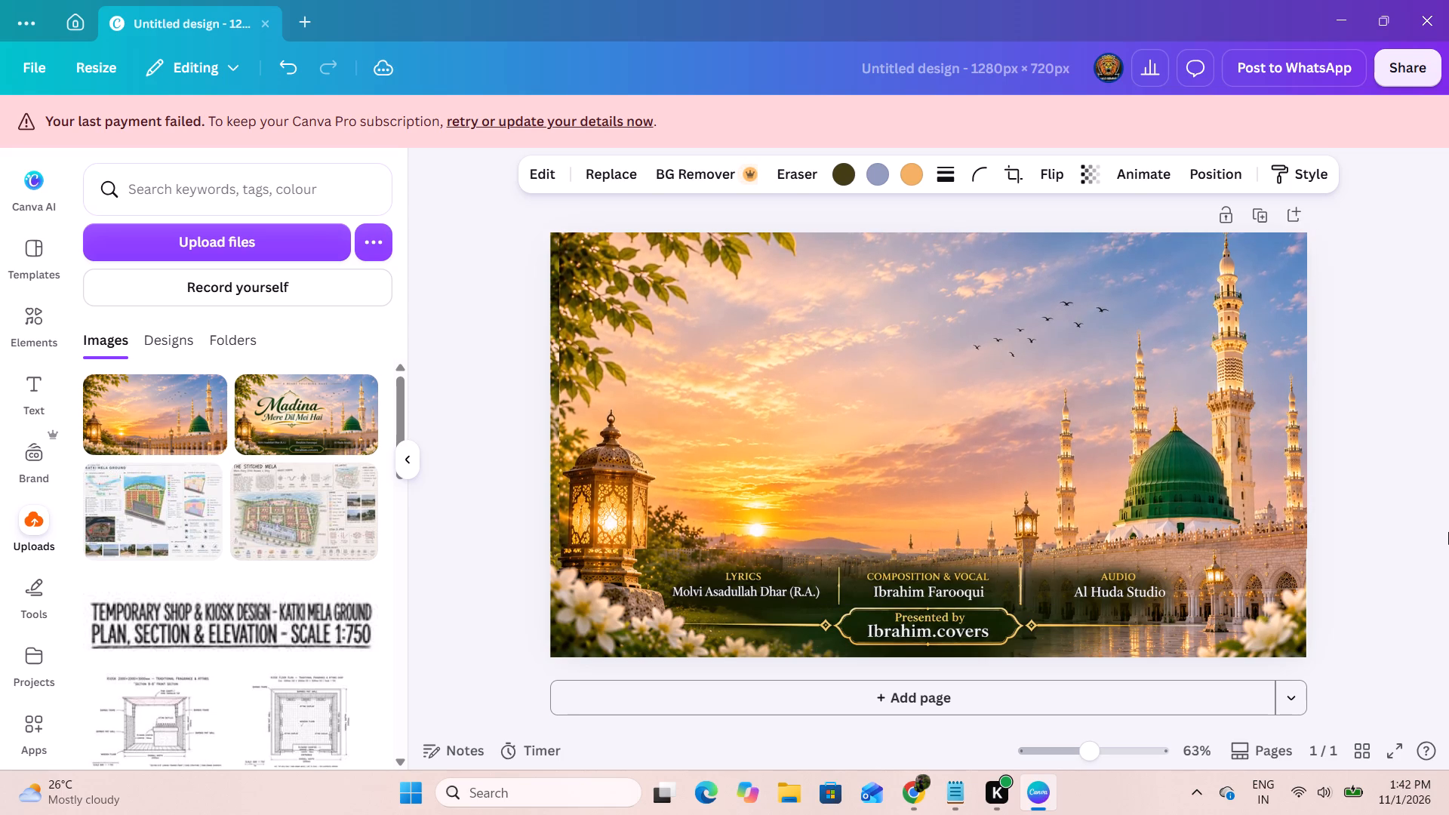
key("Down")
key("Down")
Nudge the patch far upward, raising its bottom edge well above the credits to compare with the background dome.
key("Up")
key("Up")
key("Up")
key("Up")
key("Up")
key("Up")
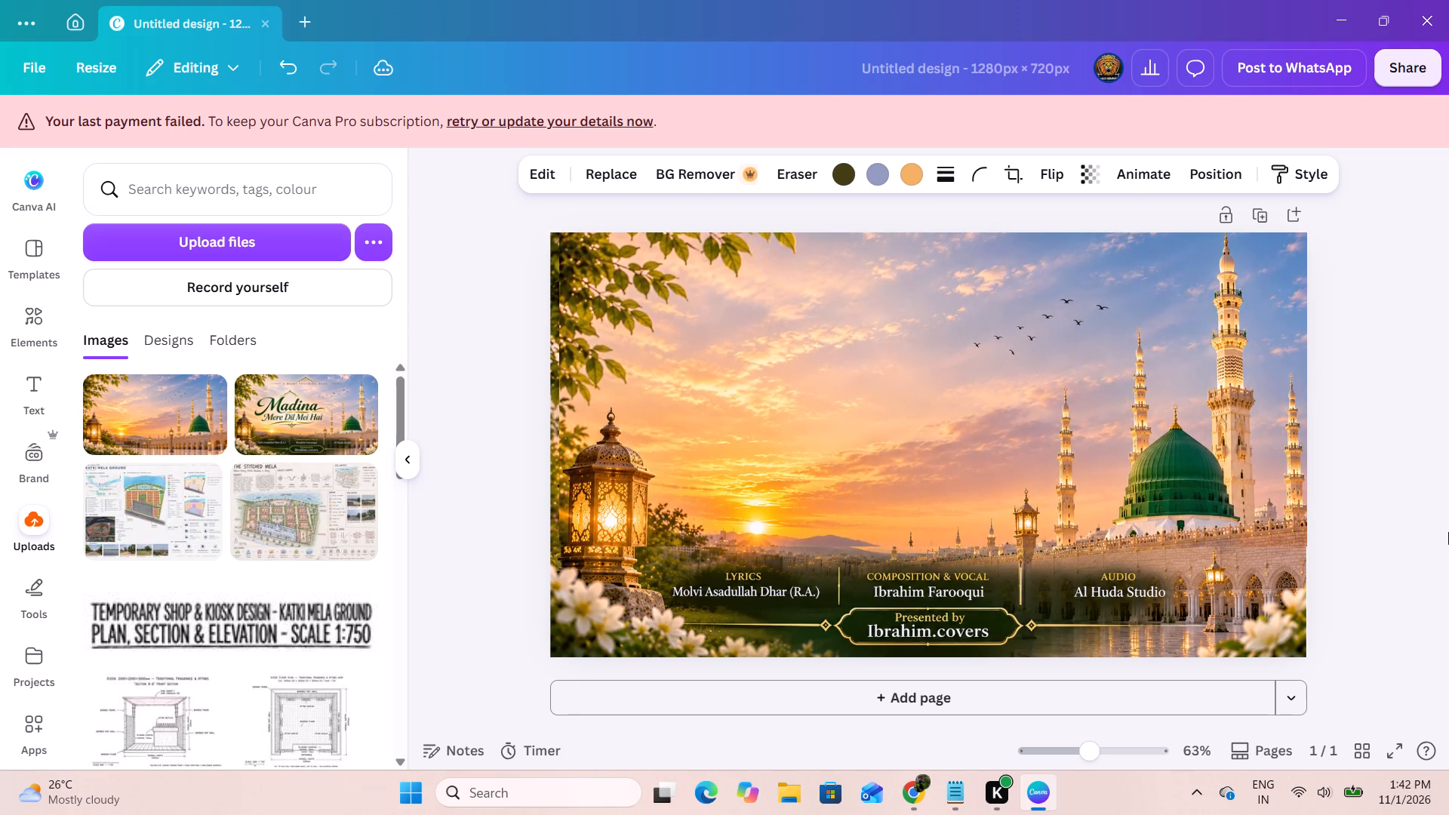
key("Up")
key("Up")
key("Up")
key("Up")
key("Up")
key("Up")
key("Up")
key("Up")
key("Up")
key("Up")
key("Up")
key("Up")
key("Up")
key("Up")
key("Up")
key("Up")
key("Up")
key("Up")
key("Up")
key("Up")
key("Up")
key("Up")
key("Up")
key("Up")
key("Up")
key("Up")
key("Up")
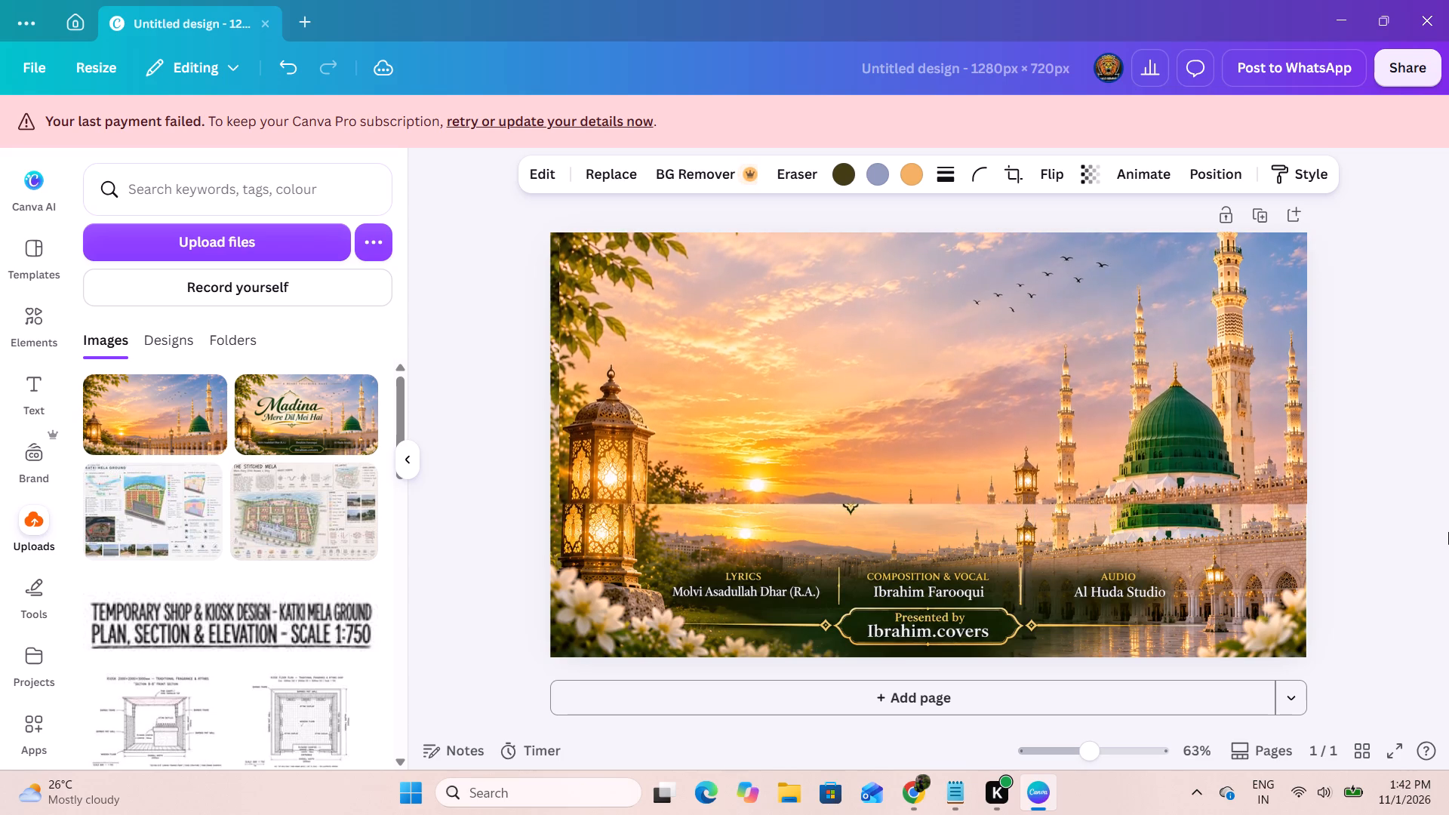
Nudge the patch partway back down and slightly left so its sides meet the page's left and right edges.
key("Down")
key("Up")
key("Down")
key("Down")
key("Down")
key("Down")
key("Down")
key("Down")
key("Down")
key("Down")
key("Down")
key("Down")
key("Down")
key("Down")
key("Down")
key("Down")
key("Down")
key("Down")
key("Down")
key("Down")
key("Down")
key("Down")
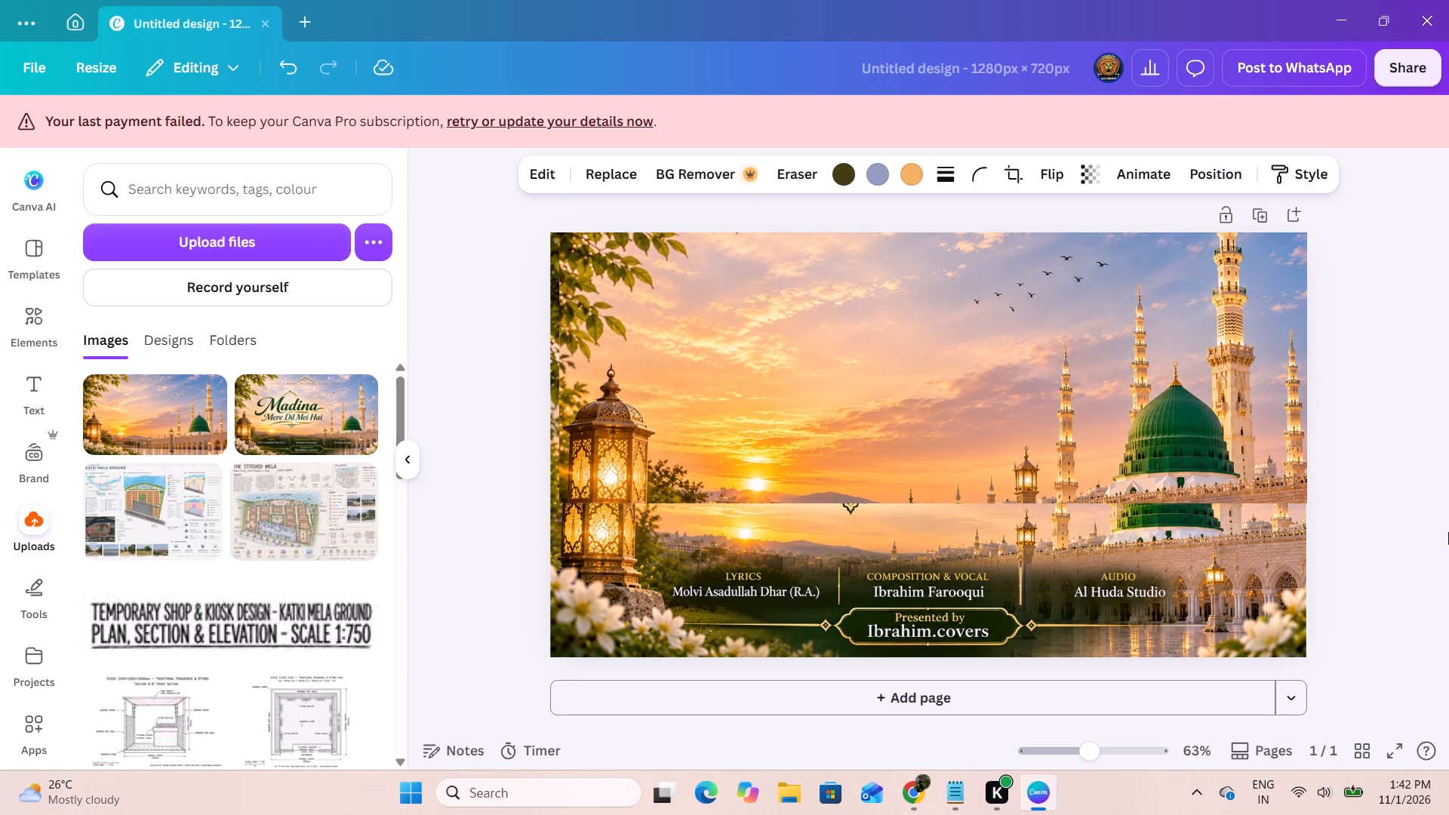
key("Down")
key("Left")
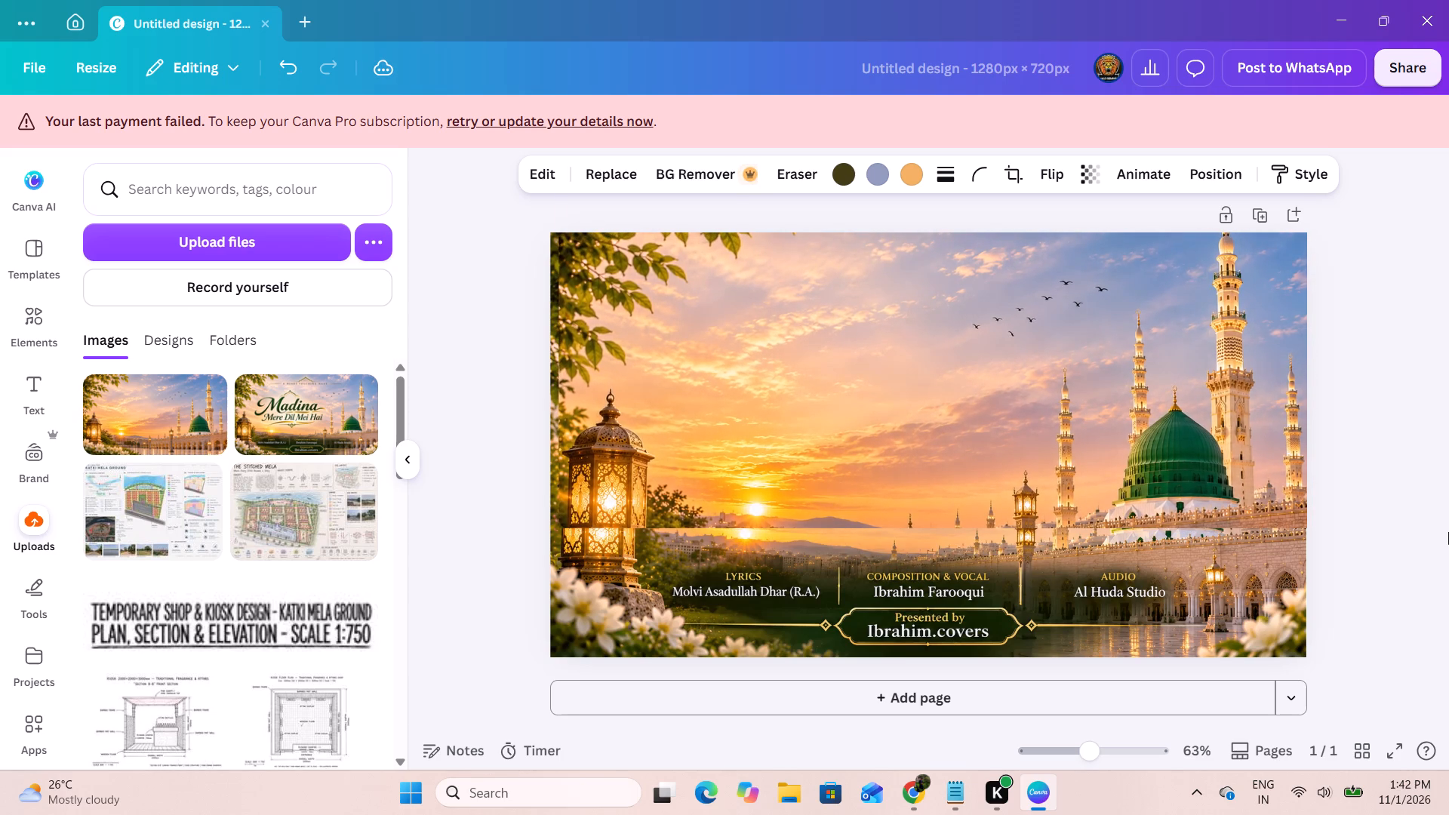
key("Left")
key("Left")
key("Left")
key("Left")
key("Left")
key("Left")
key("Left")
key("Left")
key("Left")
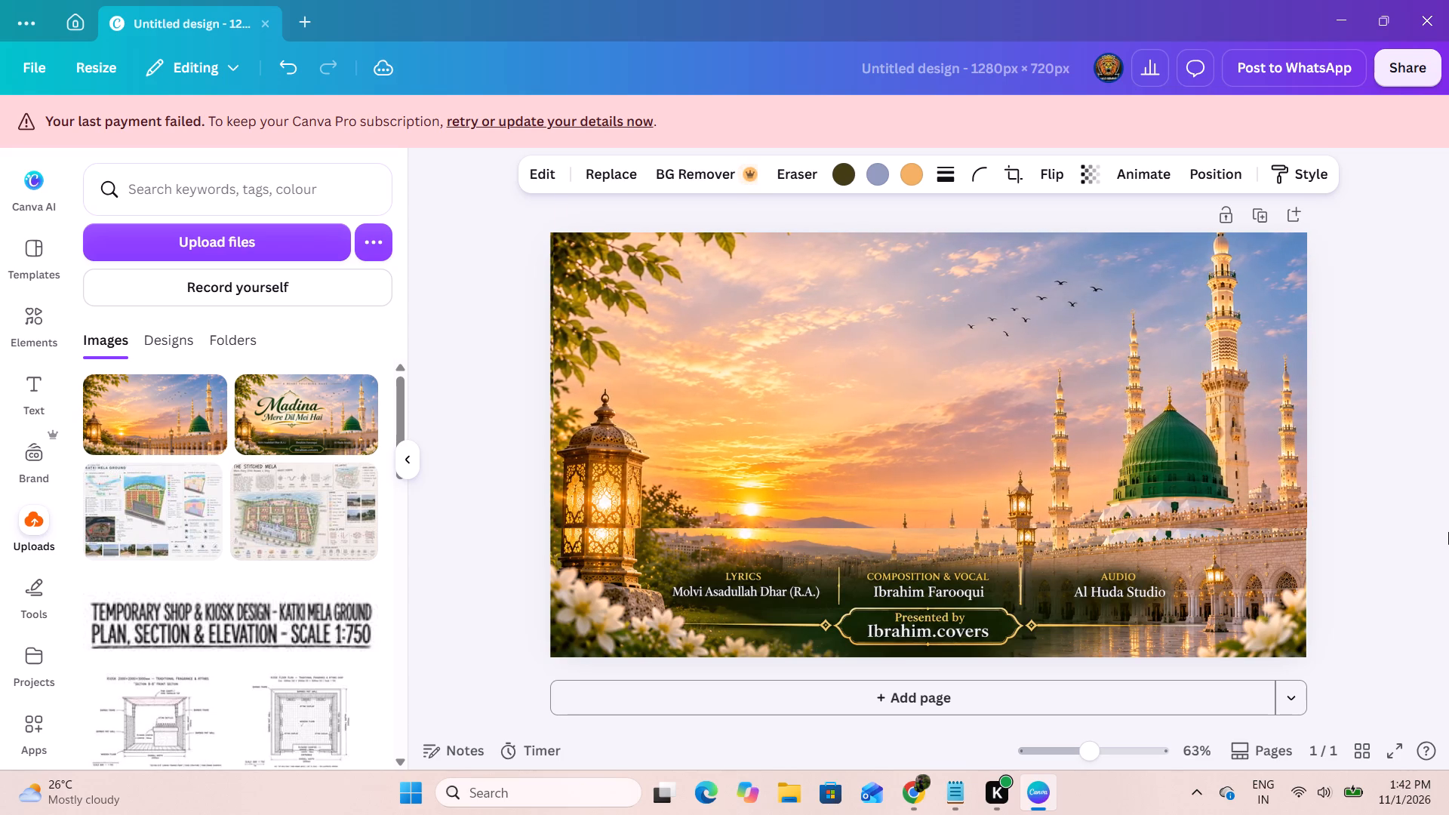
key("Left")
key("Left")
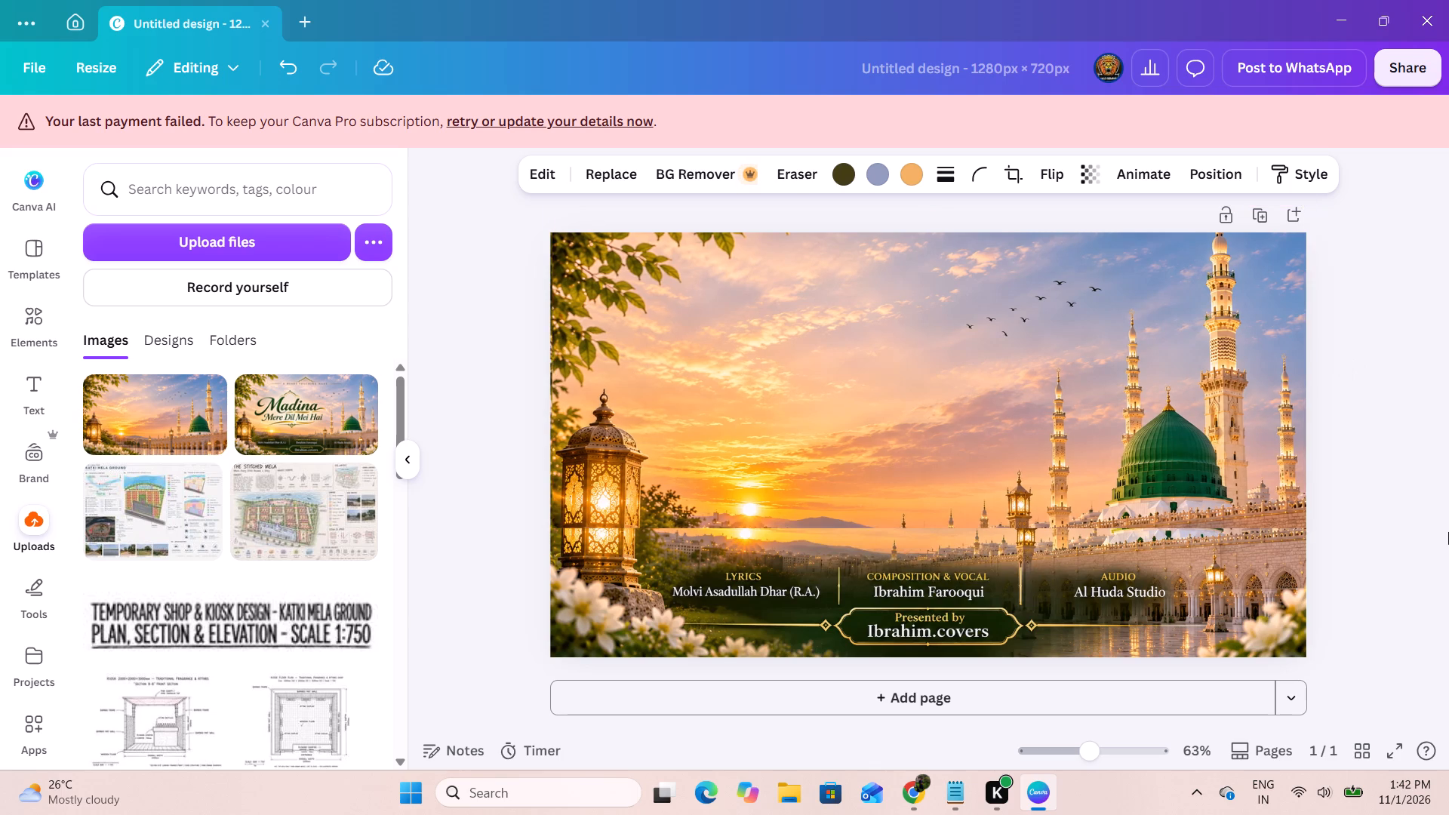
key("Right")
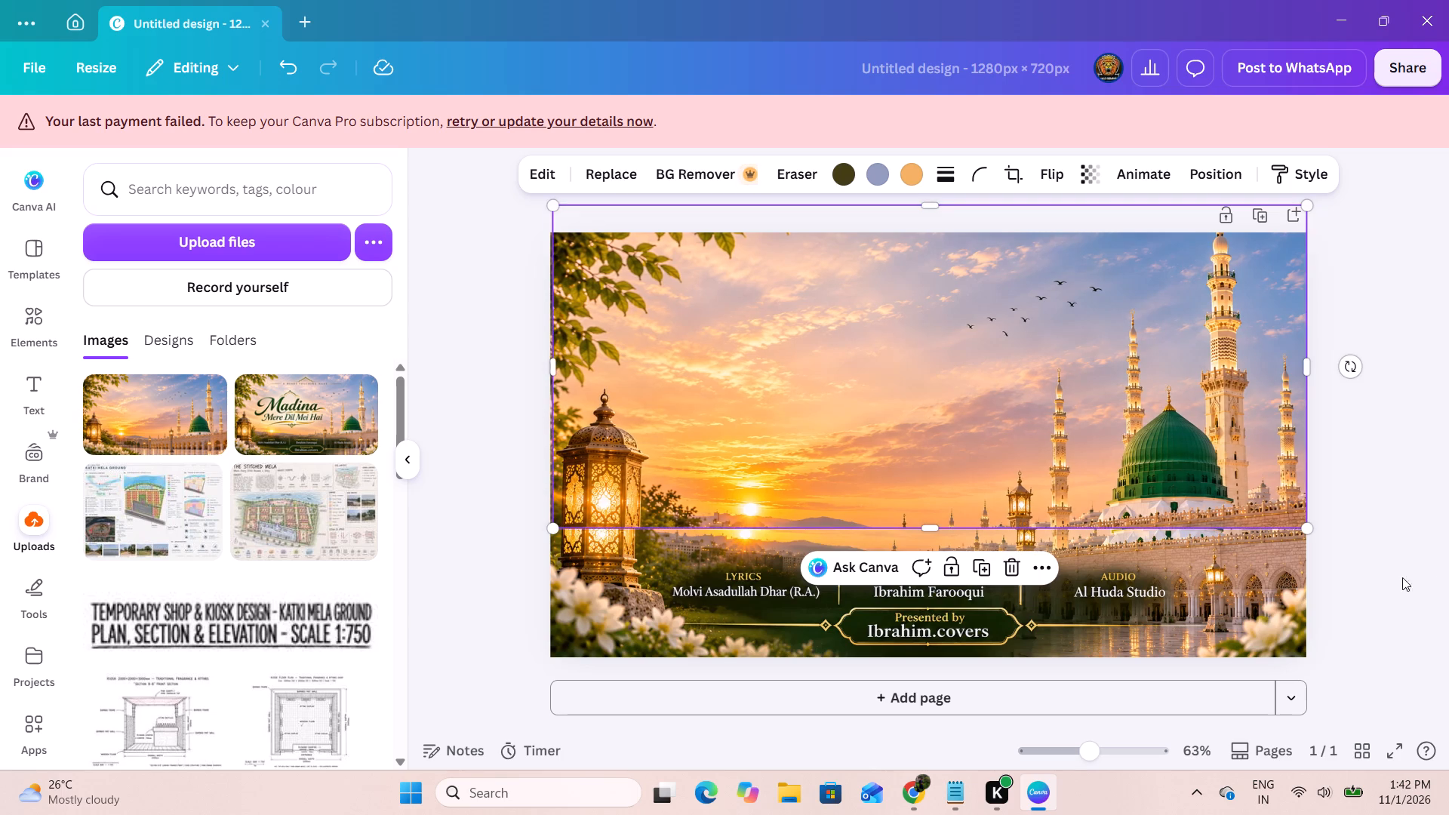
Scale the patch down slightly in proportion and move it down to fit the page's top-left corner.
left_click_drag(1308, 525, 1283, 517)
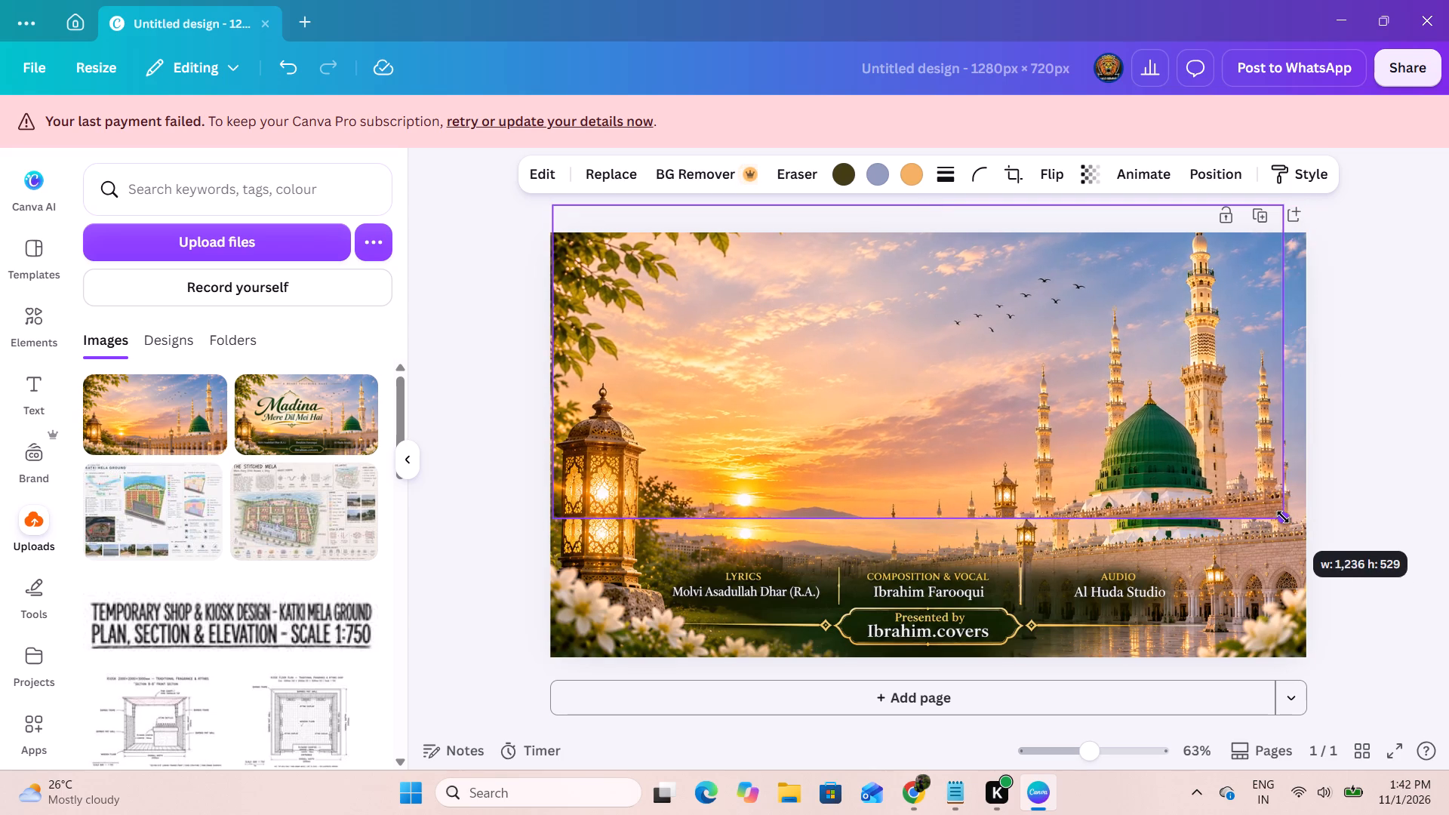
left_click_drag(1283, 517, 1294, 531)
left_click_drag(966, 392, 968, 420)
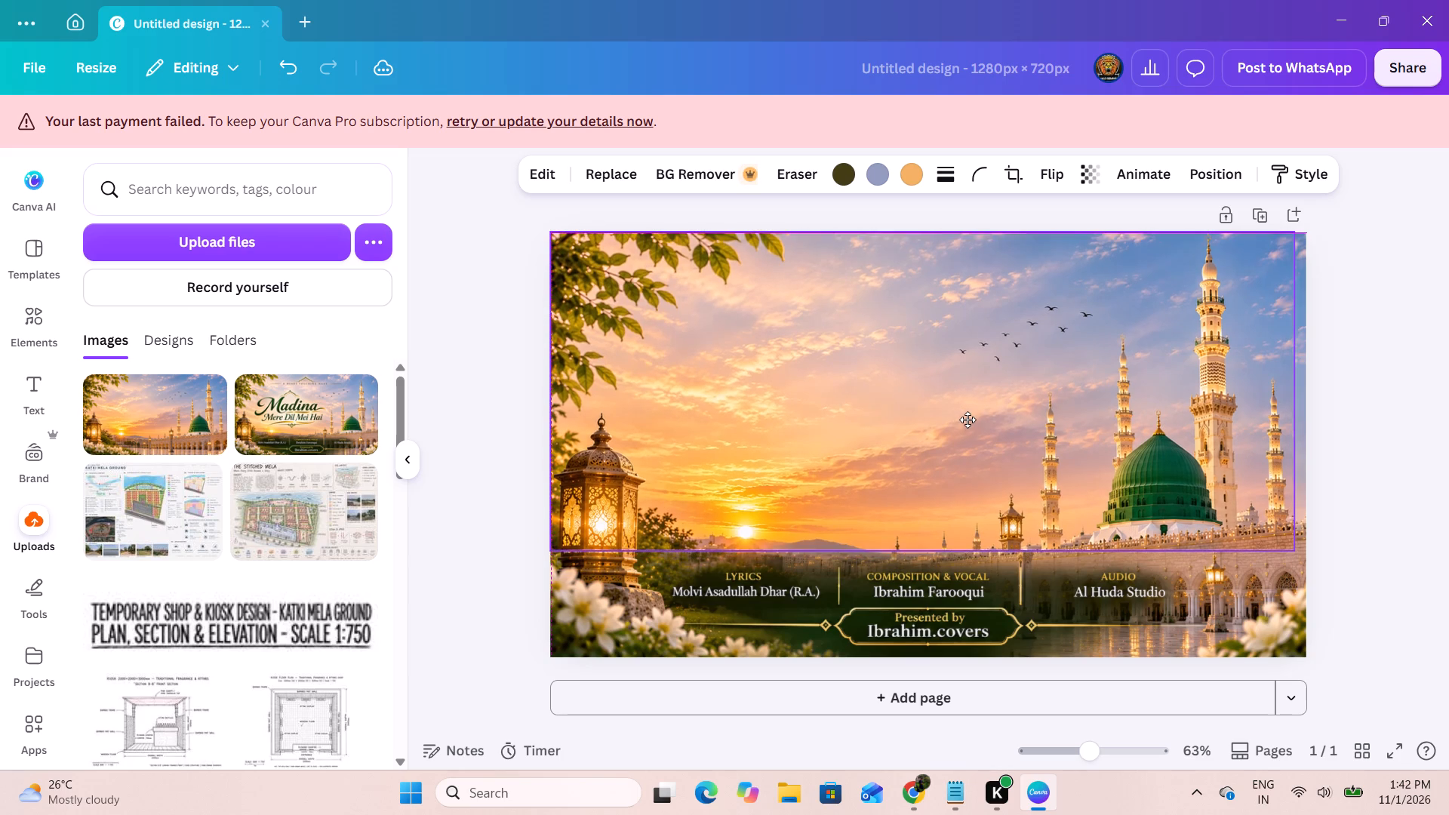
left_click_drag(968, 420, 964, 420)
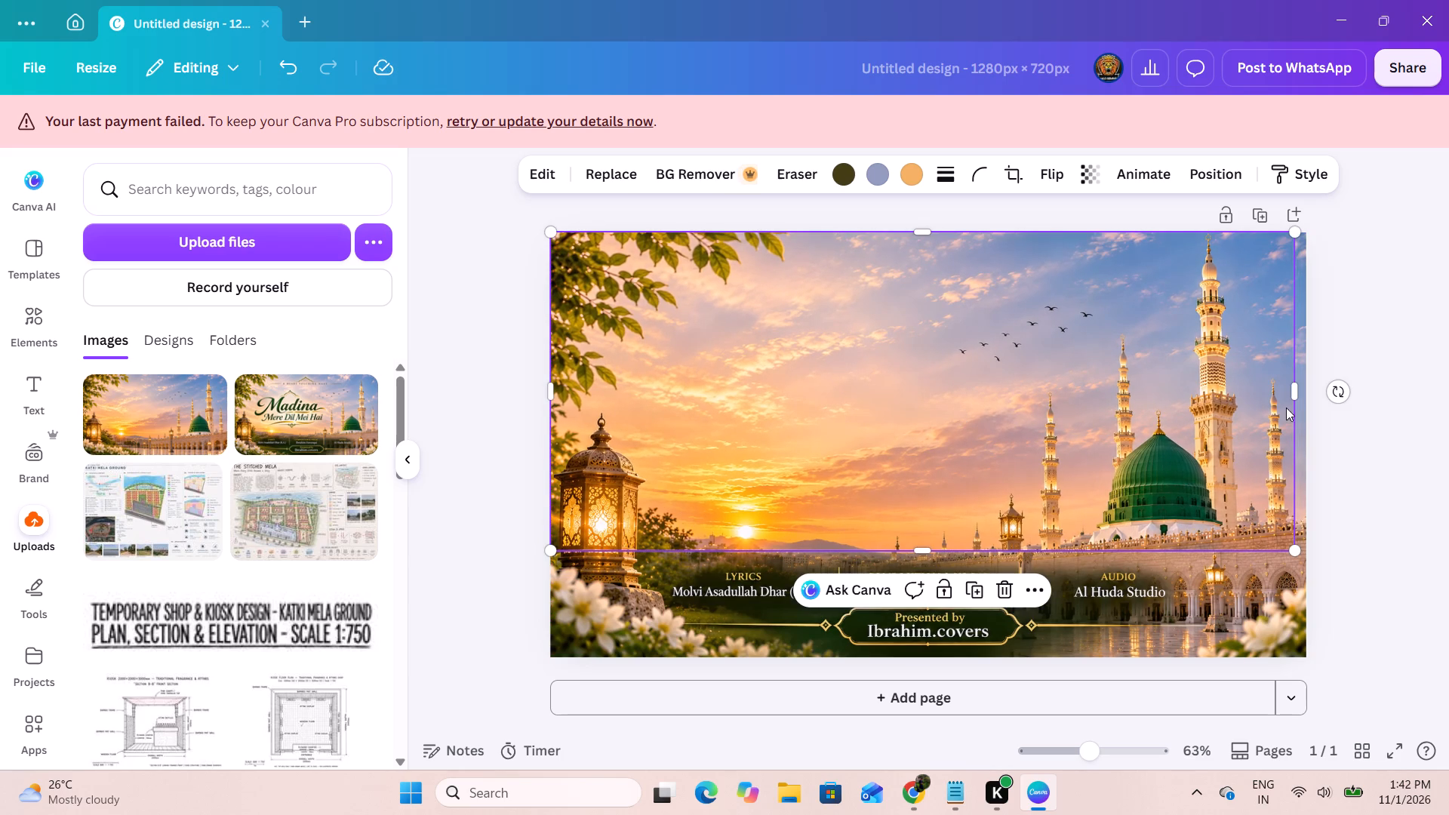
Extend the patch's right side to the page's right edge without rescaling its artwork.
left_click_drag(1288, 392, 1303, 400)
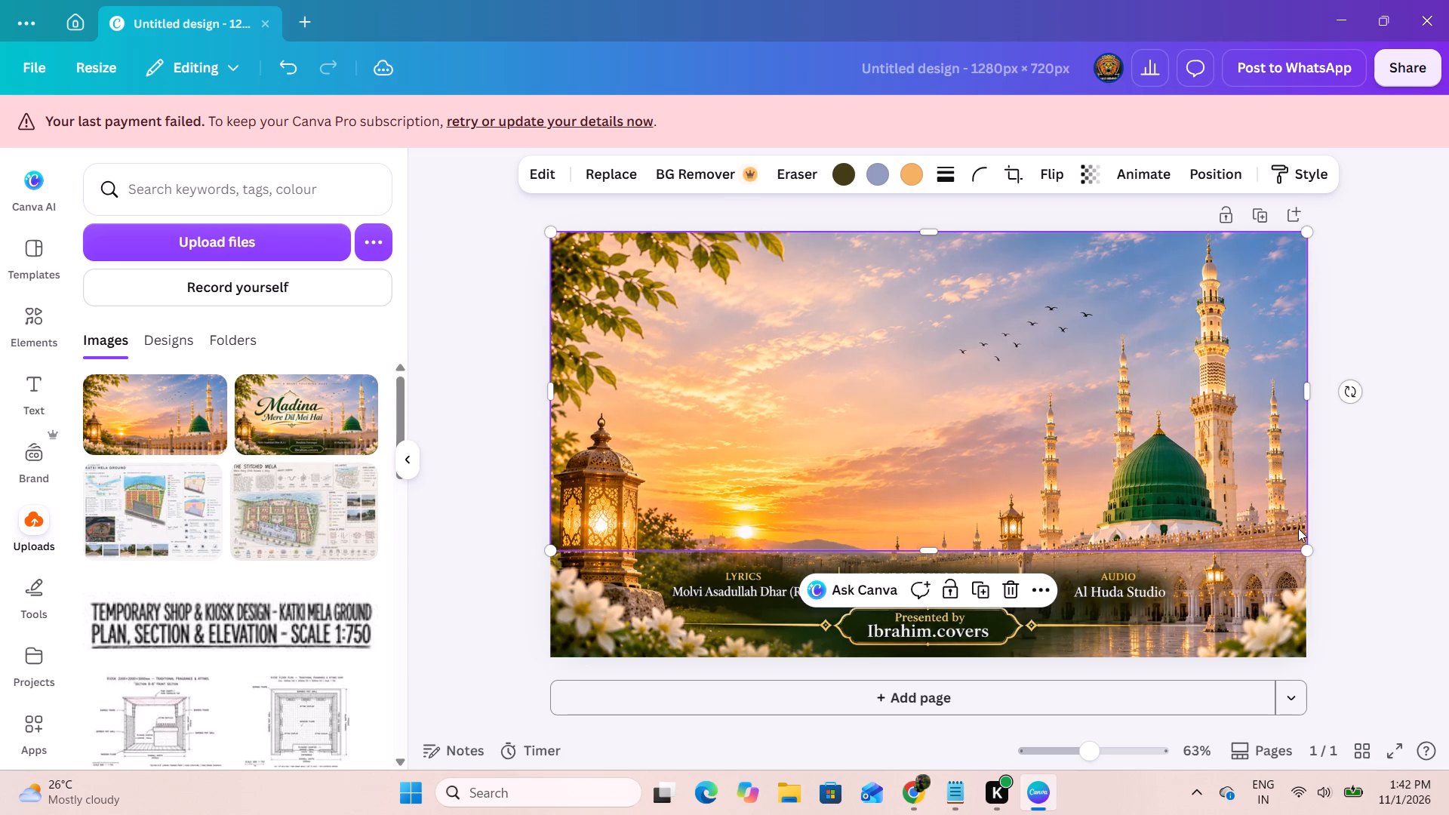
left_click(1340, 509)
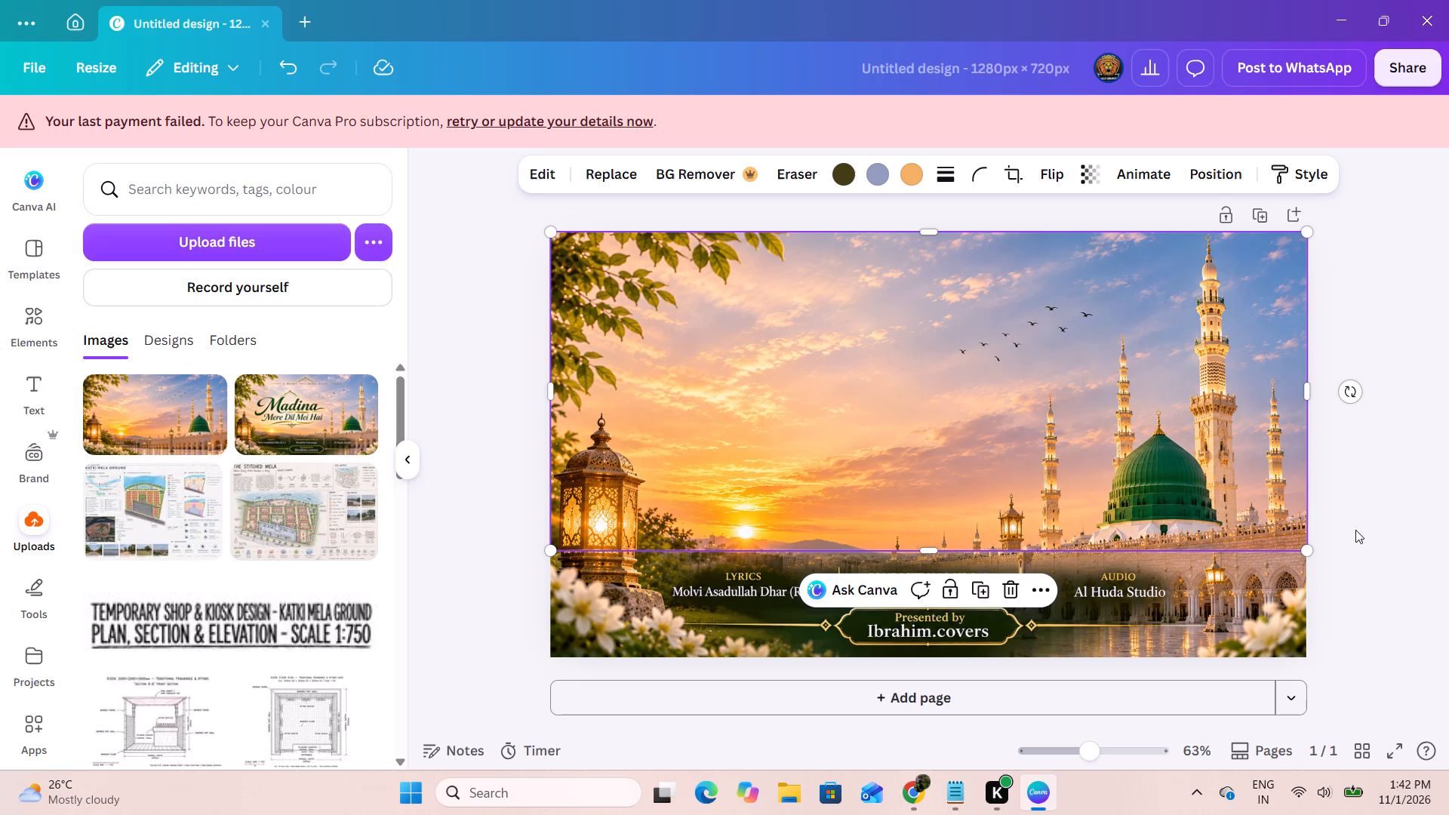
Shift the patch right to align its mosque with the background, and enlarge it proportionally to about 1300 × 550, reaching the page's left edge.
left_click_drag(1020, 529, 1026, 529)
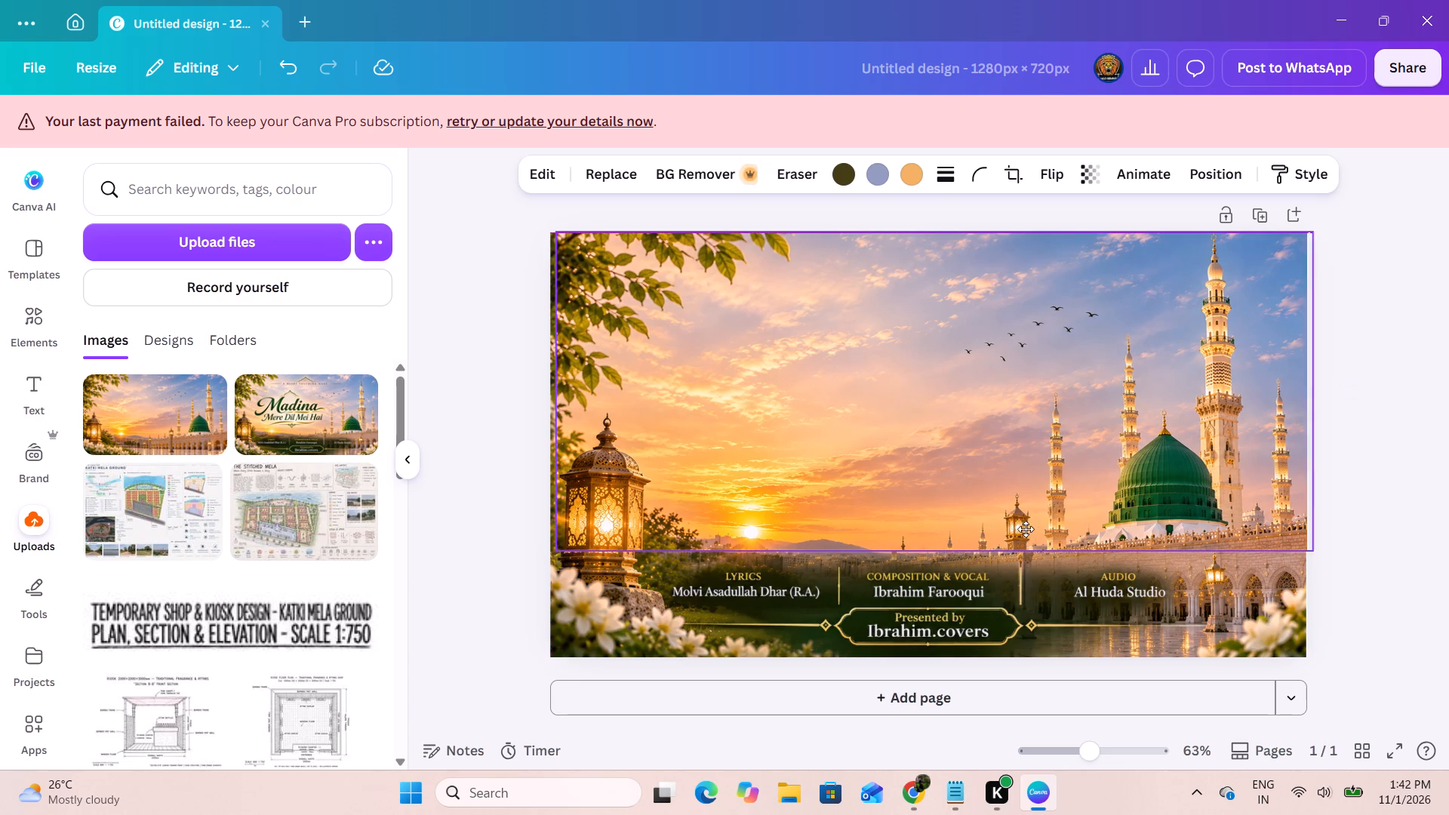
left_click_drag(1026, 529, 1035, 527)
left_click_drag(566, 545, 557, 556)
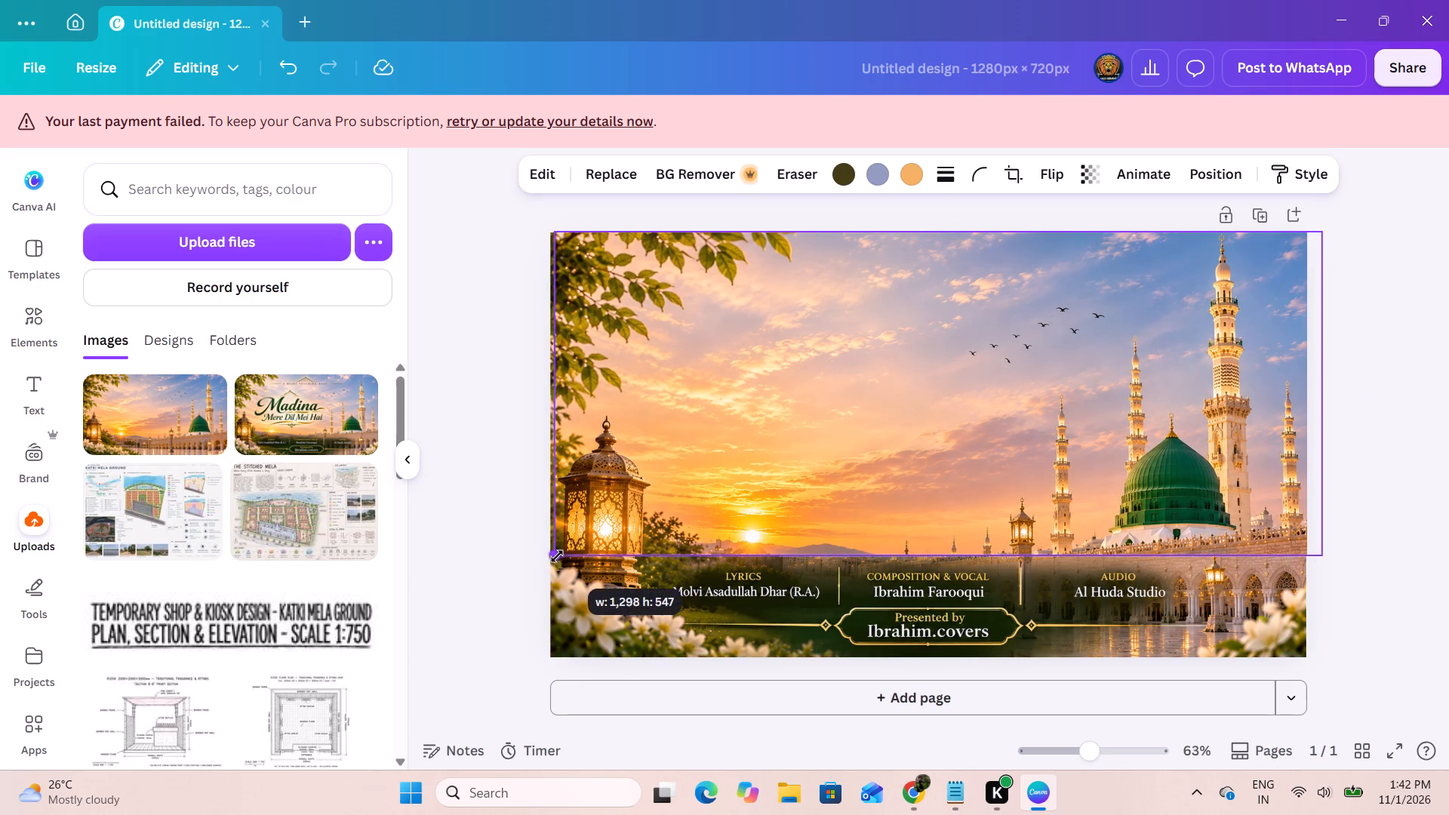
left_click_drag(557, 556, 553, 561)
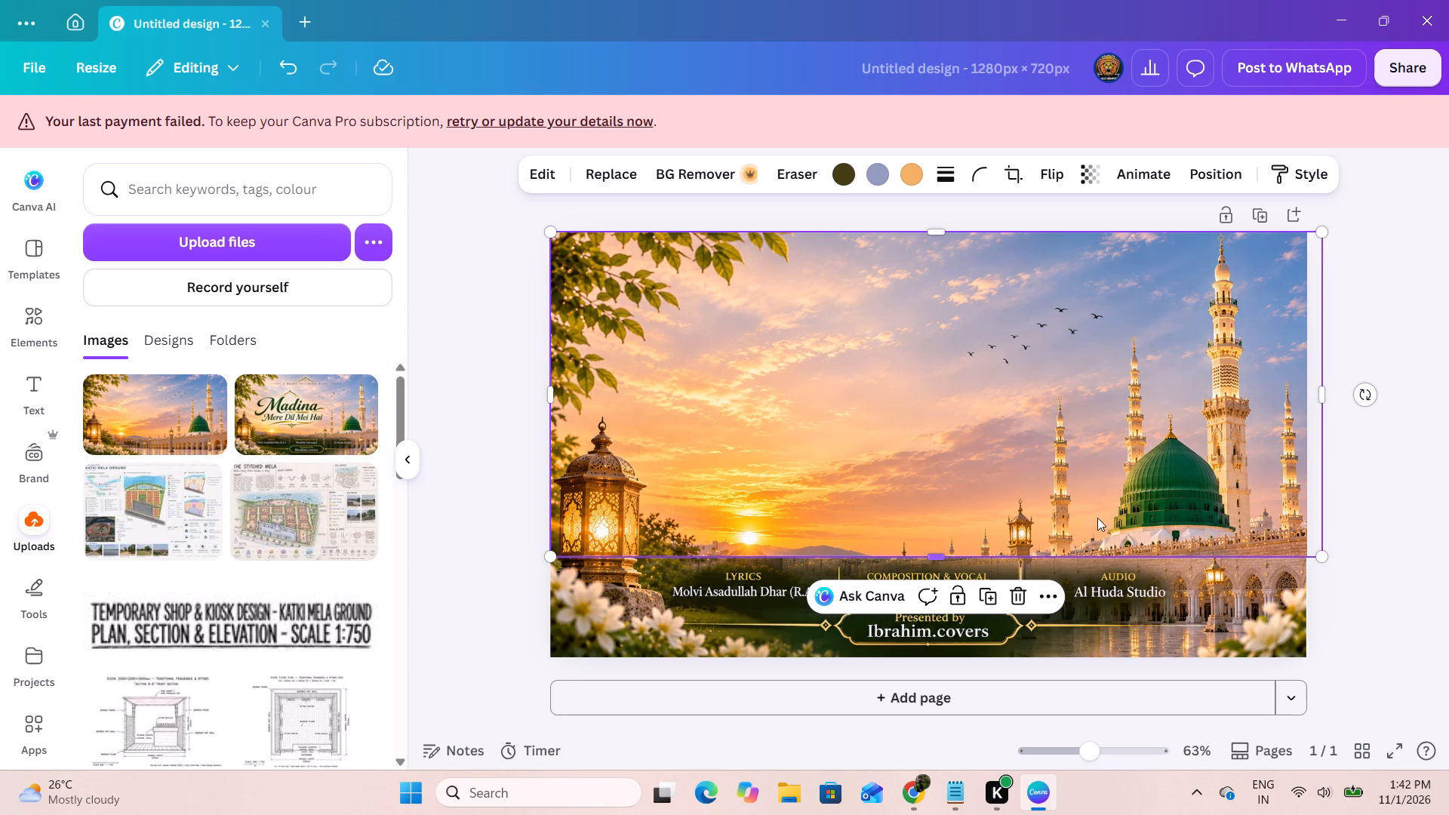
left_click(1409, 468)
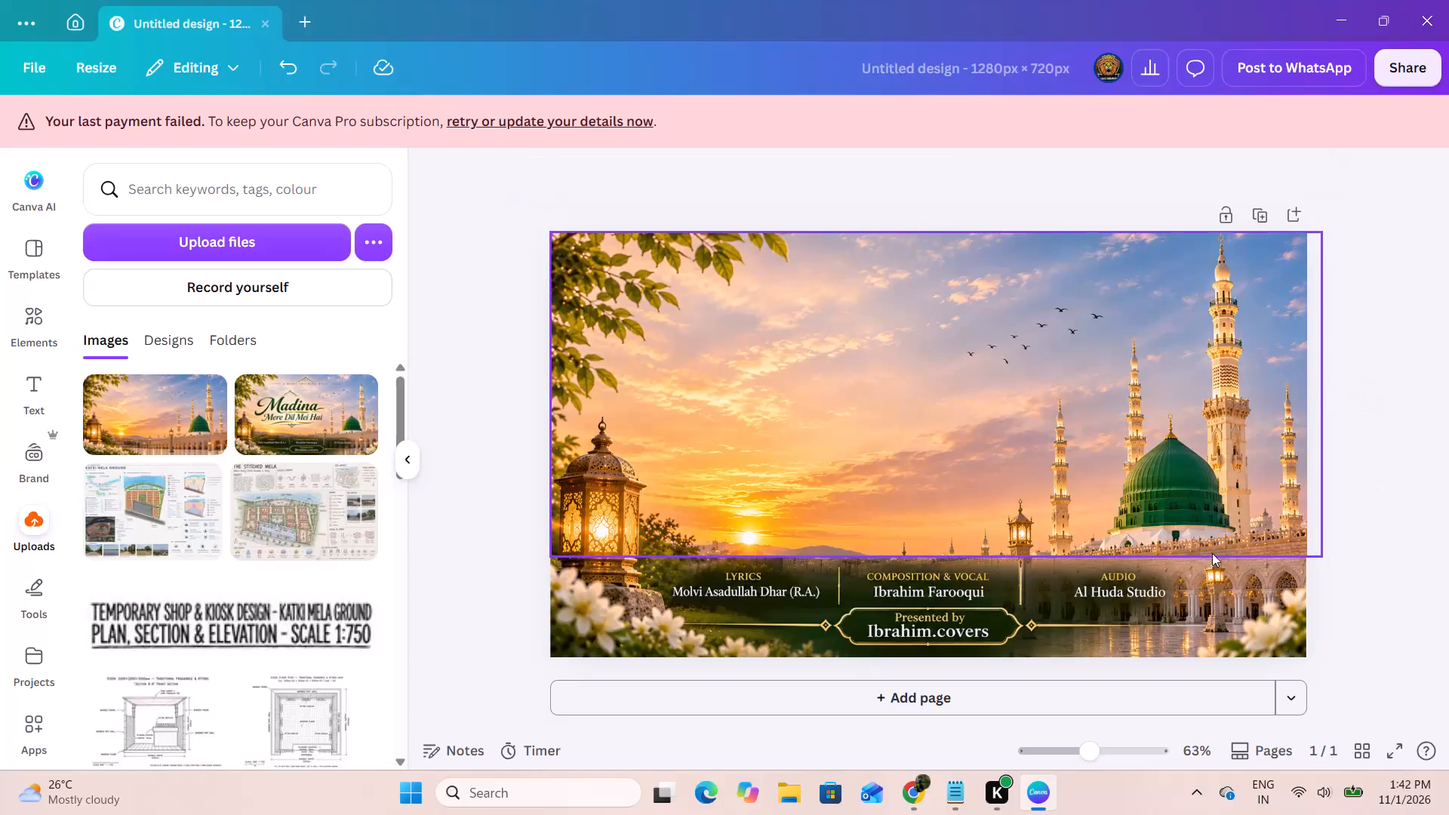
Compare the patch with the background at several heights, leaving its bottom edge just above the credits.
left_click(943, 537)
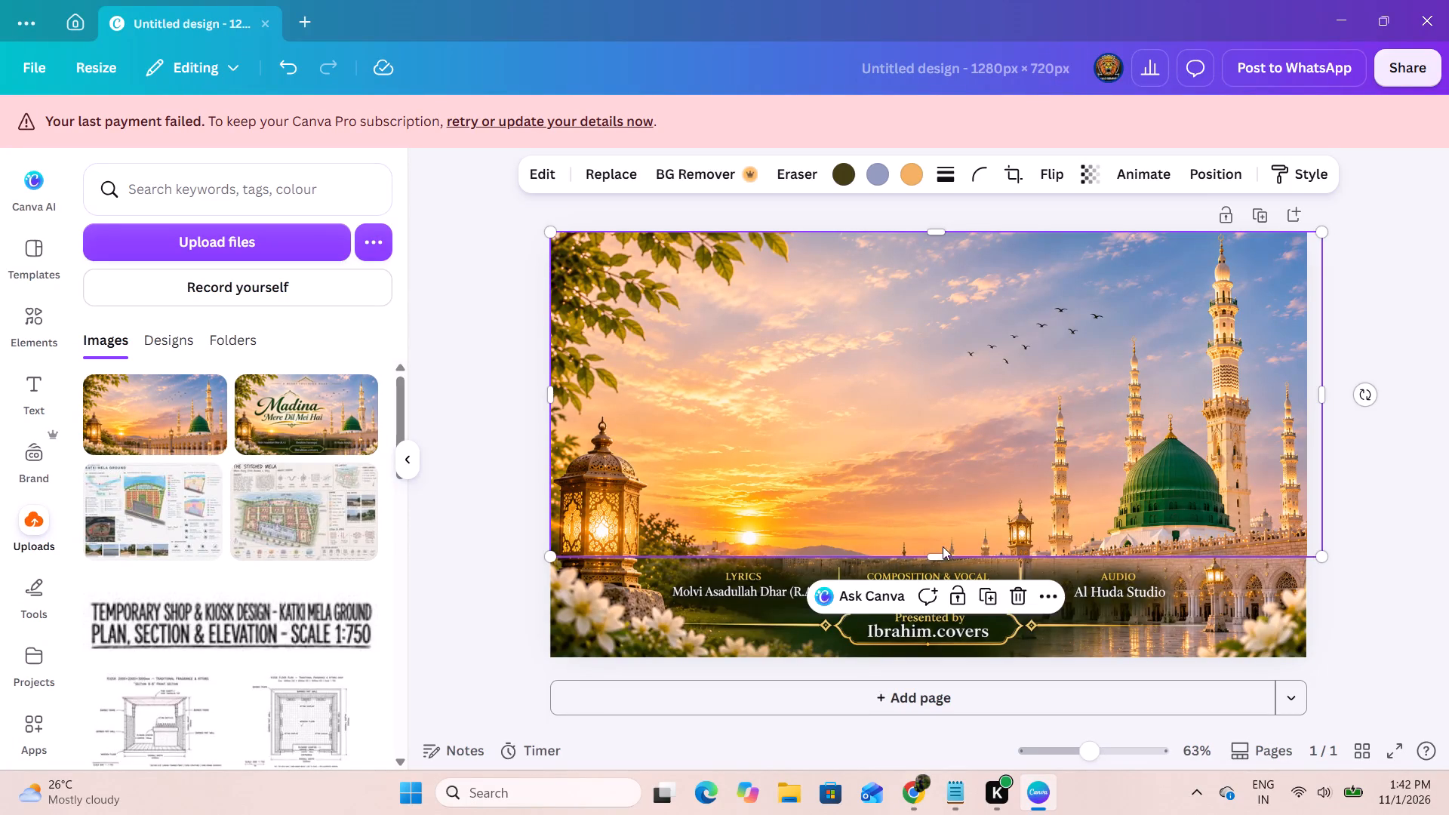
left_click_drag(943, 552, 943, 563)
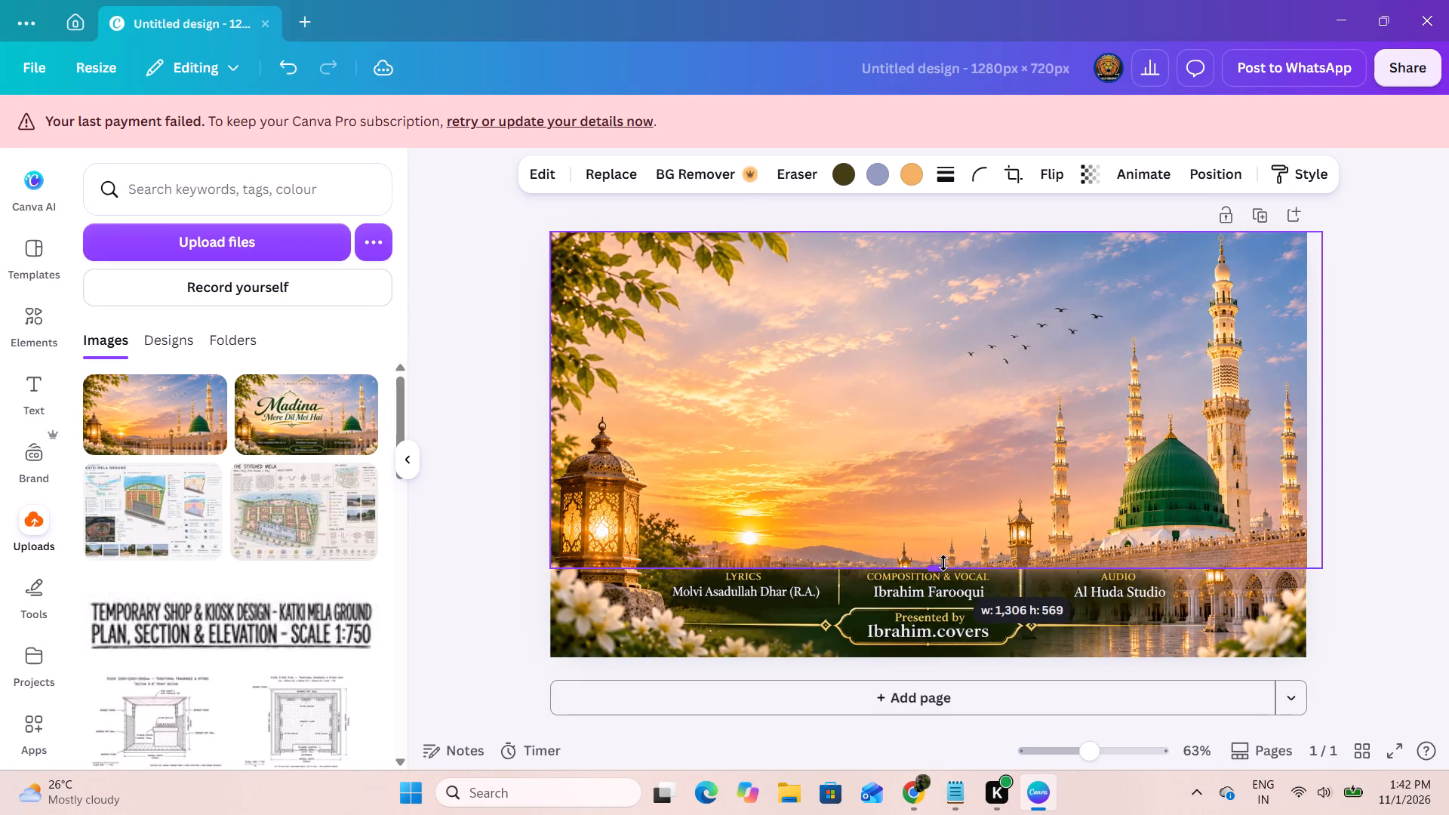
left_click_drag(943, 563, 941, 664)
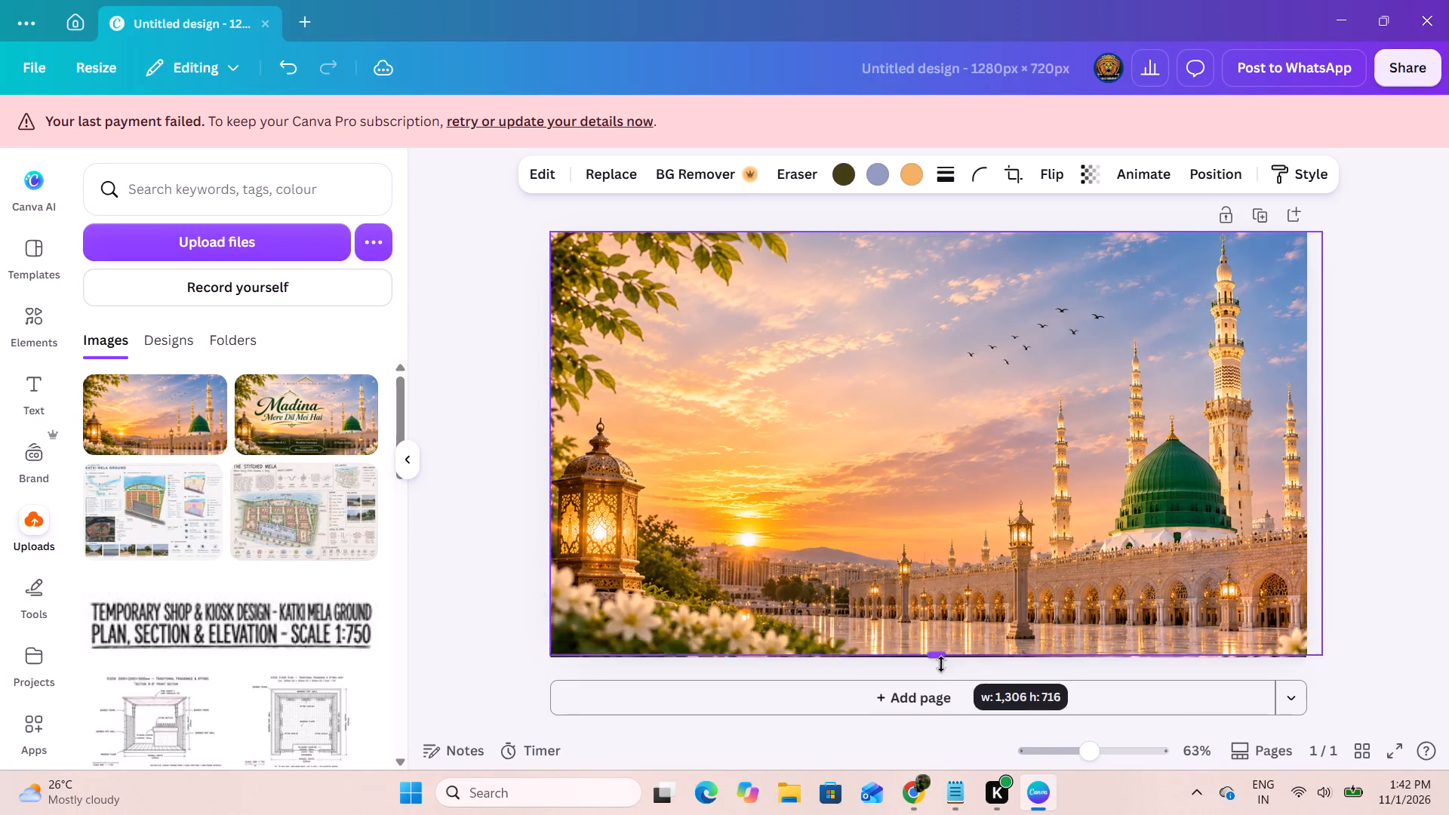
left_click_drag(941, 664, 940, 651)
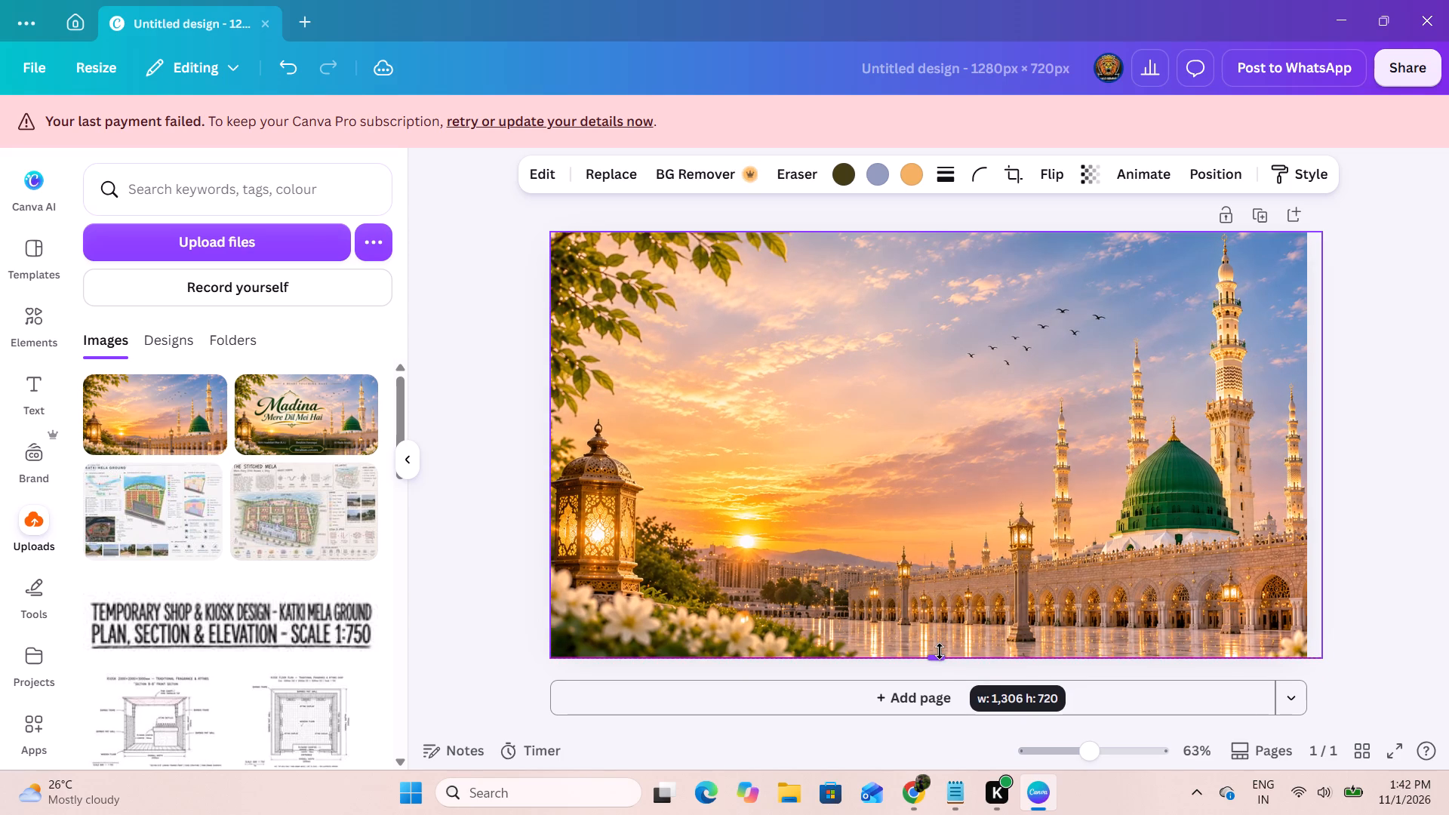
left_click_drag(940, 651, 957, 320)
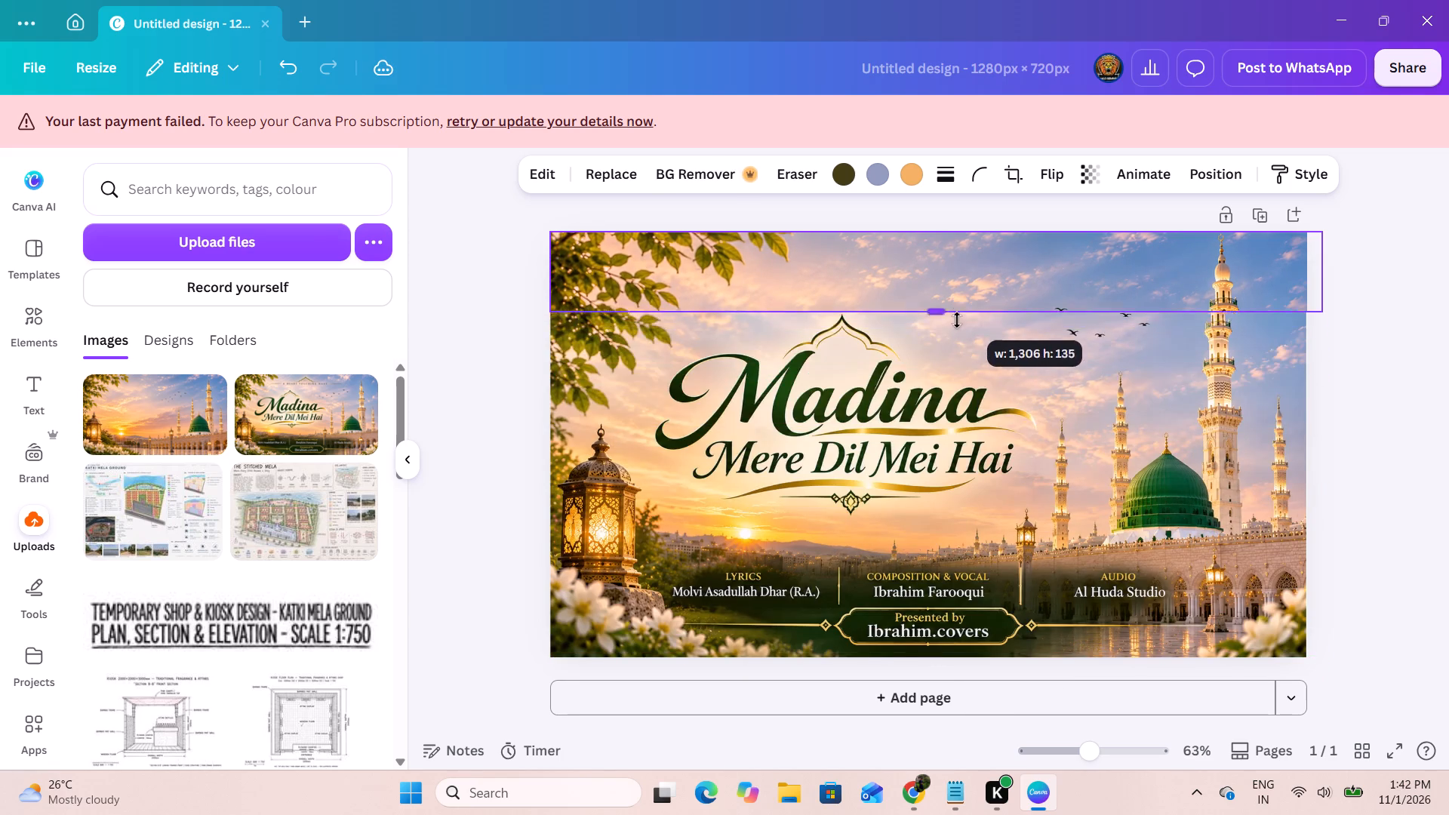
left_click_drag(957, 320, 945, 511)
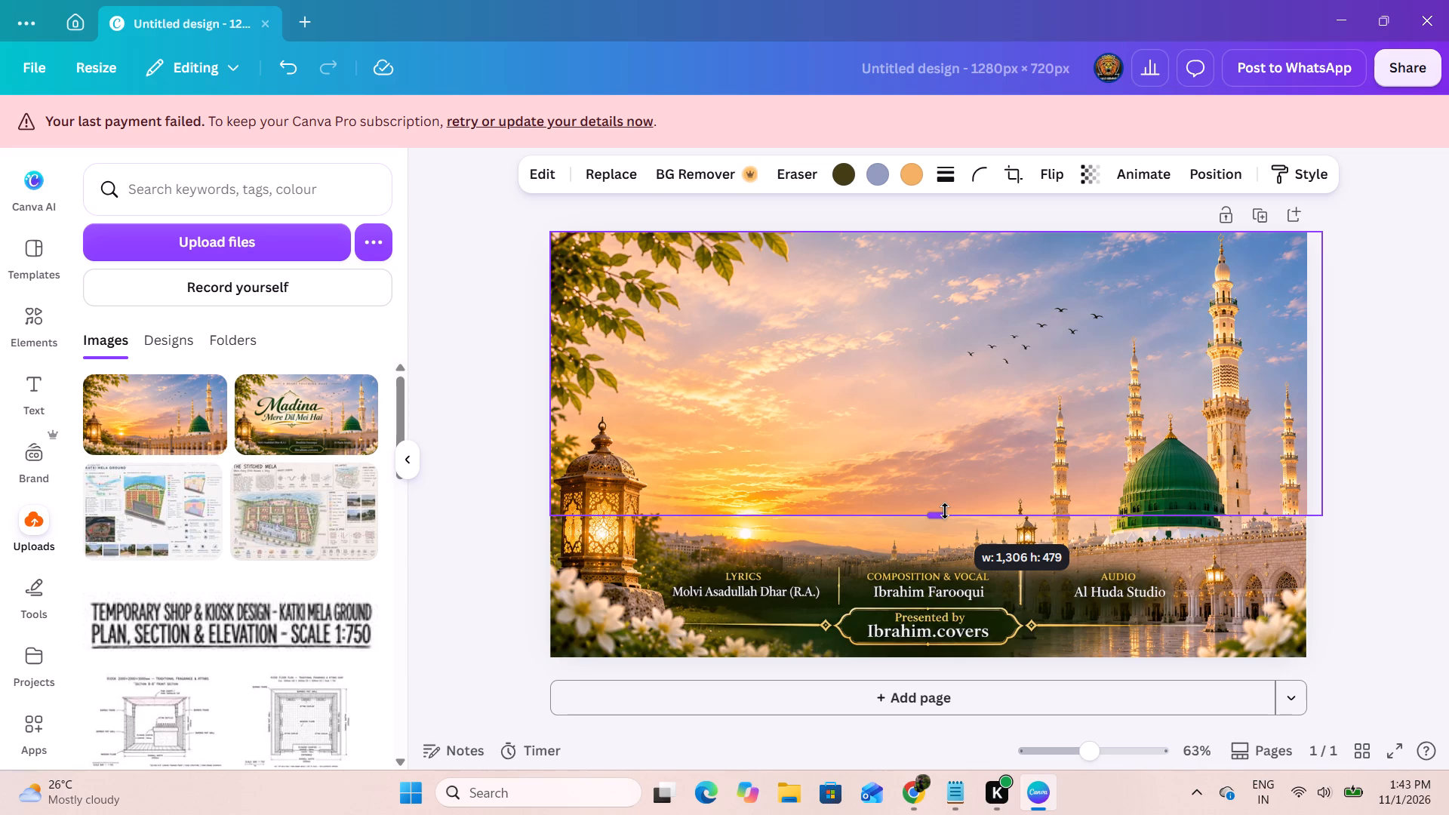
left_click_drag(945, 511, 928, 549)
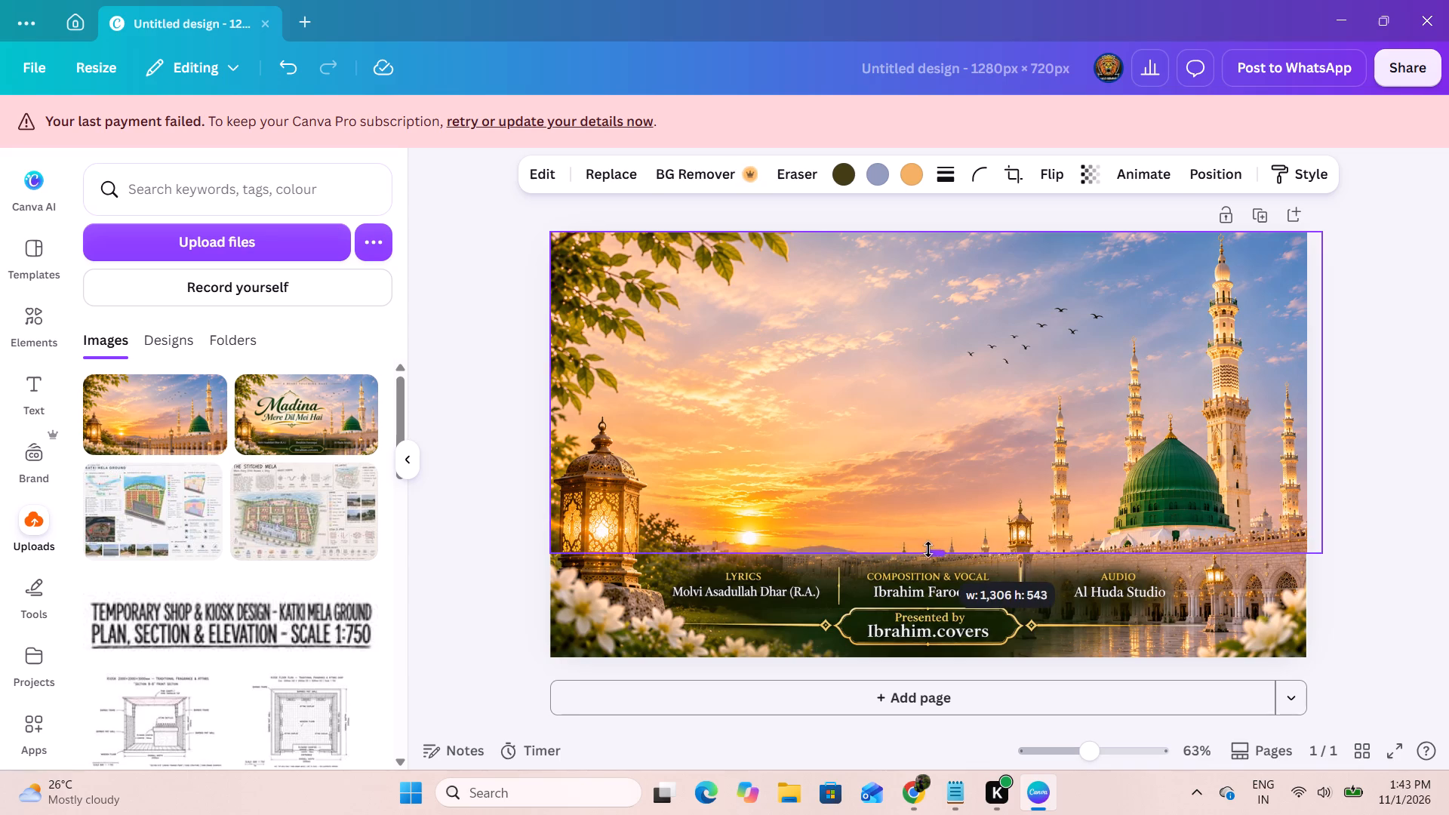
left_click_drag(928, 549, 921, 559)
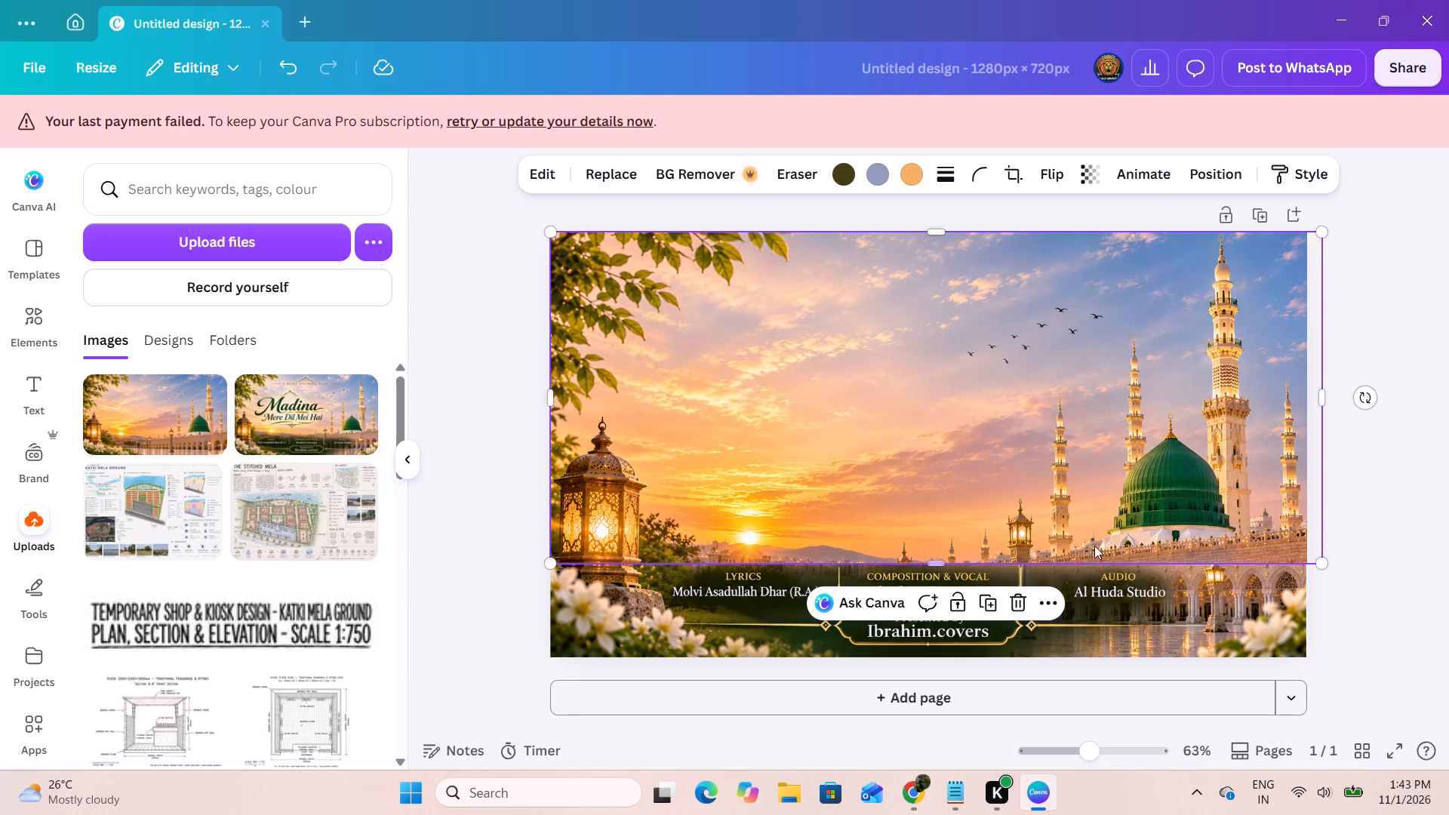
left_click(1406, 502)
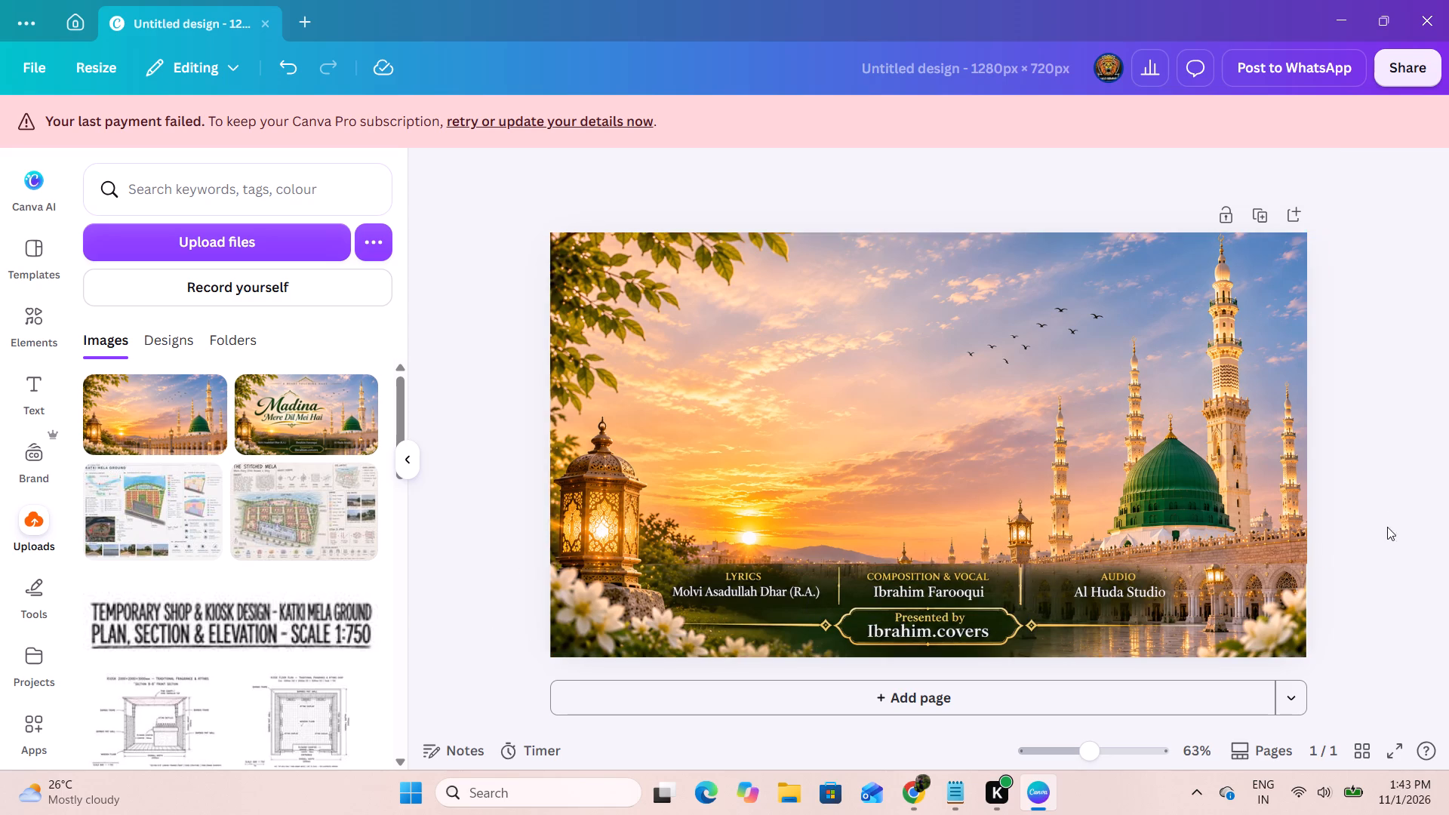
Crop the patch from the bottom to a height of about 476, ending just below the title artwork.
left_click(918, 541)
left_click_drag(934, 564, 940, 574)
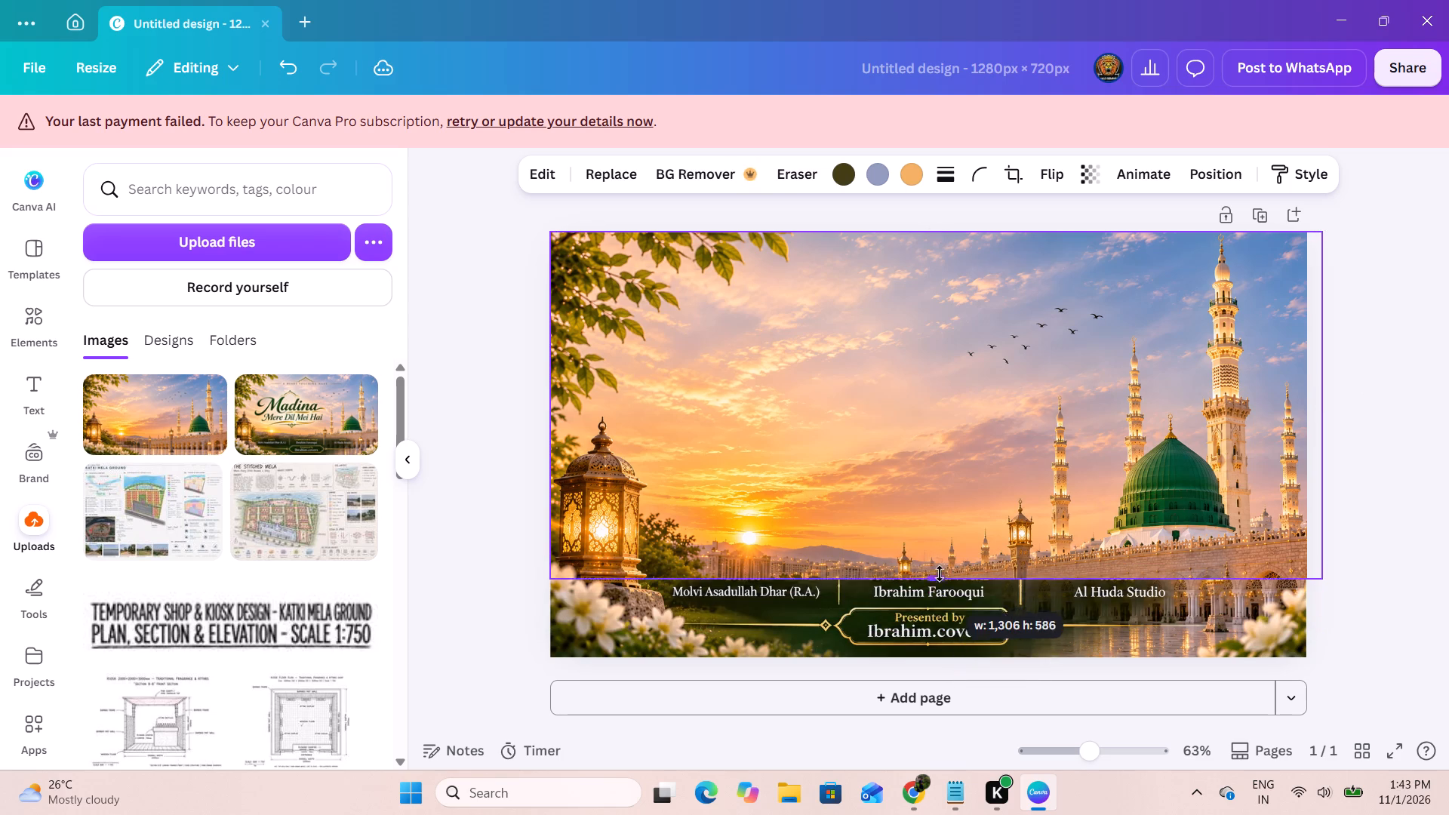
left_click_drag(940, 574, 951, 540)
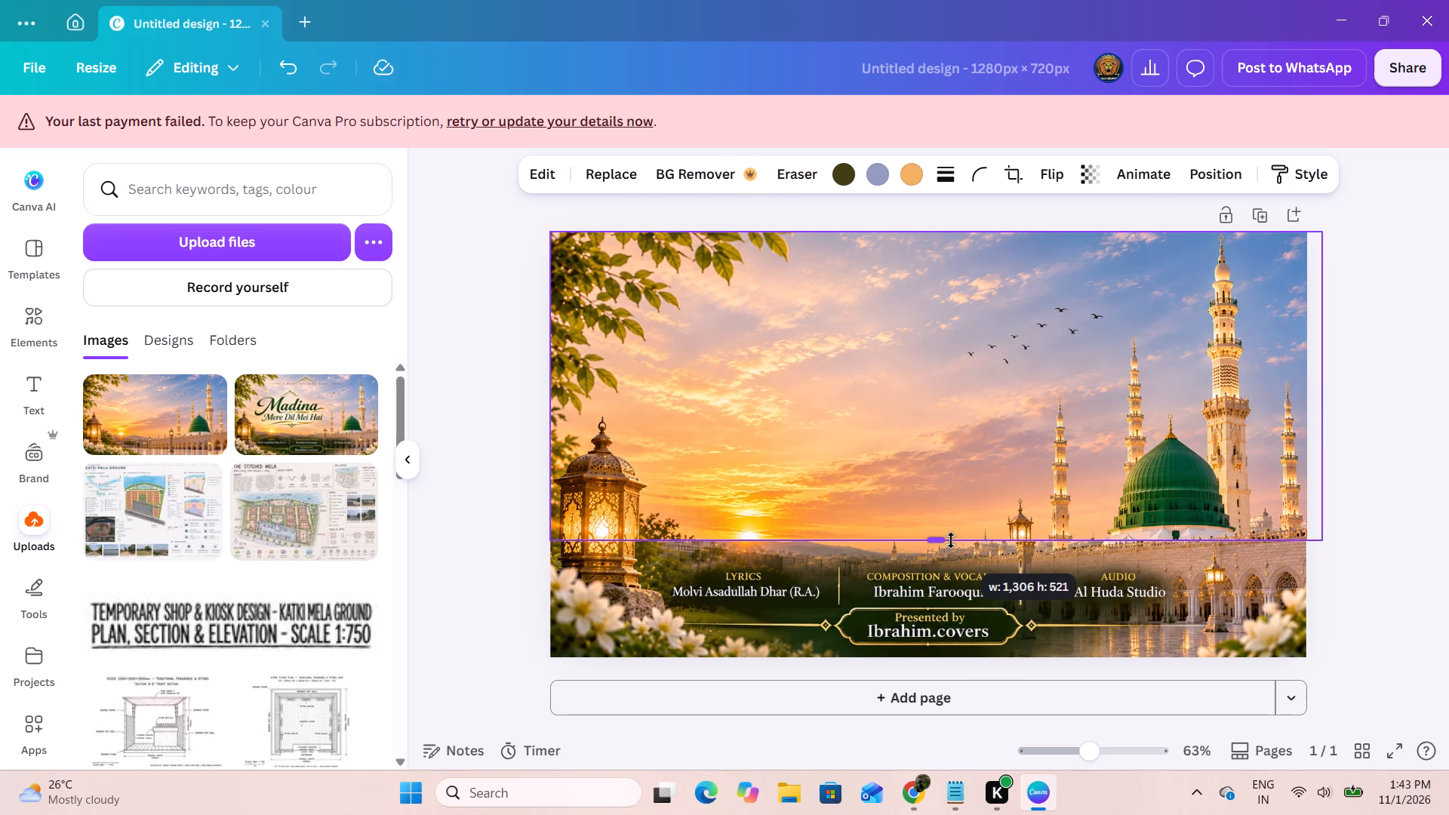
left_click_drag(951, 540, 956, 558)
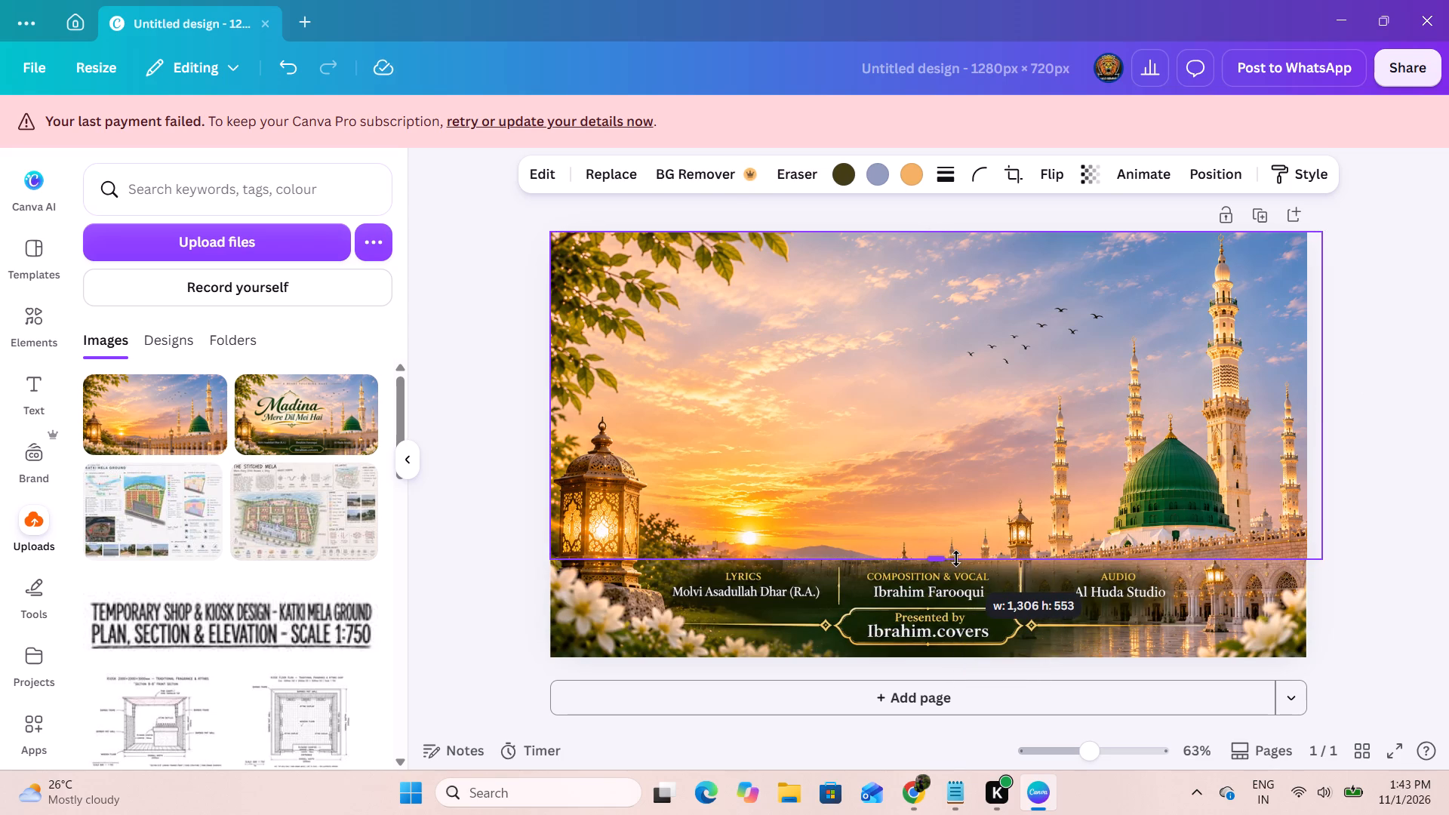
left_click_drag(956, 558, 974, 513)
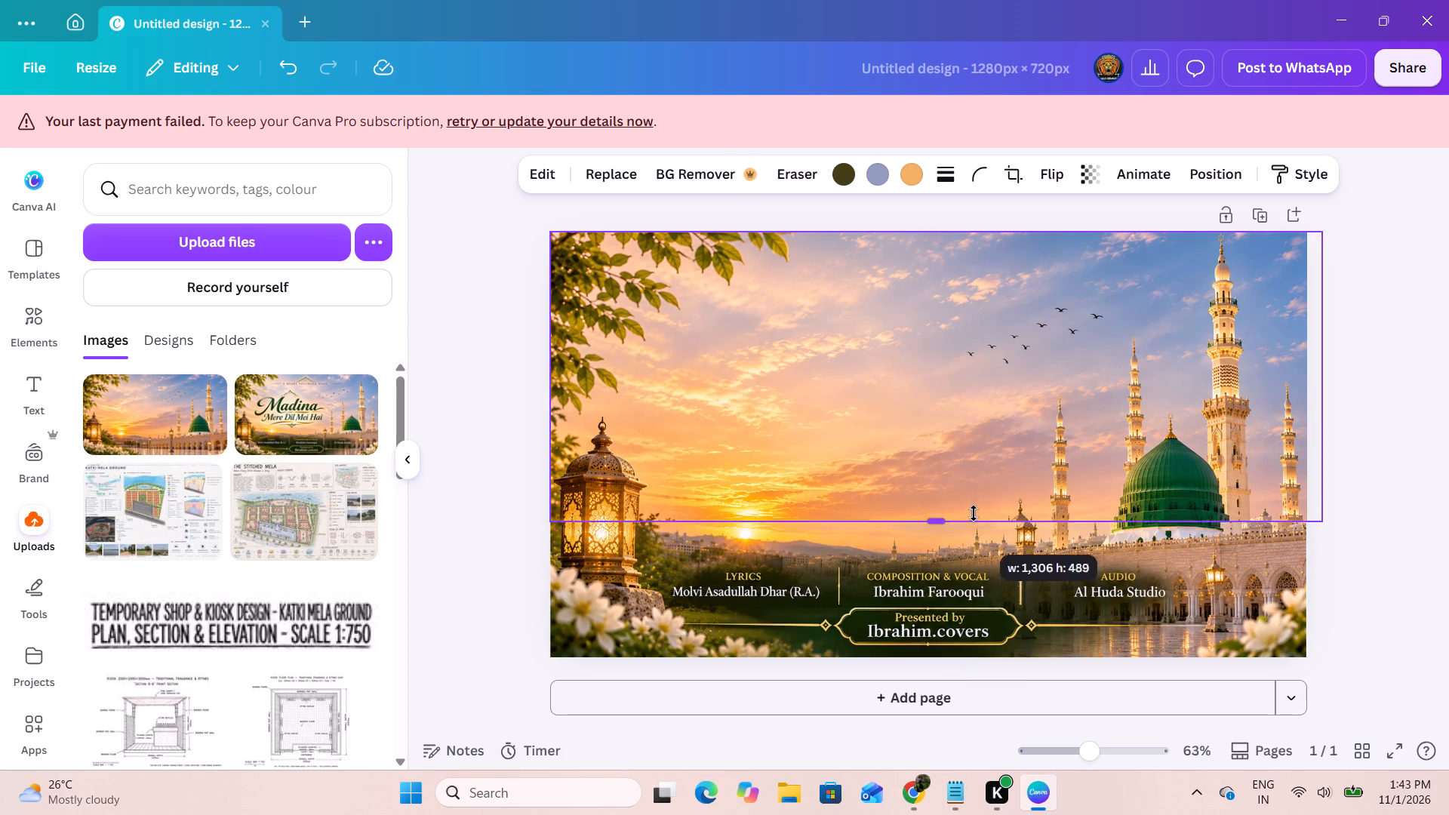
left_click_drag(974, 513, 1022, 269)
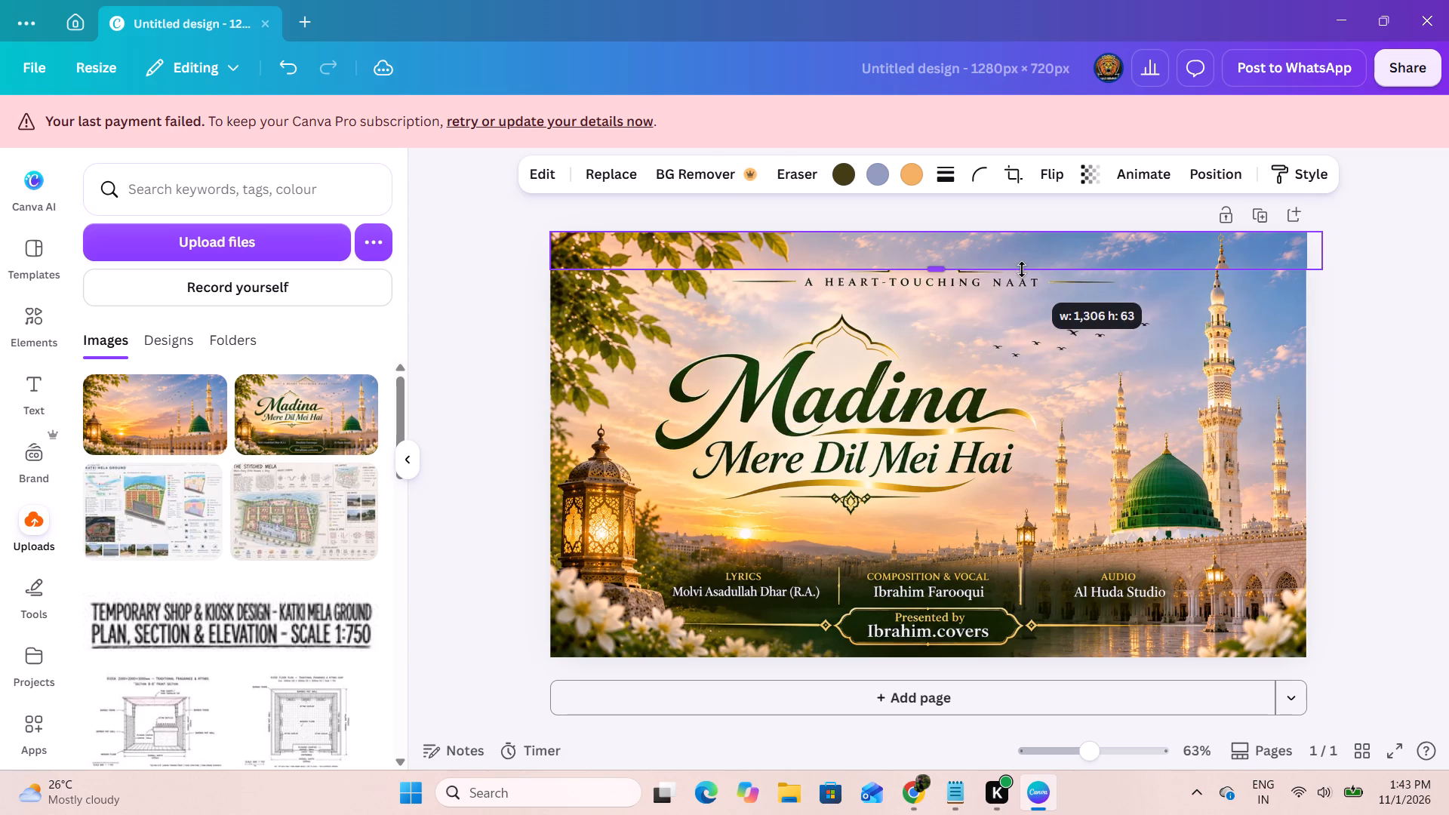
left_click_drag(1022, 269, 979, 577)
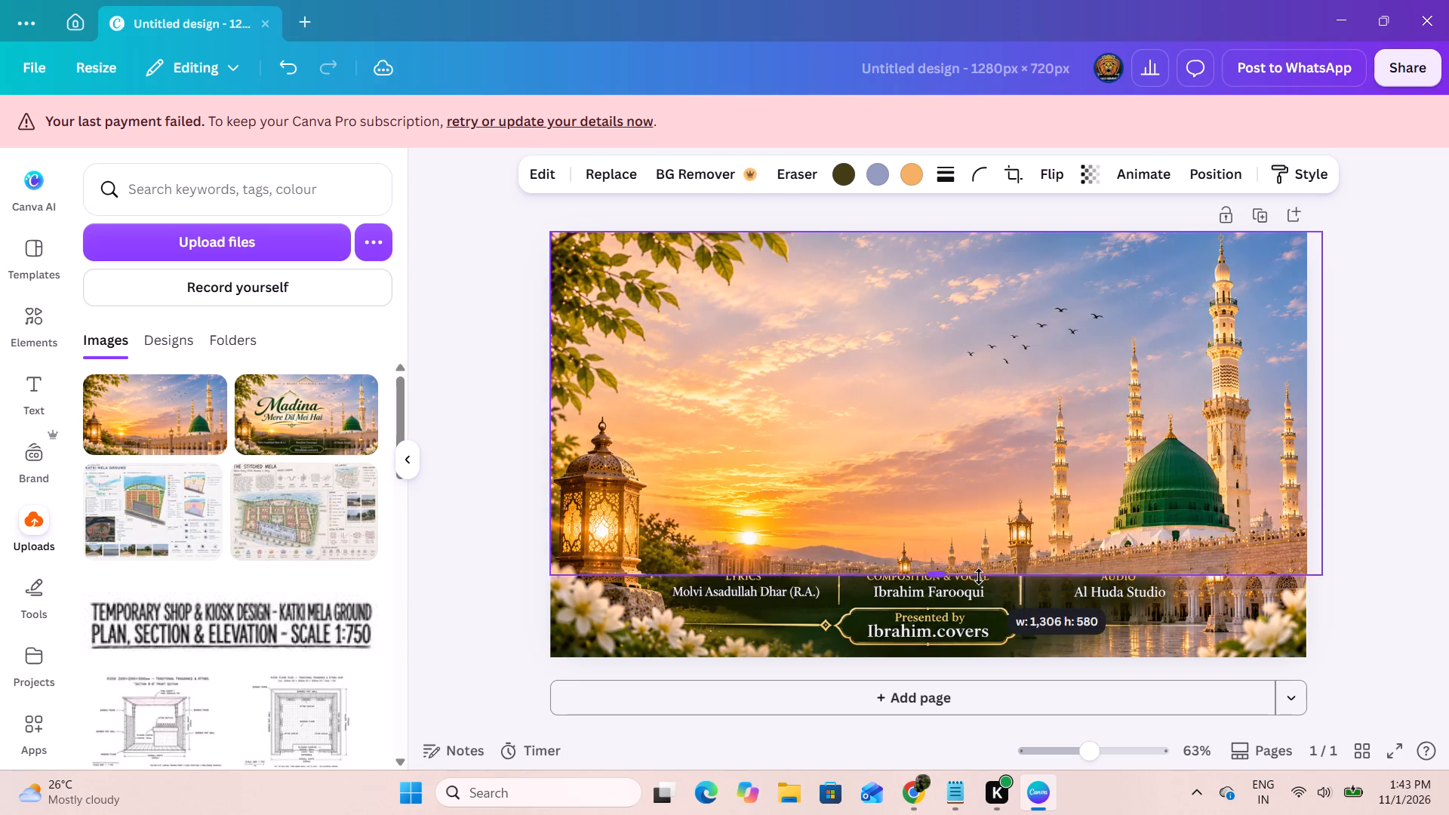
left_click_drag(979, 577, 996, 513)
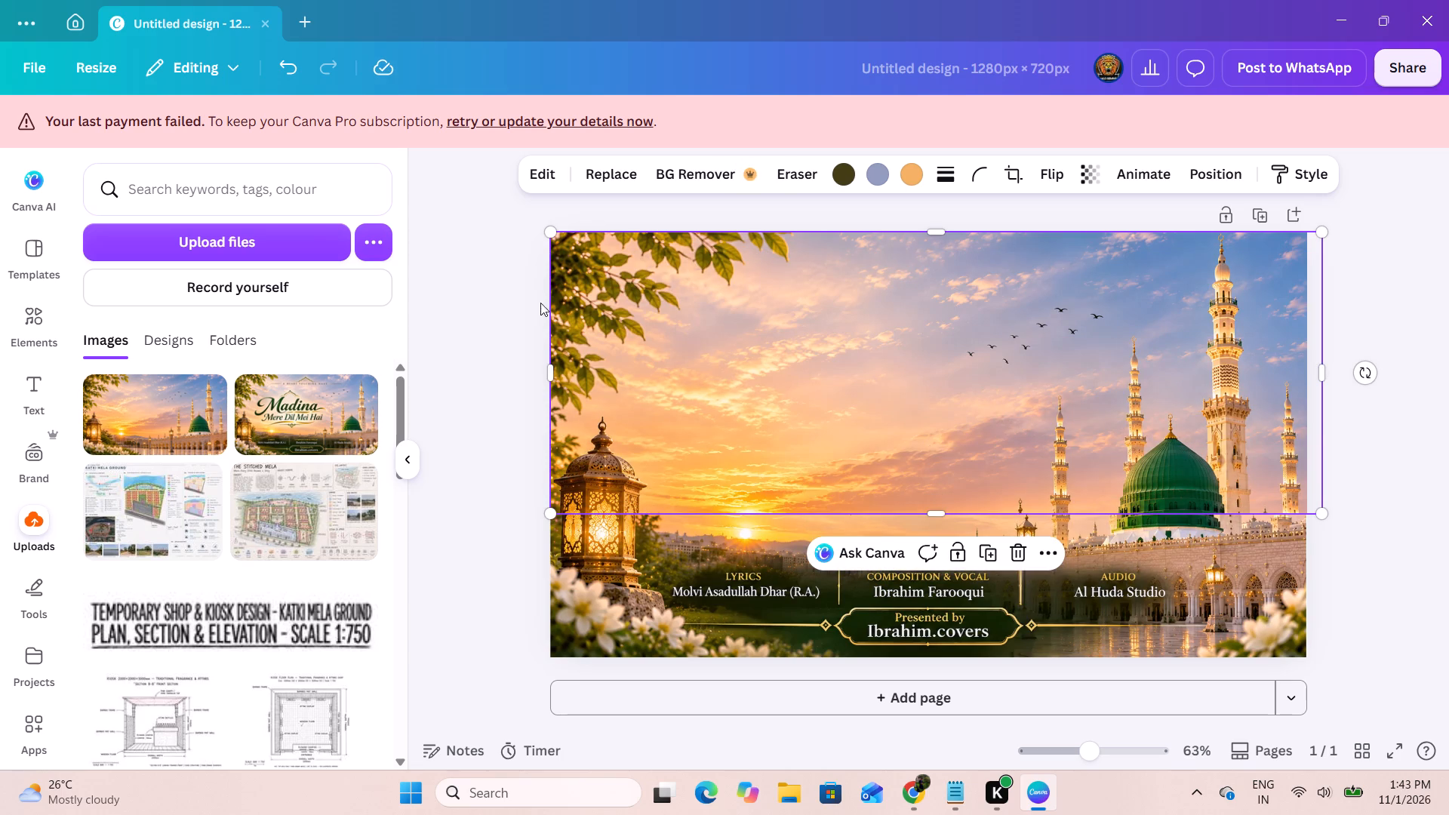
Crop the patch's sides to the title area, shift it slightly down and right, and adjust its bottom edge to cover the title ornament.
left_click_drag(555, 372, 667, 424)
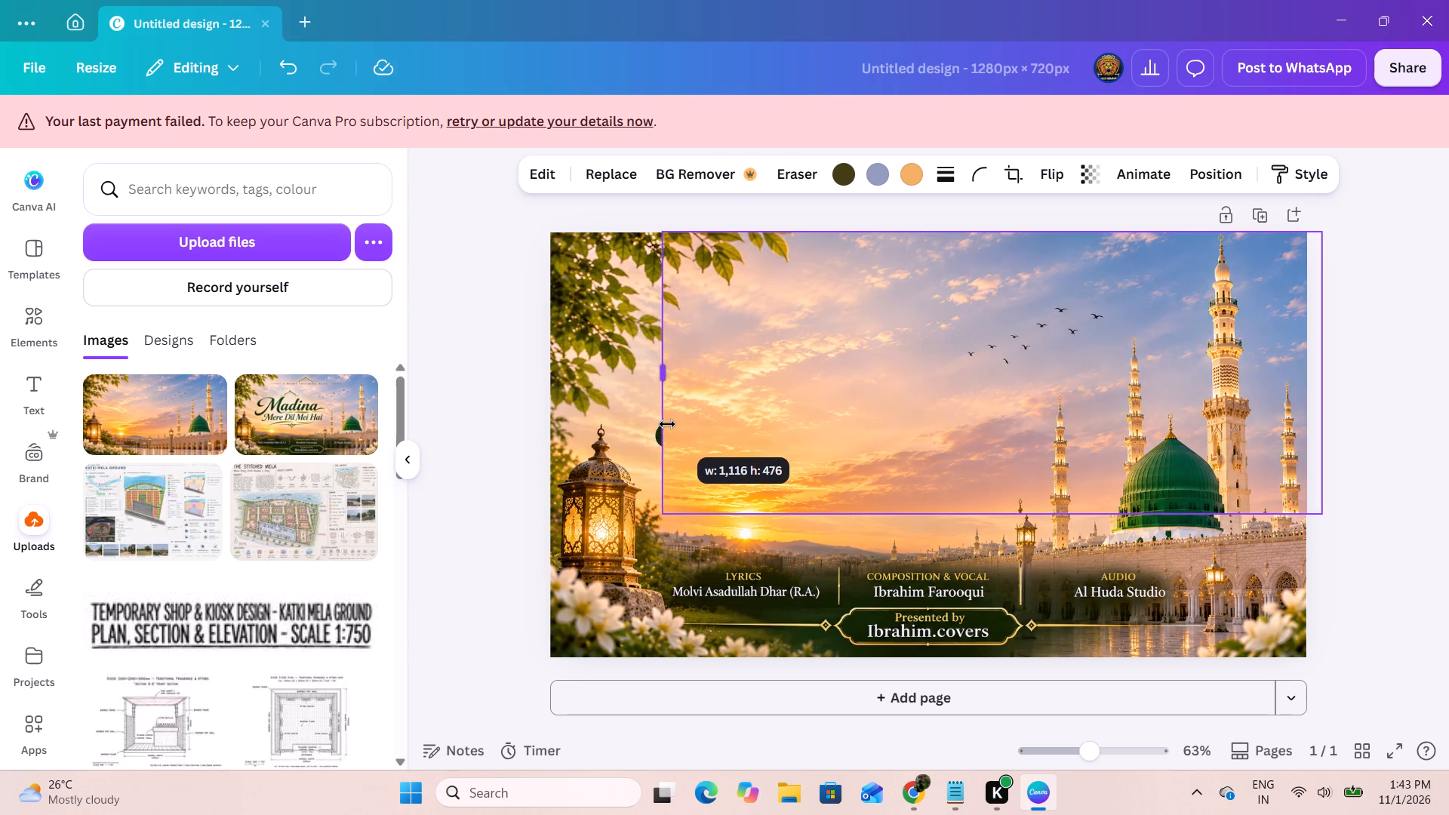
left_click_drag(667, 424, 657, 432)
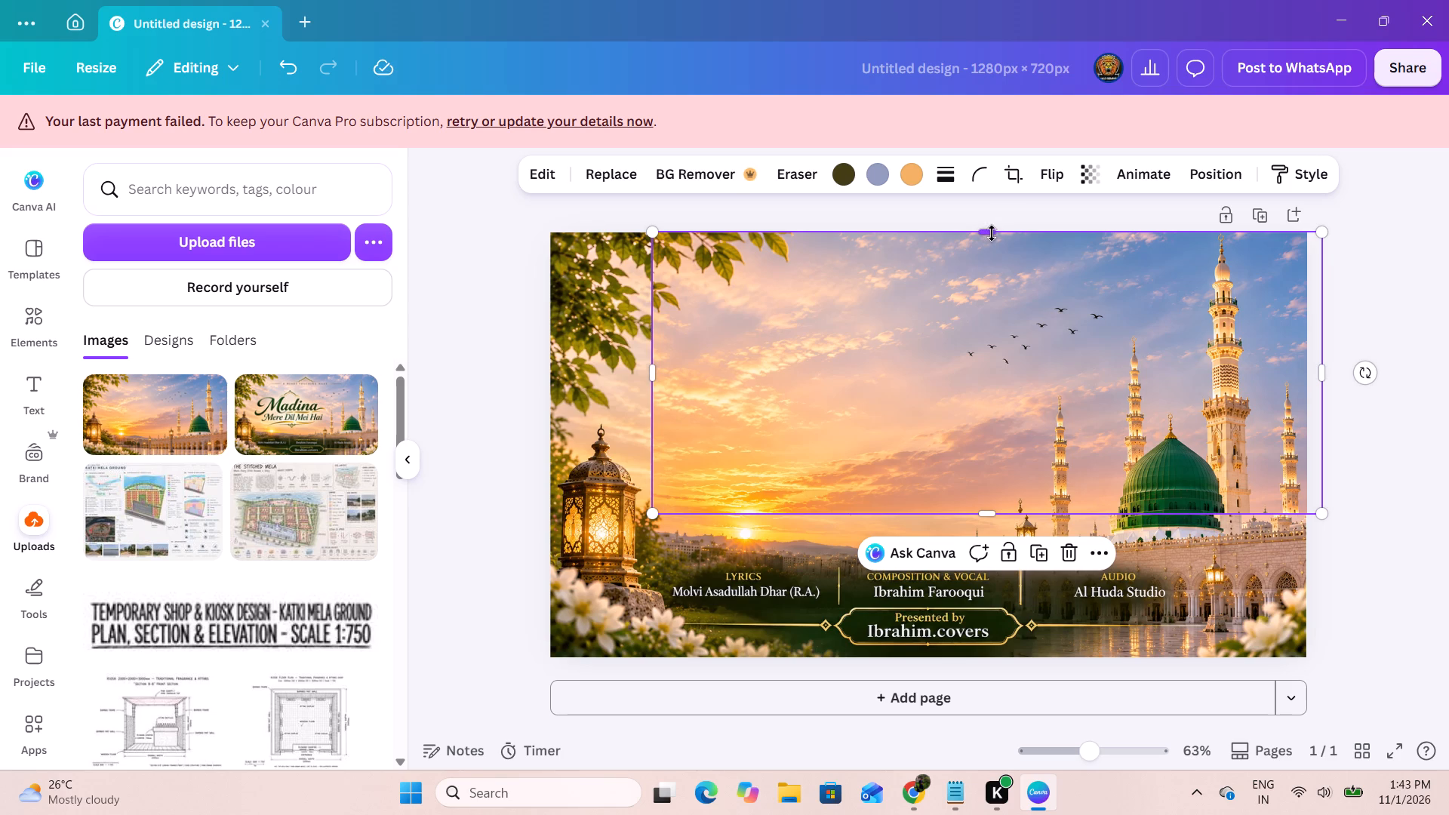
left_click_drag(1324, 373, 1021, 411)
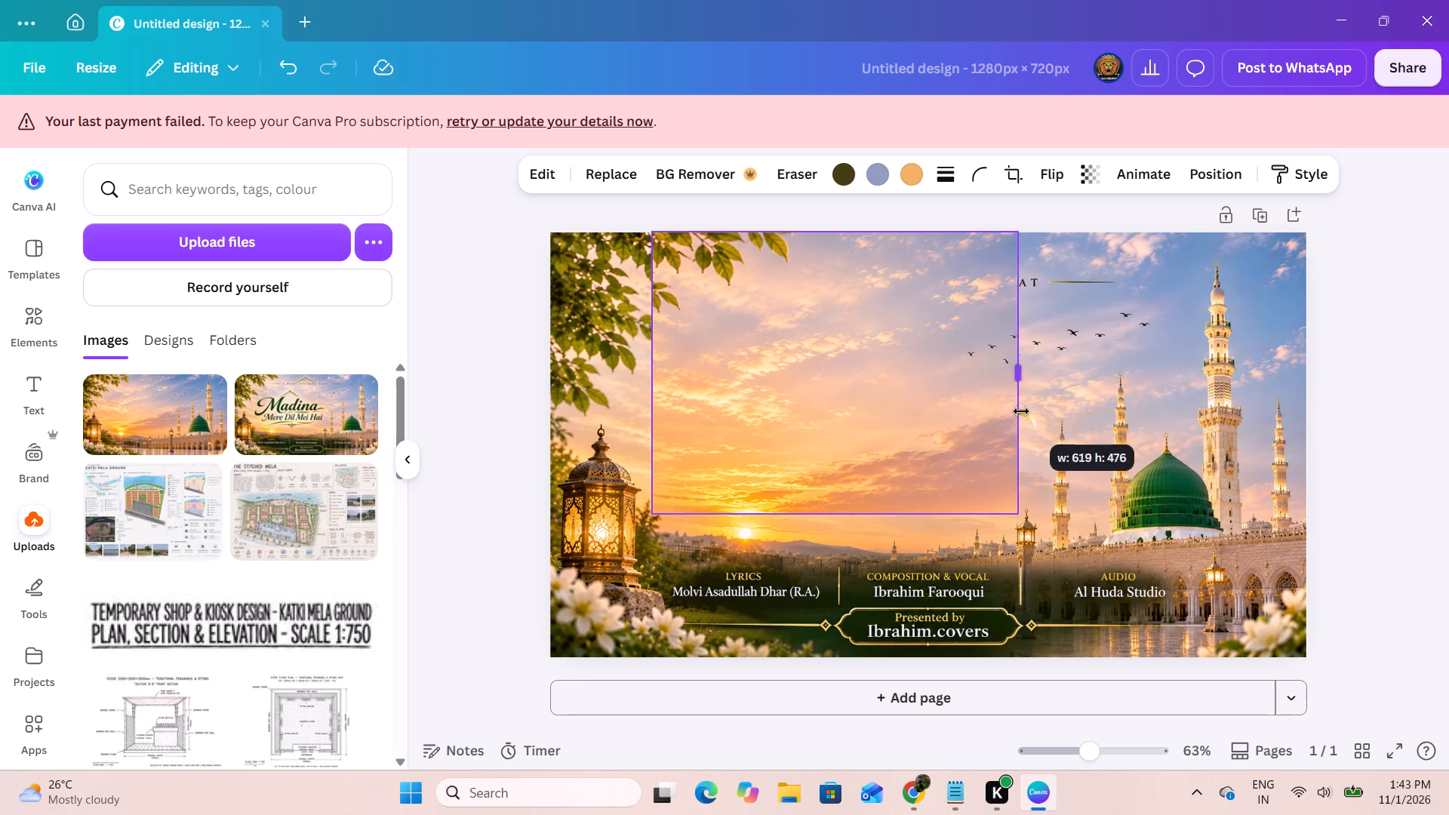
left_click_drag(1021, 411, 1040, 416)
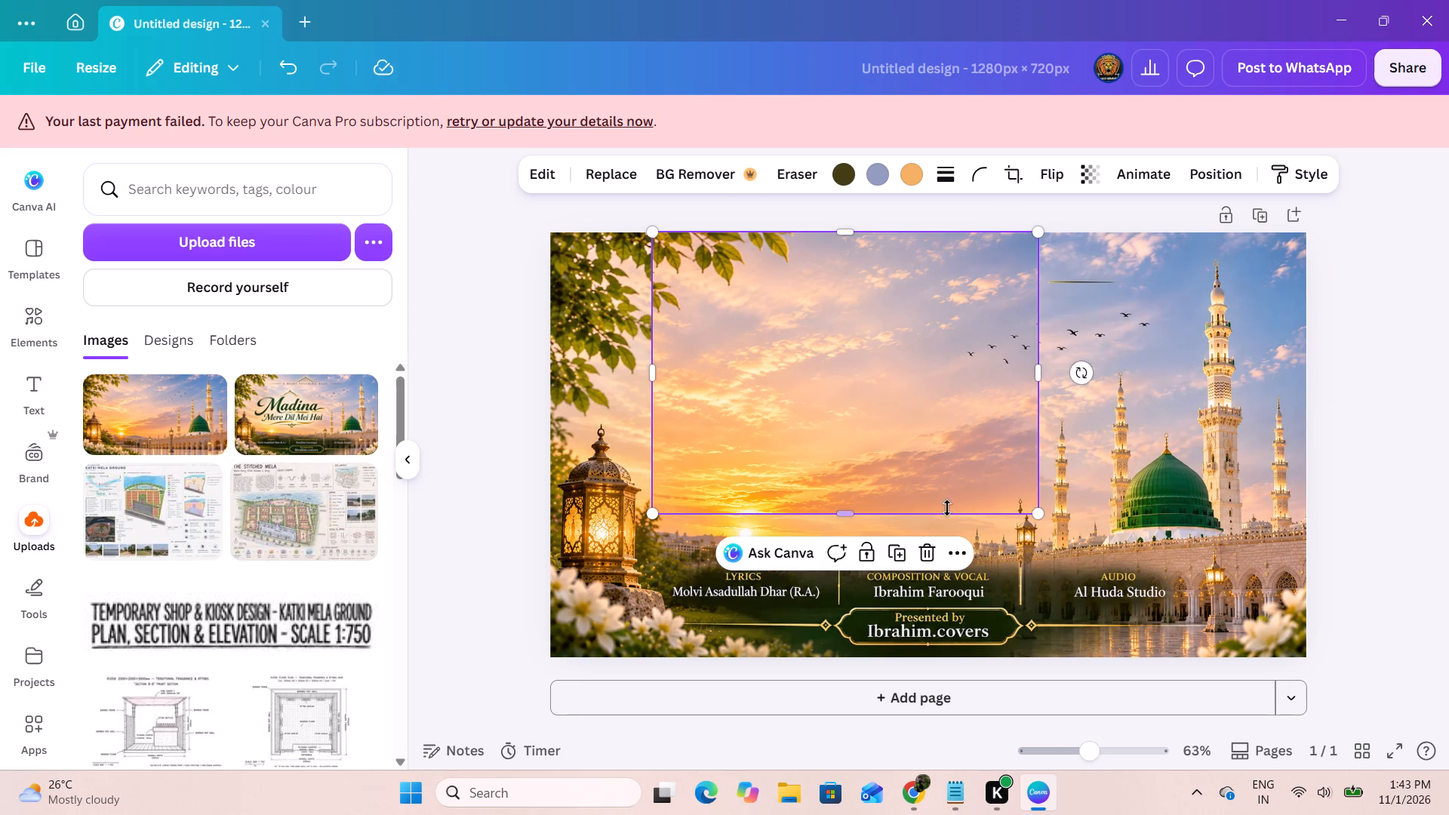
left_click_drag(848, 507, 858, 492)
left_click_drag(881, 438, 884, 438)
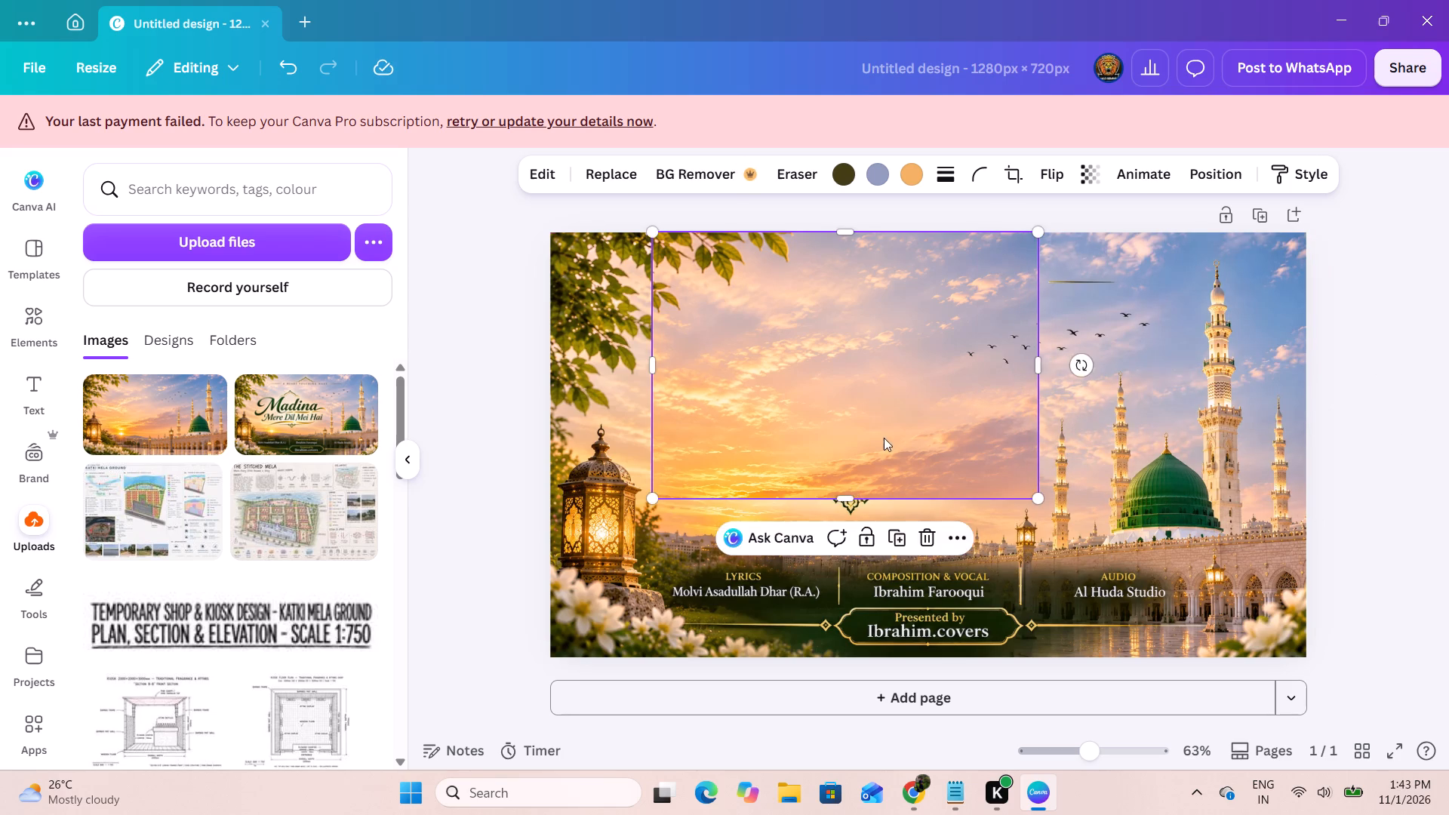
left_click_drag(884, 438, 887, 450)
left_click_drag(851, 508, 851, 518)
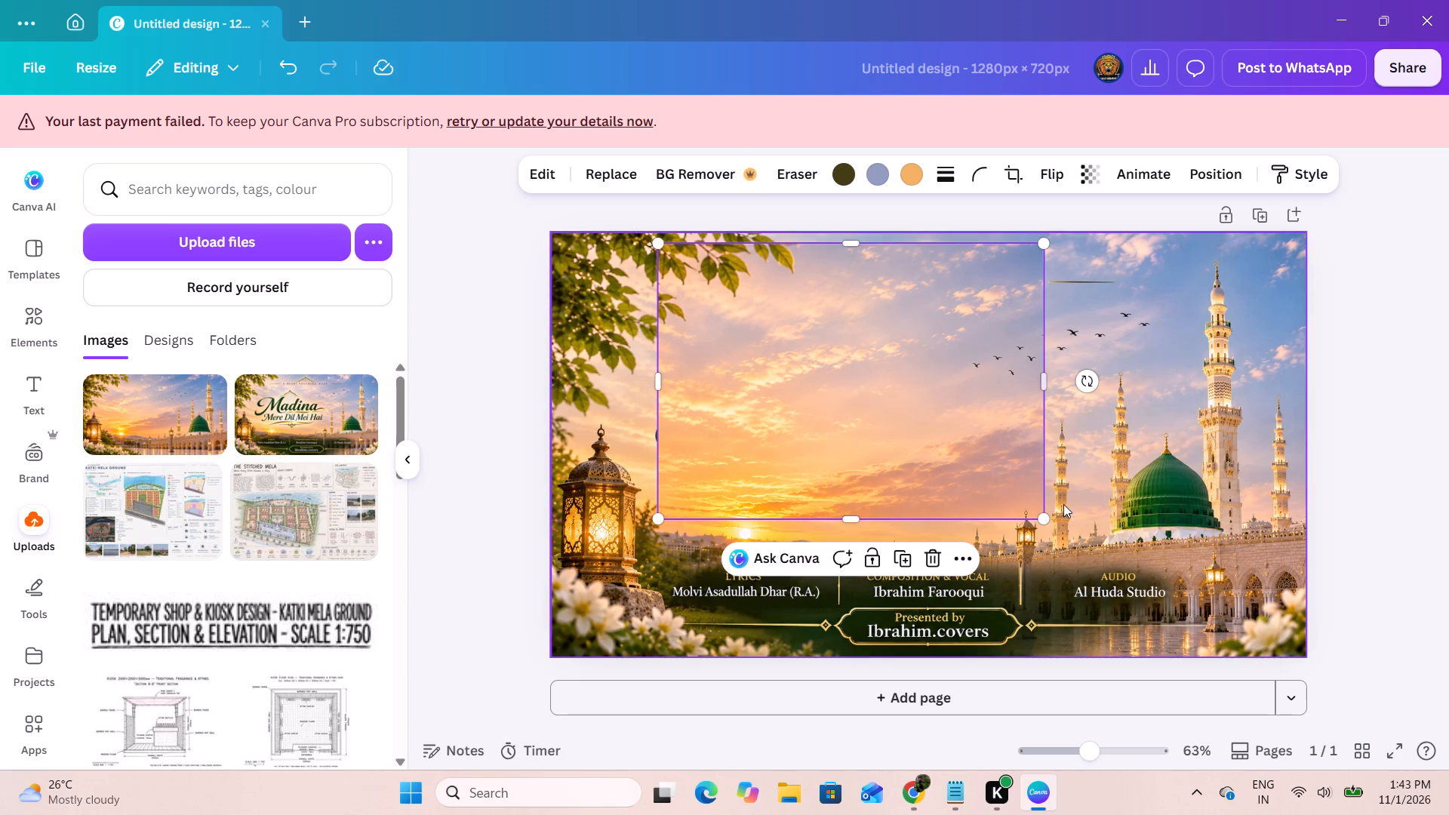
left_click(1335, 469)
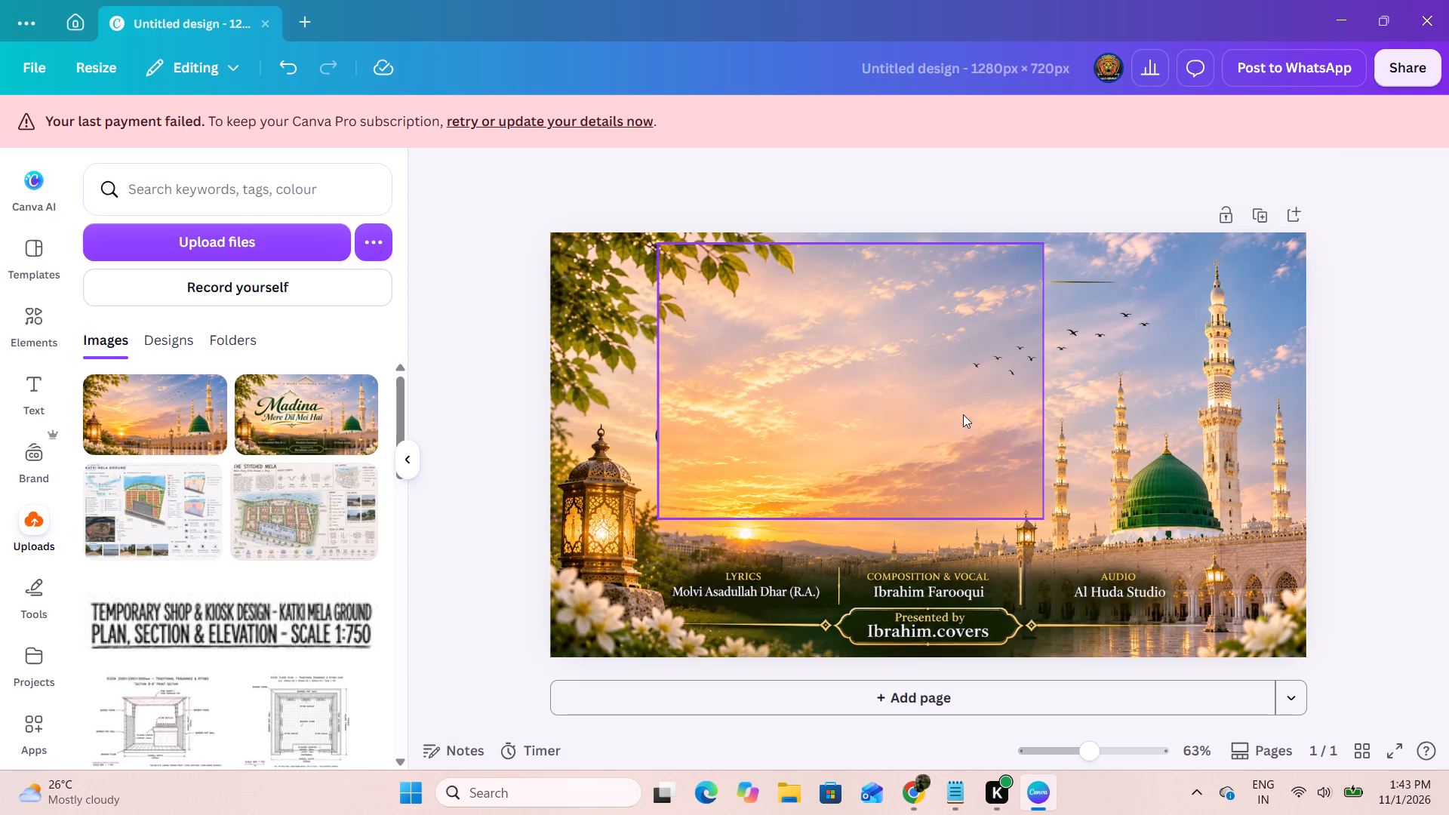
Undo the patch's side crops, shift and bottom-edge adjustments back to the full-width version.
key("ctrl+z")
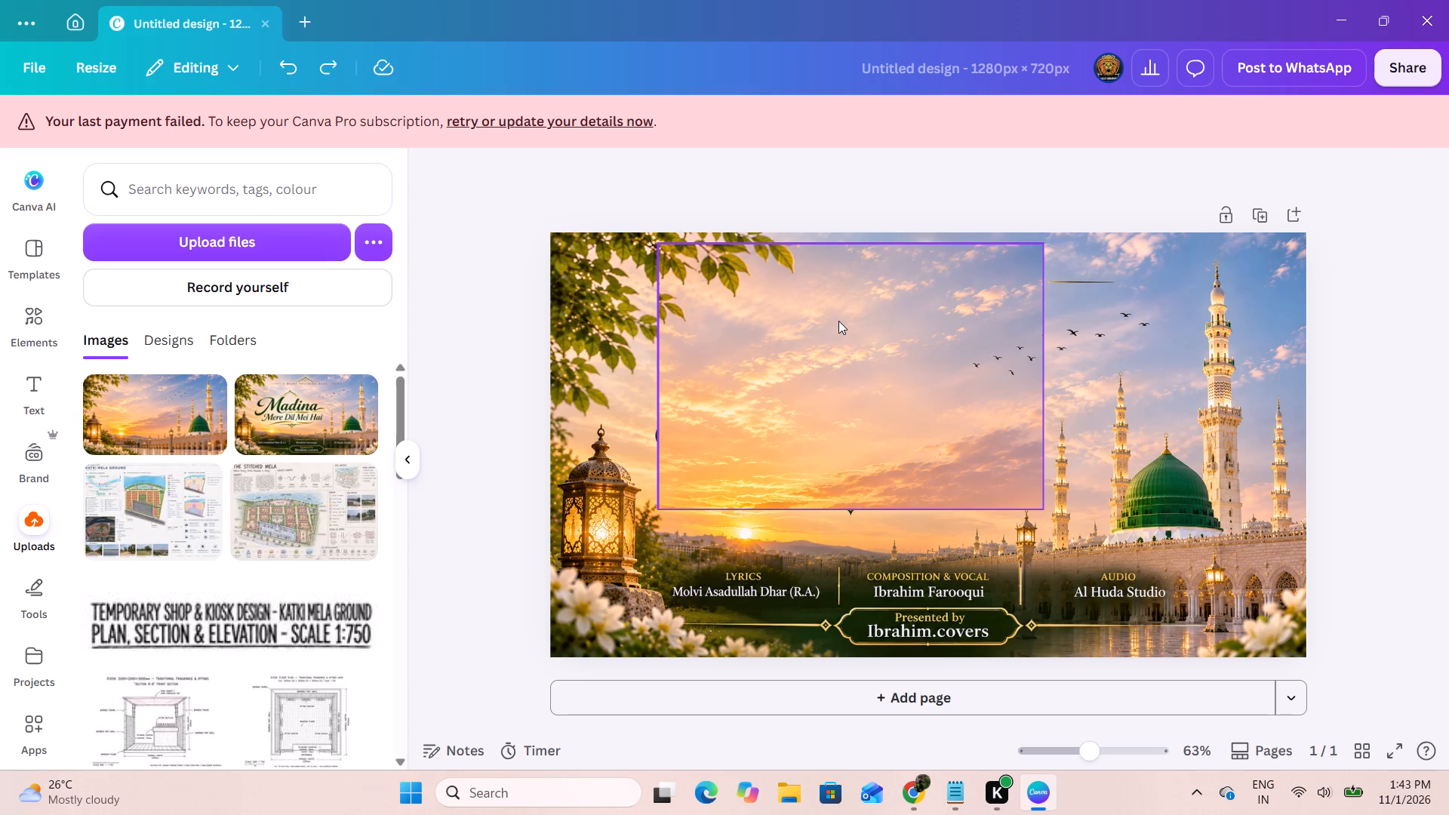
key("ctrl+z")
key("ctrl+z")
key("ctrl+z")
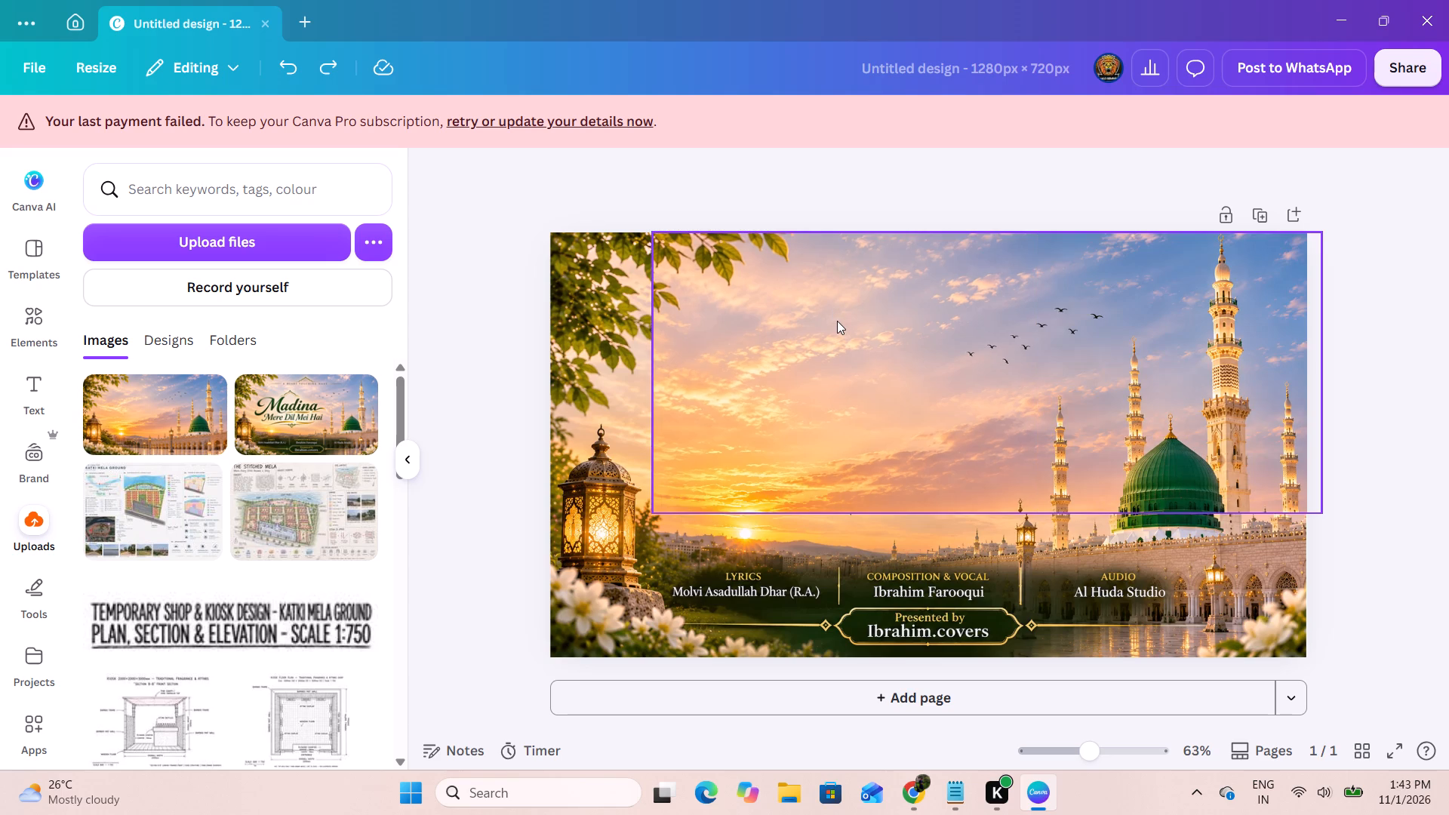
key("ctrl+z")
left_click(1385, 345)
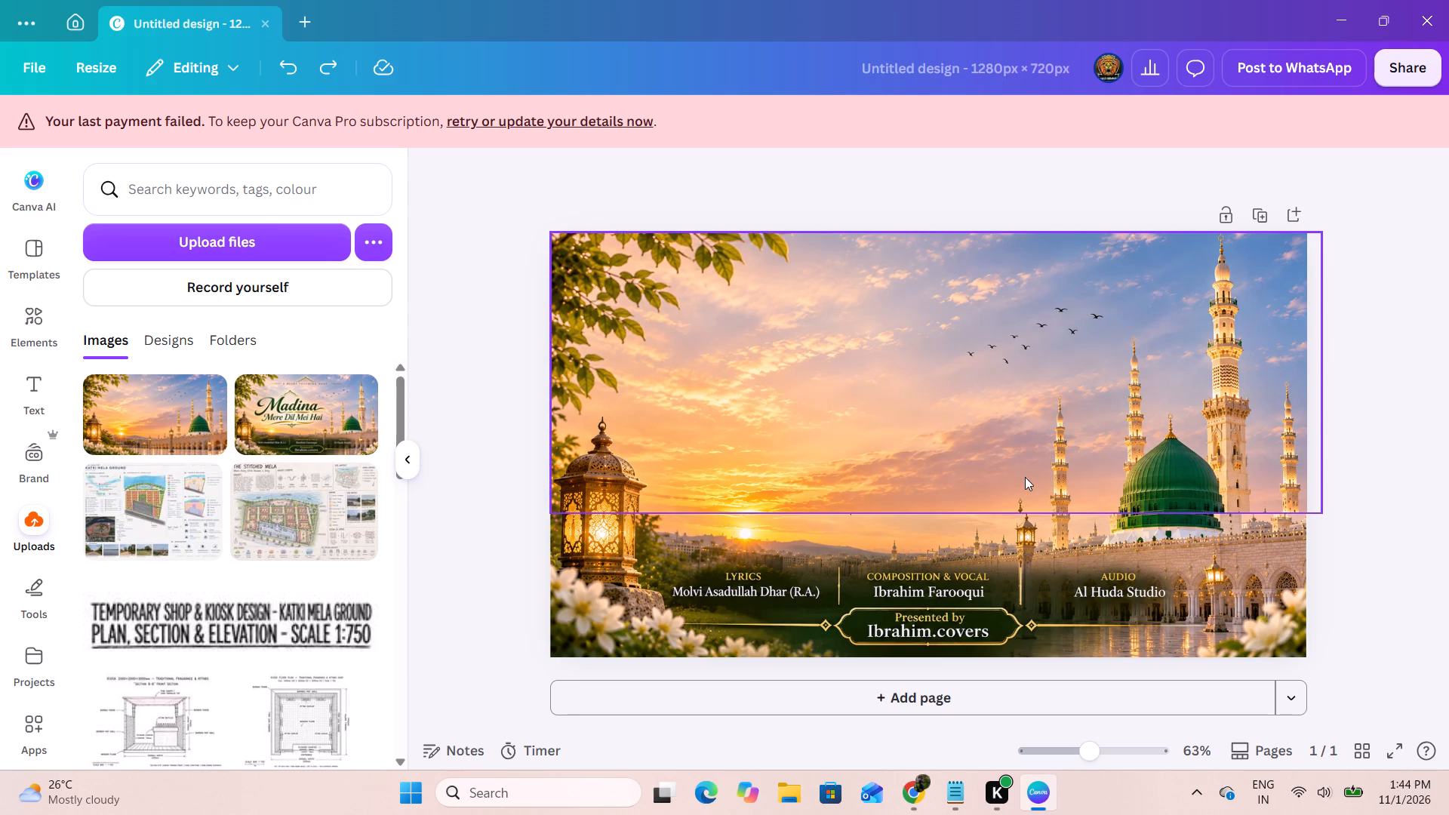
Nudge the full-width patch slightly down from the page's top edge, keeping its left side on the page edge.
left_click(1050, 418)
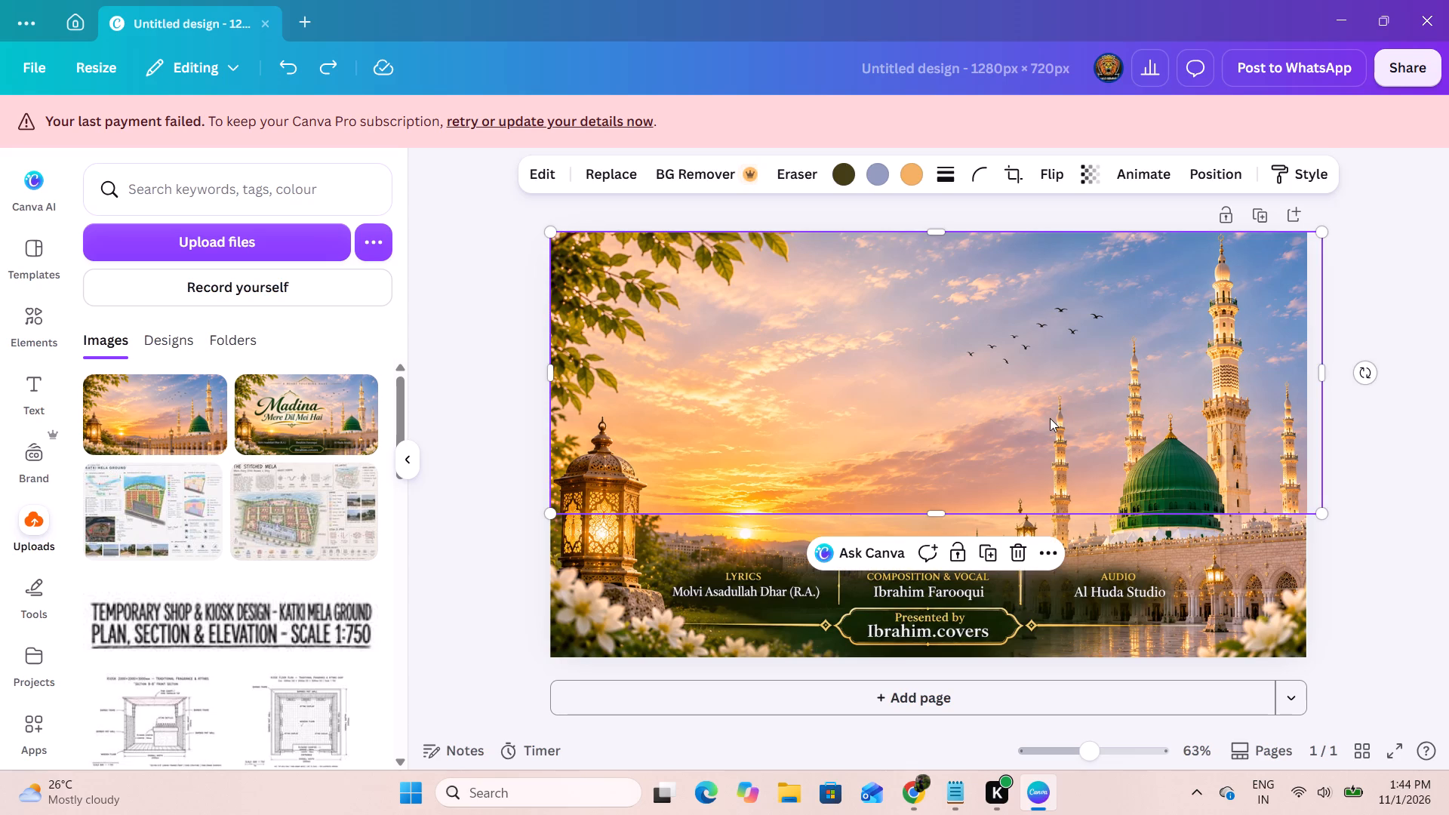
key("Right")
key("Right")
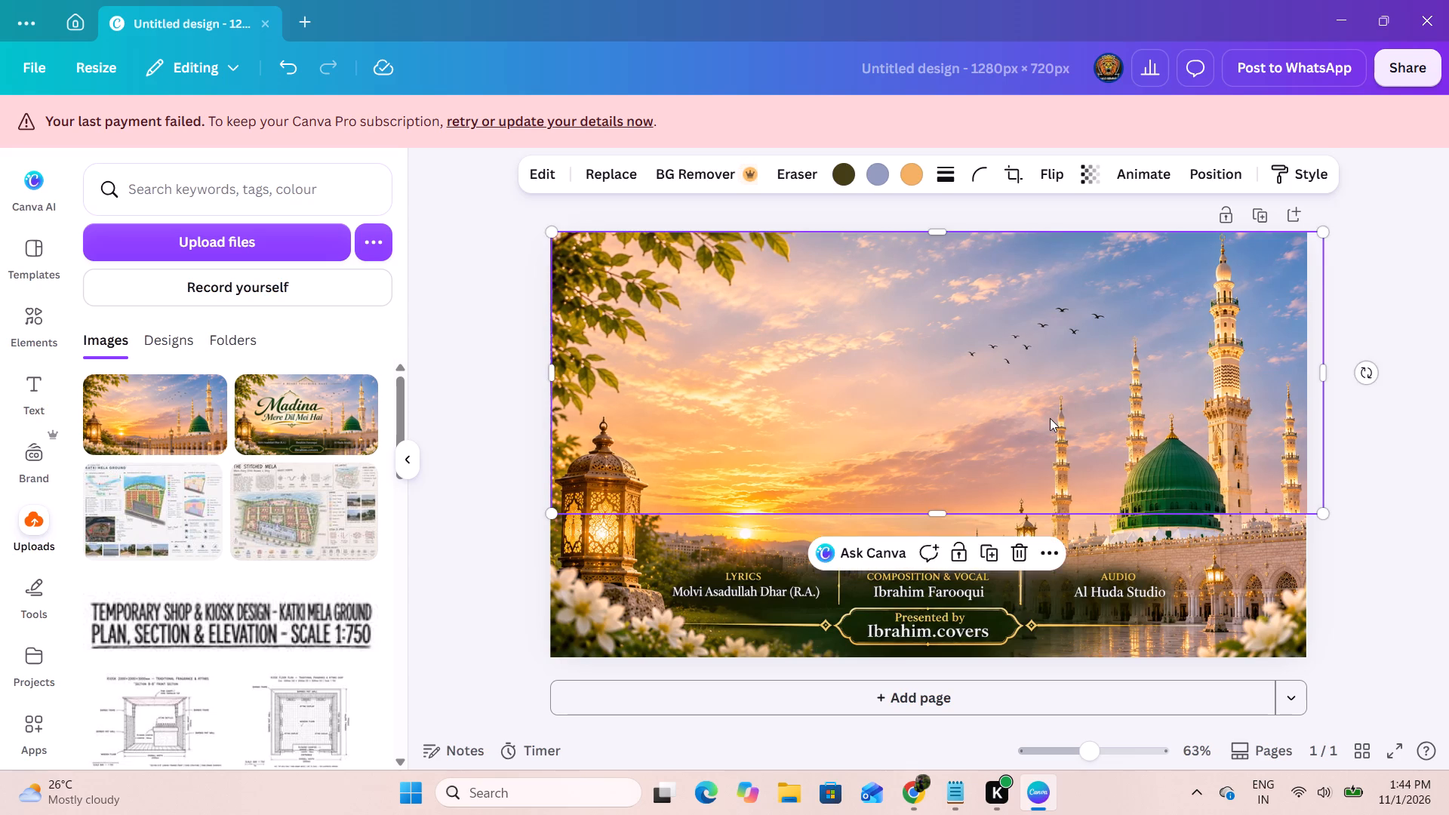
key("Down")
key("Down")
key("Down")
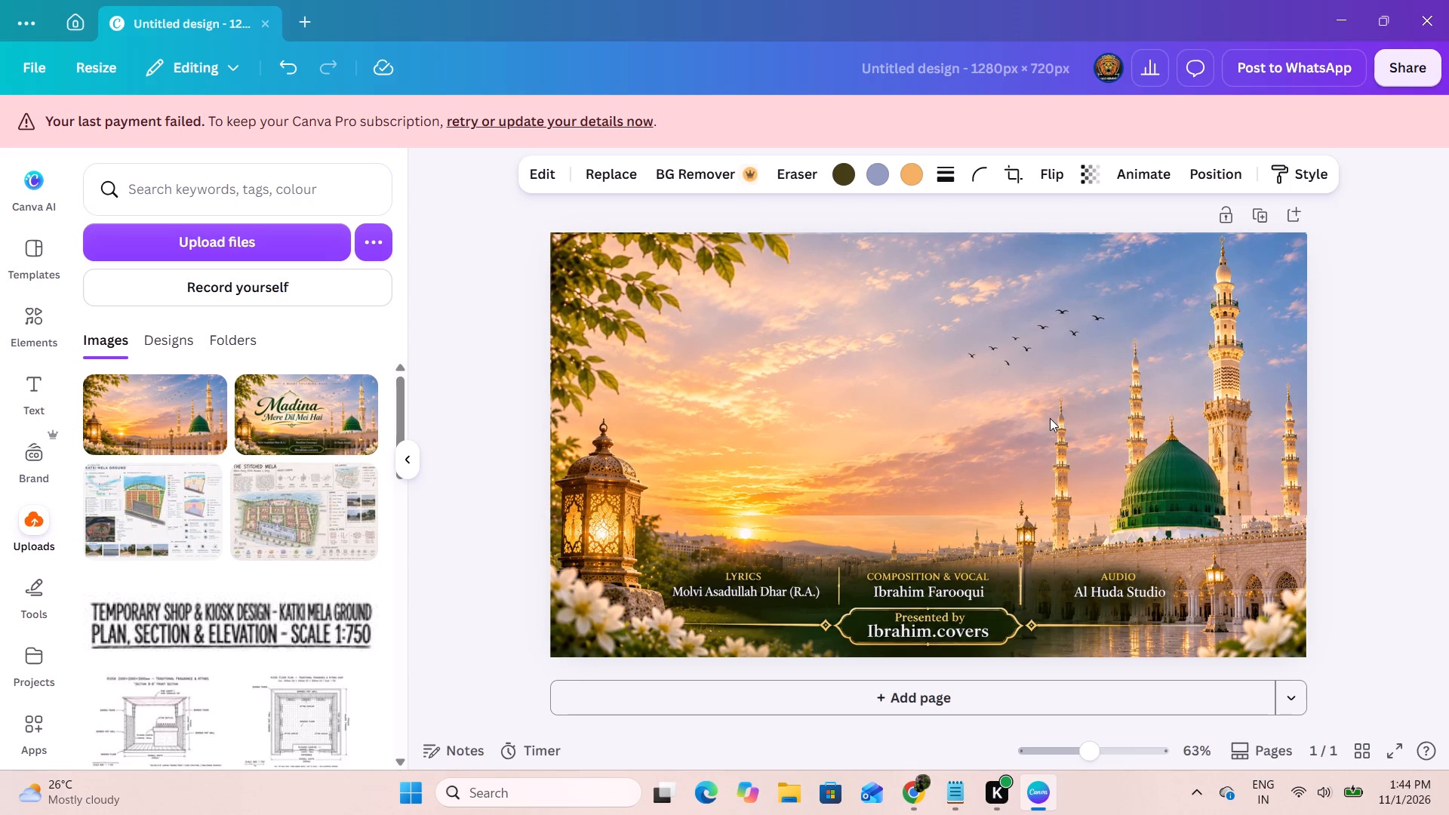
key("Left")
key("Left")
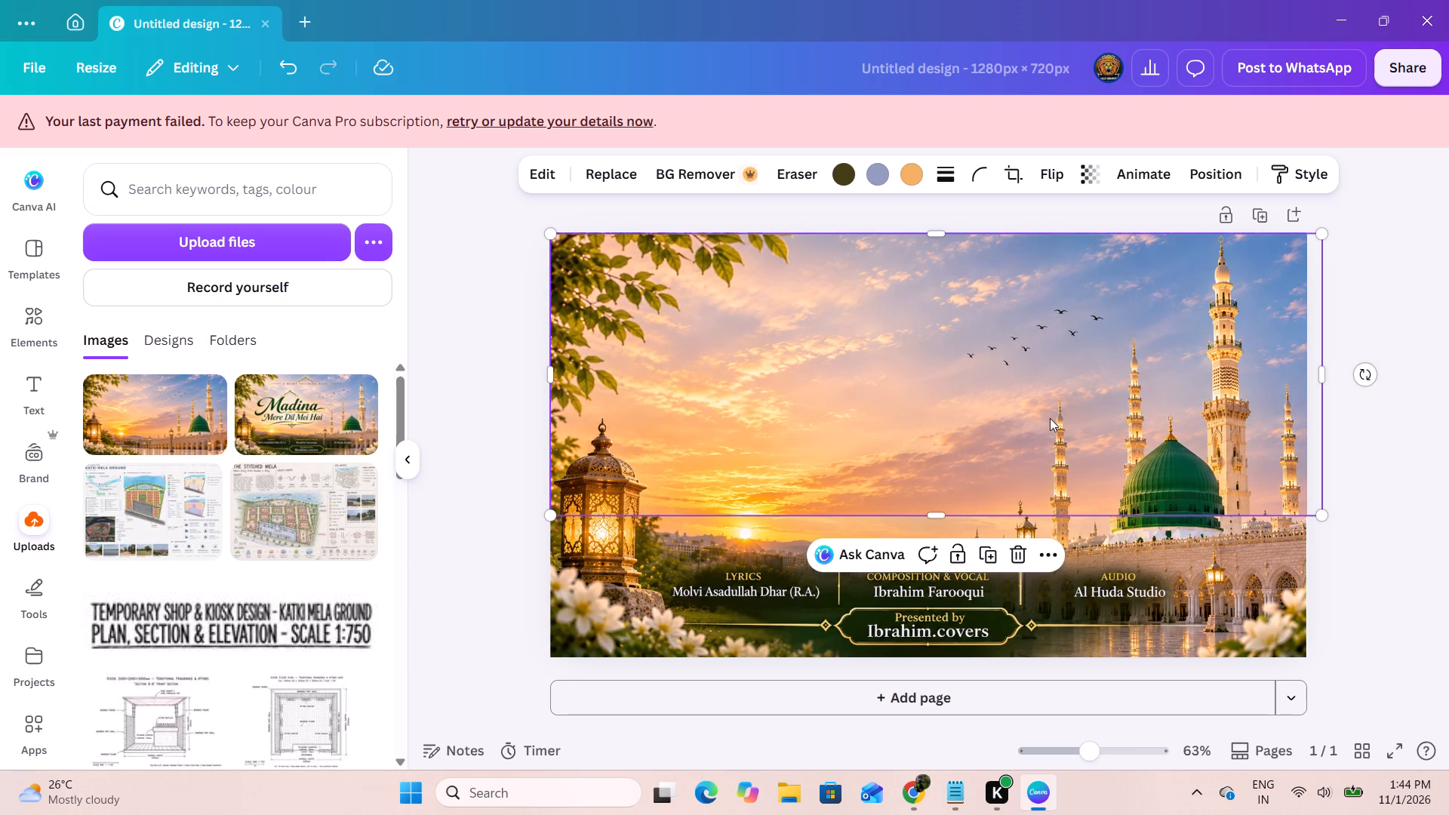
Nudge the patch left until it sits slightly past the page's left edge, bringing its mosque closer to the background's.
key("Left")
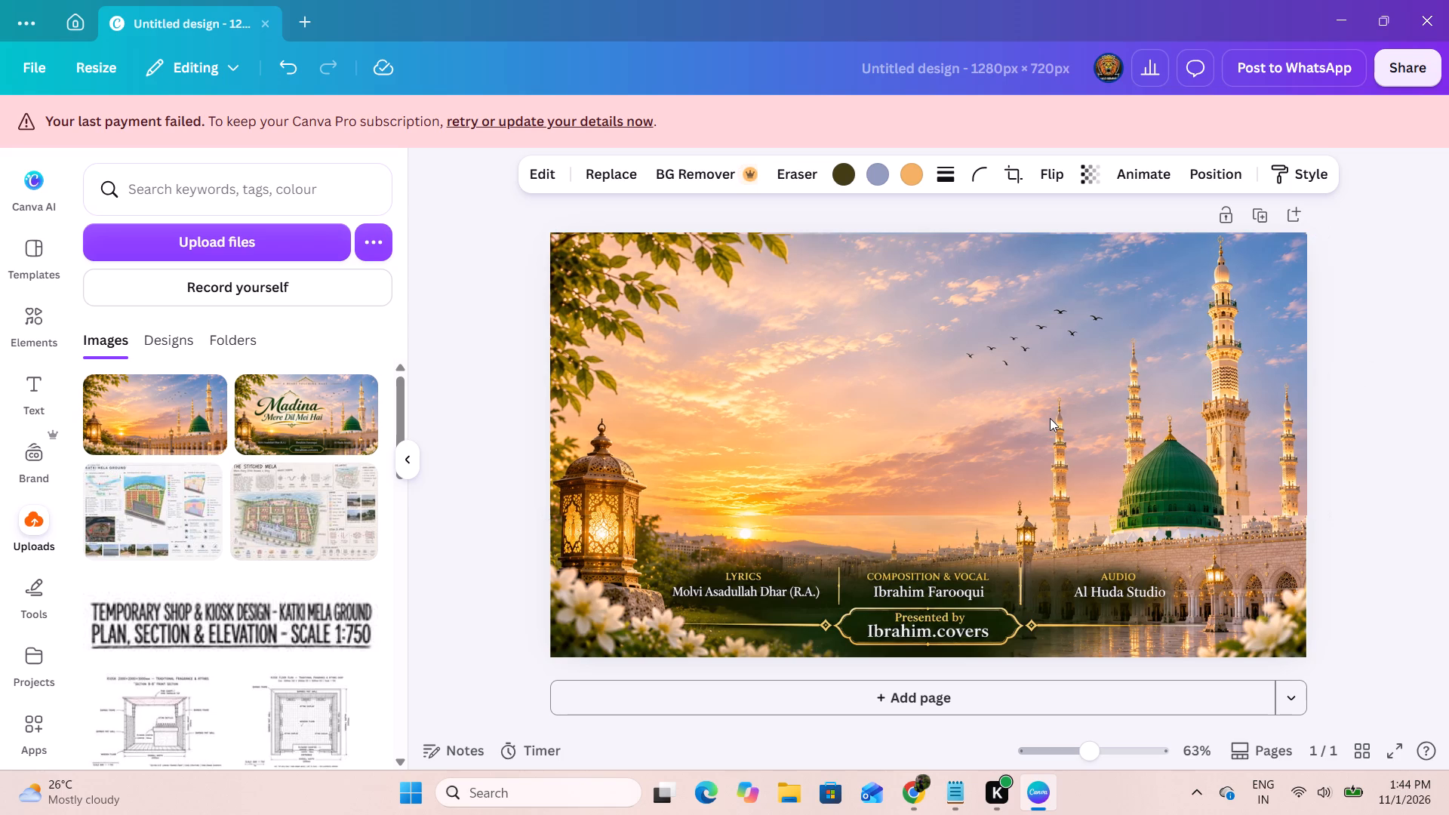
key("Left")
key("Left")
key("Left")
key("Left")
key("Left")
key("Left")
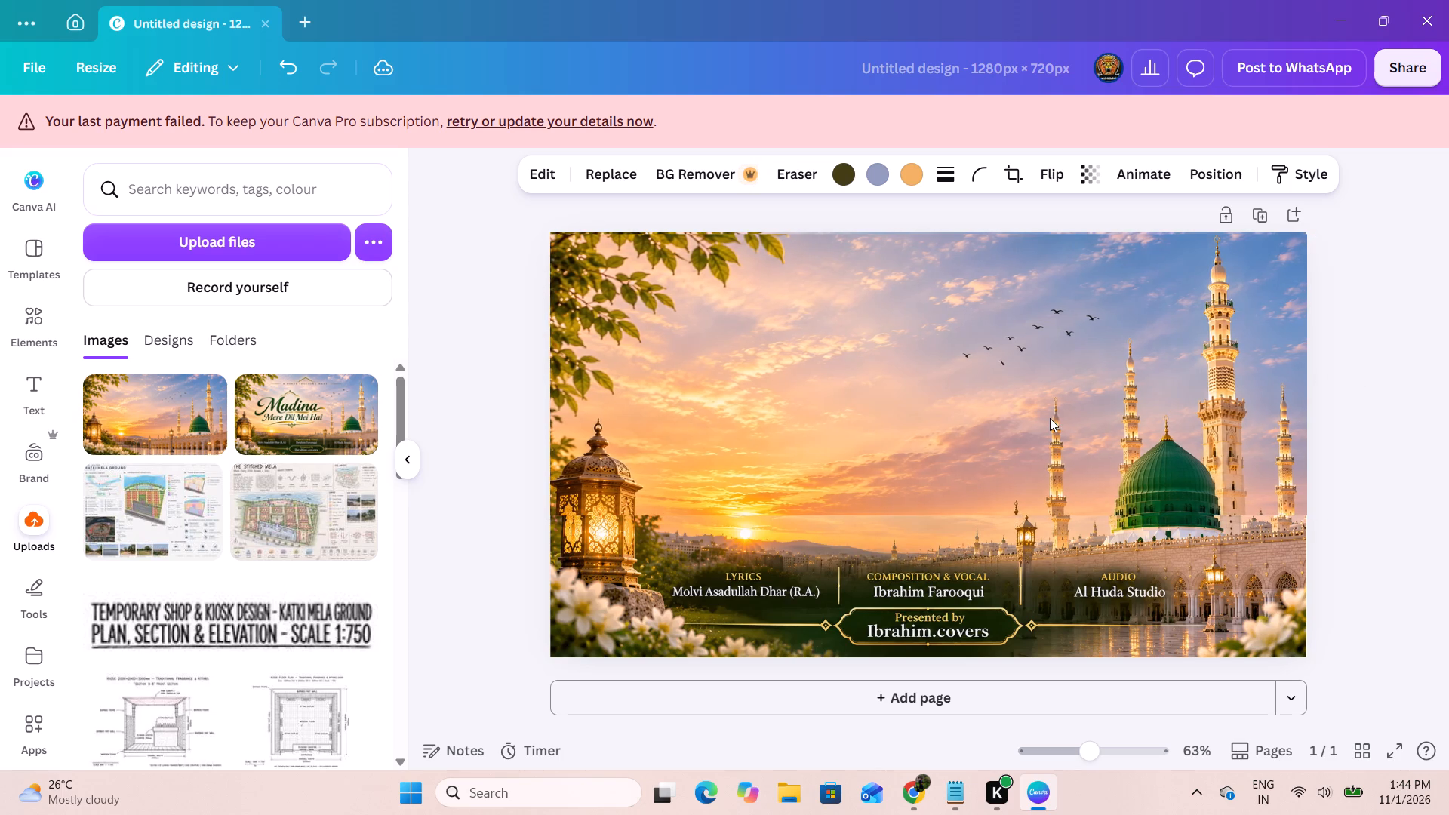
key("Left")
key("Left")
key("Left")
key("Left")
key("Left")
key("Left")
key("Left")
key("Left")
key("Left")
key("Left")
key("Left")
key("Left")
key("Right")
key("Right")
key("Right")
key("Right")
key("Right")
key("Right")
key("Right")
key("Right")
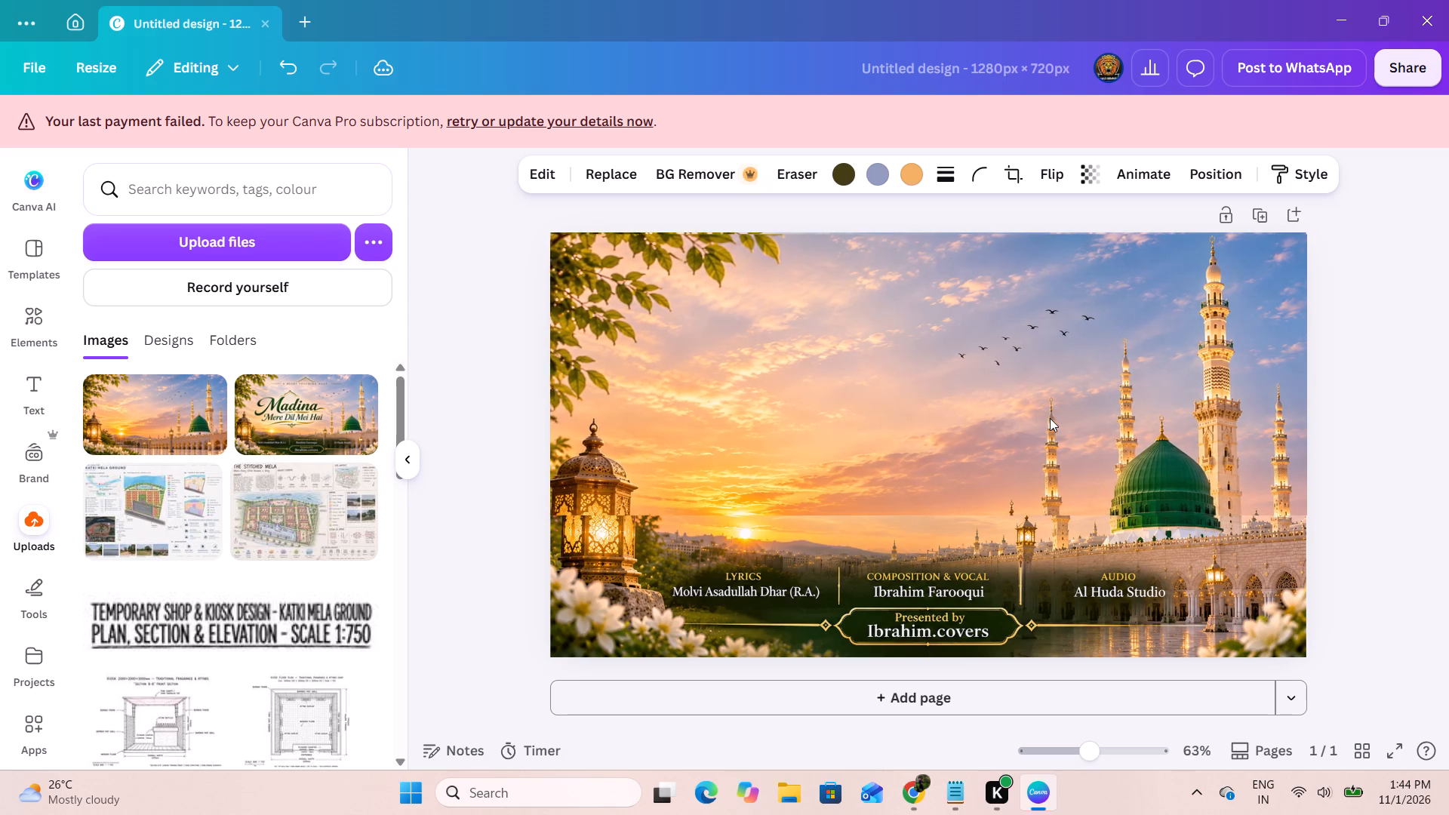
key("Right")
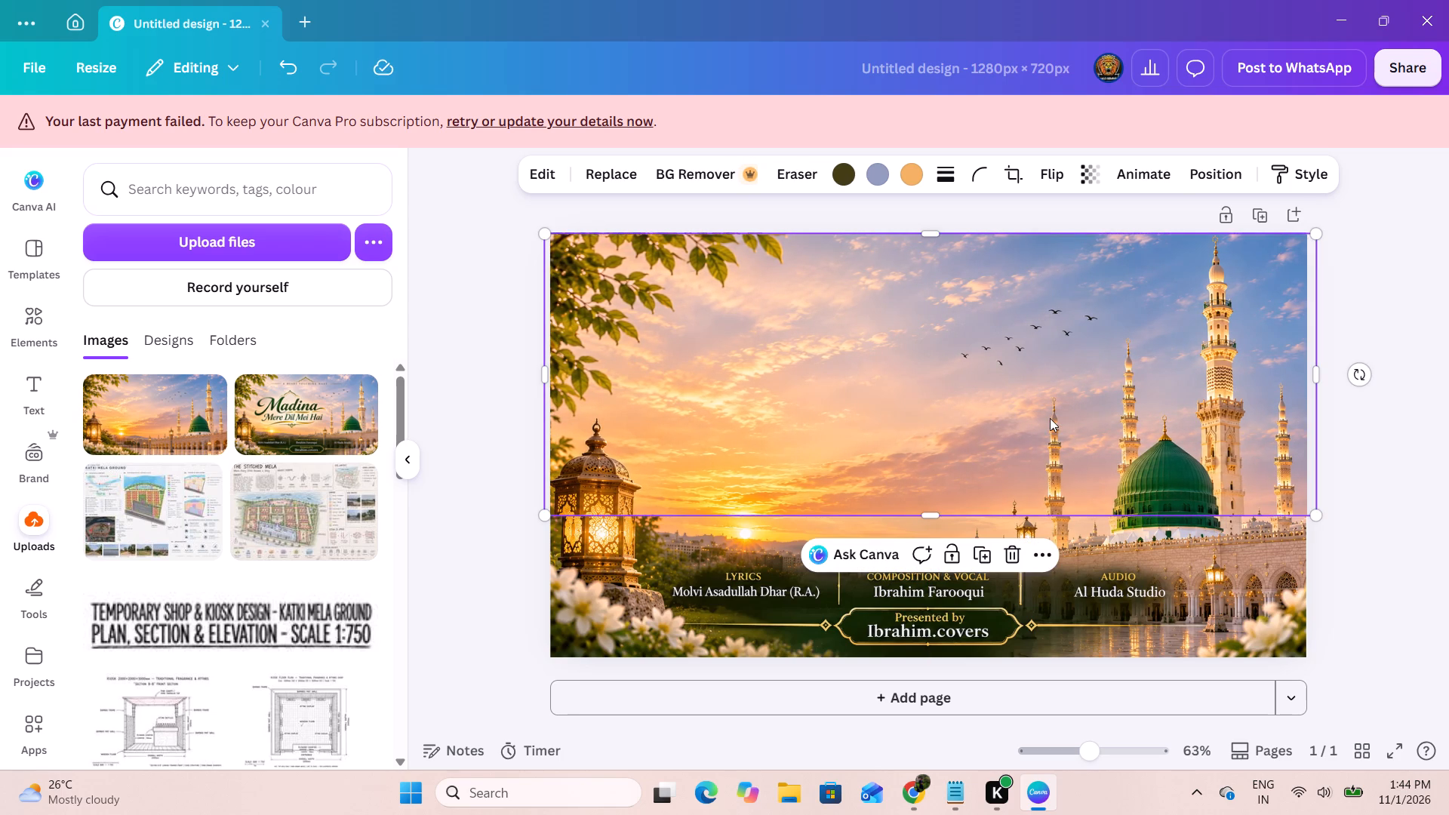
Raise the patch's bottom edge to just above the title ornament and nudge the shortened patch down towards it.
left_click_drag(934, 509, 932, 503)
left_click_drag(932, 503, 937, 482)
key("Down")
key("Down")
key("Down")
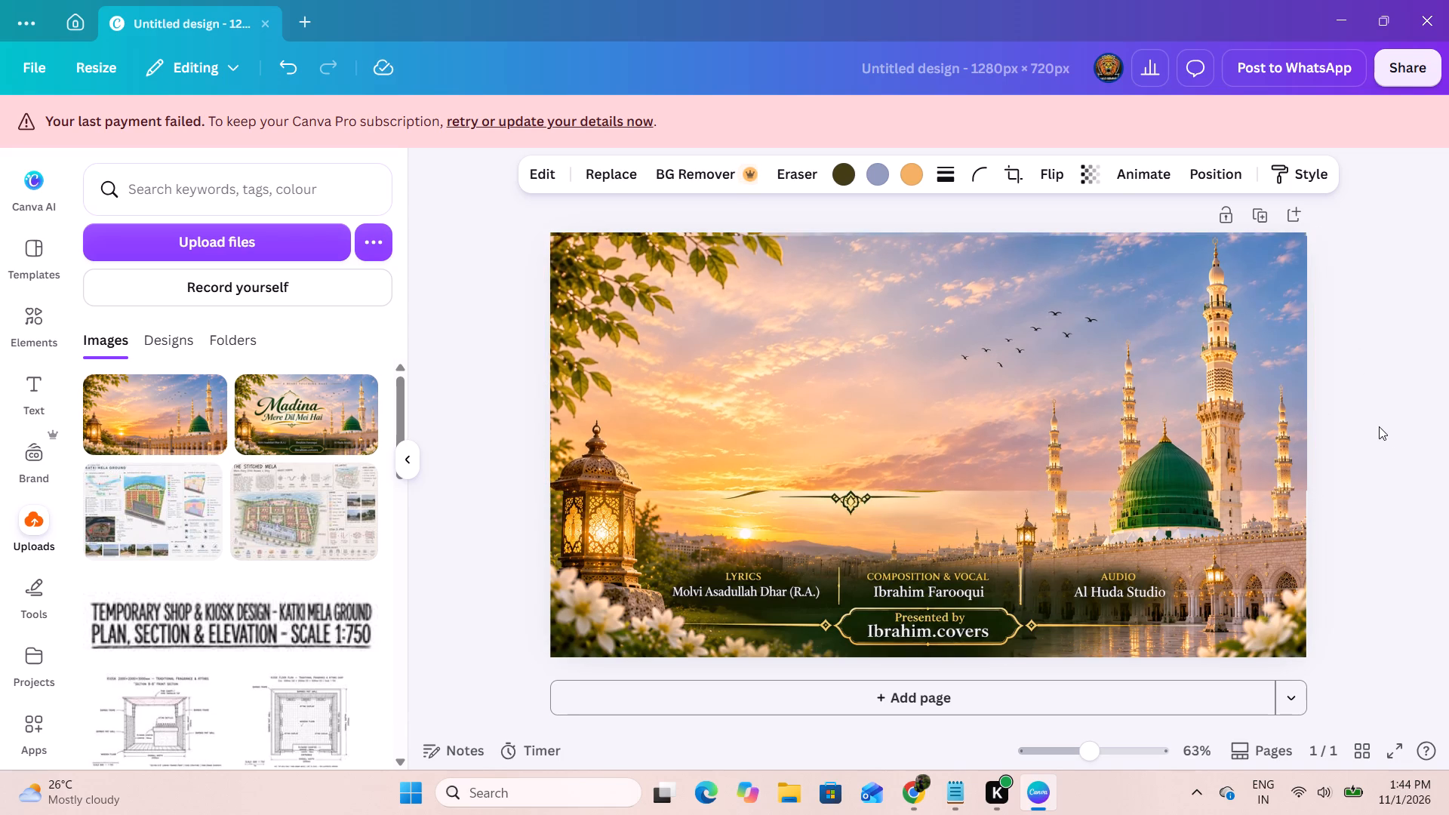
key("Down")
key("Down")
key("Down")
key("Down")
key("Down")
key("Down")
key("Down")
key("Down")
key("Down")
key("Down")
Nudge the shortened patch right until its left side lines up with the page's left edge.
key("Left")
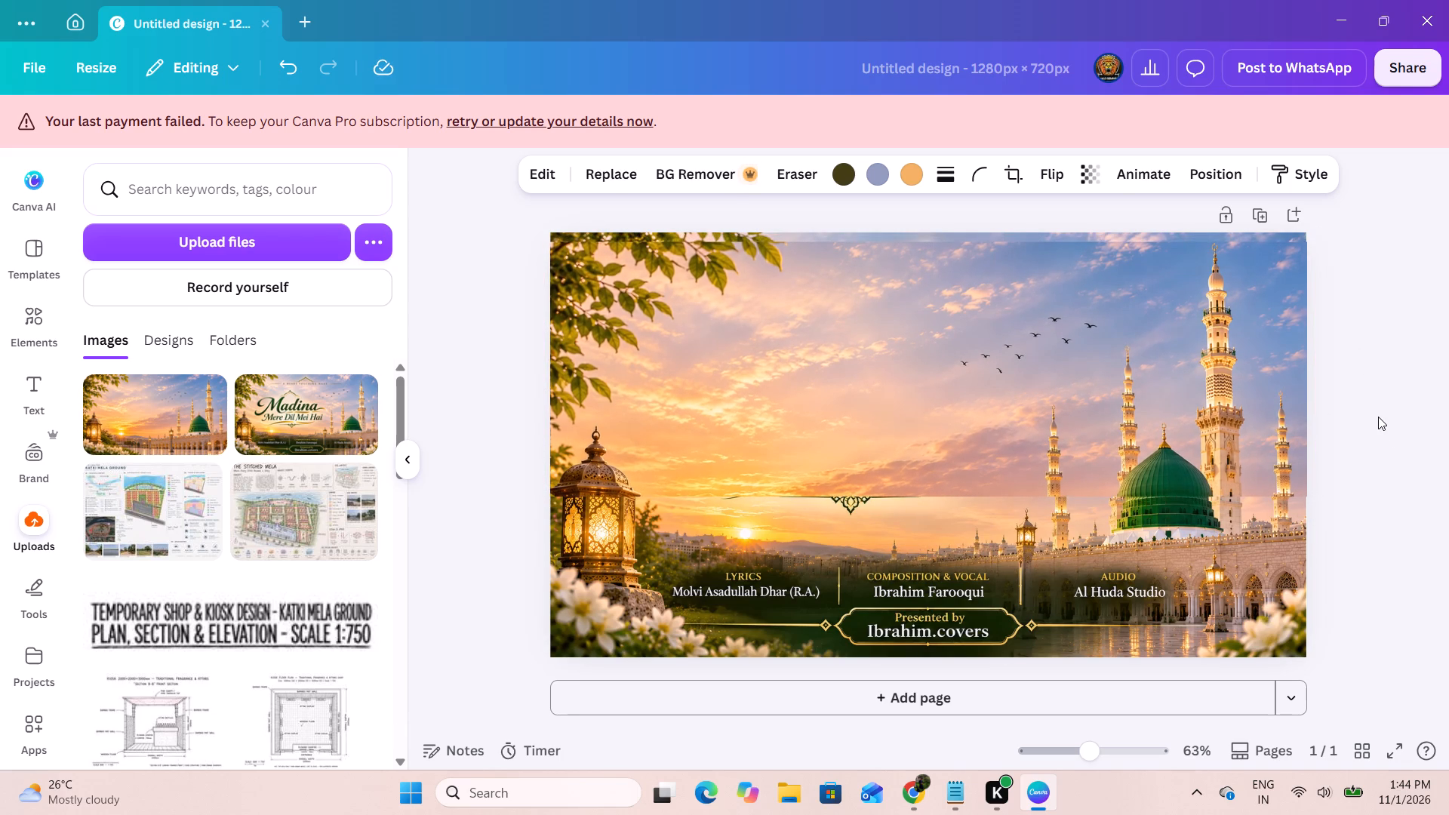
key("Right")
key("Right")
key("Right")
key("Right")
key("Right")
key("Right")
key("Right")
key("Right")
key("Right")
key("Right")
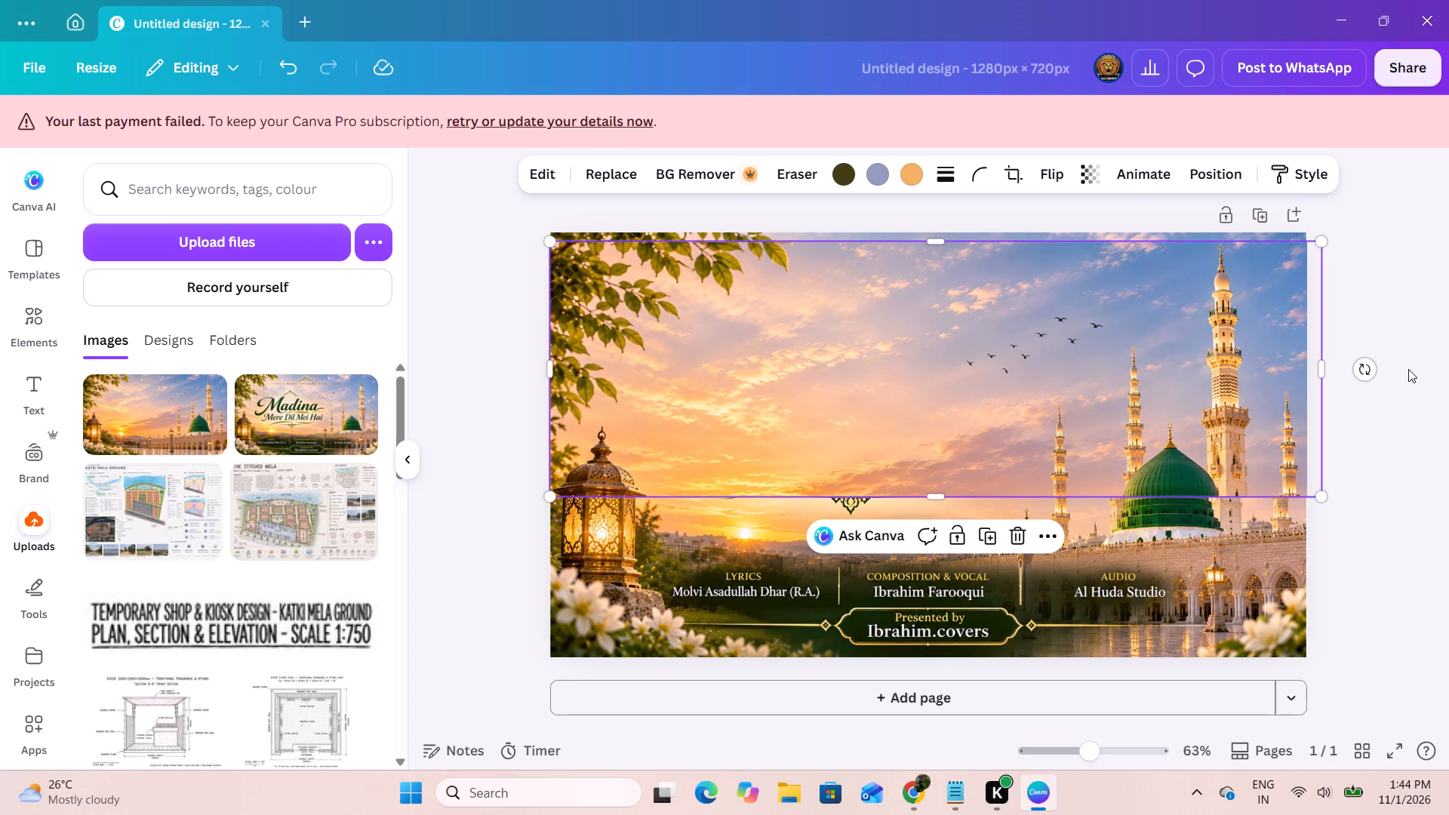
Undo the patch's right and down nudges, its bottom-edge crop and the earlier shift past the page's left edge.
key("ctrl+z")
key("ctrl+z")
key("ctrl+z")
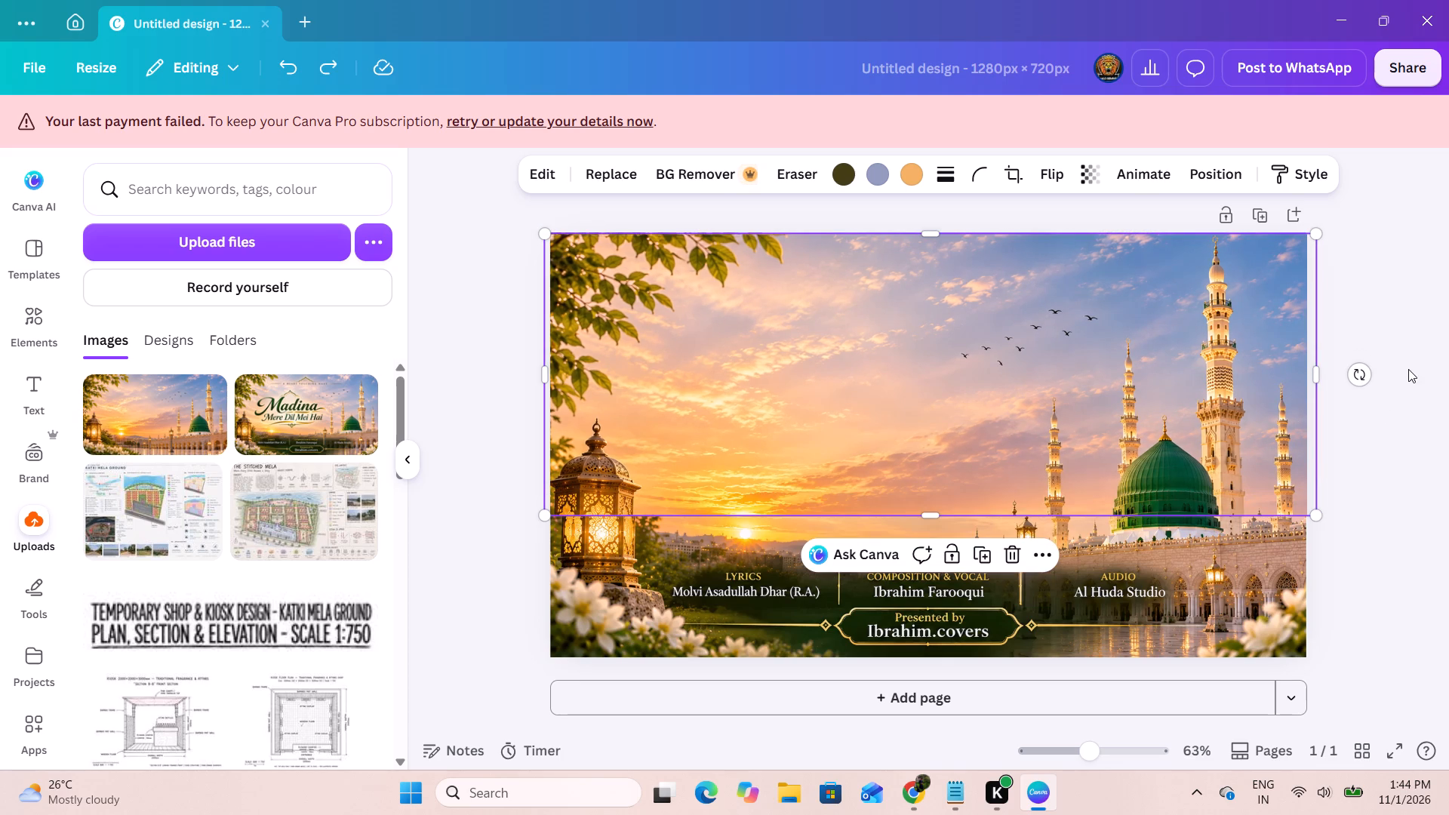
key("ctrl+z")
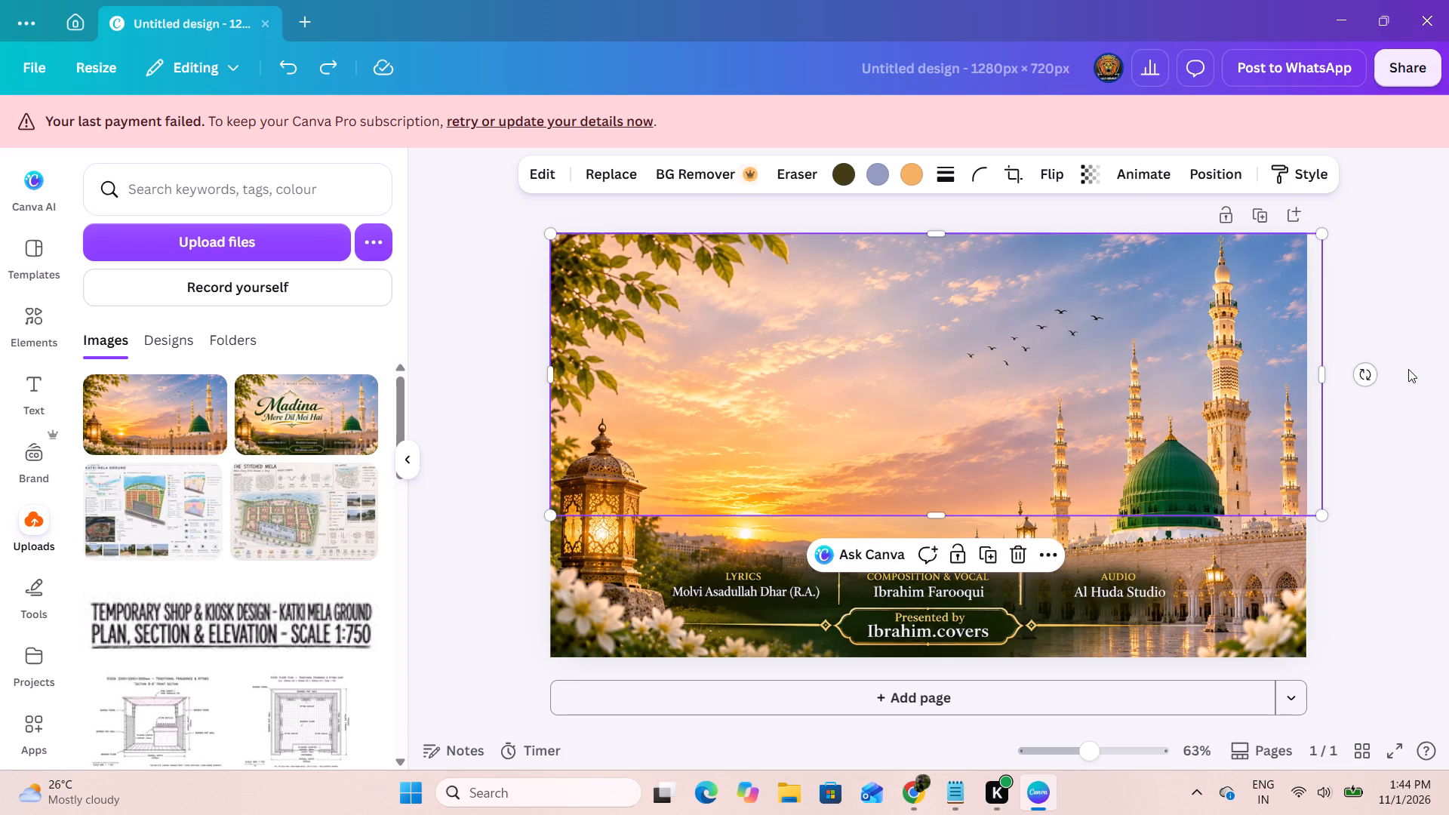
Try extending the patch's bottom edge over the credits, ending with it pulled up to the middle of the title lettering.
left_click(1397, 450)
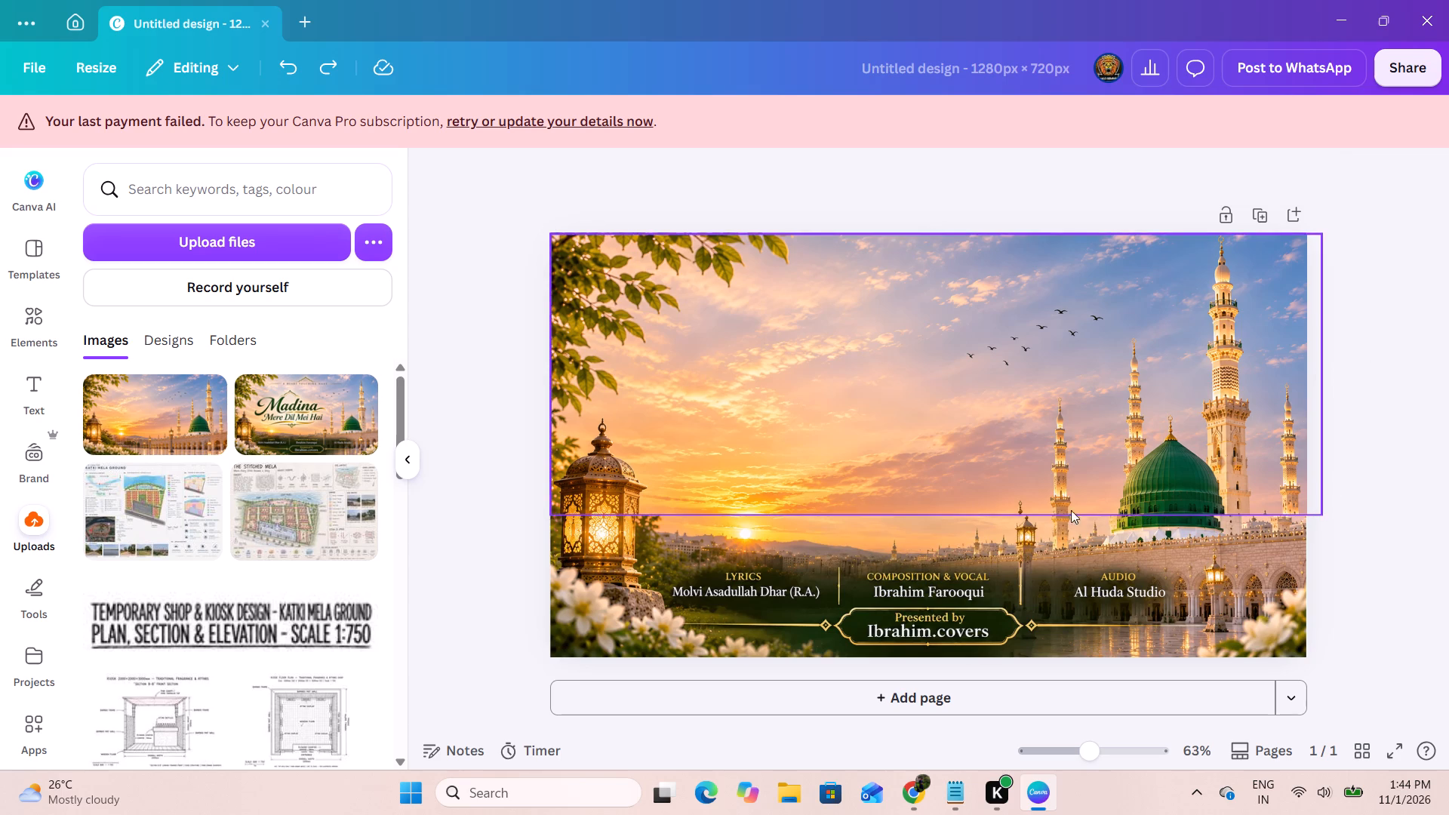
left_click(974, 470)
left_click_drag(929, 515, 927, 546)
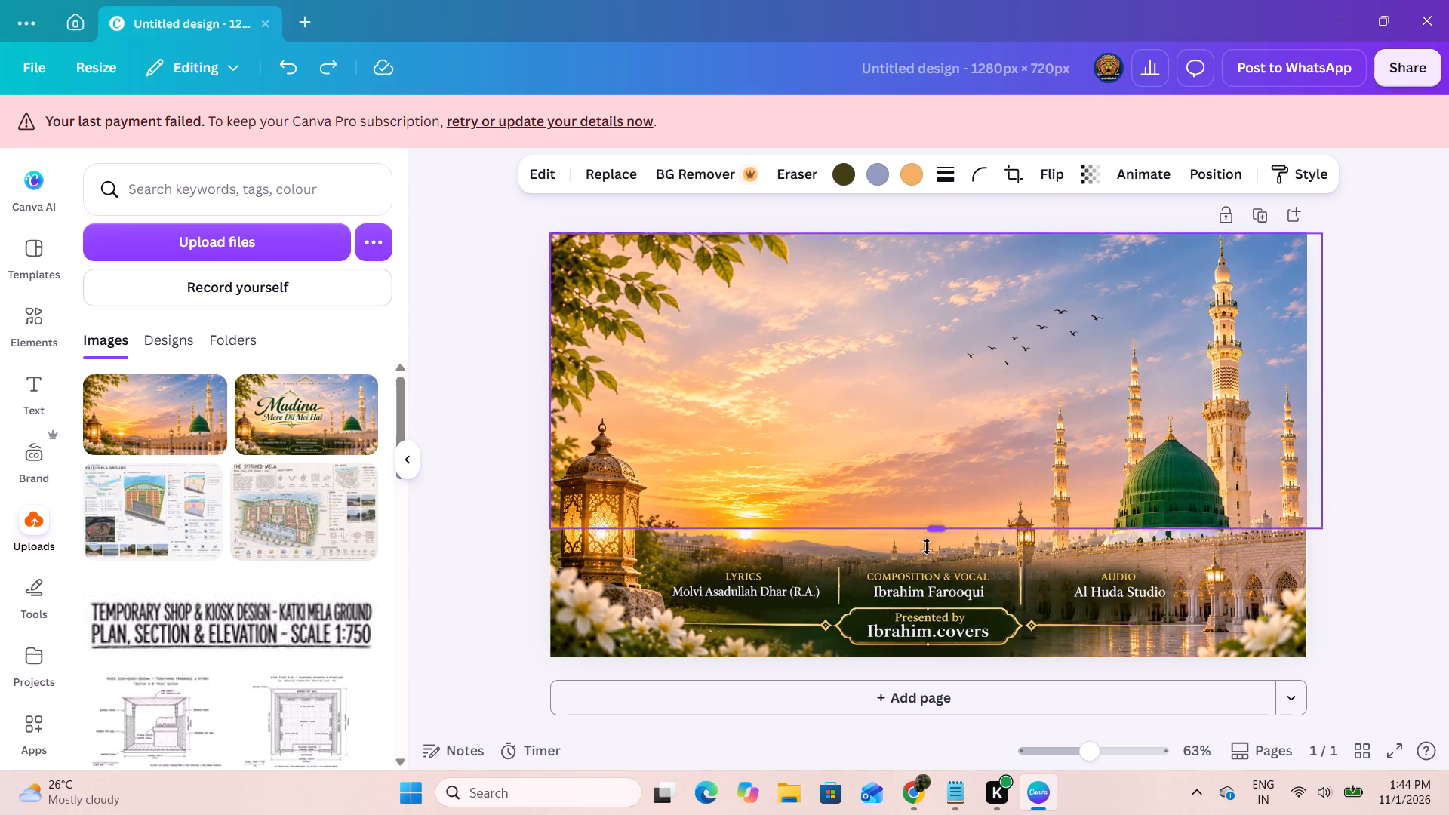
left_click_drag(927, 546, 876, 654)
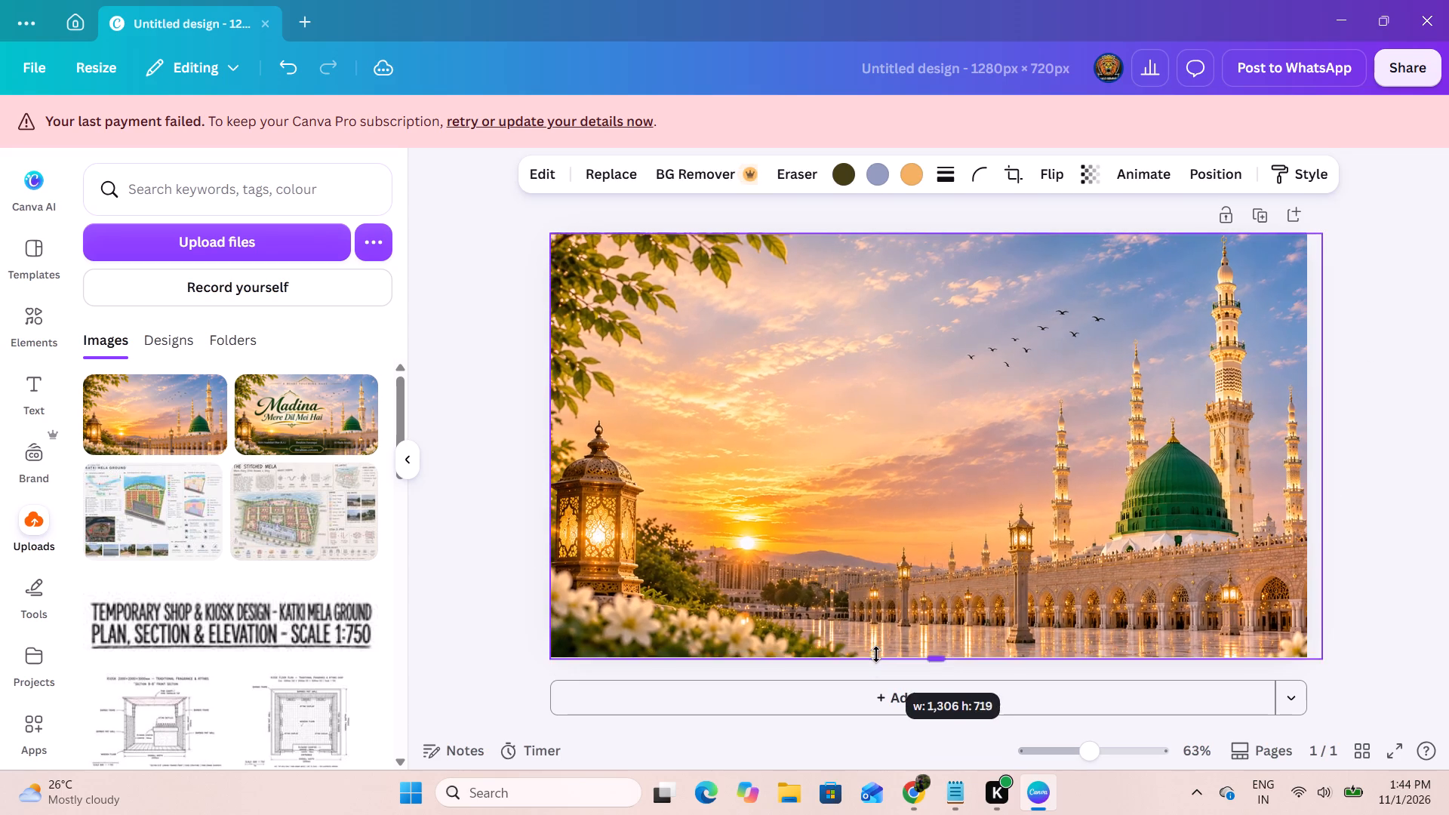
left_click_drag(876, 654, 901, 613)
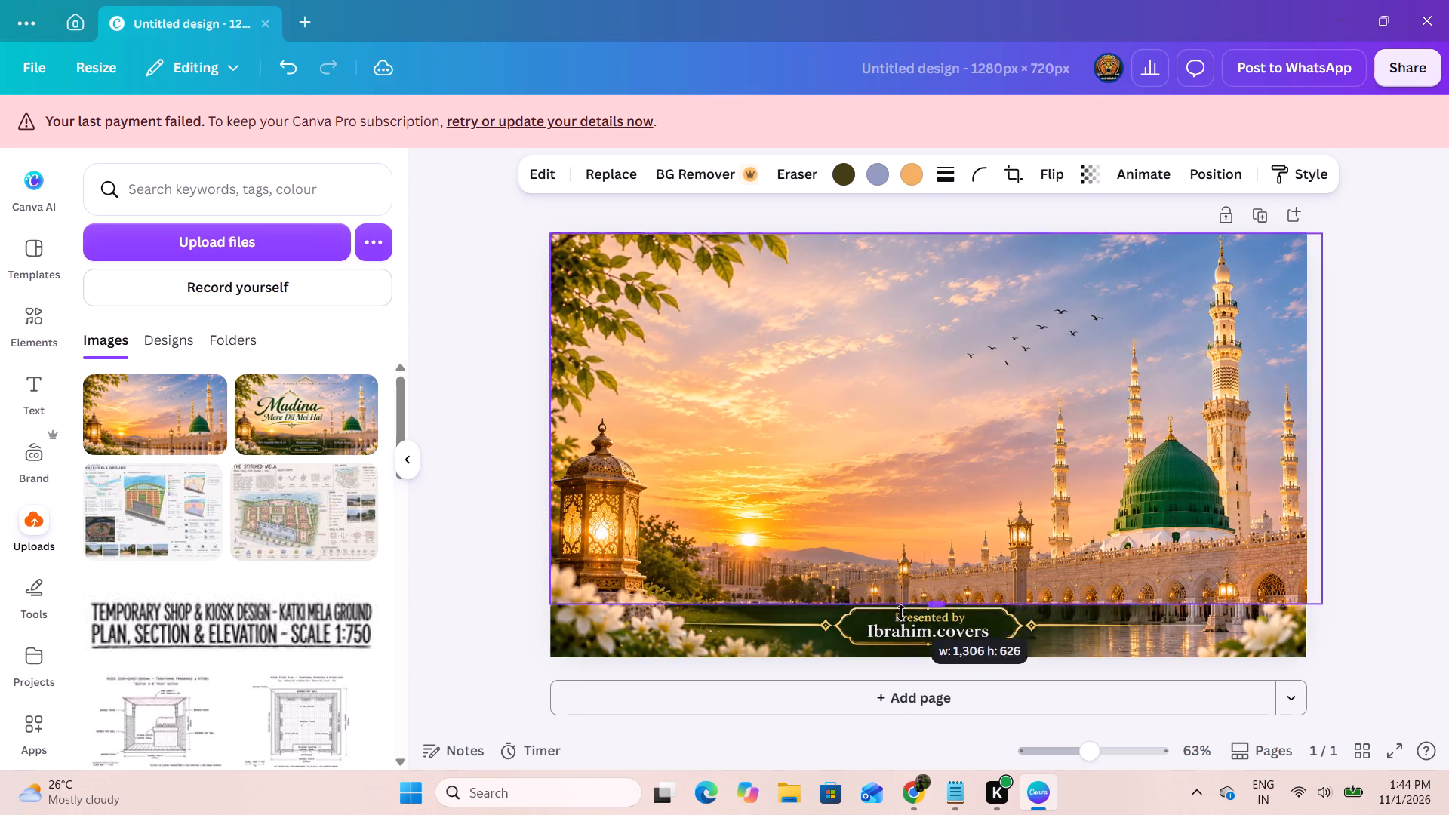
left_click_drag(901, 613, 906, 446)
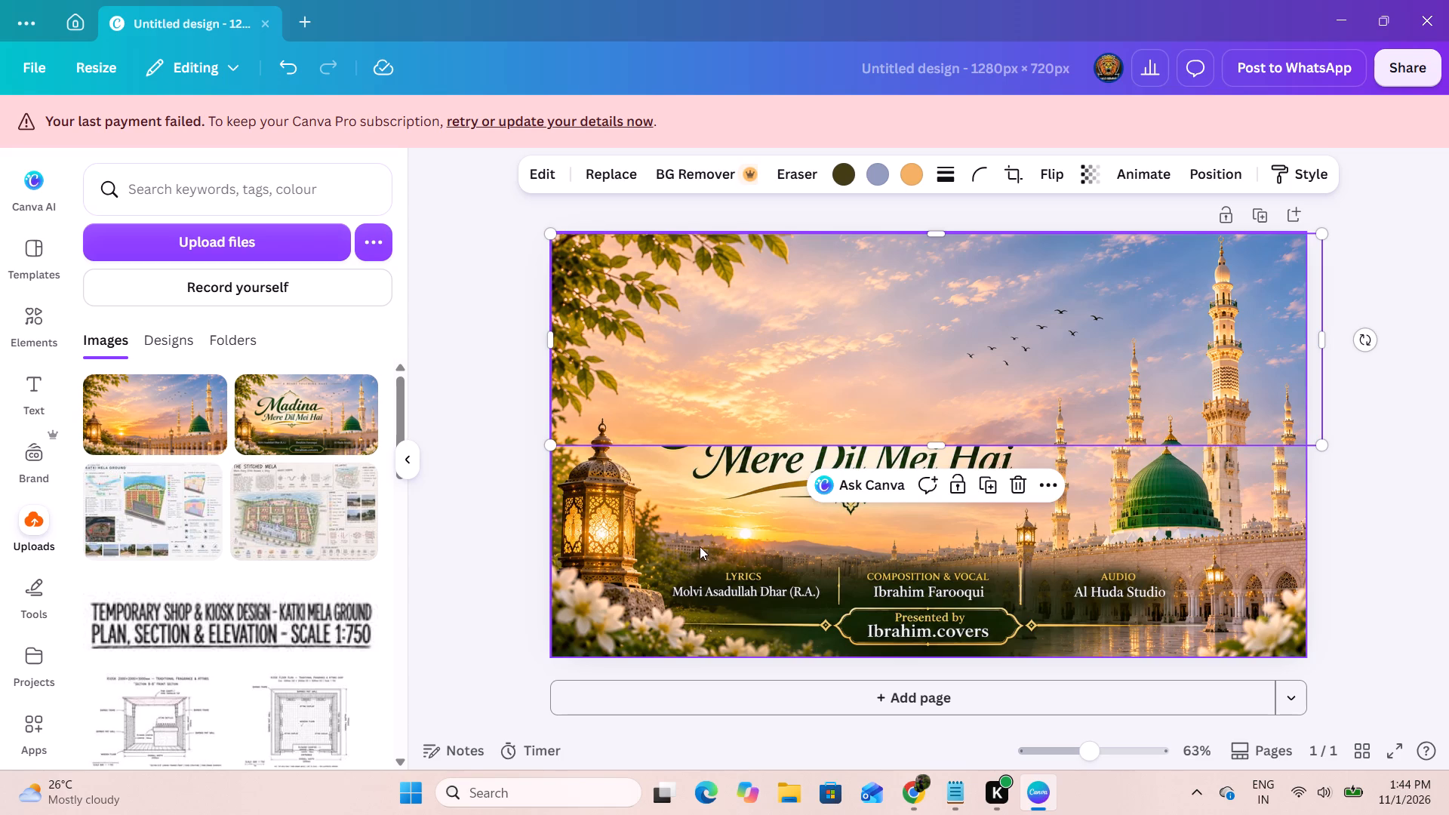
Delete both the title background image and the text-free sky patch to clear the page.
left_click_drag(888, 552, 870, 494)
left_click(876, 524)
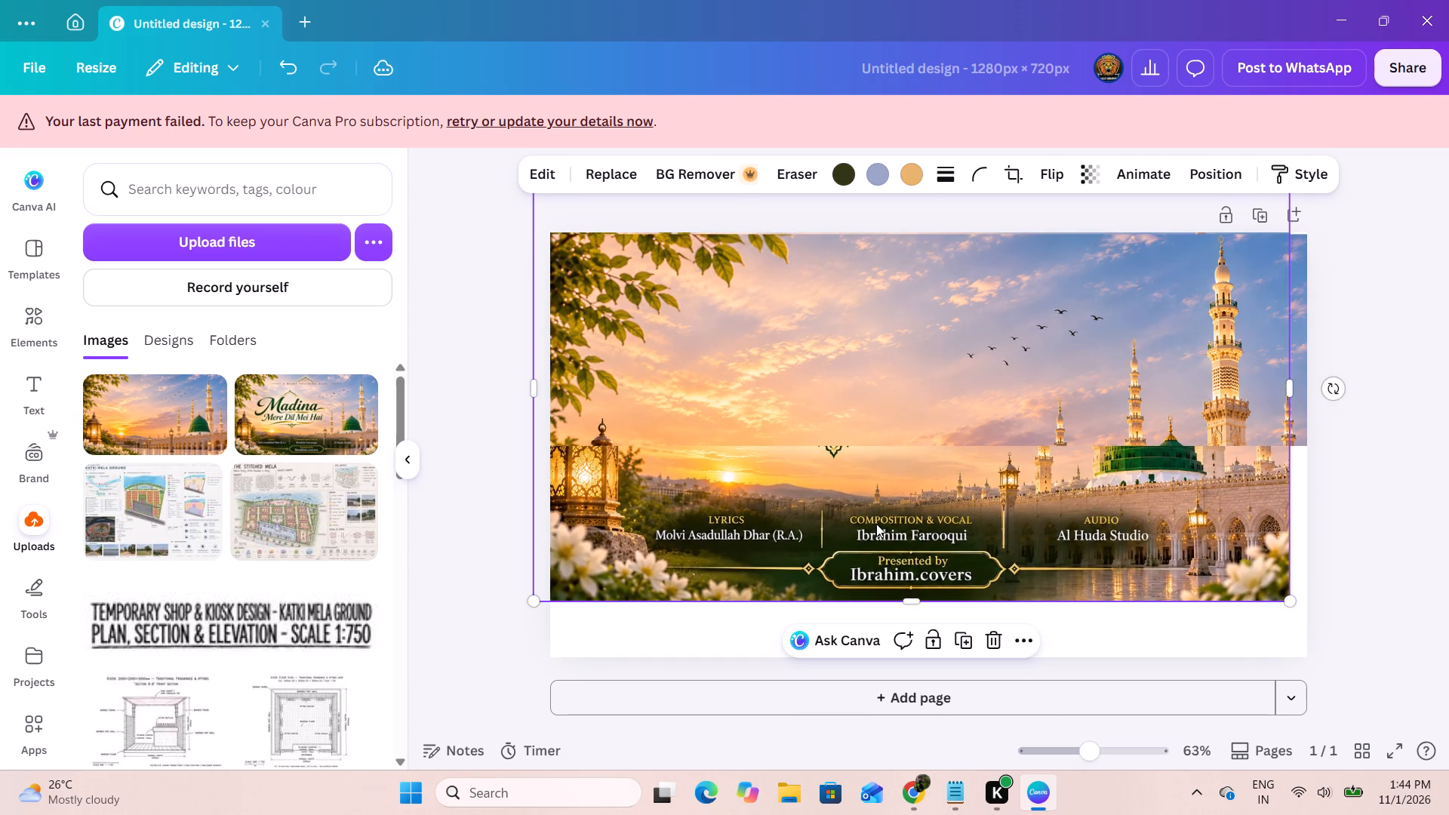
left_click(989, 579)
left_click(998, 634)
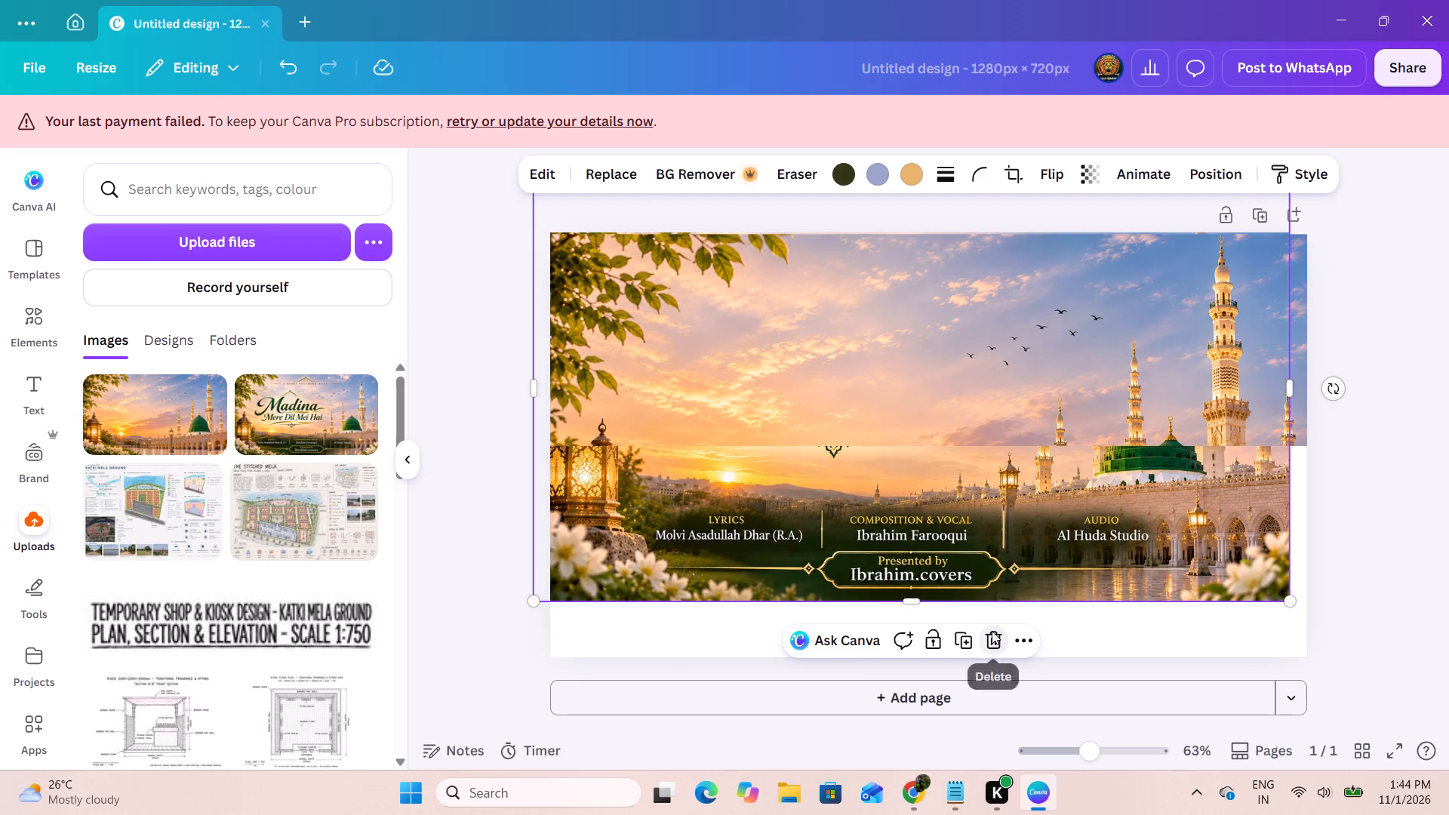
left_click_drag(901, 348, 903, 356)
left_click_drag(876, 331, 884, 331)
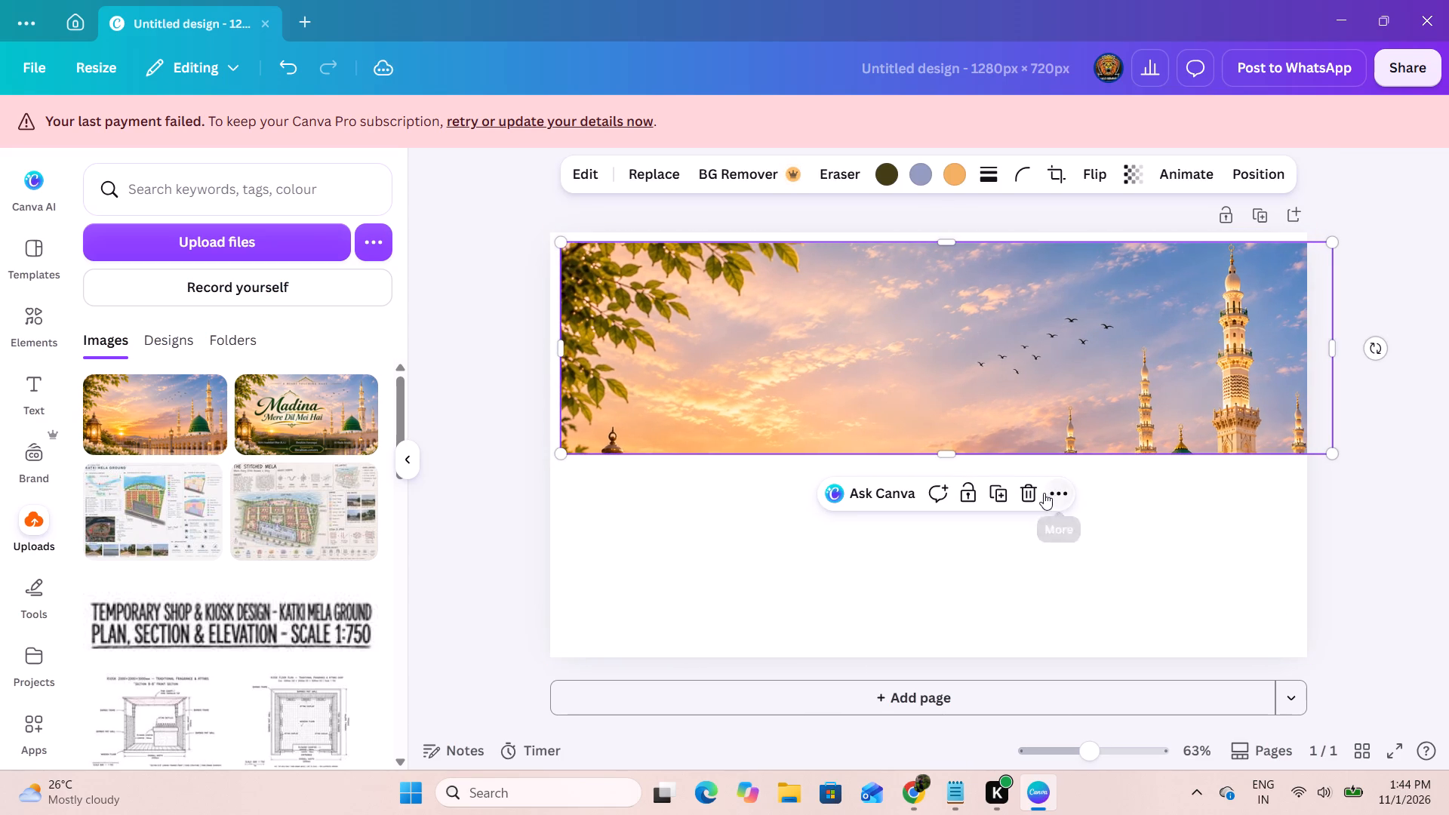
left_click(1038, 493)
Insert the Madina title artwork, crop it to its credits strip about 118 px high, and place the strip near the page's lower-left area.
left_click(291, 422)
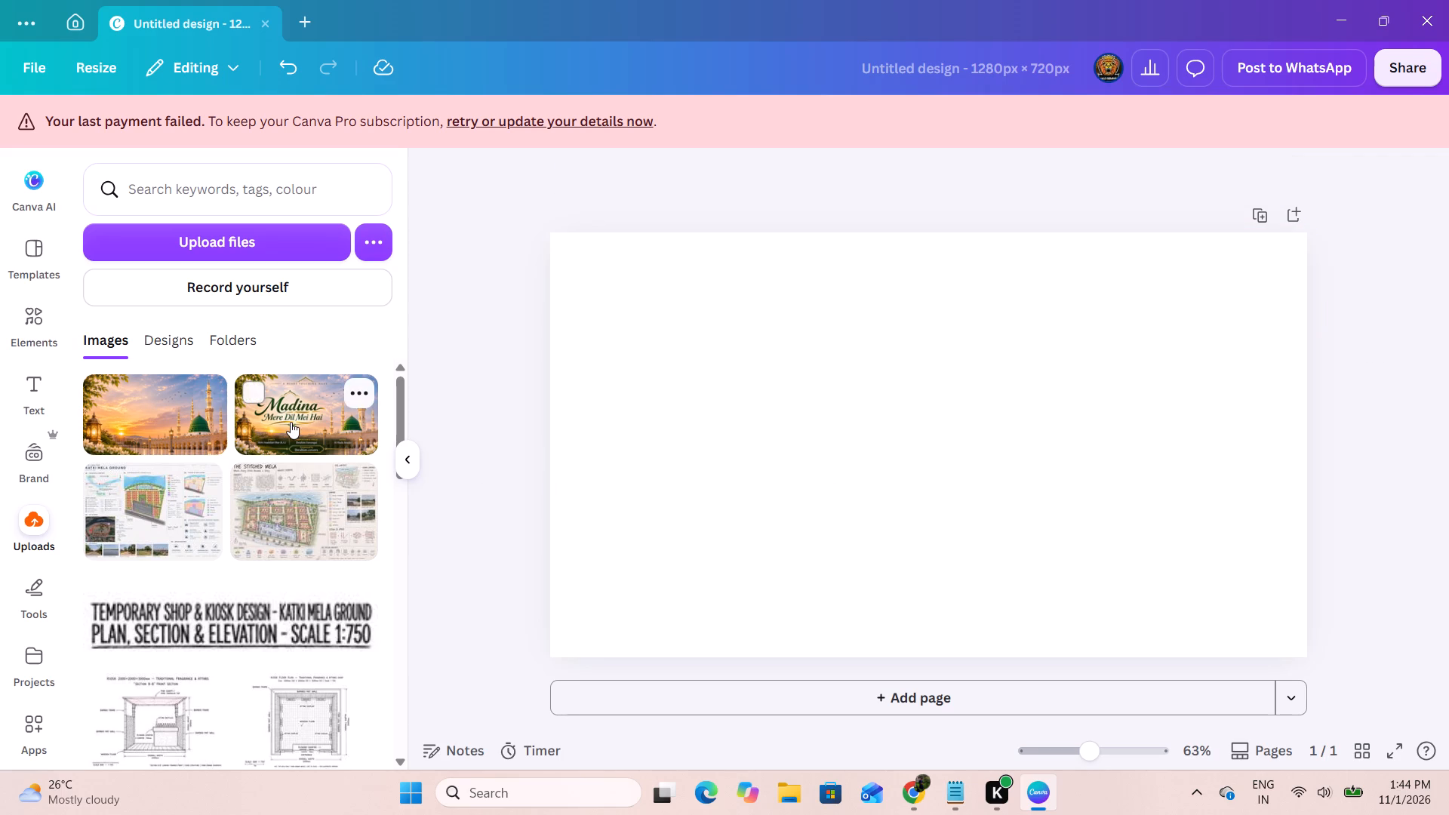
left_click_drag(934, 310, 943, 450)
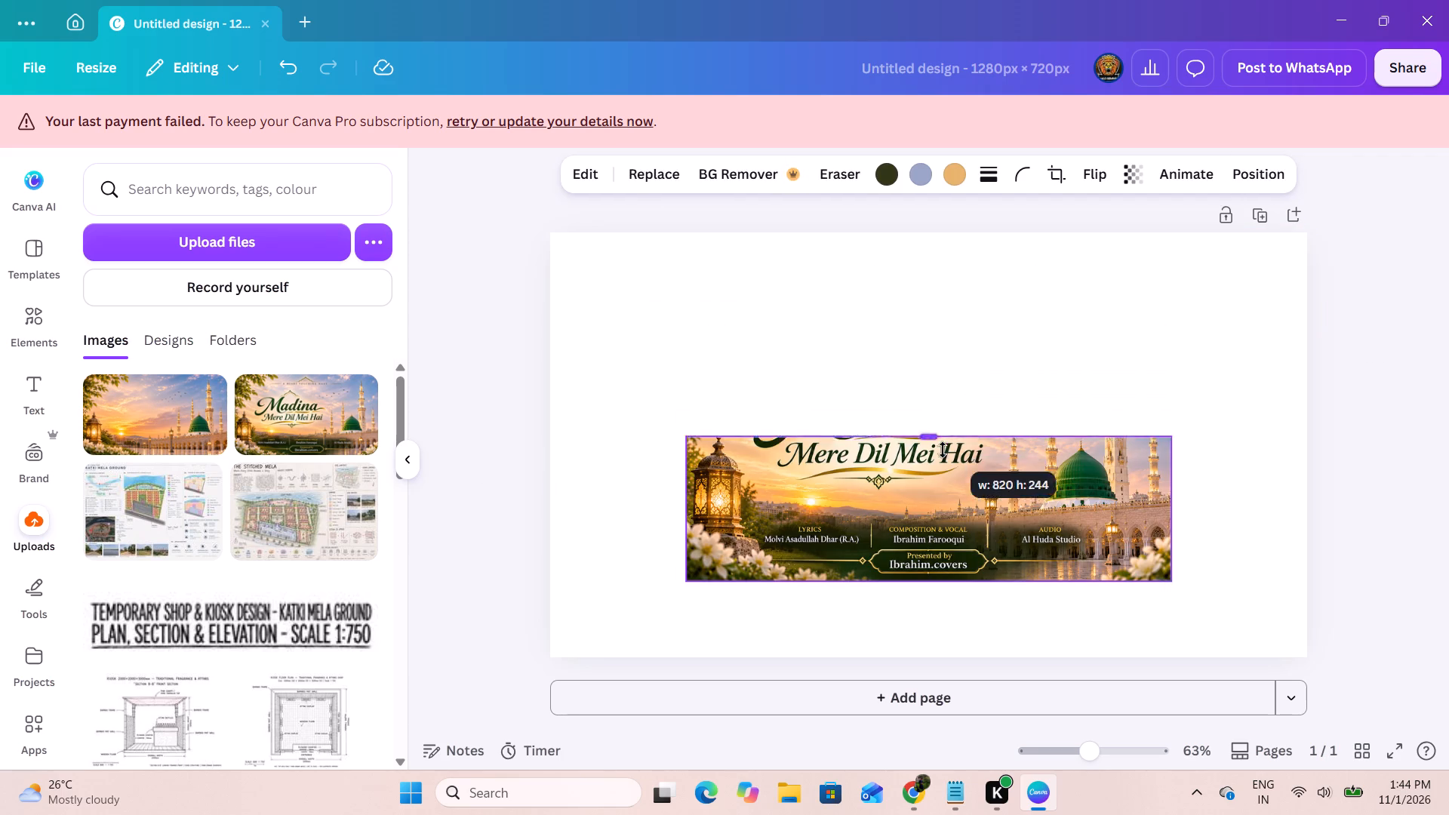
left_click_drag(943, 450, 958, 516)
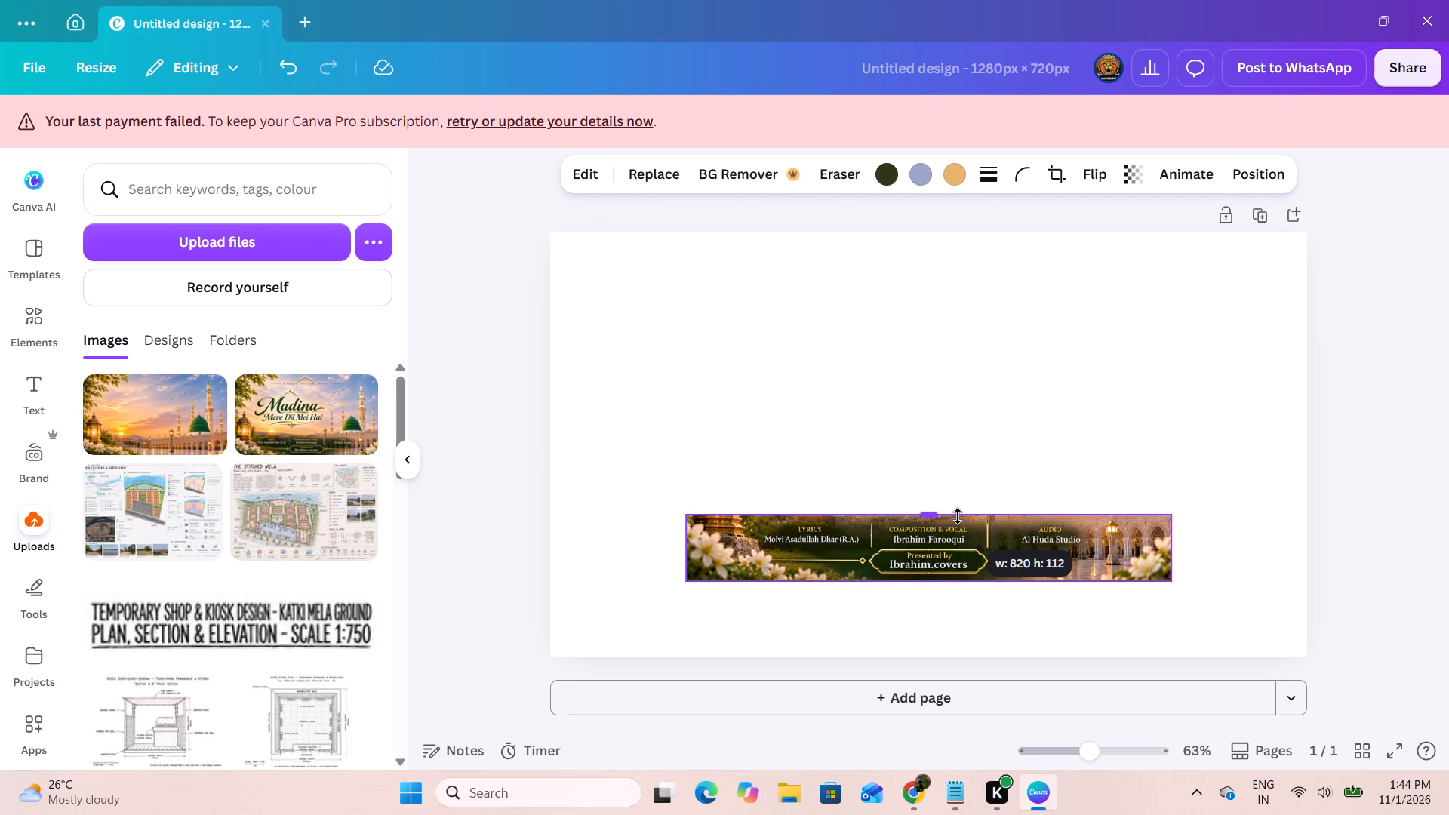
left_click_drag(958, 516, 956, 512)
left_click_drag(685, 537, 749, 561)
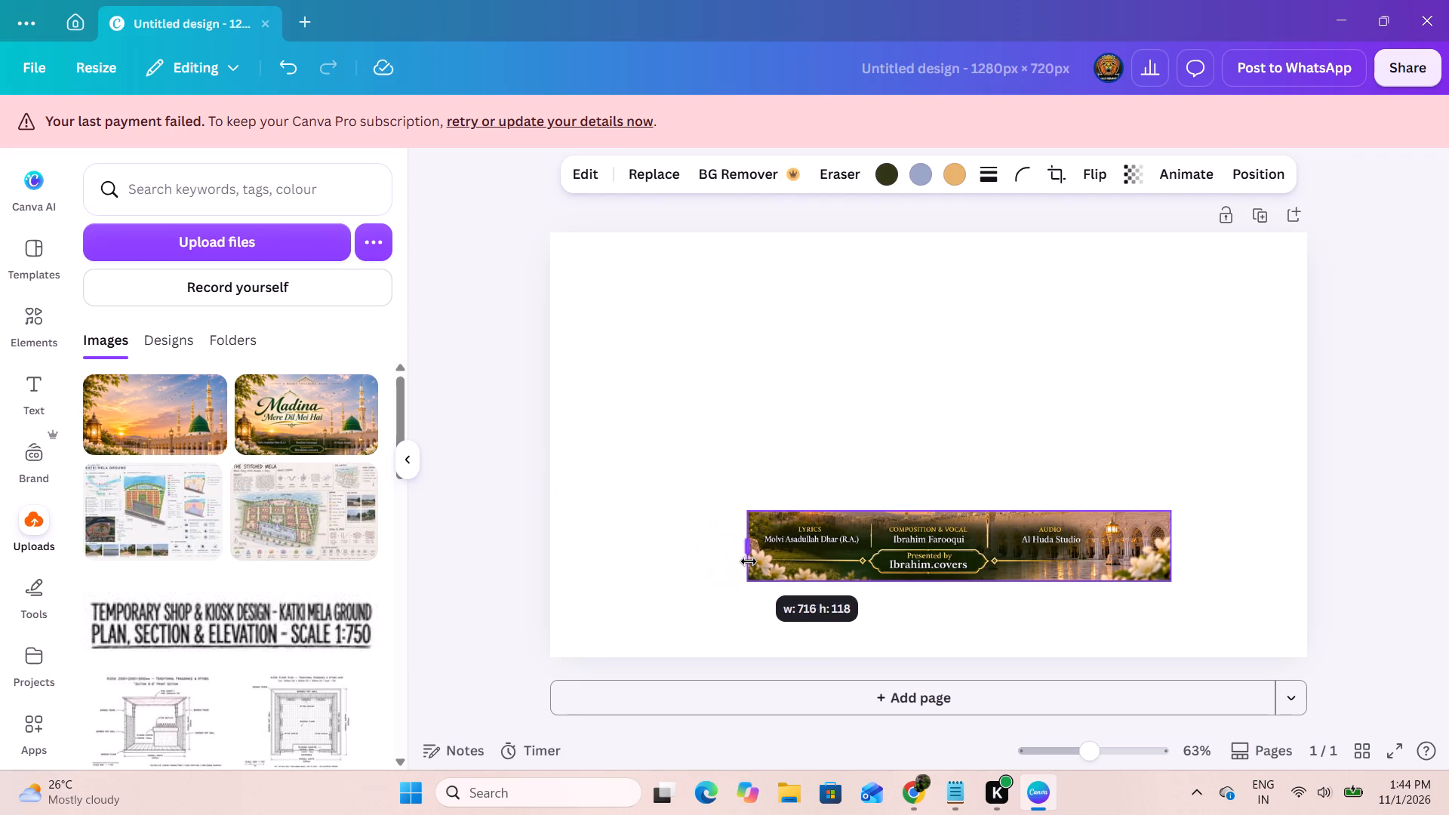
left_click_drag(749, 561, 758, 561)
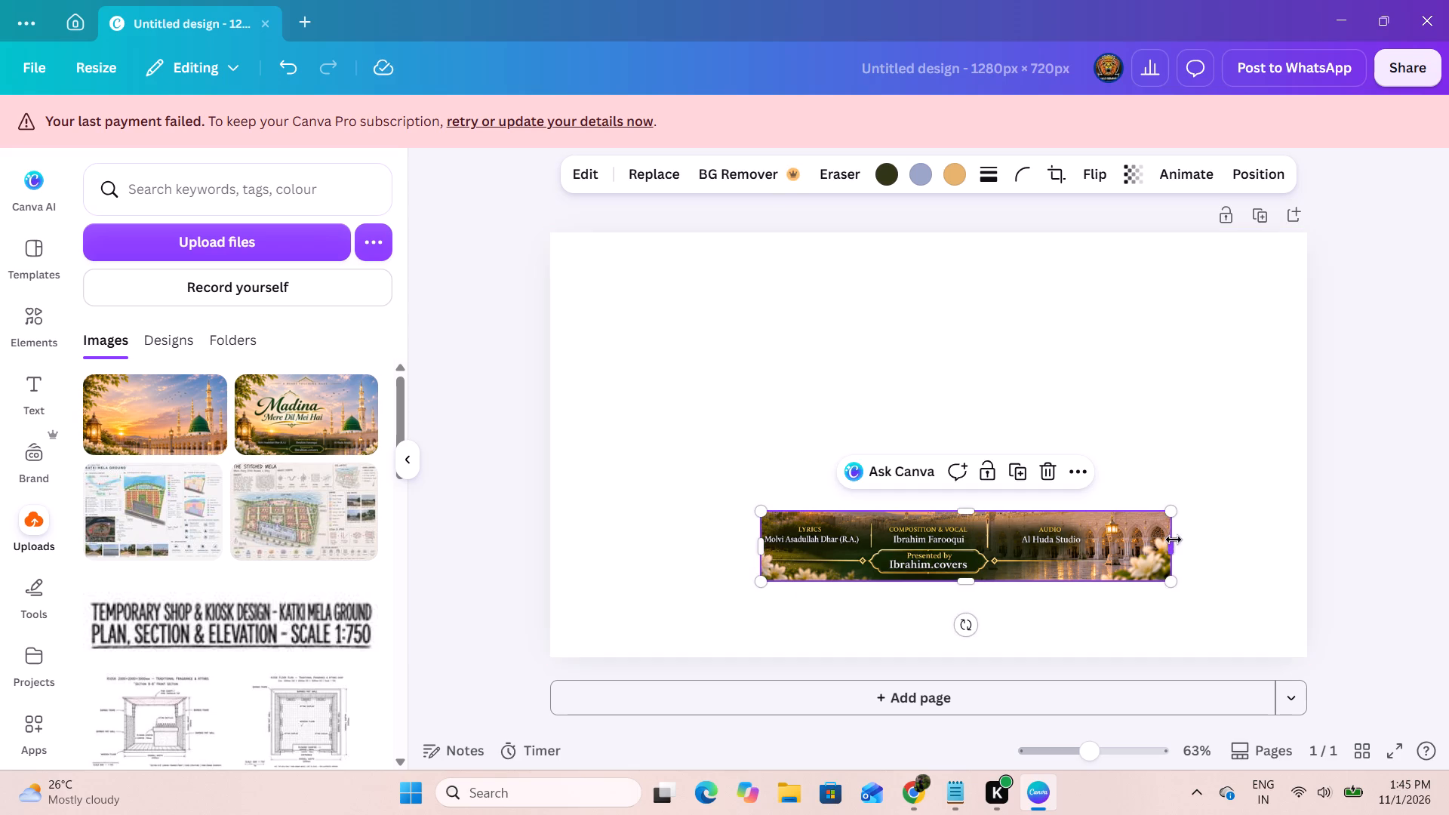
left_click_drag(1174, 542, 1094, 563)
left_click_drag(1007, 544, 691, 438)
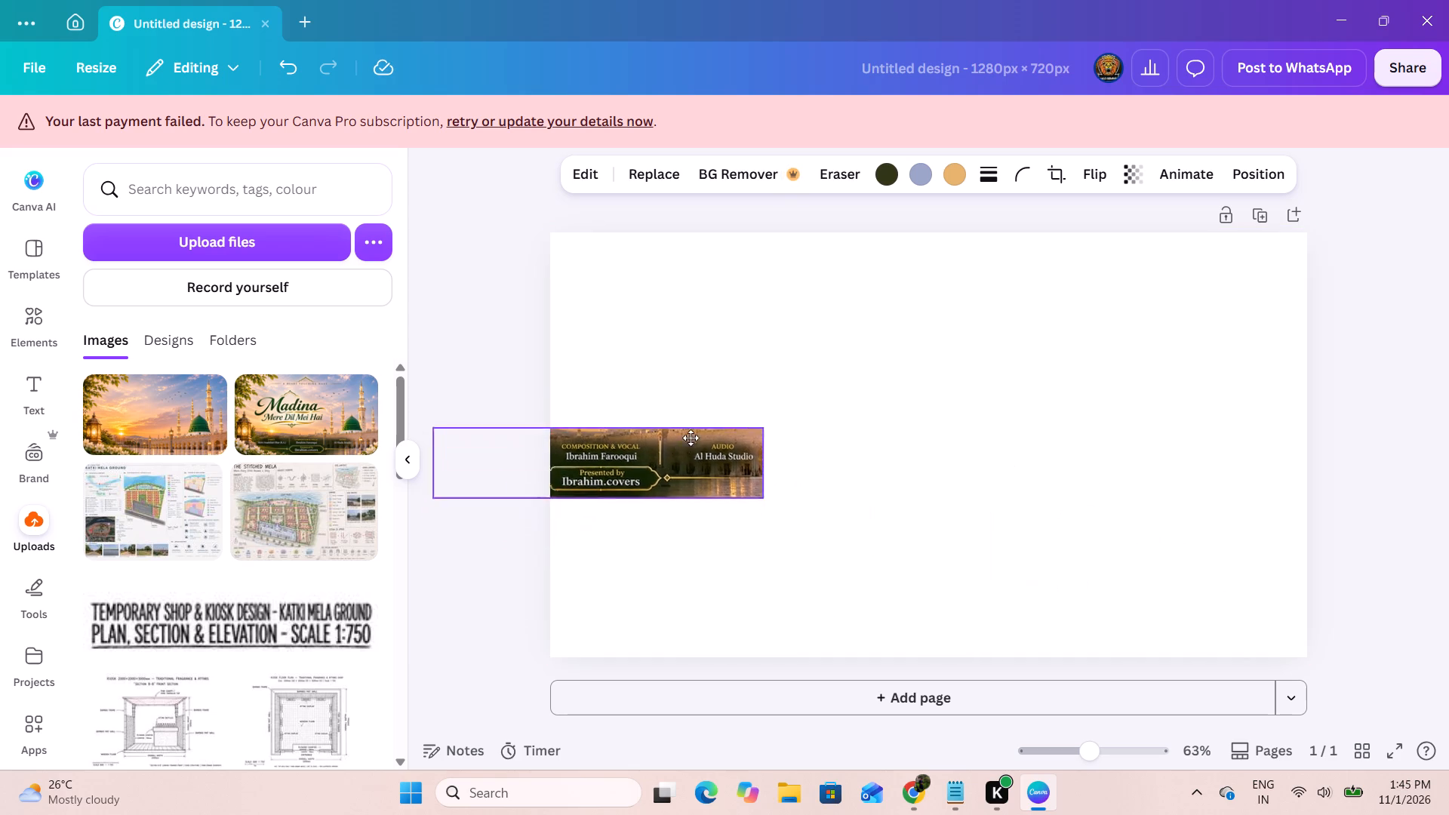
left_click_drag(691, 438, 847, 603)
Place the uploaded text-free Madina art on the page above the credits strip.
left_click_drag(115, 412, 451, 384)
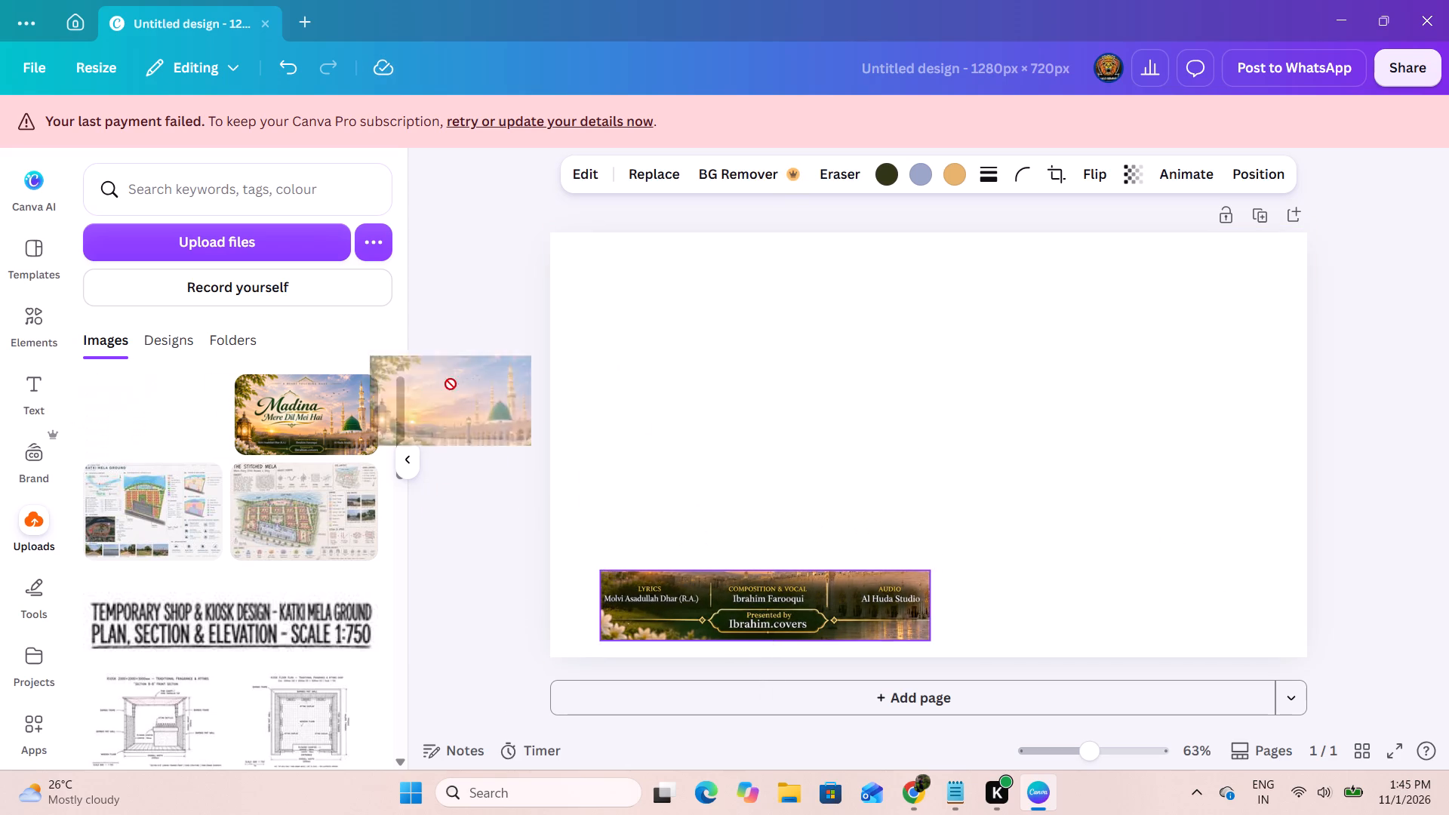
left_click_drag(451, 384, 713, 329)
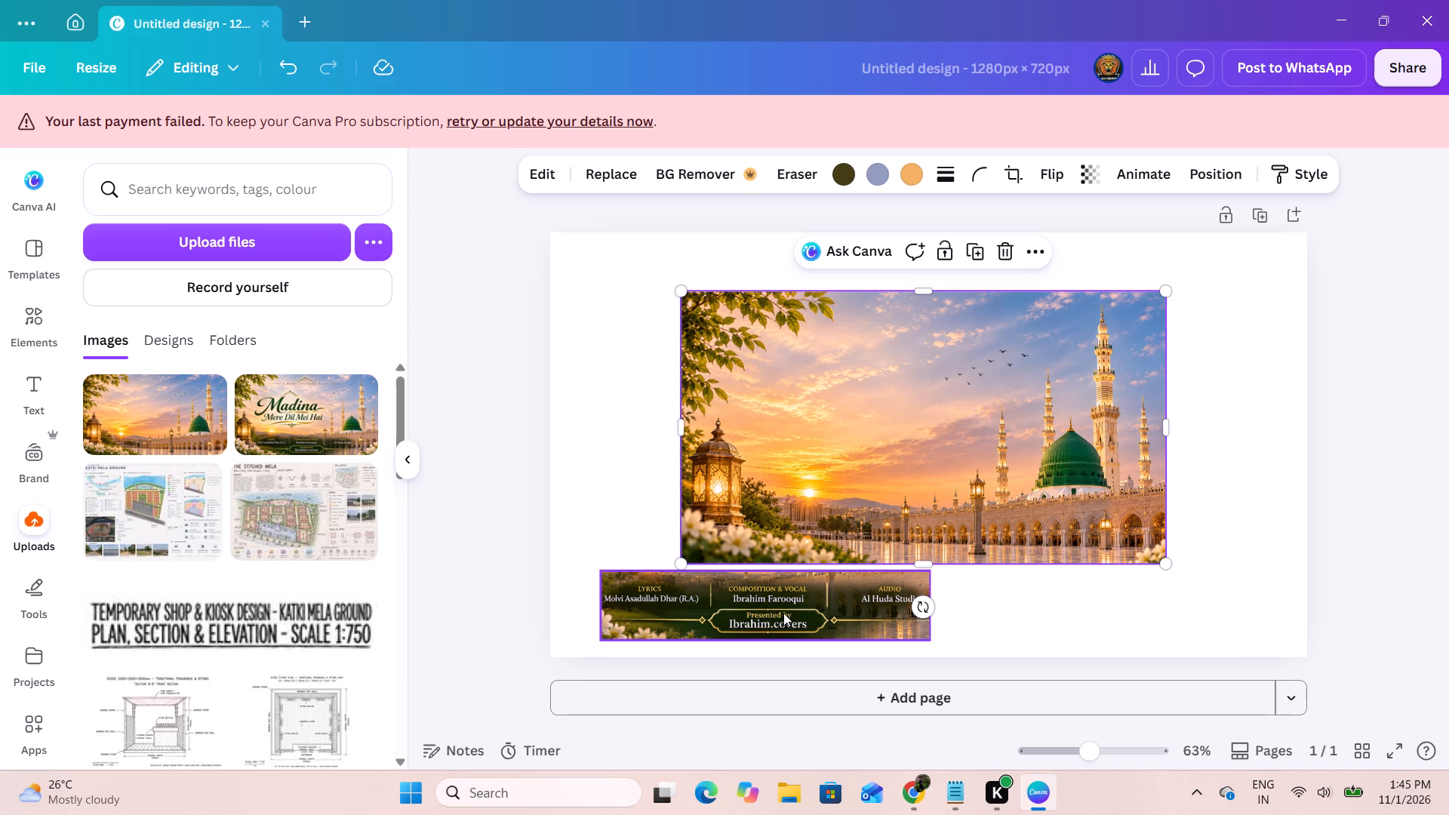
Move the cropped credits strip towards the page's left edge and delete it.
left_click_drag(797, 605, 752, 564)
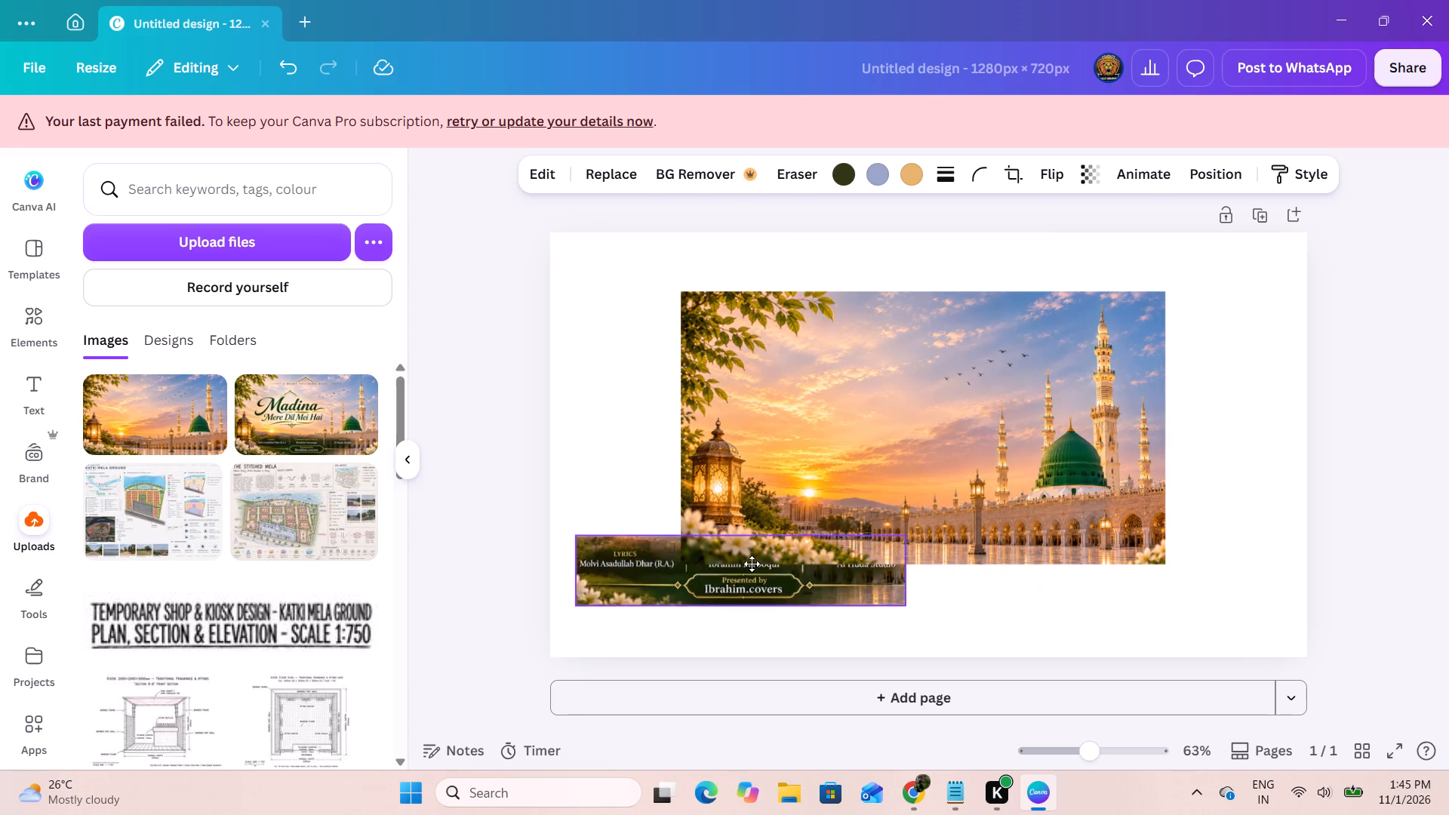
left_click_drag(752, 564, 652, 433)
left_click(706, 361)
Align the text-free Madina art to the page's top-left corner and enlarge it to fill the page at 1280 × 720.
left_click_drag(894, 392, 878, 385)
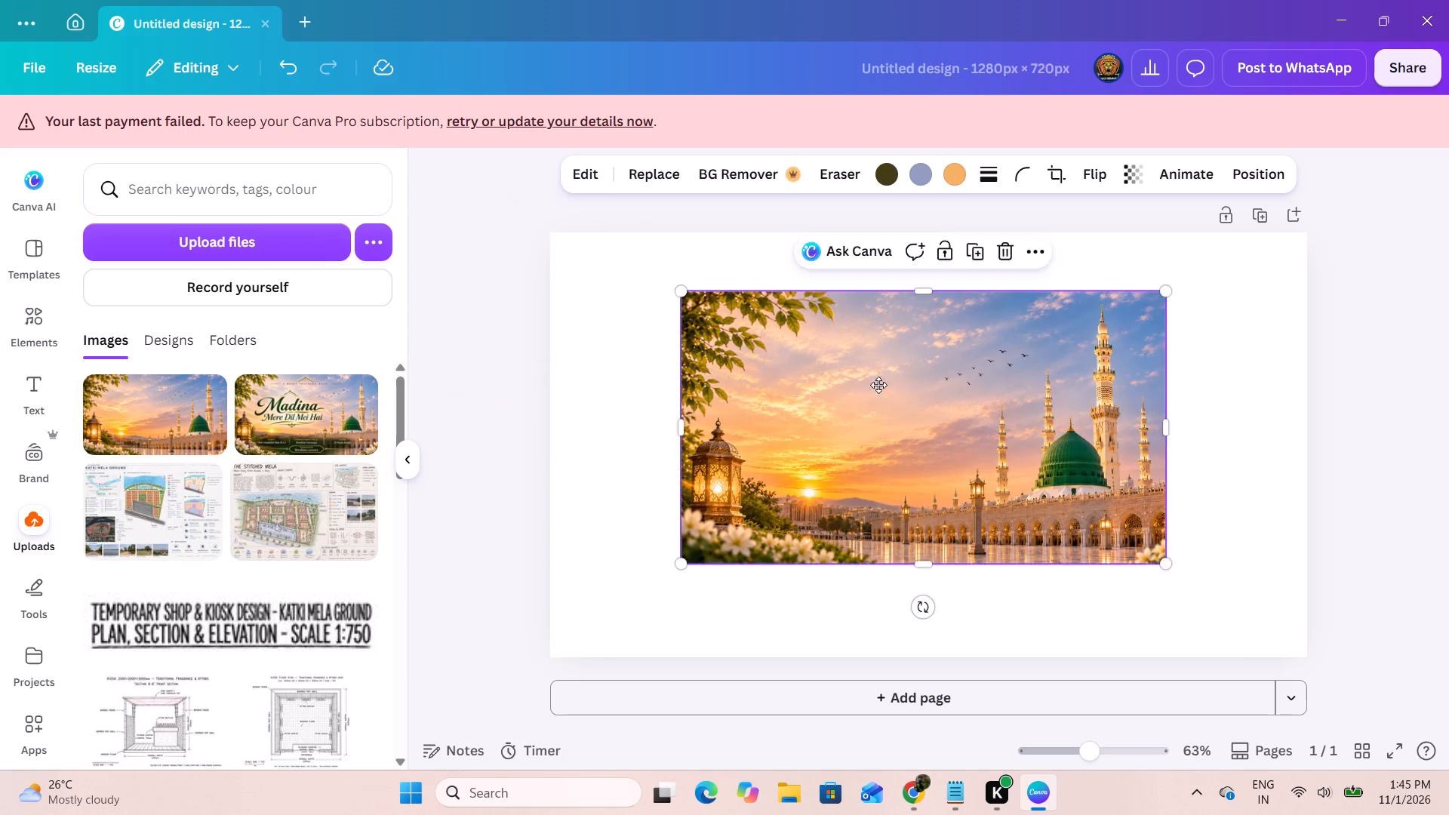
left_click_drag(878, 385, 764, 337)
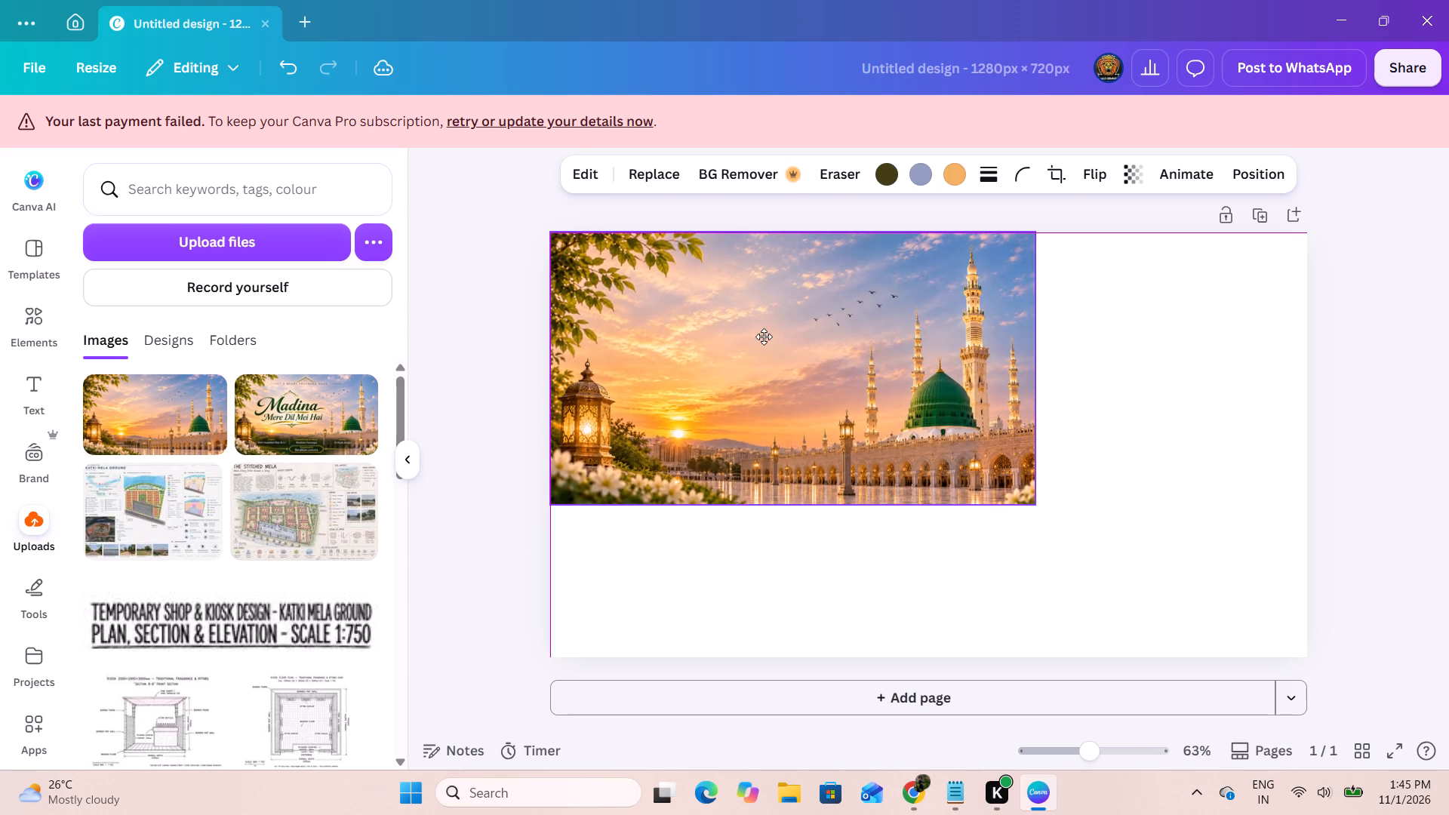
left_click_drag(764, 337, 763, 336)
left_click_drag(1034, 498, 1269, 623)
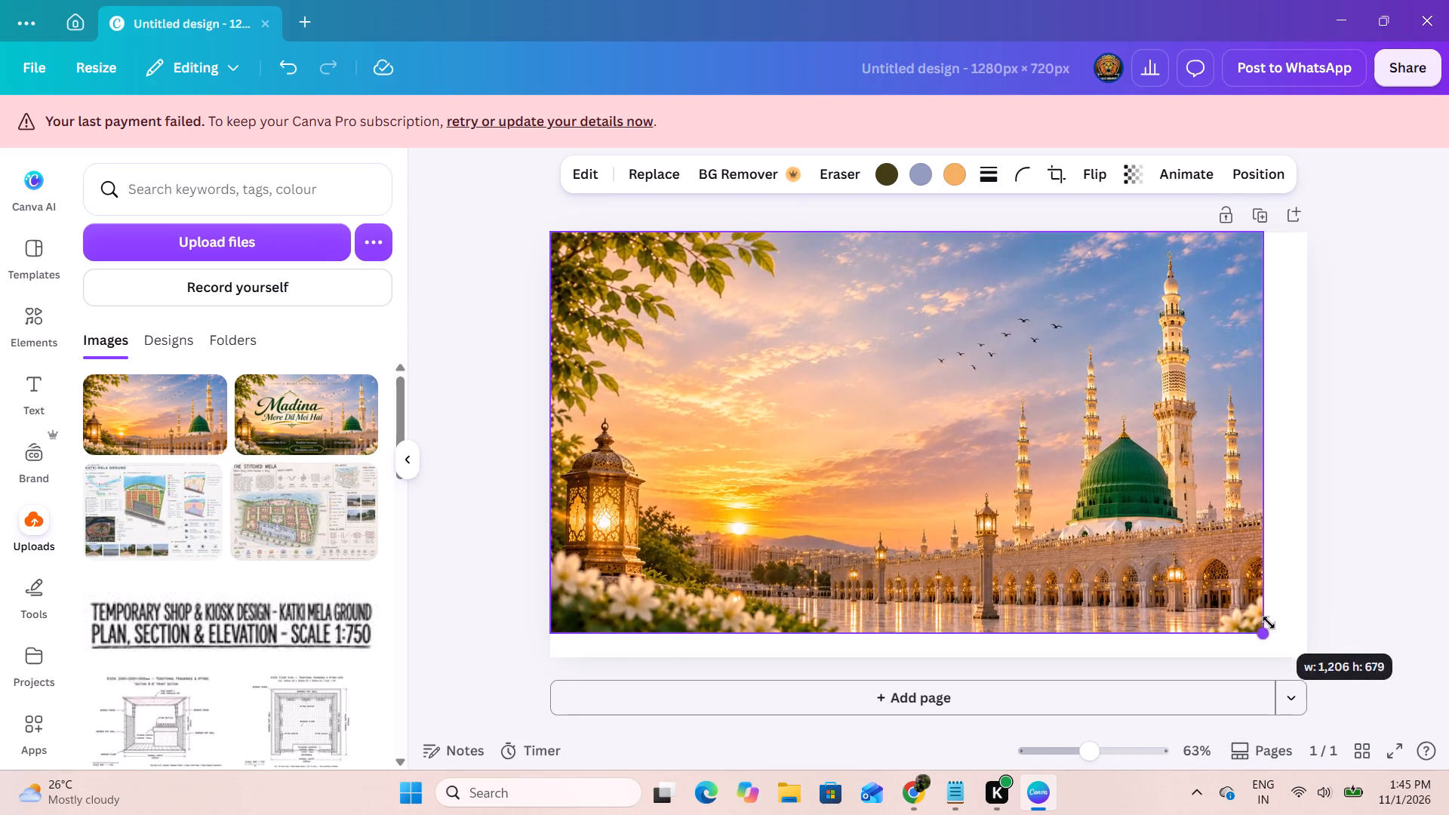
left_click_drag(1269, 623, 1305, 644)
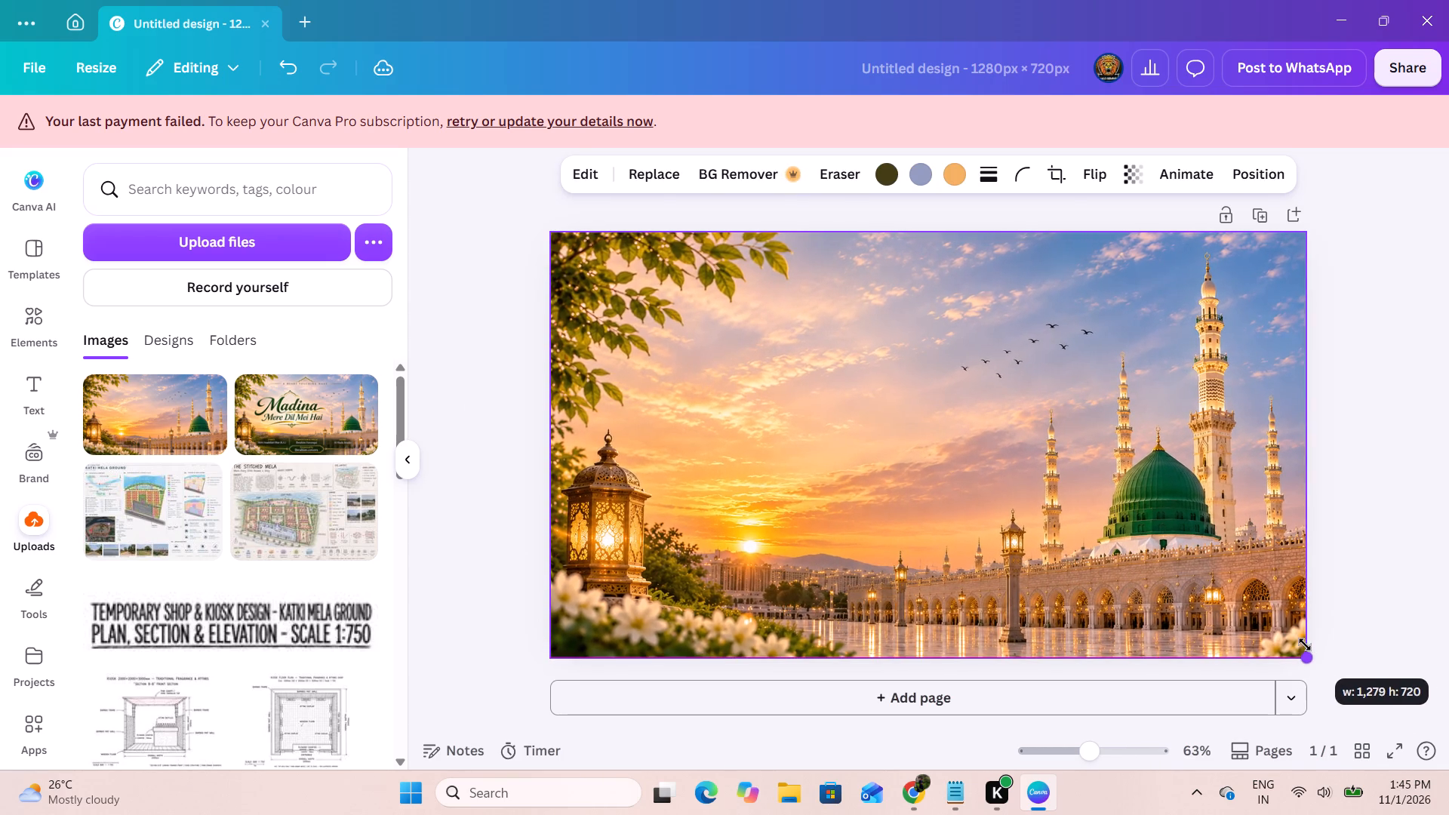
left_click_drag(1305, 644, 1309, 650)
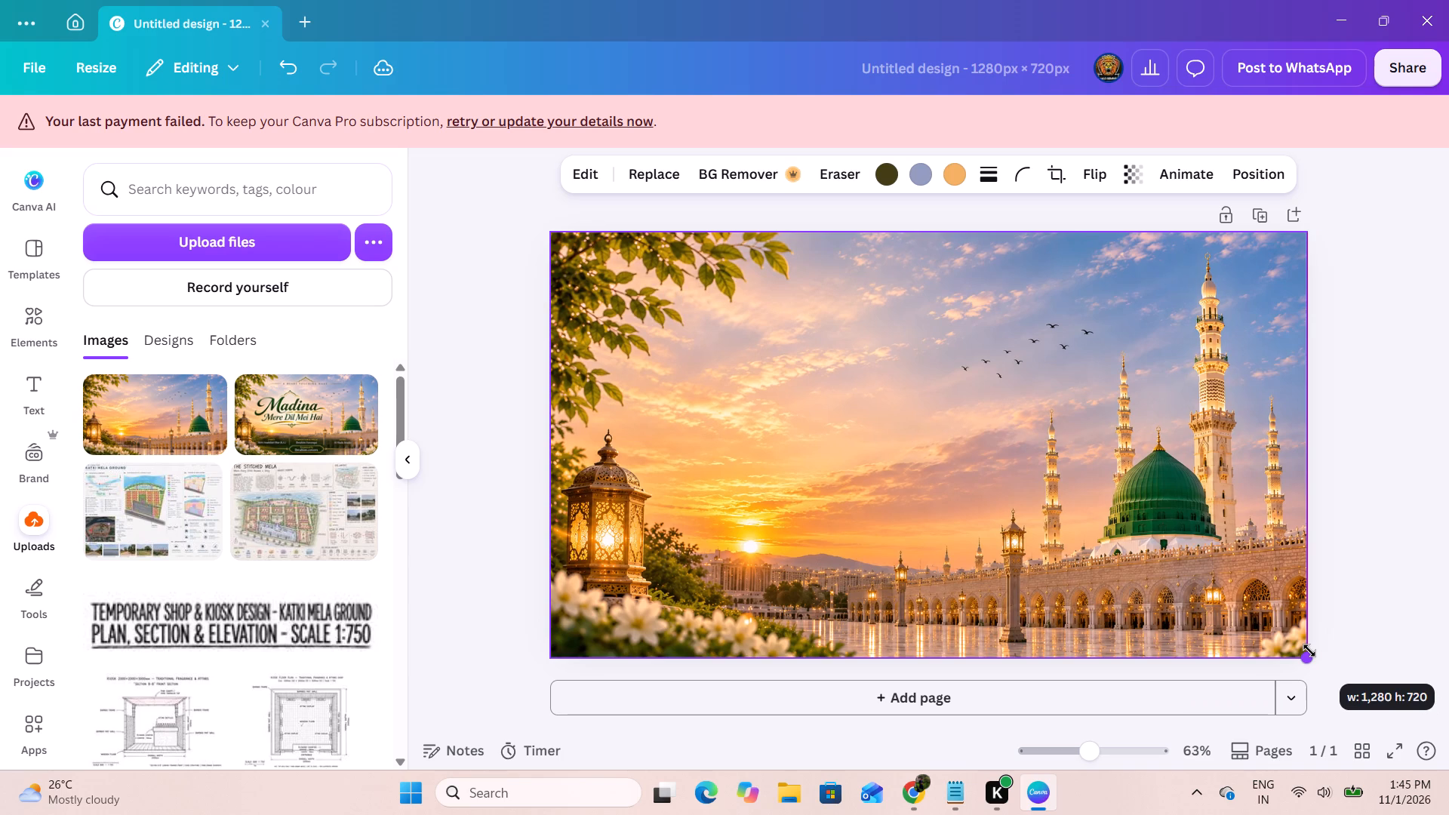
left_click_drag(1309, 650, 1306, 648)
left_click(1356, 586)
left_click(1276, 647)
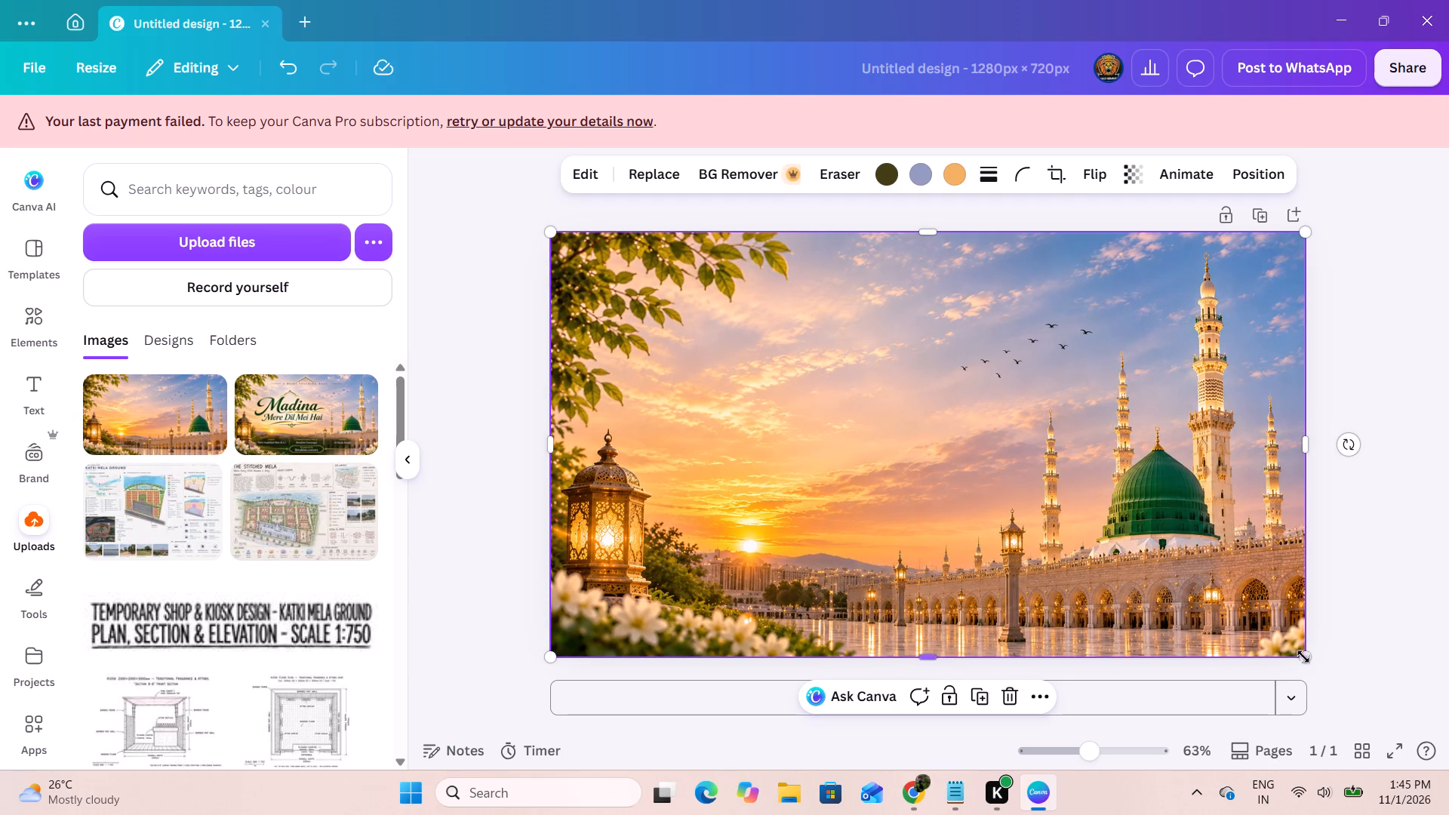
left_click(1306, 654)
left_click(1327, 627)
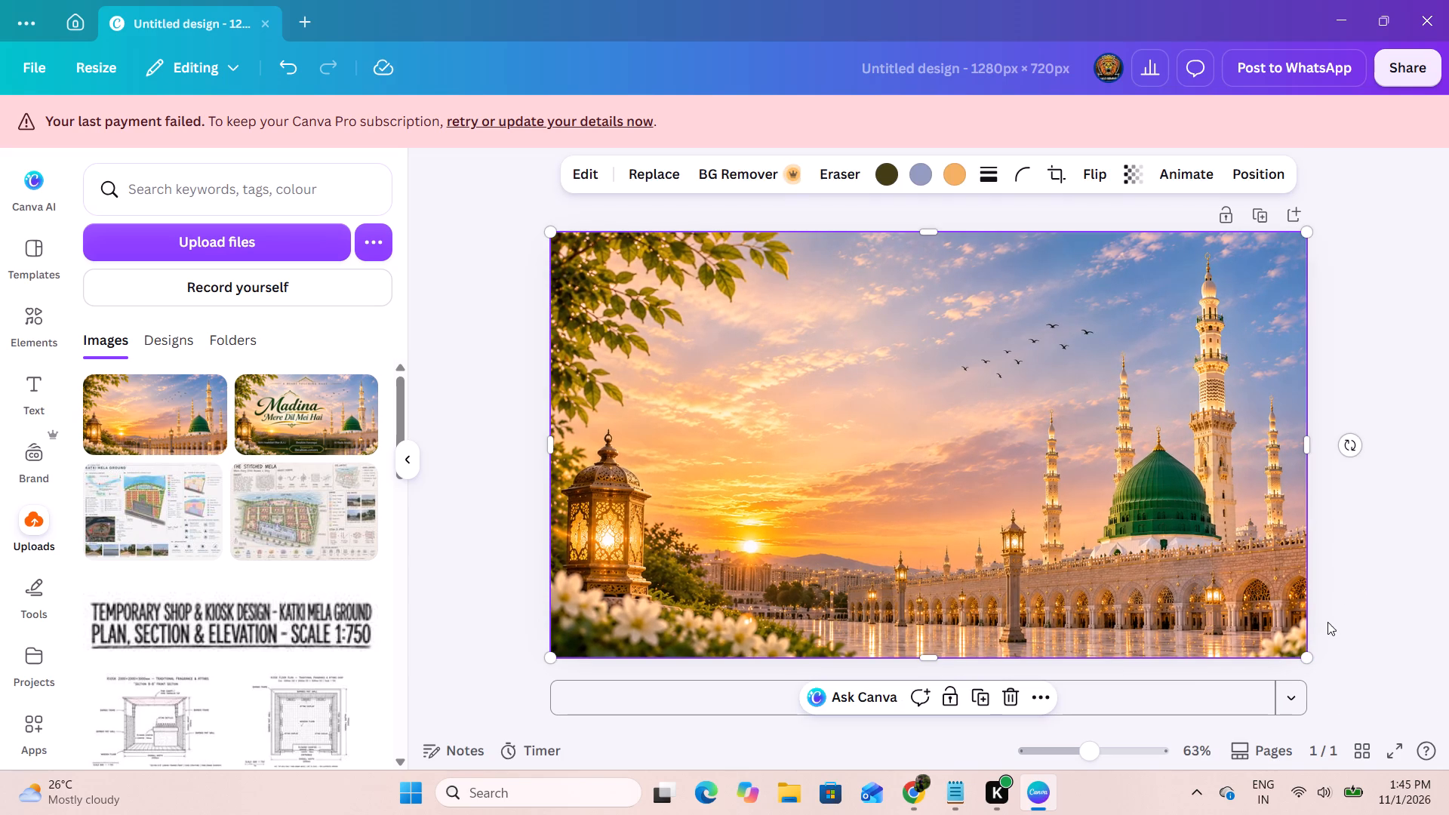
left_click(1291, 448)
left_click(1303, 440)
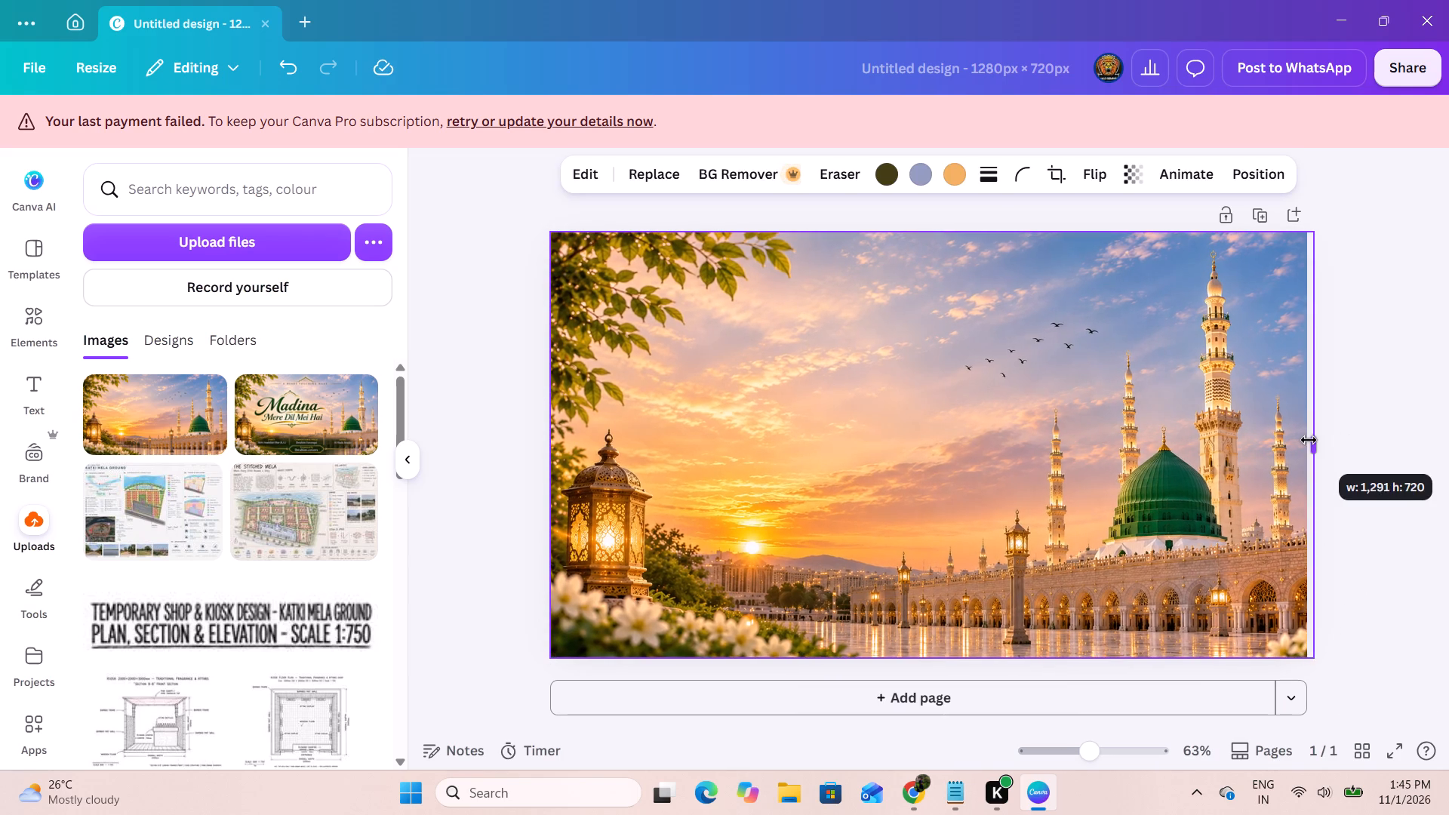
left_click(1333, 395)
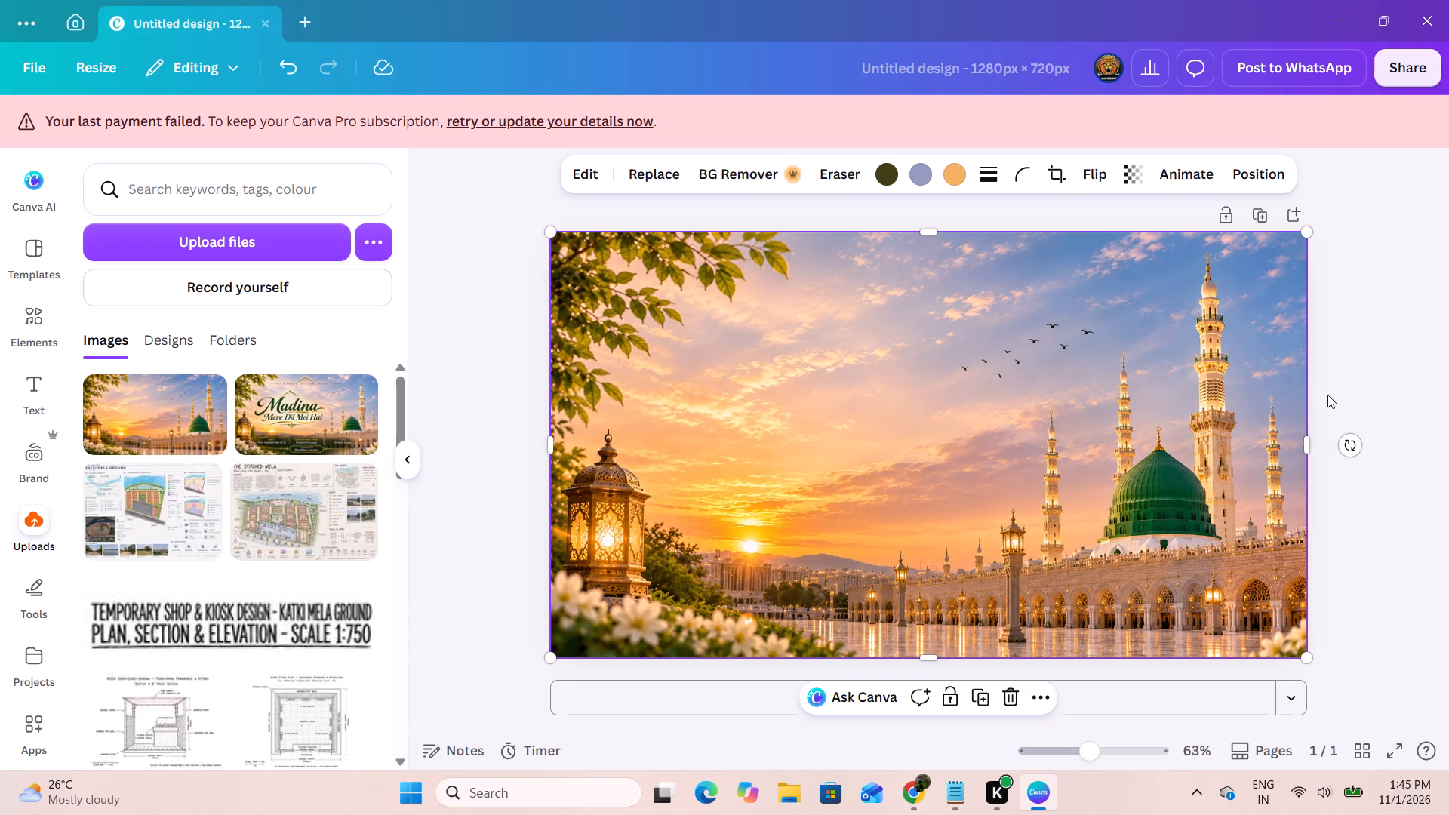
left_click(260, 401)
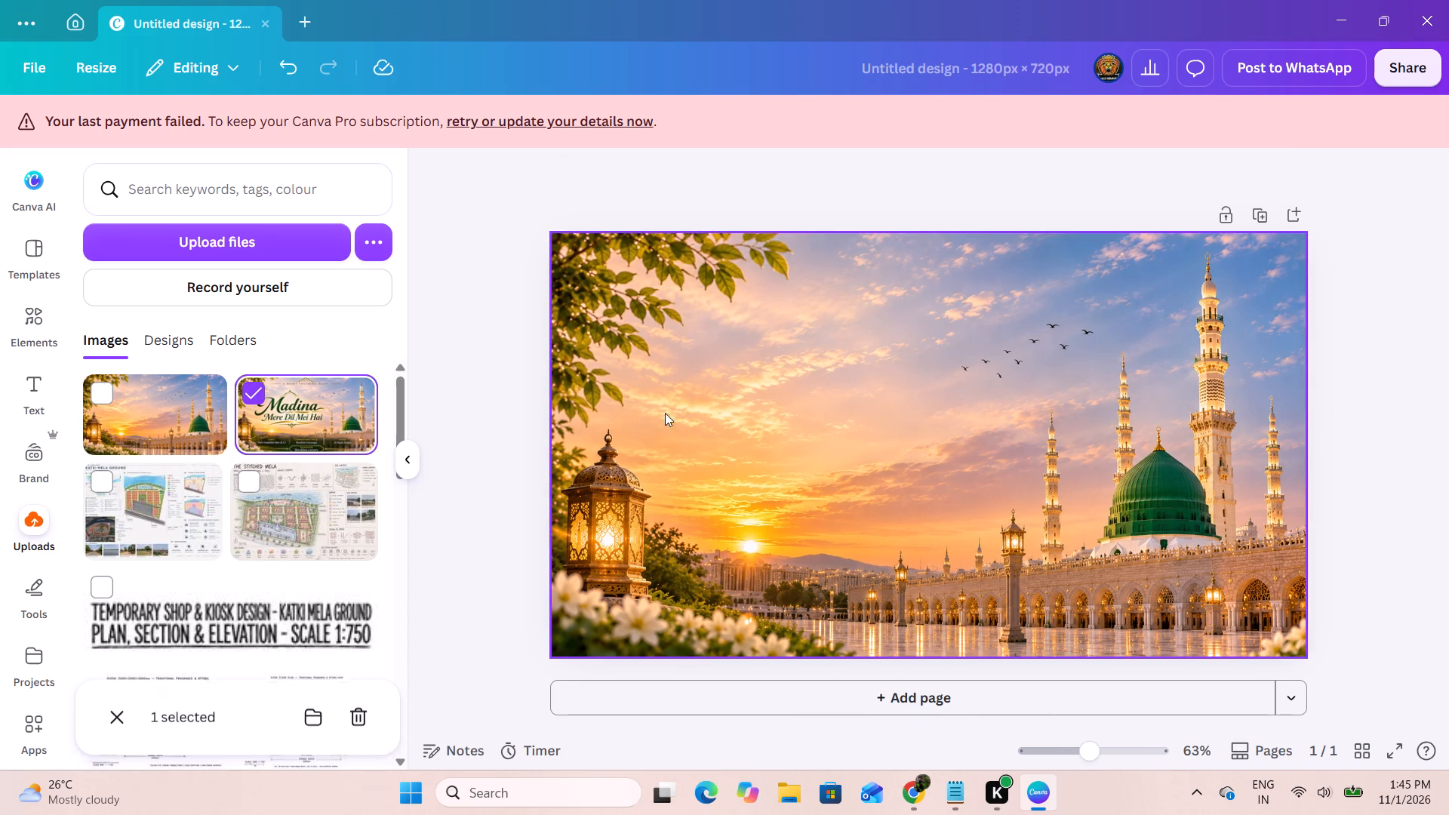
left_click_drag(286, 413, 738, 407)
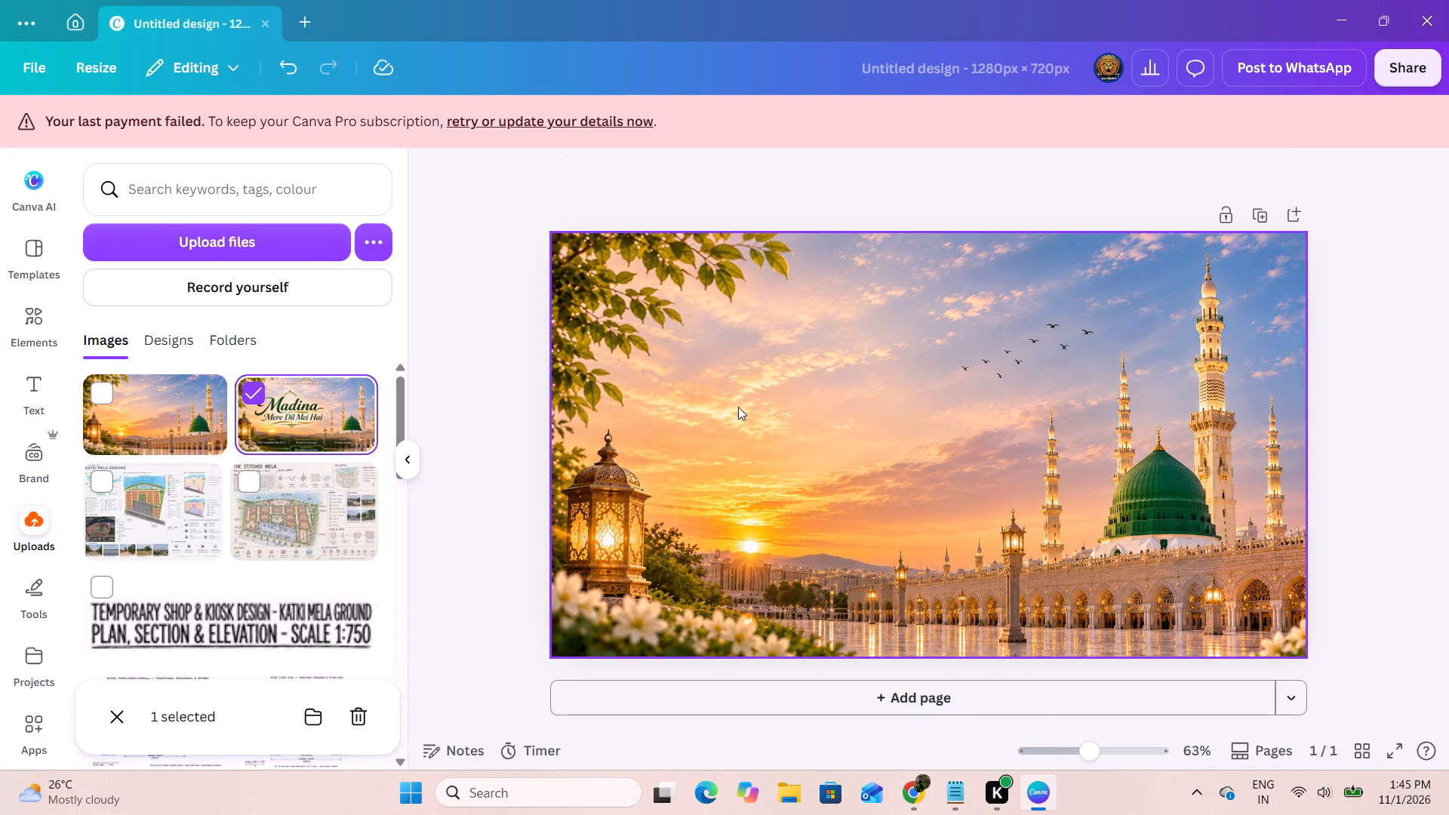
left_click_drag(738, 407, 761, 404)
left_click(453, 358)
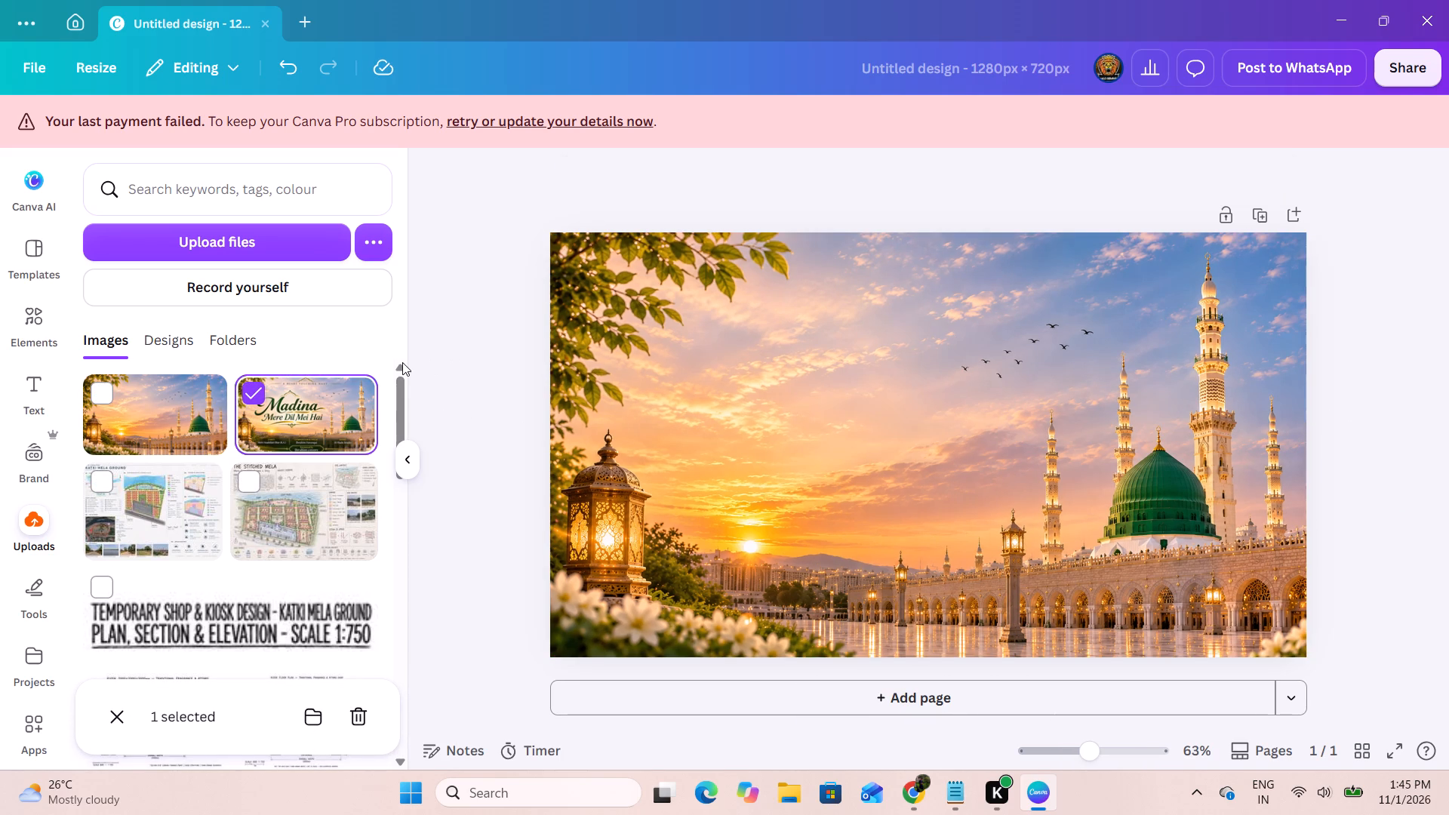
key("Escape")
Insert the Madina title artwork on the page and crop its top down to the credits strip, about 105 px high.
left_click_drag(282, 401, 733, 325)
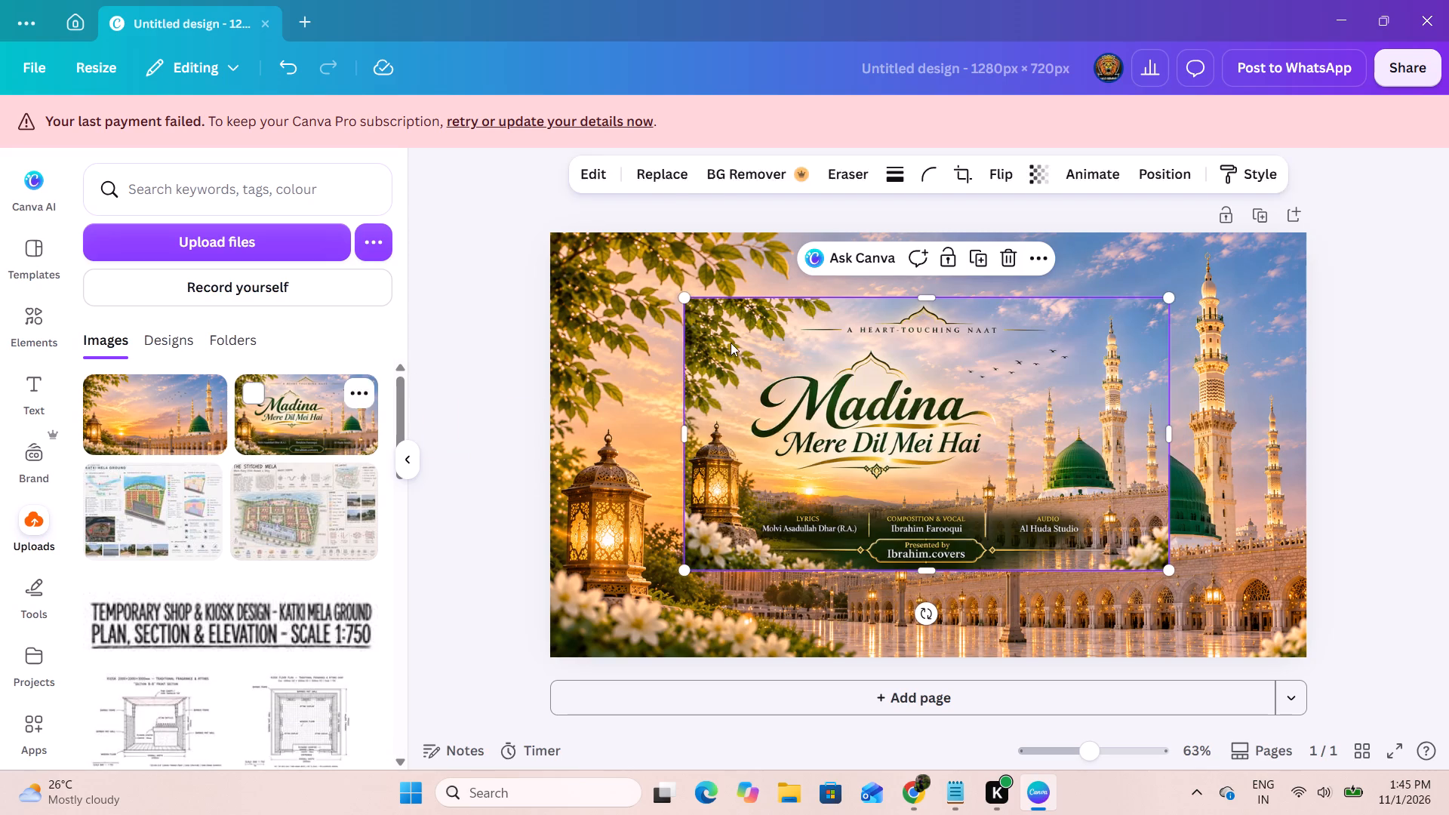
left_click_drag(923, 298, 947, 497)
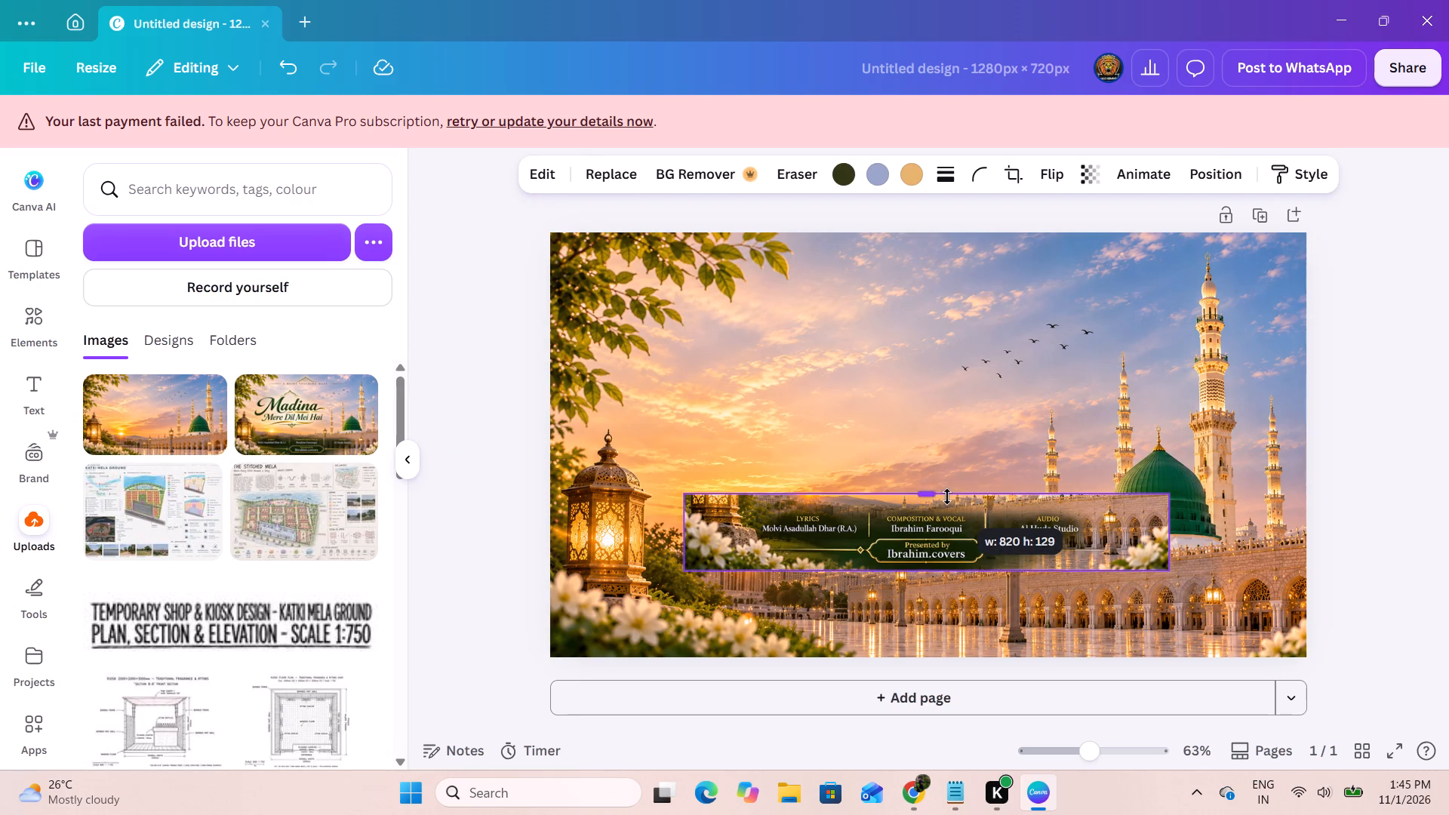
left_click_drag(947, 497, 955, 509)
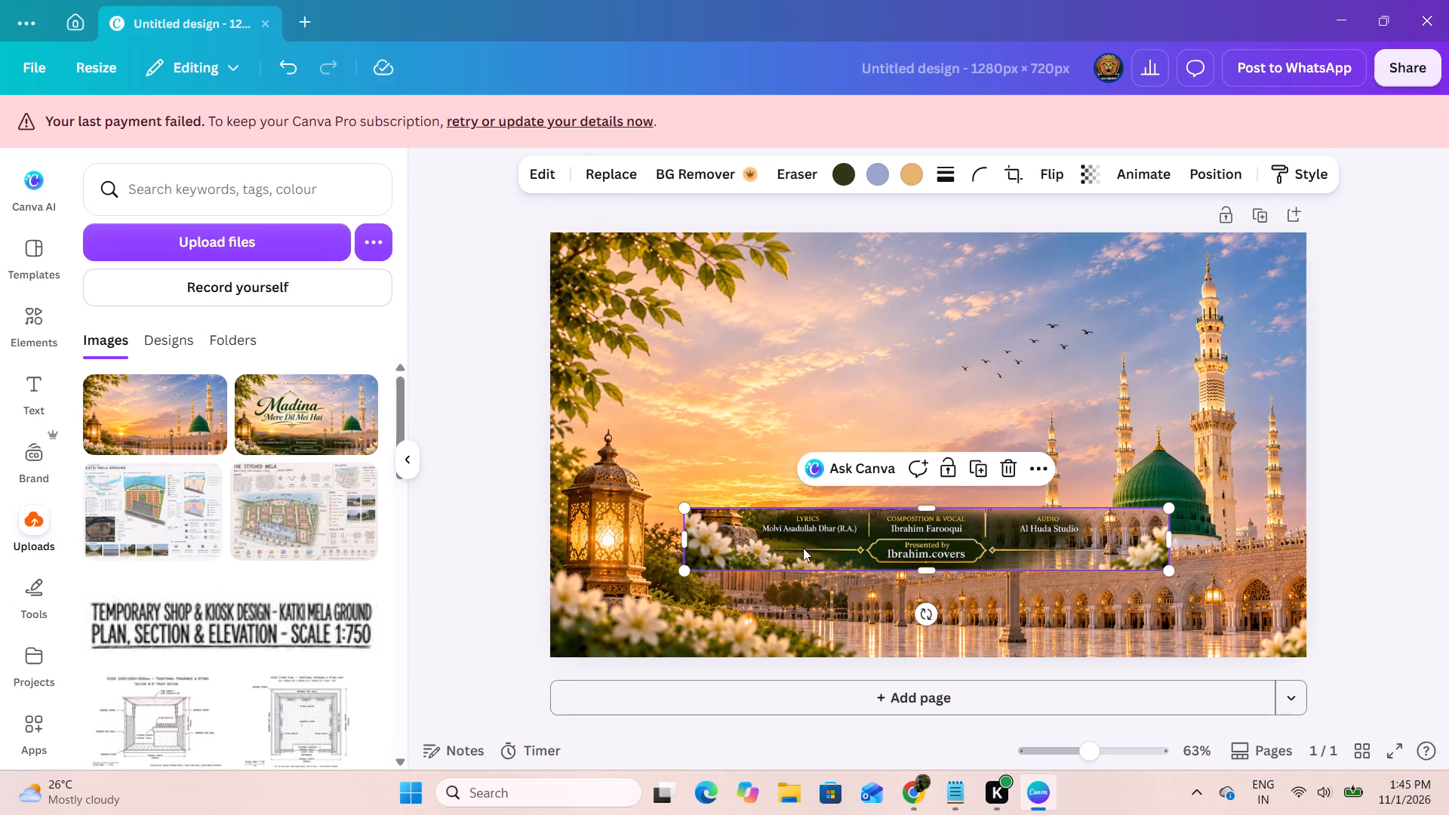
Move the credits strip to the page's bottom edge and stretch it across the full page width, about 1,281 px.
left_click_drag(842, 553, 832, 637)
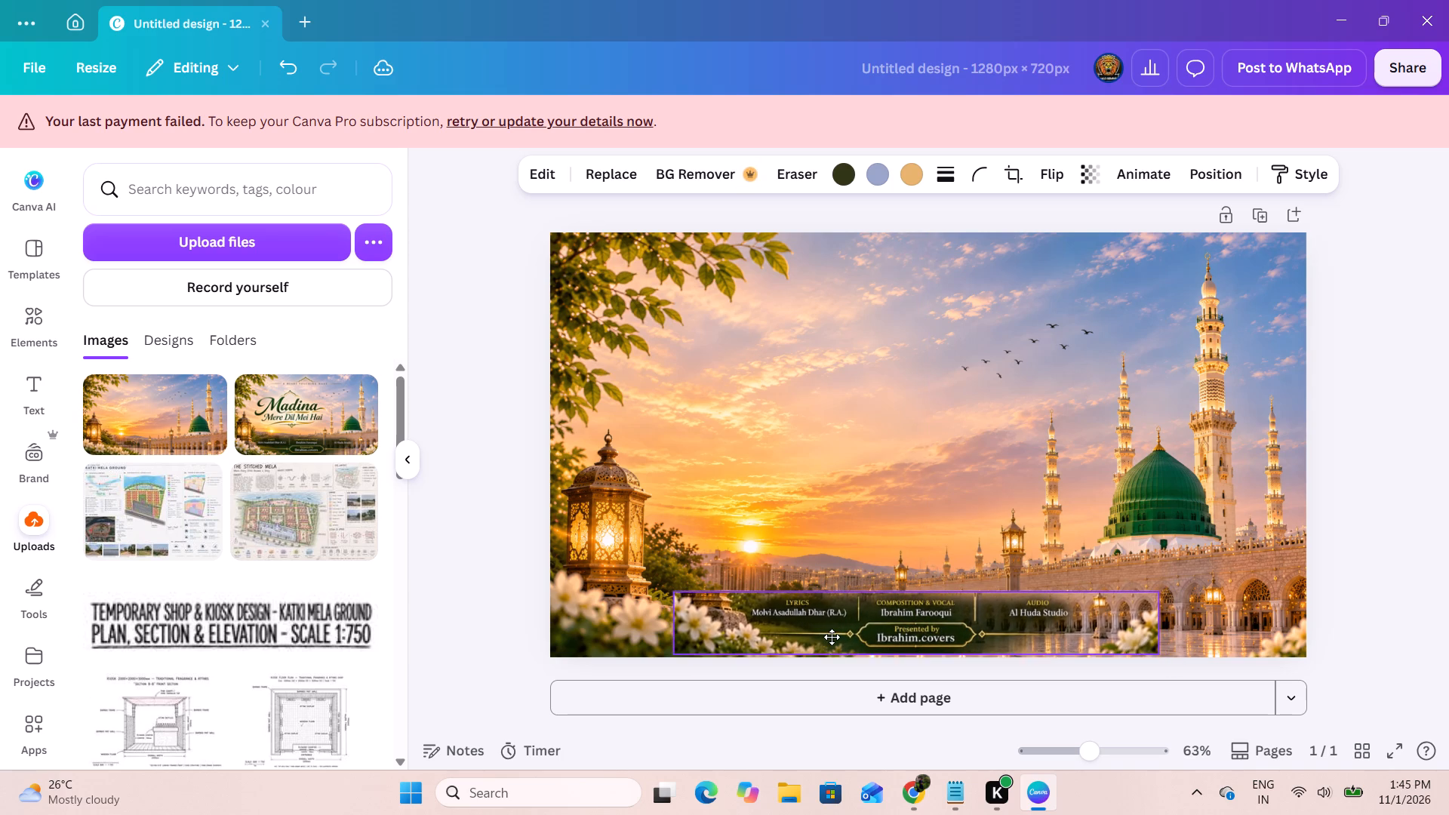
left_click_drag(832, 637, 832, 639)
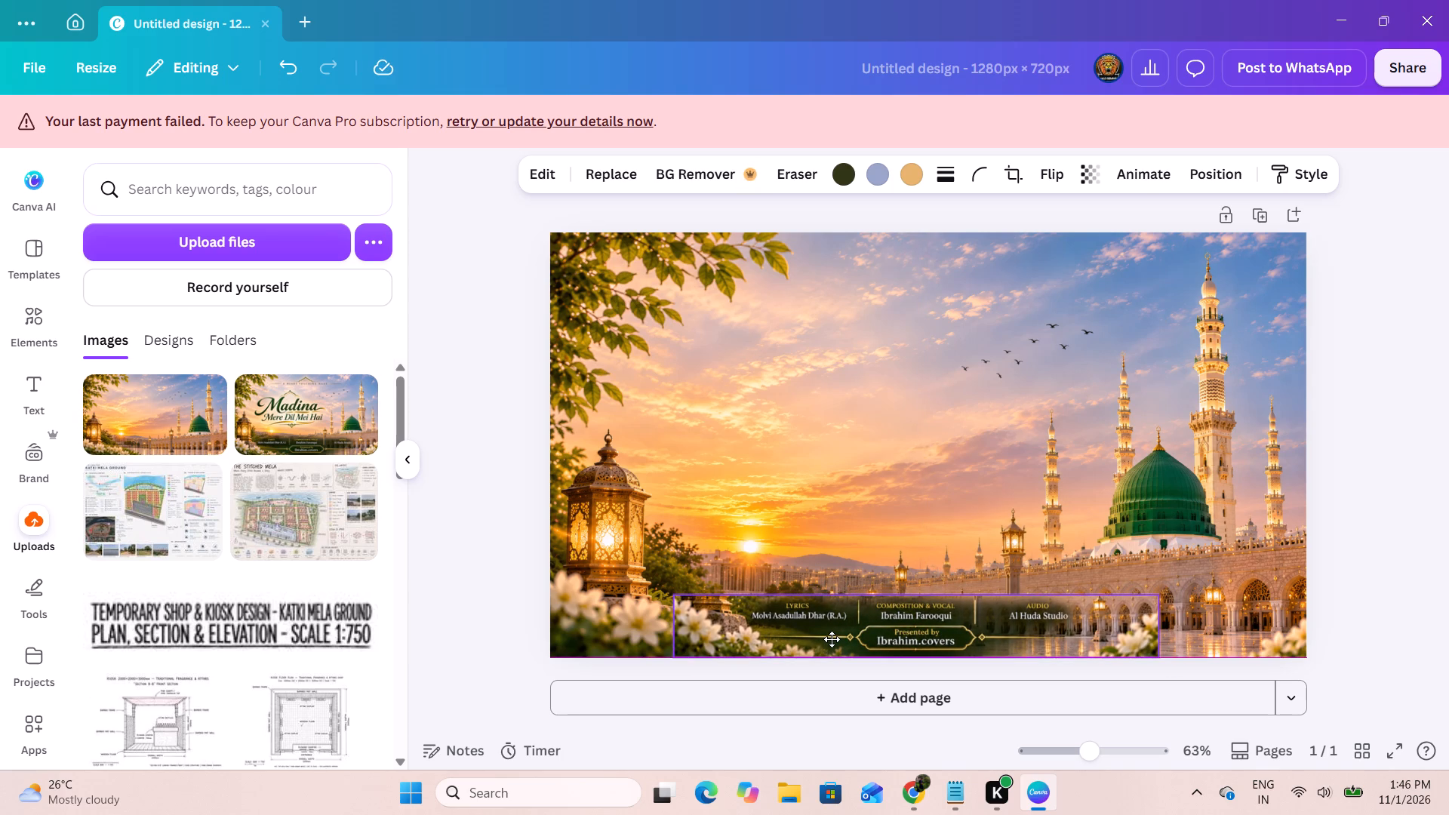
left_click_drag(832, 639, 847, 640)
left_click_drag(686, 626, 641, 626)
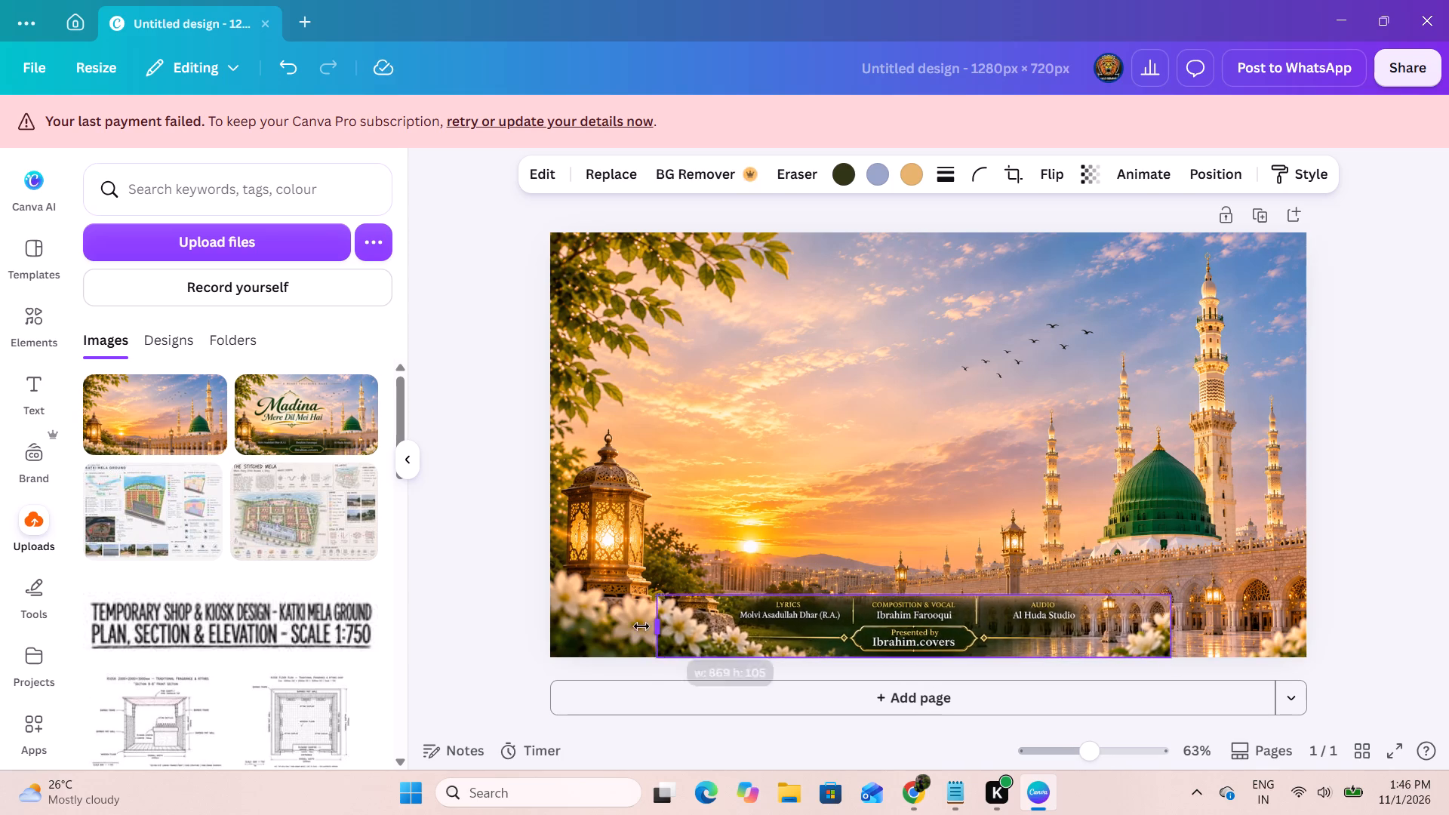
left_click_drag(641, 626, 549, 631)
left_click_drag(1169, 629, 1305, 627)
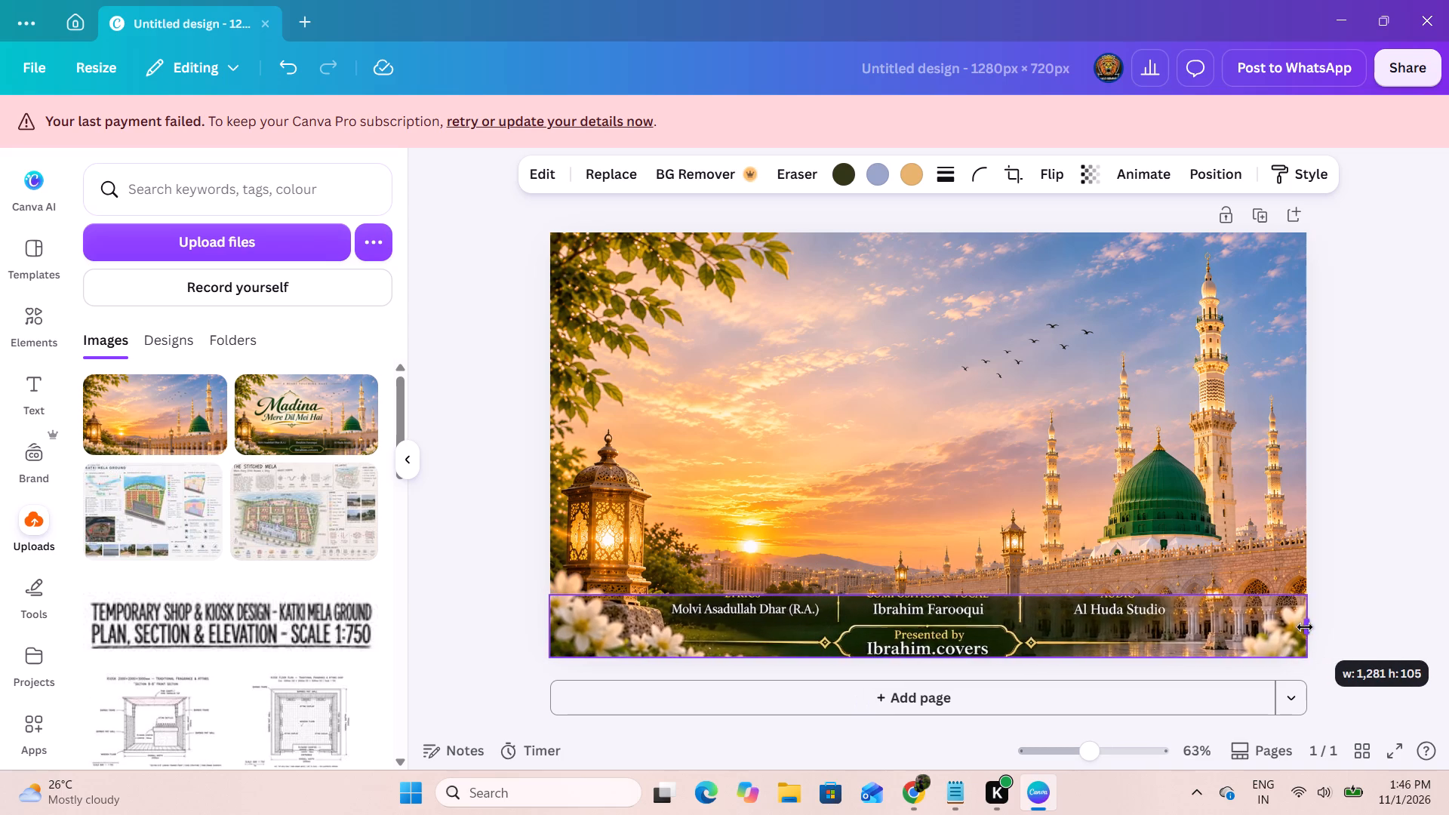
left_click_drag(1305, 627, 1302, 635)
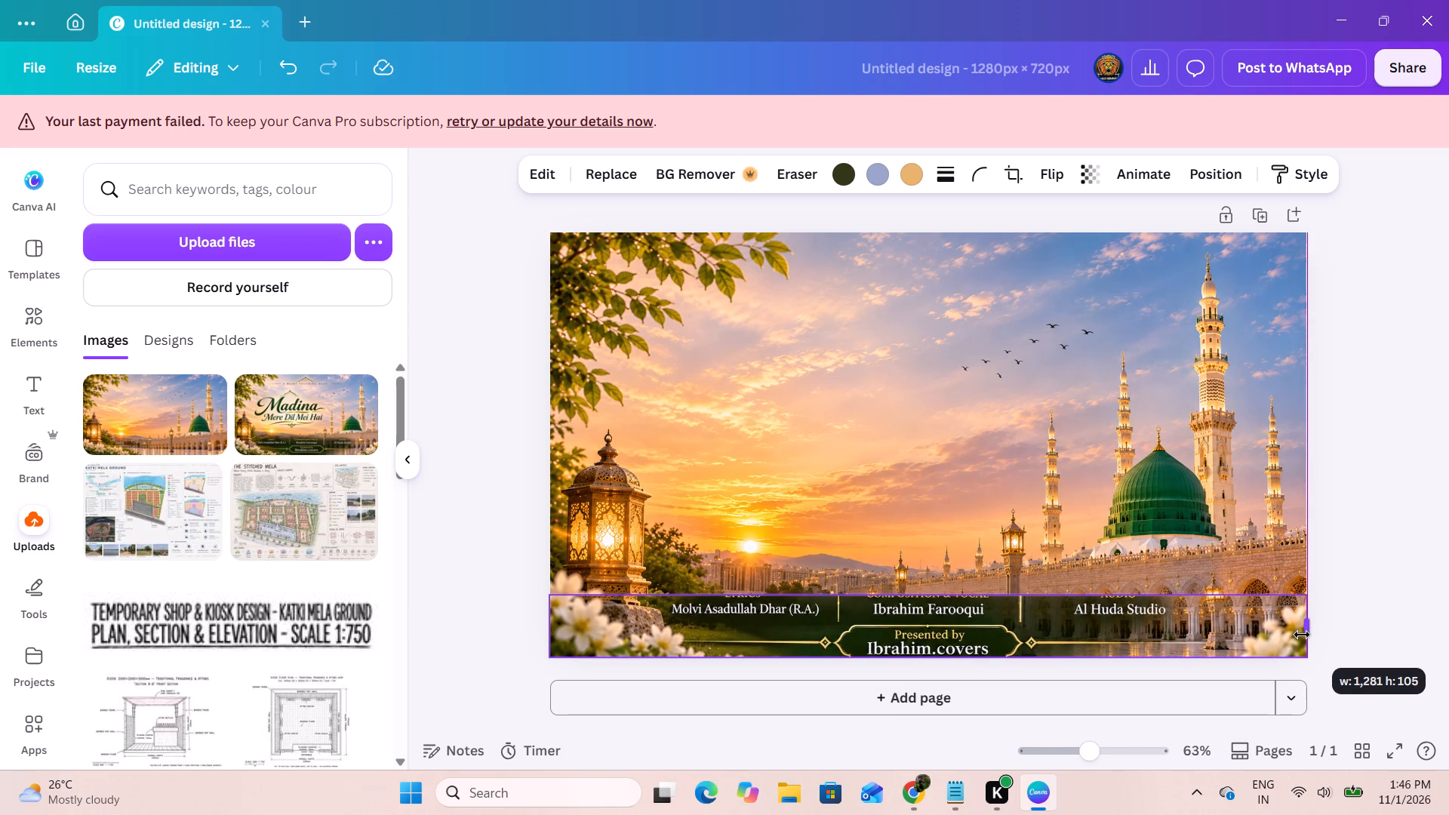
left_click_drag(1302, 635, 1304, 638)
left_click(1350, 612)
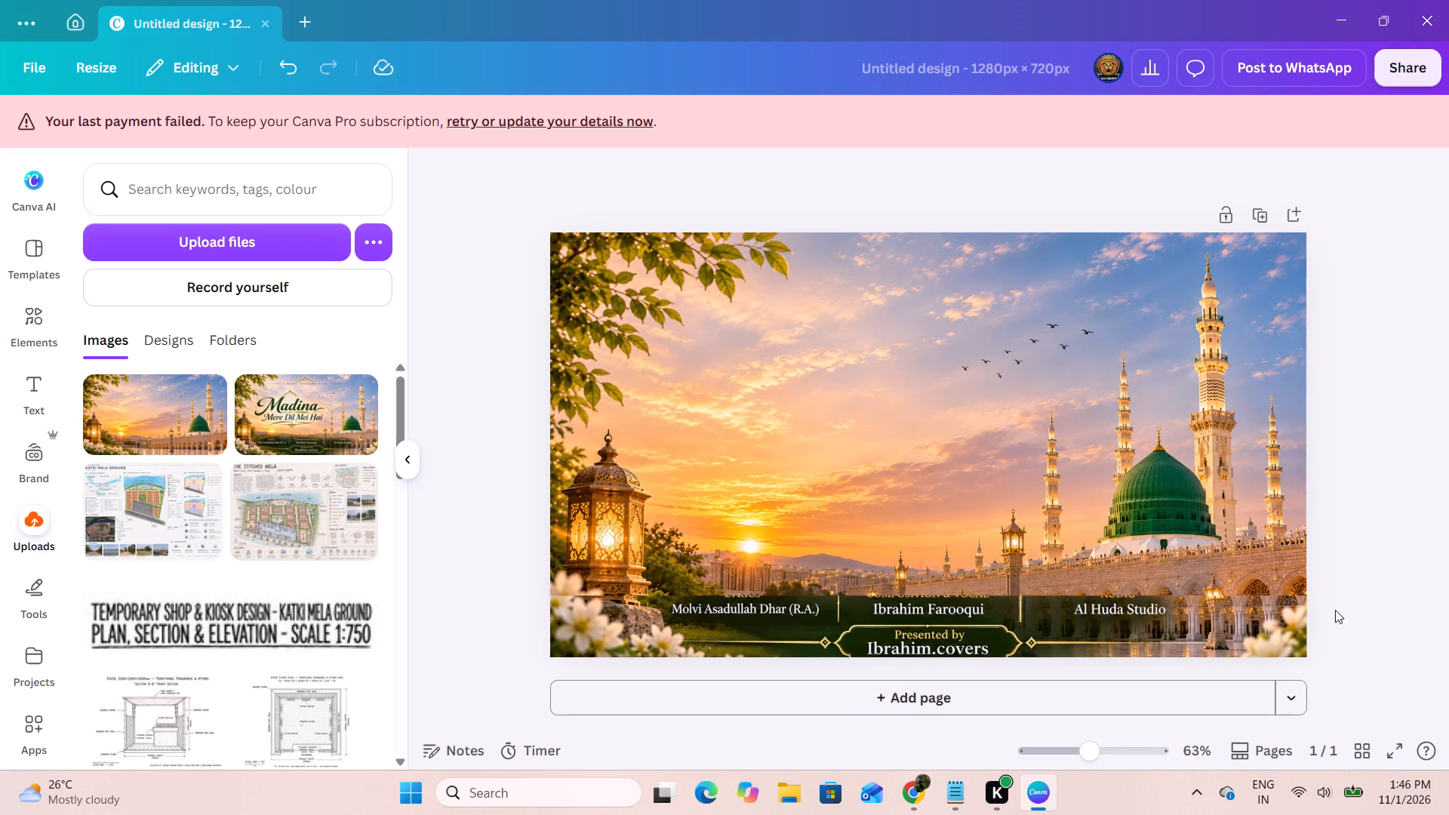
Extend the top of the credits strip's crop to about 128 px high to include the full credit headings.
left_click(928, 609)
left_click_drag(929, 596, 931, 570)
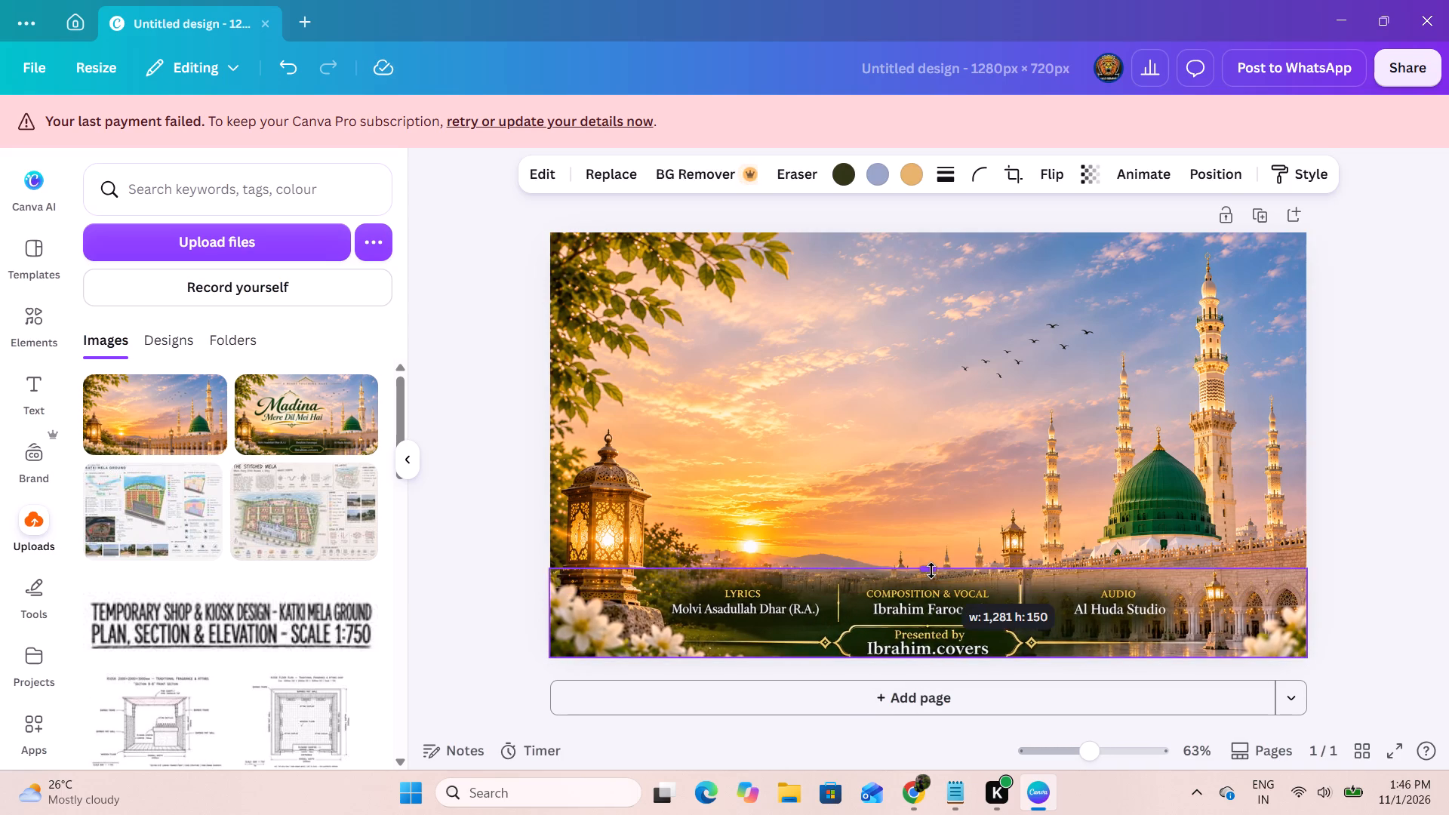
left_click_drag(931, 570, 935, 583)
left_click(1364, 526)
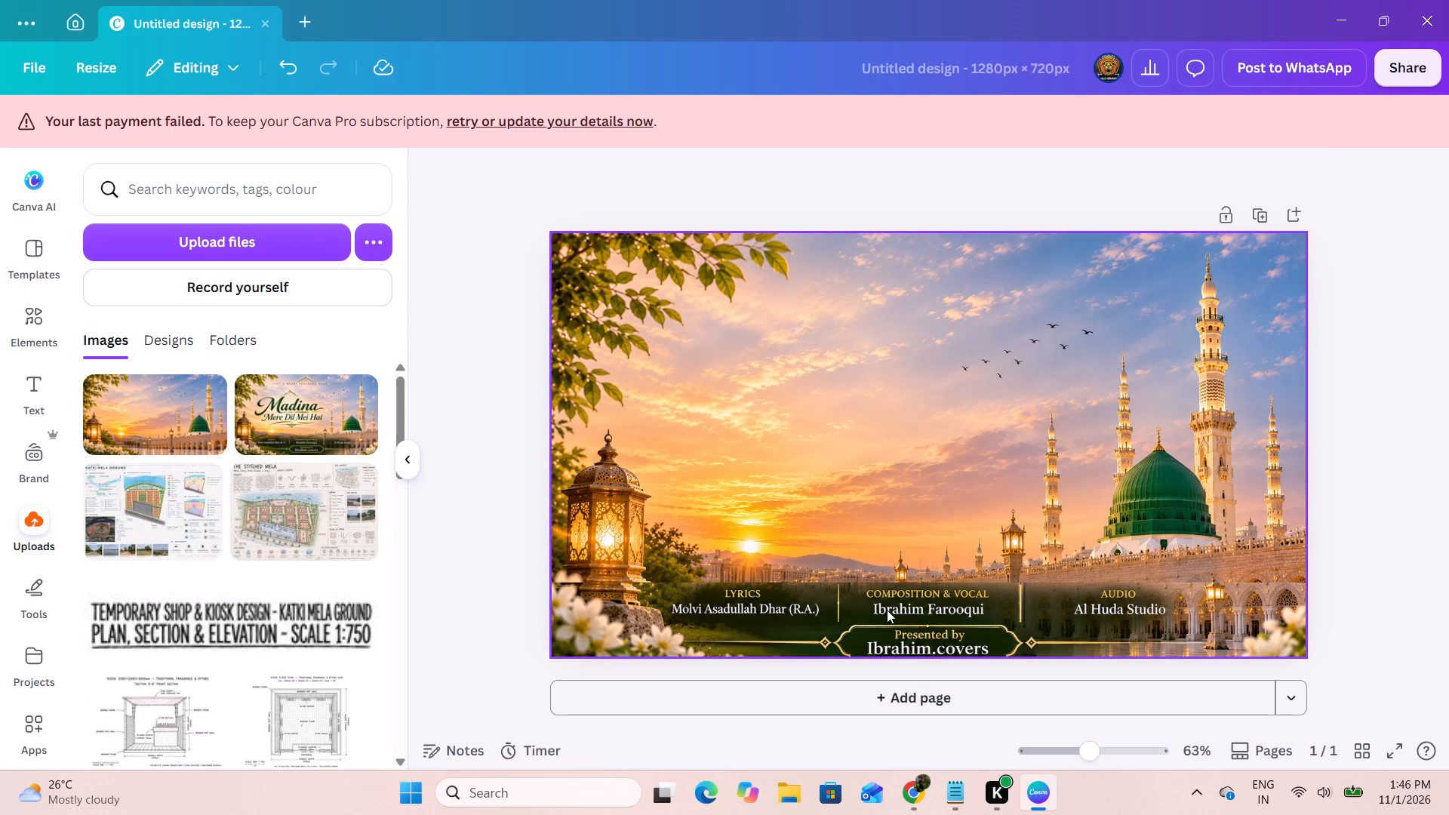
Widen the credits strip to about 1,397 px in small shifts and align its left end with the page's left edge.
left_click_drag(887, 610, 900, 607)
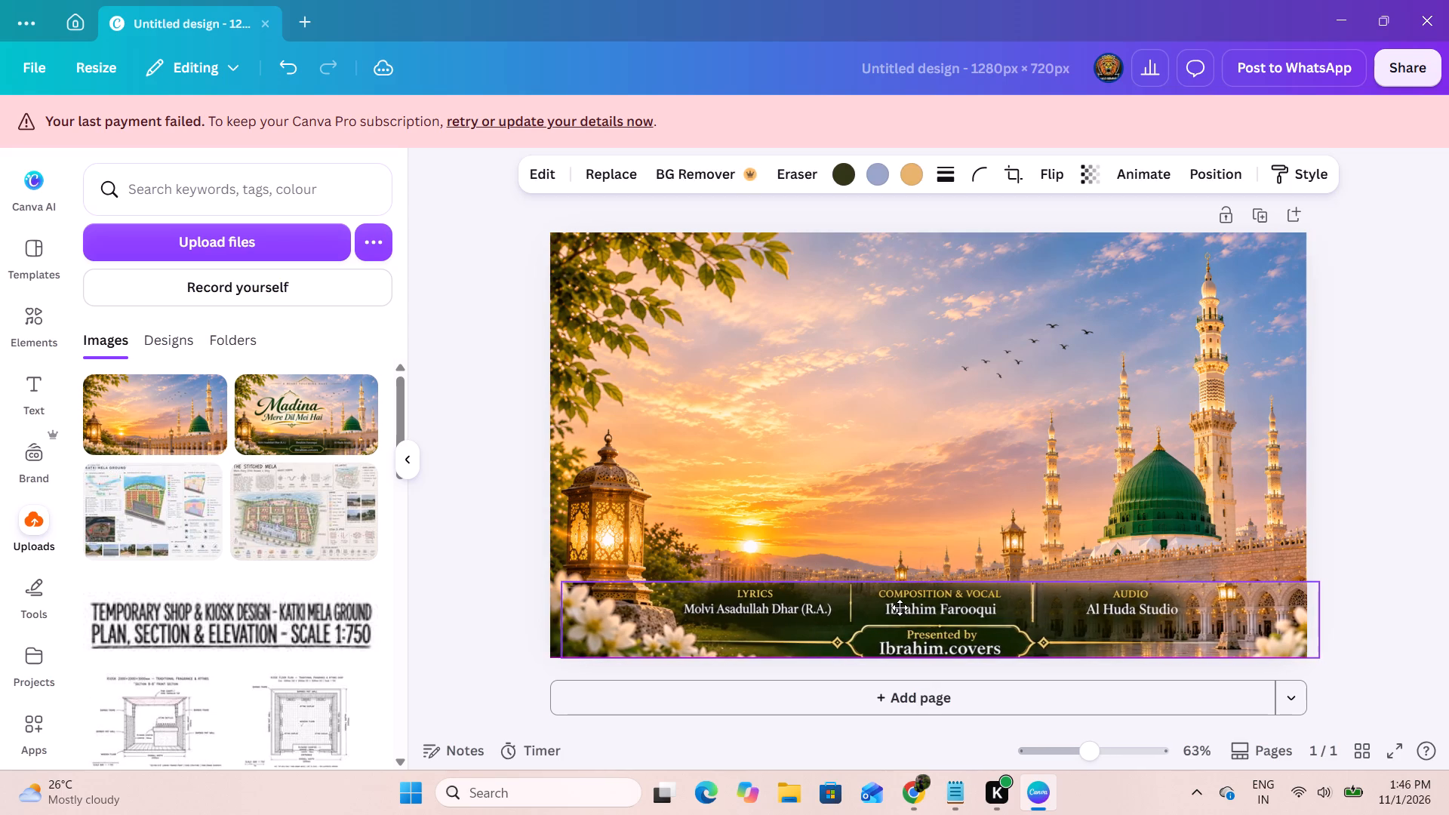
left_click_drag(900, 607, 899, 607)
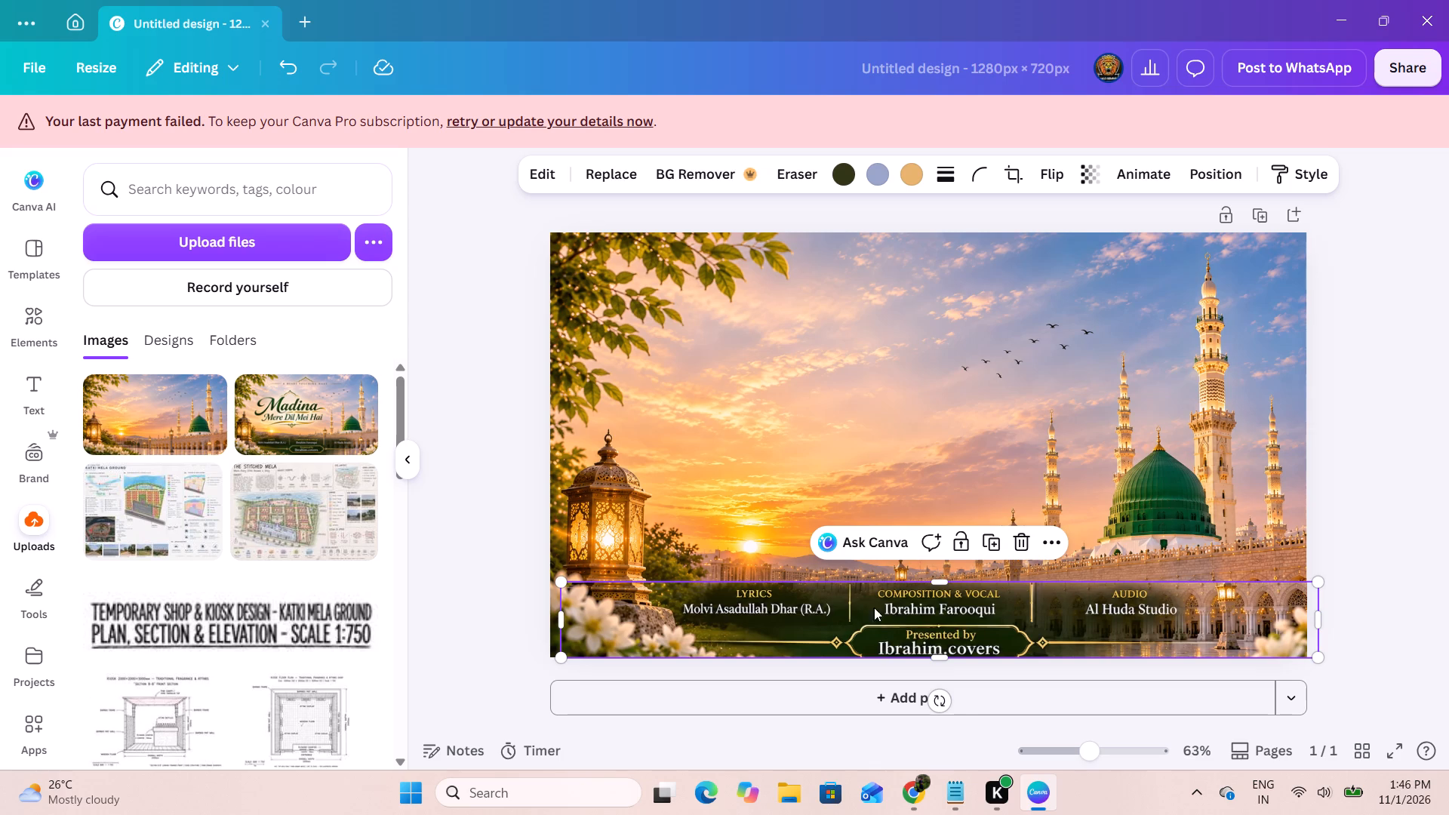
left_click_drag(565, 626, 561, 626)
left_click_drag(561, 626, 552, 629)
left_click_drag(724, 631, 729, 631)
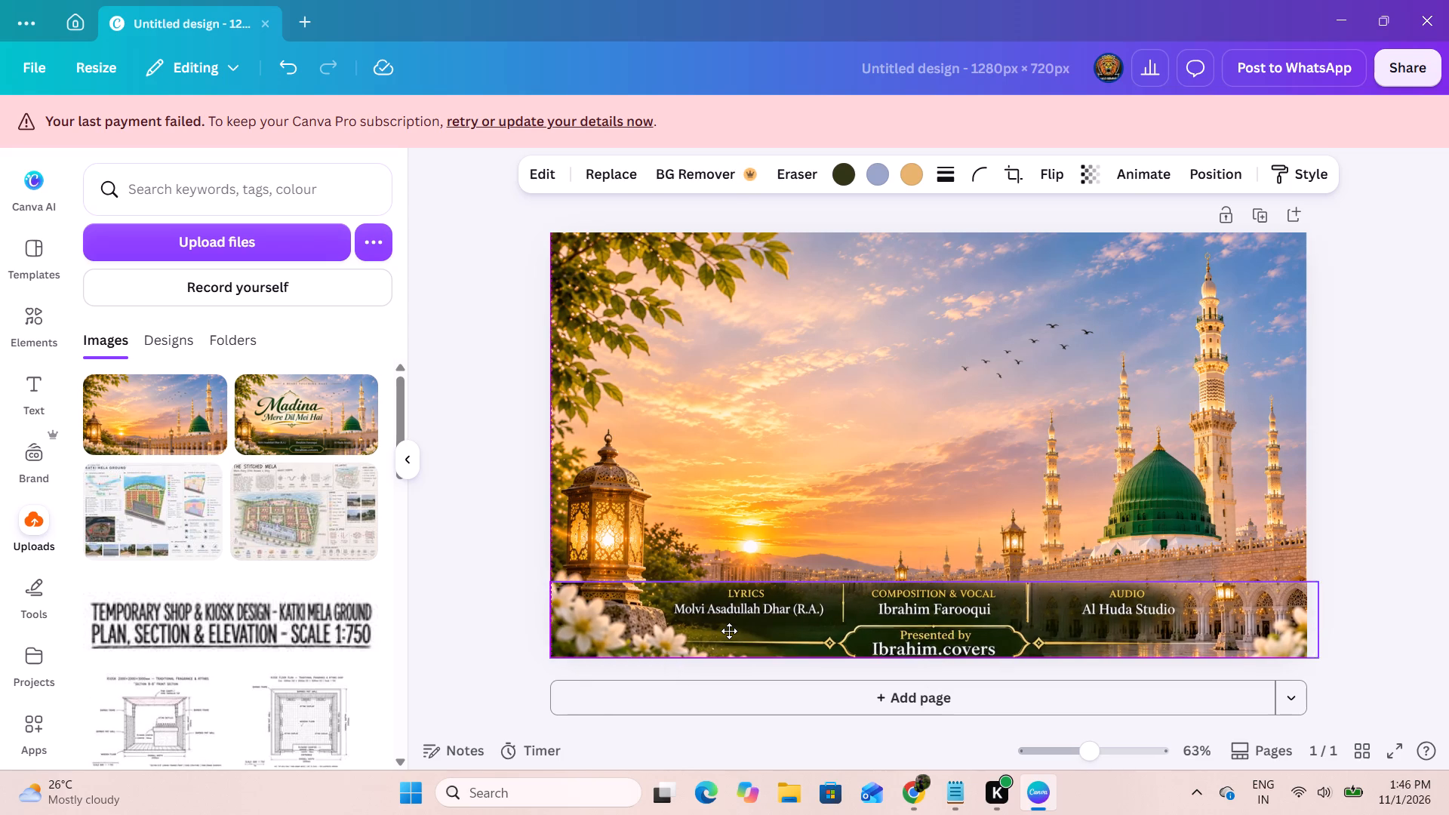
left_click_drag(729, 631, 731, 632)
left_click_drag(552, 611, 537, 615)
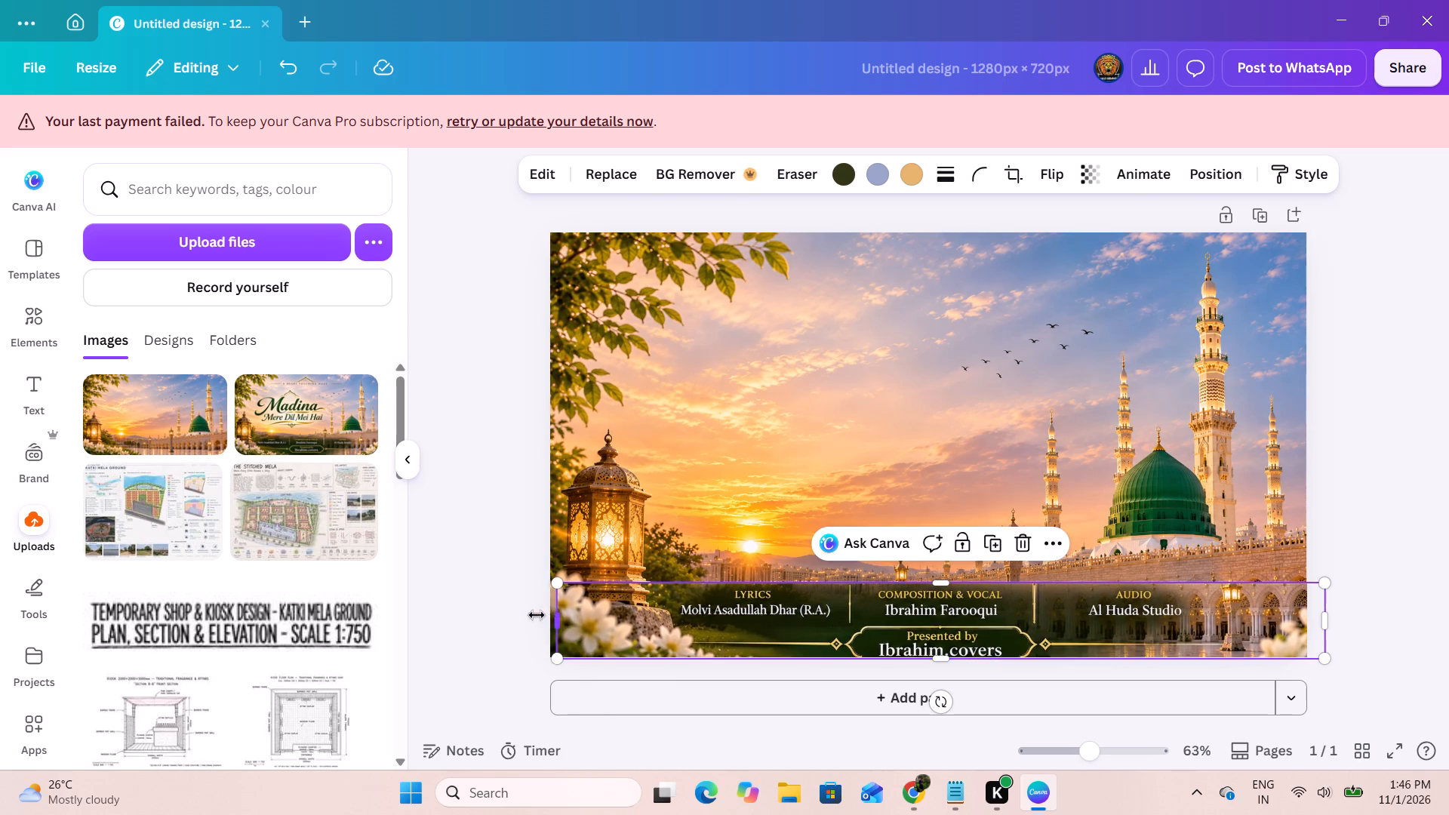
left_click_drag(537, 615, 534, 616)
left_click_drag(687, 628, 706, 631)
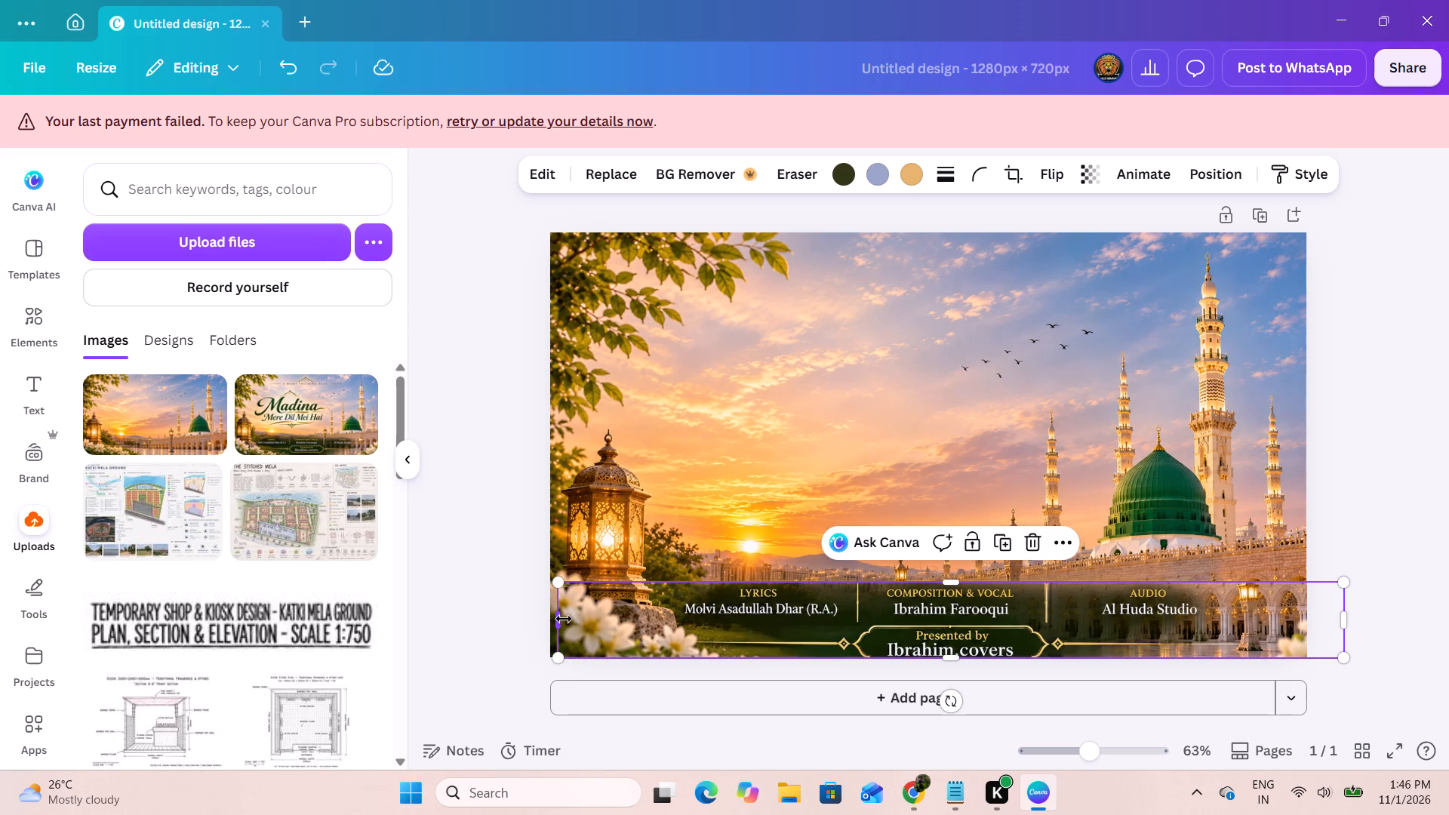
left_click_drag(564, 619, 555, 621)
left_click_drag(655, 617, 697, 614)
left_click_drag(597, 615, 575, 615)
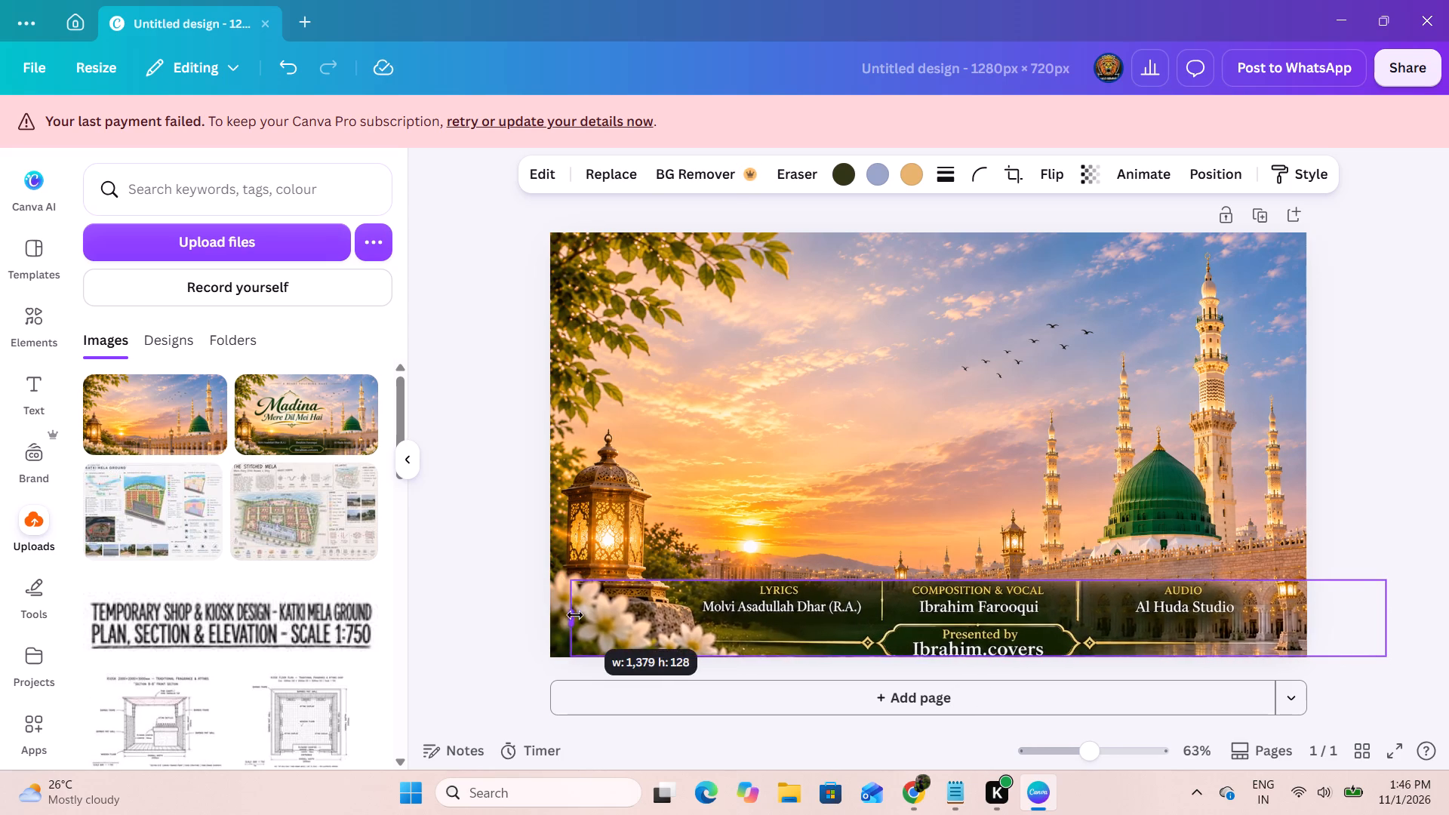
left_click_drag(575, 615, 565, 623)
left_click_drag(635, 610, 626, 612)
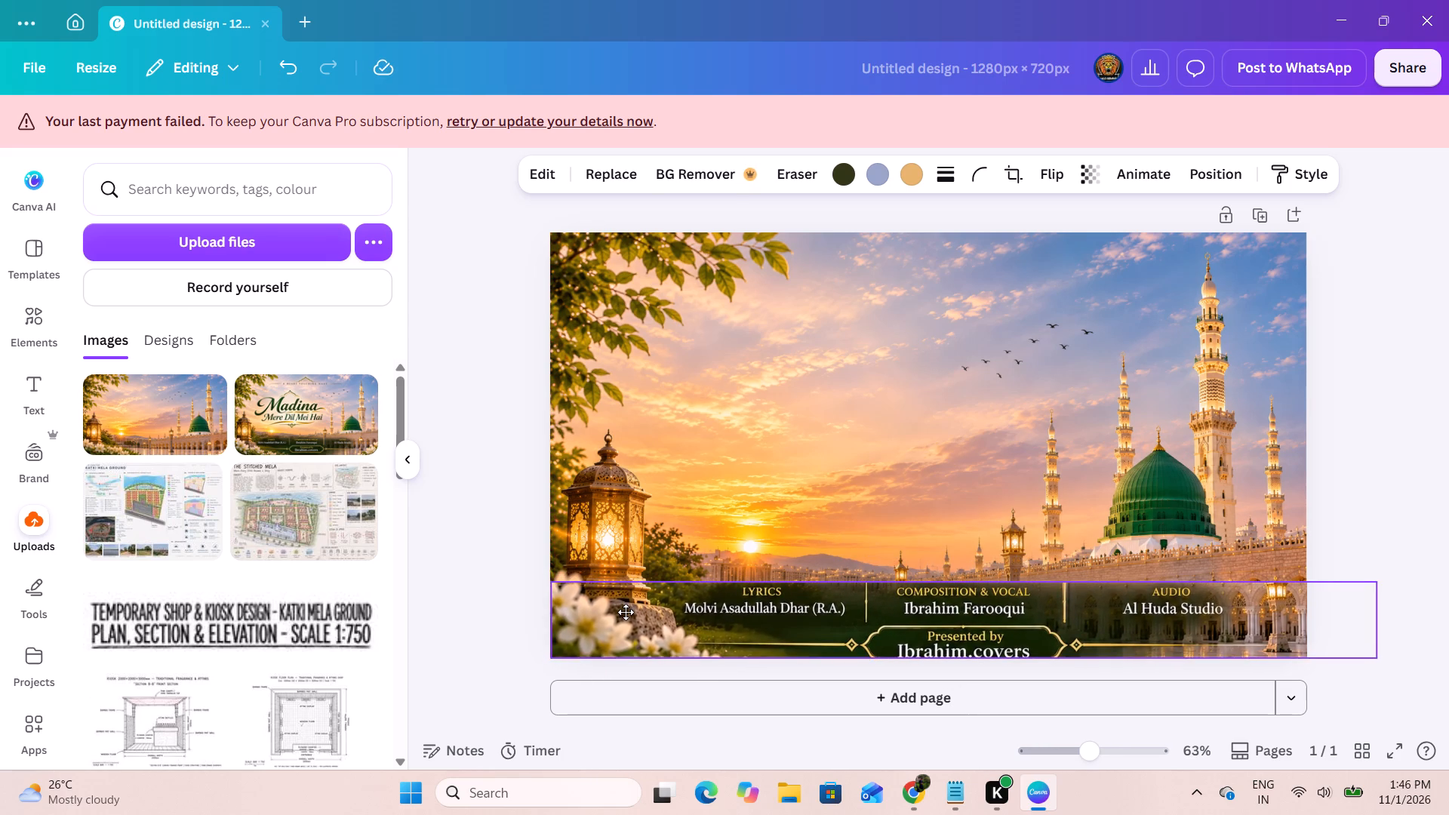
left_click_drag(626, 612, 625, 613)
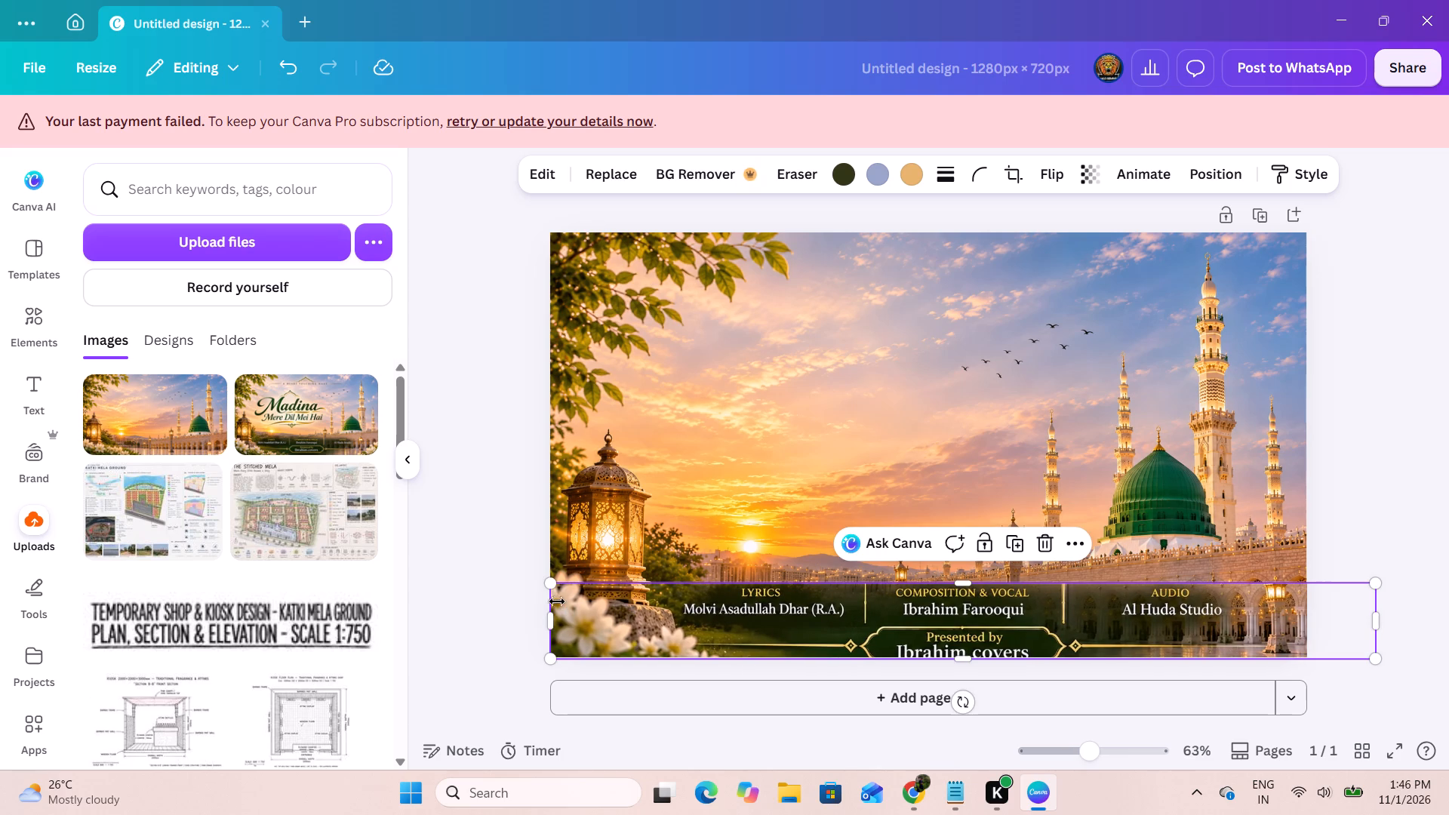
left_click(1366, 483)
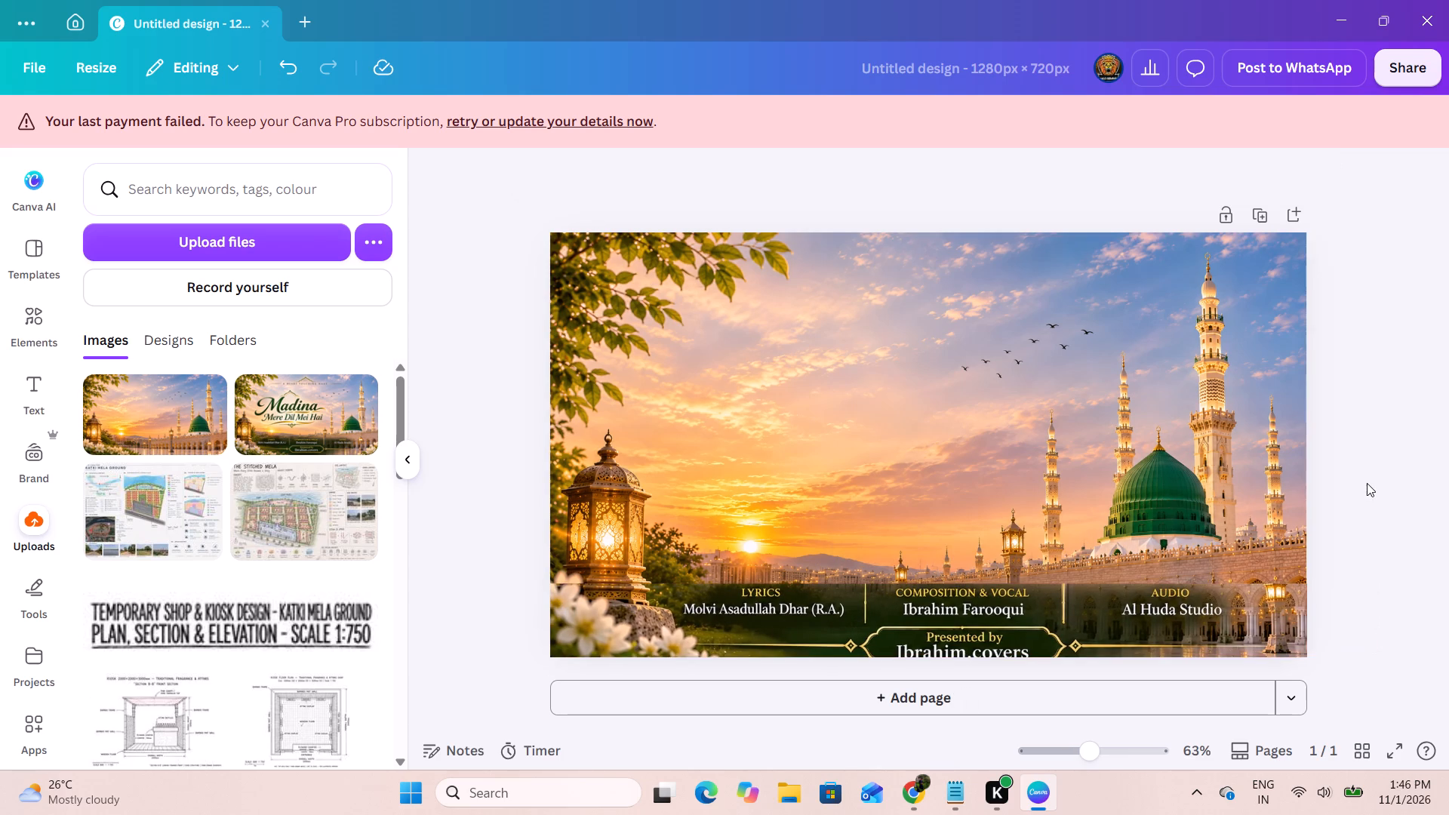
Raise the credits strip, extend its lower crop to the page bottom to include the whole "Presented by" plate, and shift it back near the centre.
left_click_drag(1023, 612, 1028, 592)
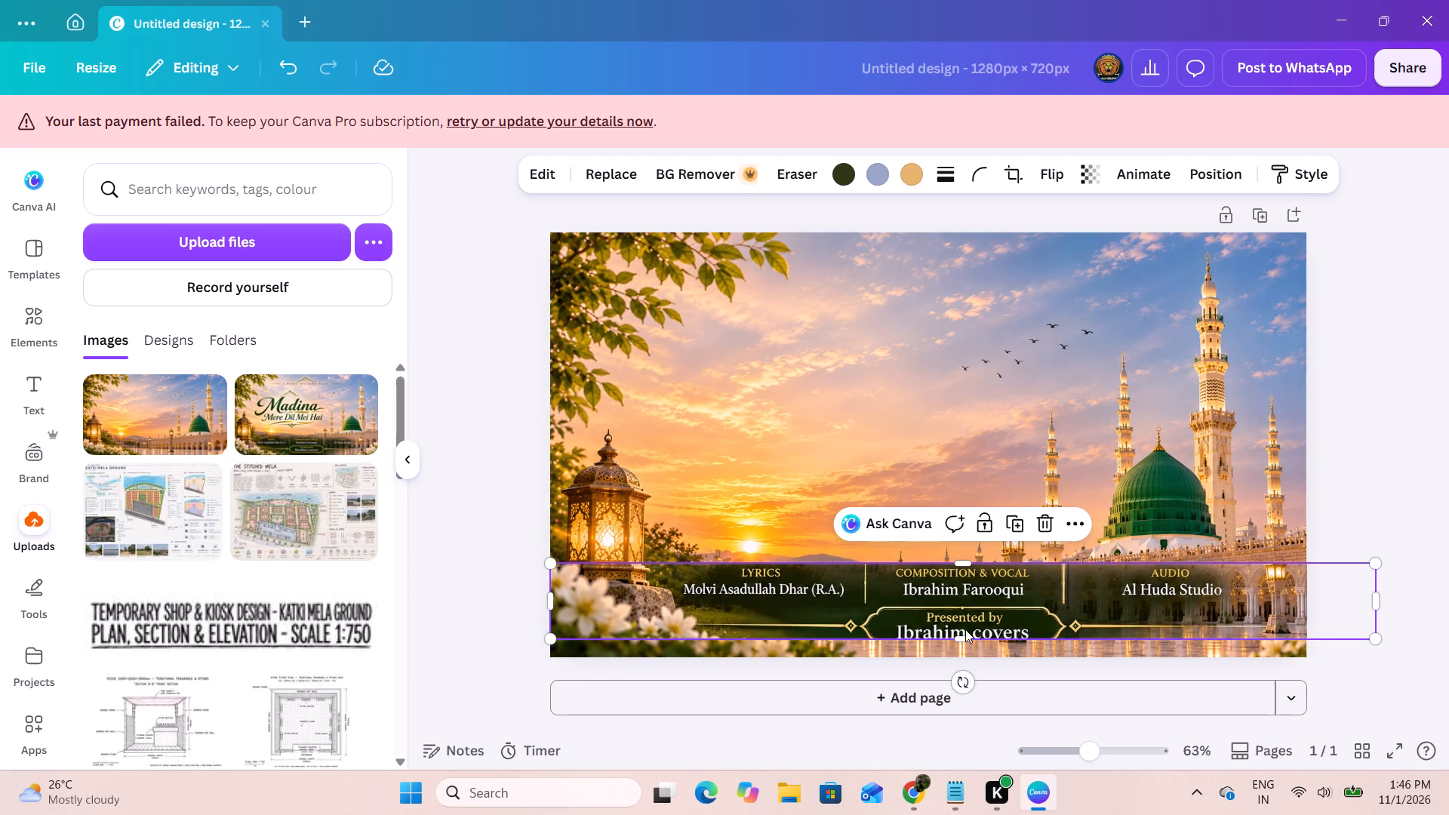
left_click_drag(959, 639, 963, 657)
left_click_drag(974, 607, 945, 612)
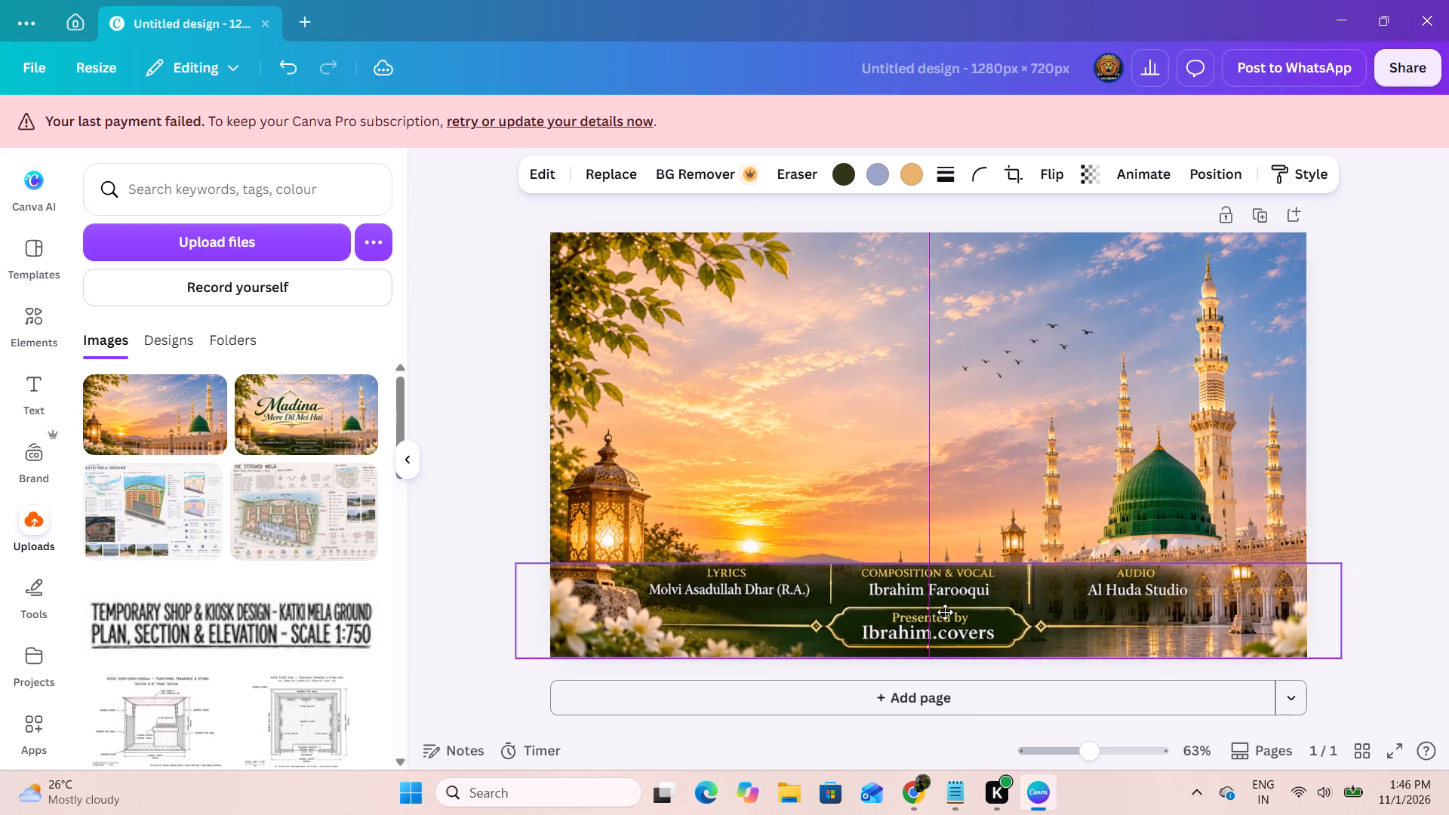
left_click_drag(945, 612, 951, 607)
left_click(942, 564)
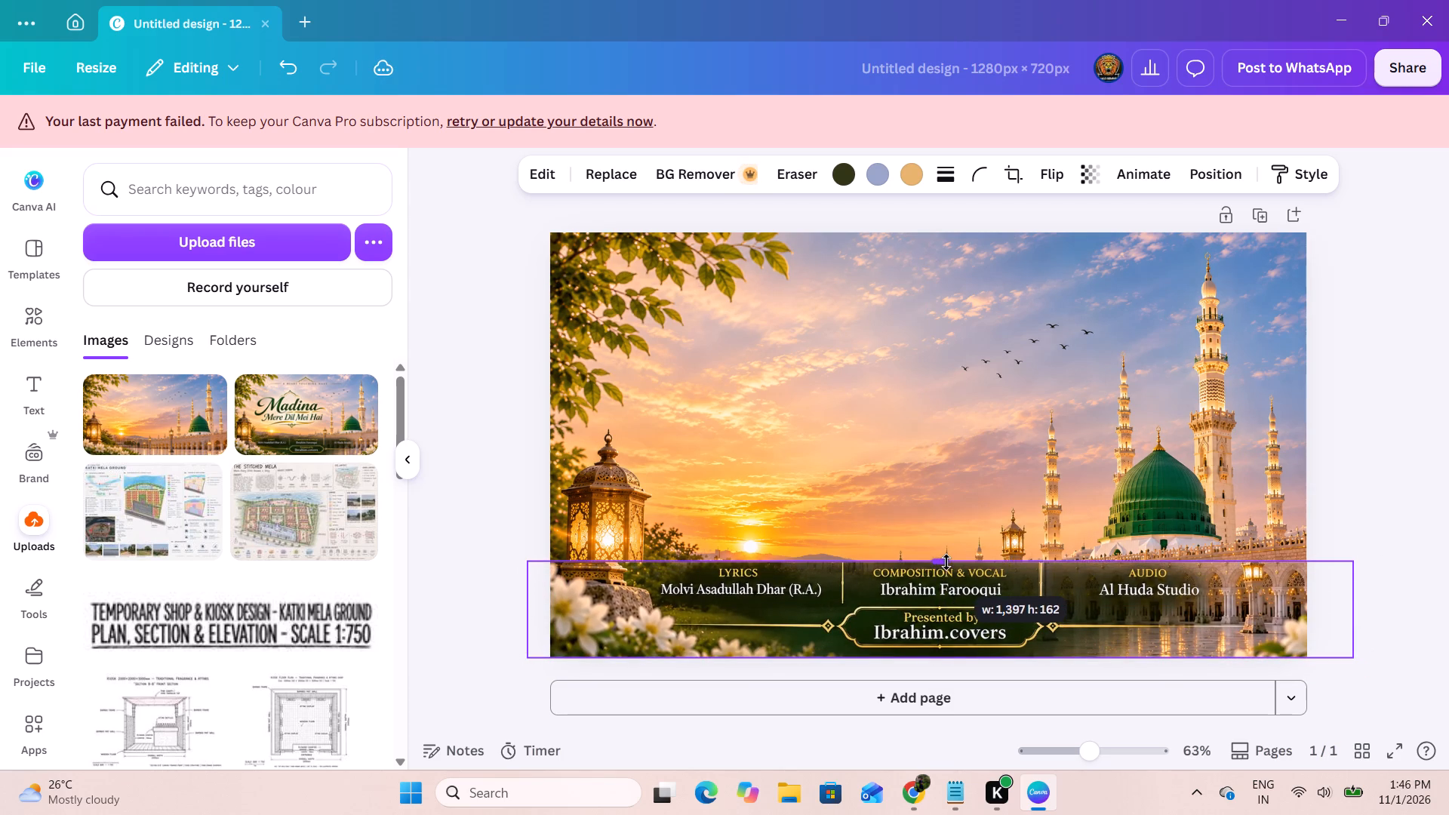
Scale the credits strip down to about 1,304 × 146 px and reposition it along the page's bottom edge.
left_click_drag(642, 627, 718, 614)
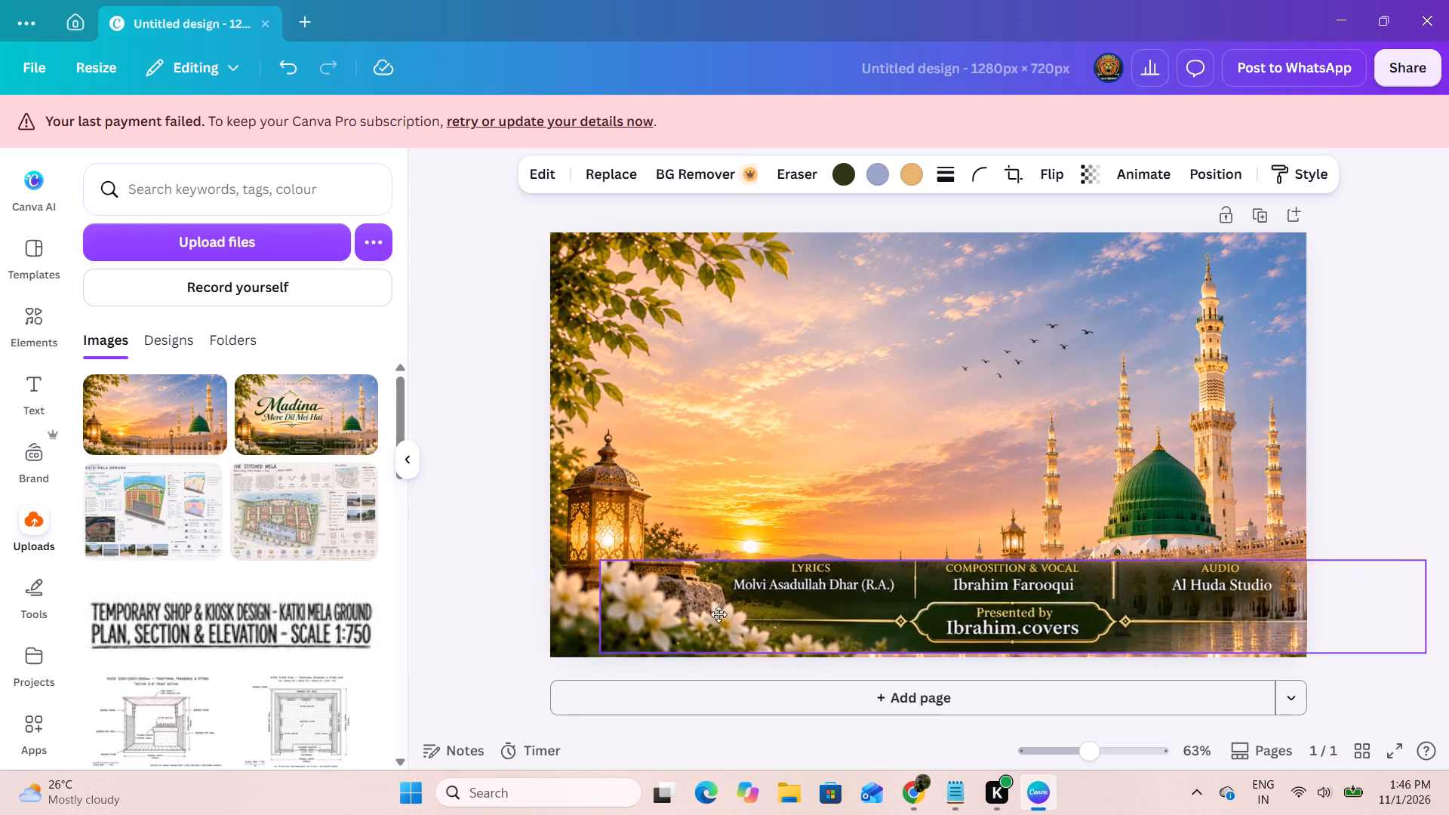
left_click_drag(718, 614, 724, 593)
left_click_drag(608, 623, 671, 614)
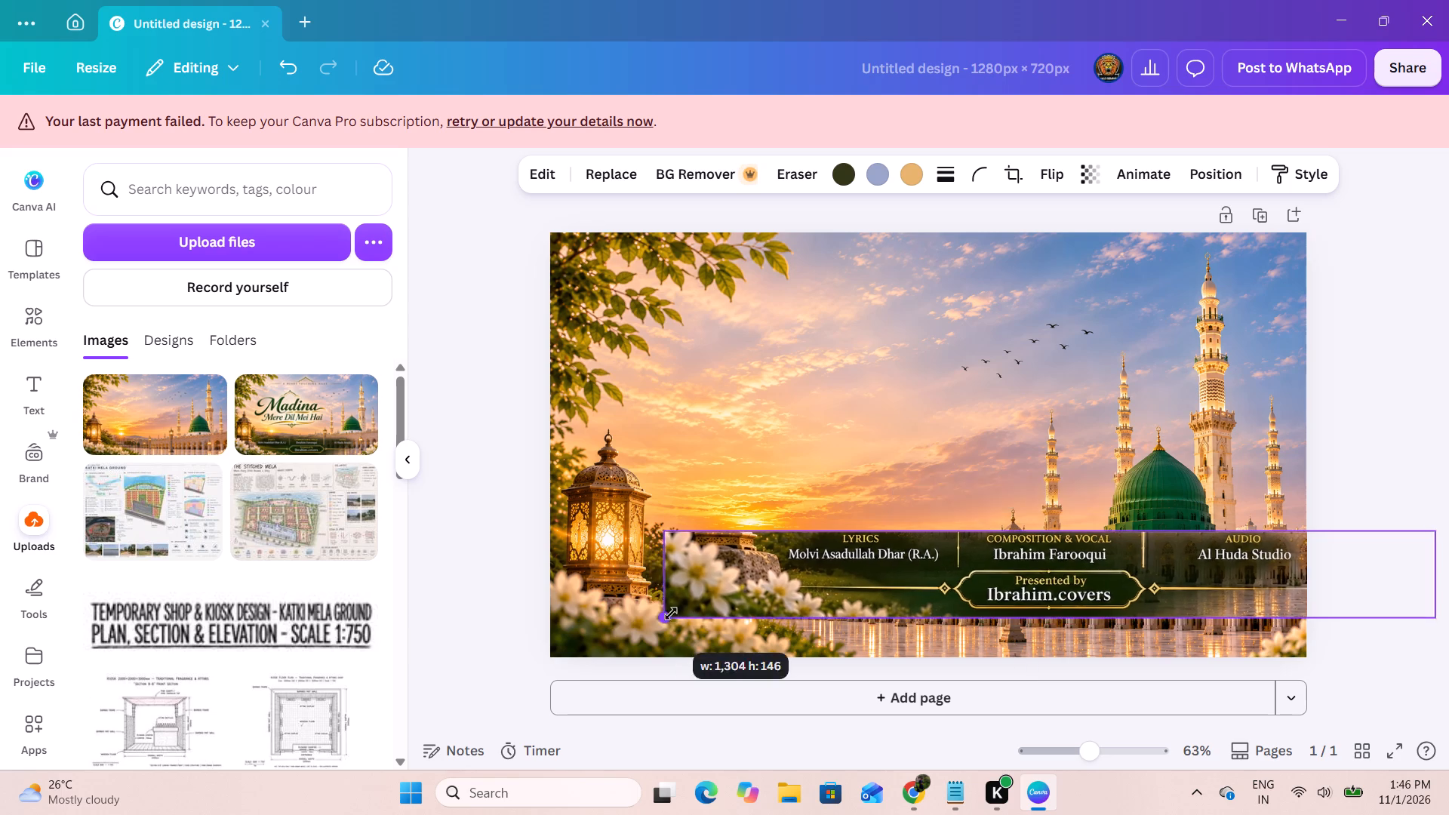
left_click_drag(671, 614, 663, 619)
left_click_drag(817, 574, 706, 618)
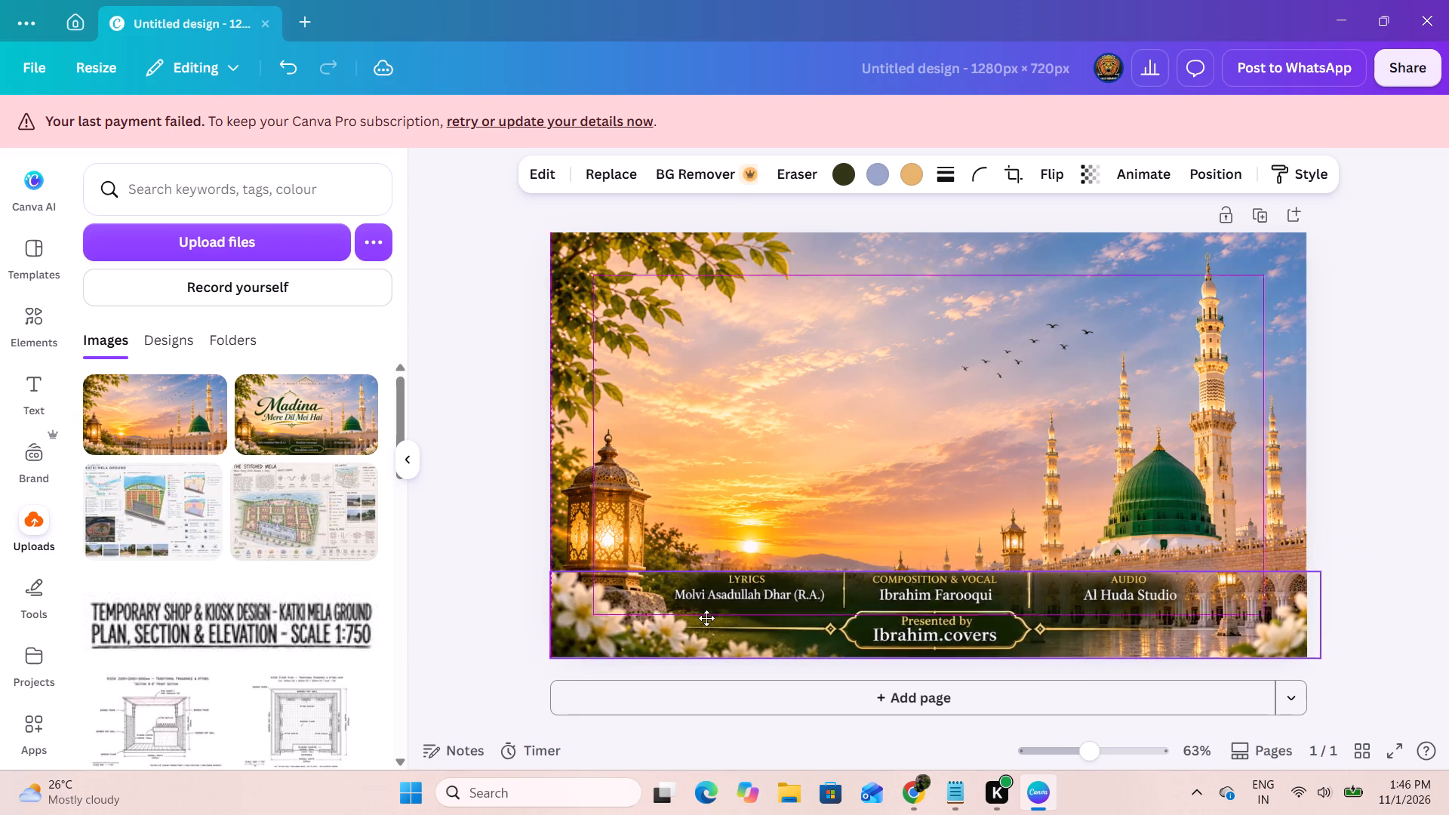
left_click_drag(706, 618, 711, 619)
Extend the credits strip's upper crop slightly and nudge the strip down over the page's bottom edge.
left_click_drag(941, 574, 944, 540)
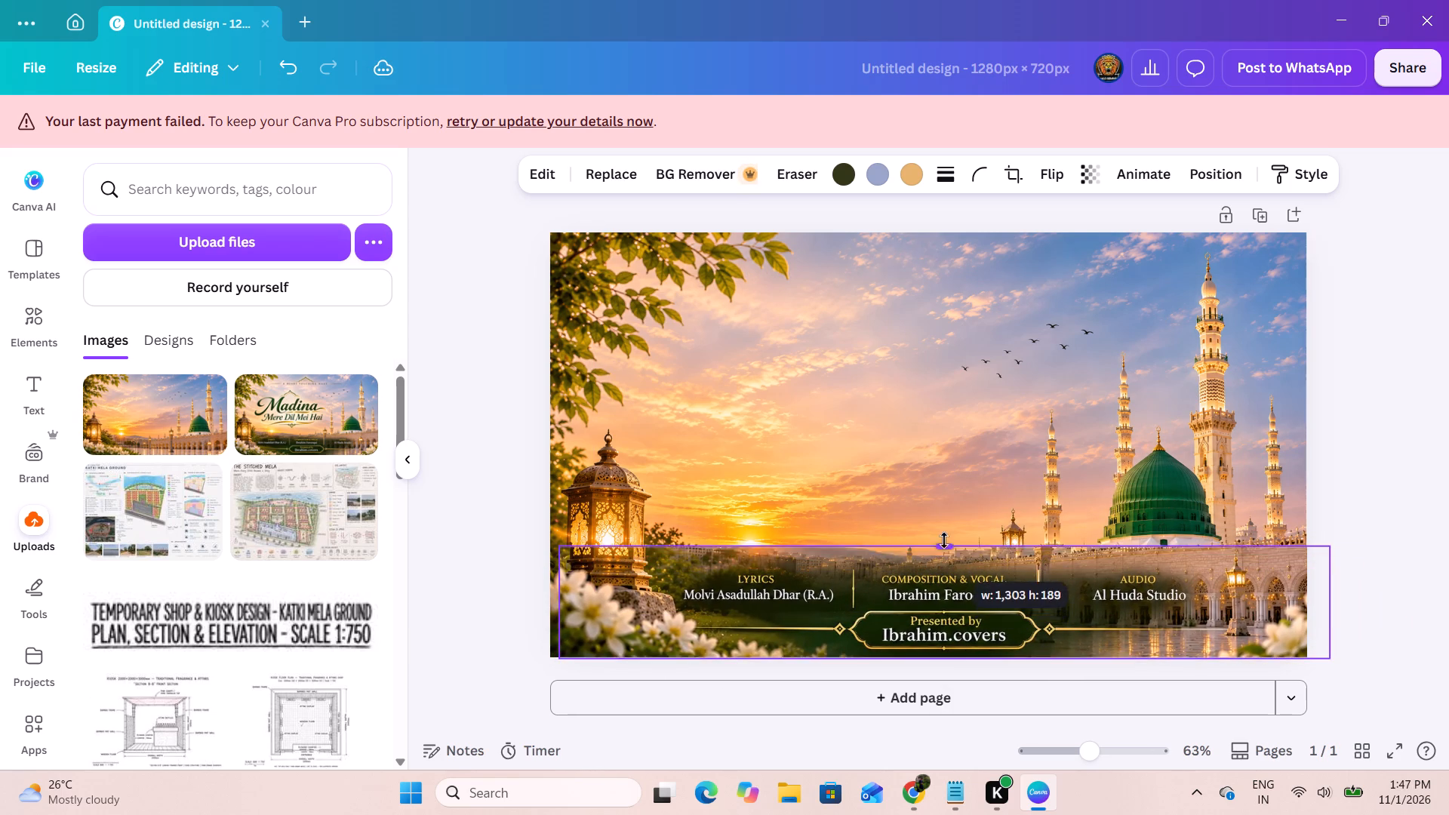
left_click_drag(944, 540, 941, 566)
left_click(1145, 611)
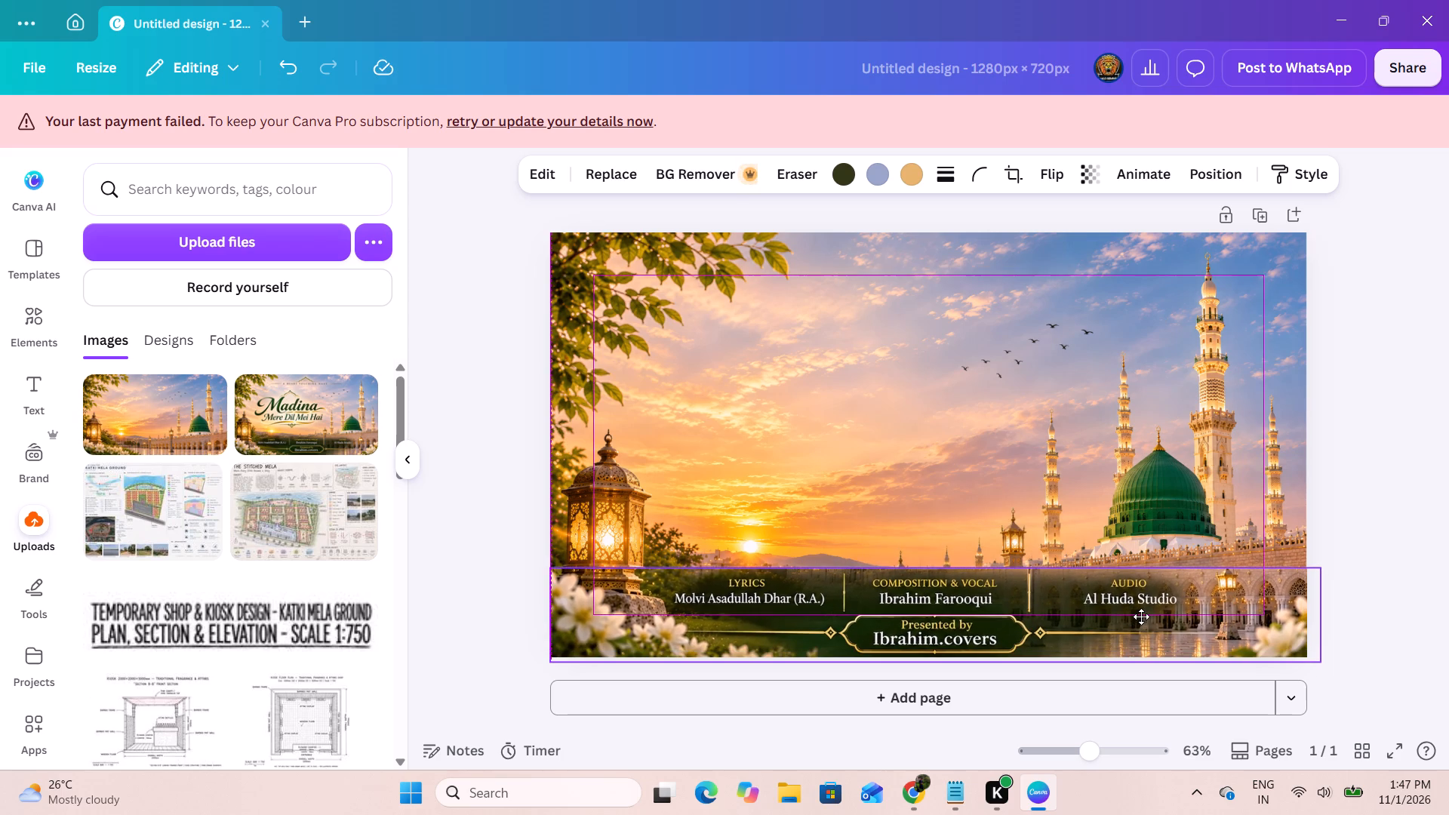
left_click(1371, 622)
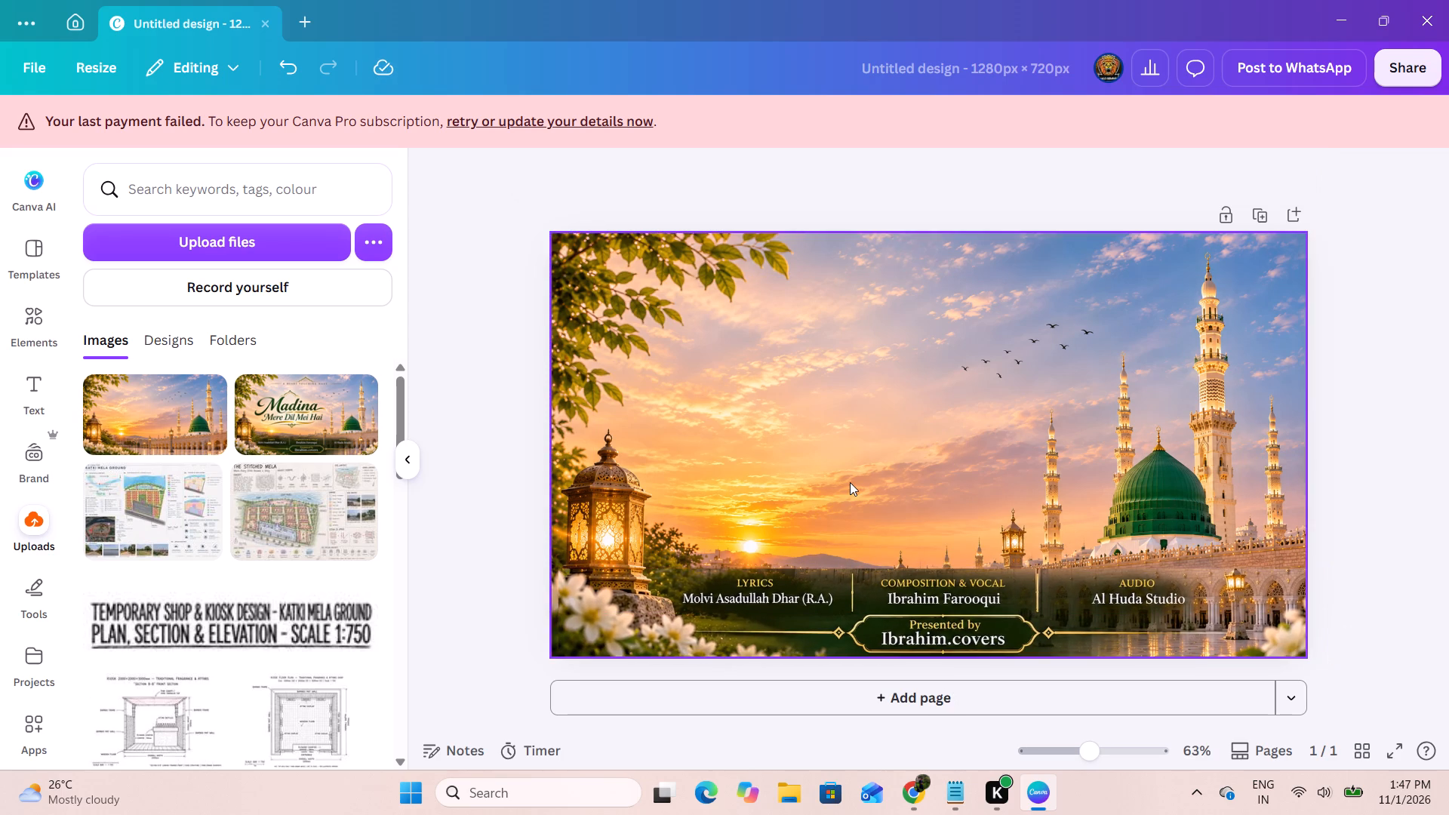
Preview the thumbnail design in full screen.
left_click(850, 482)
left_click(1354, 494)
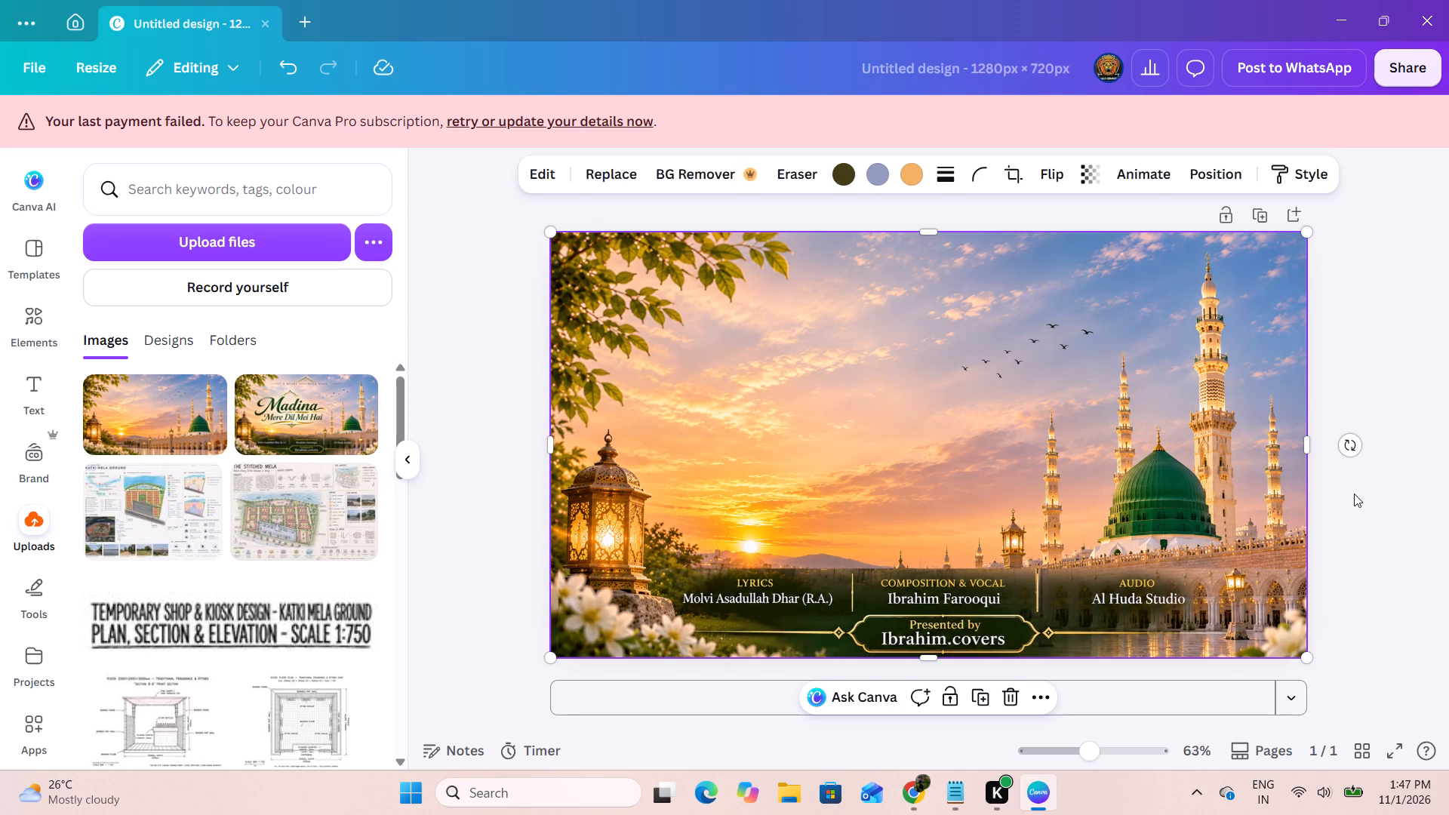
left_click(1388, 752)
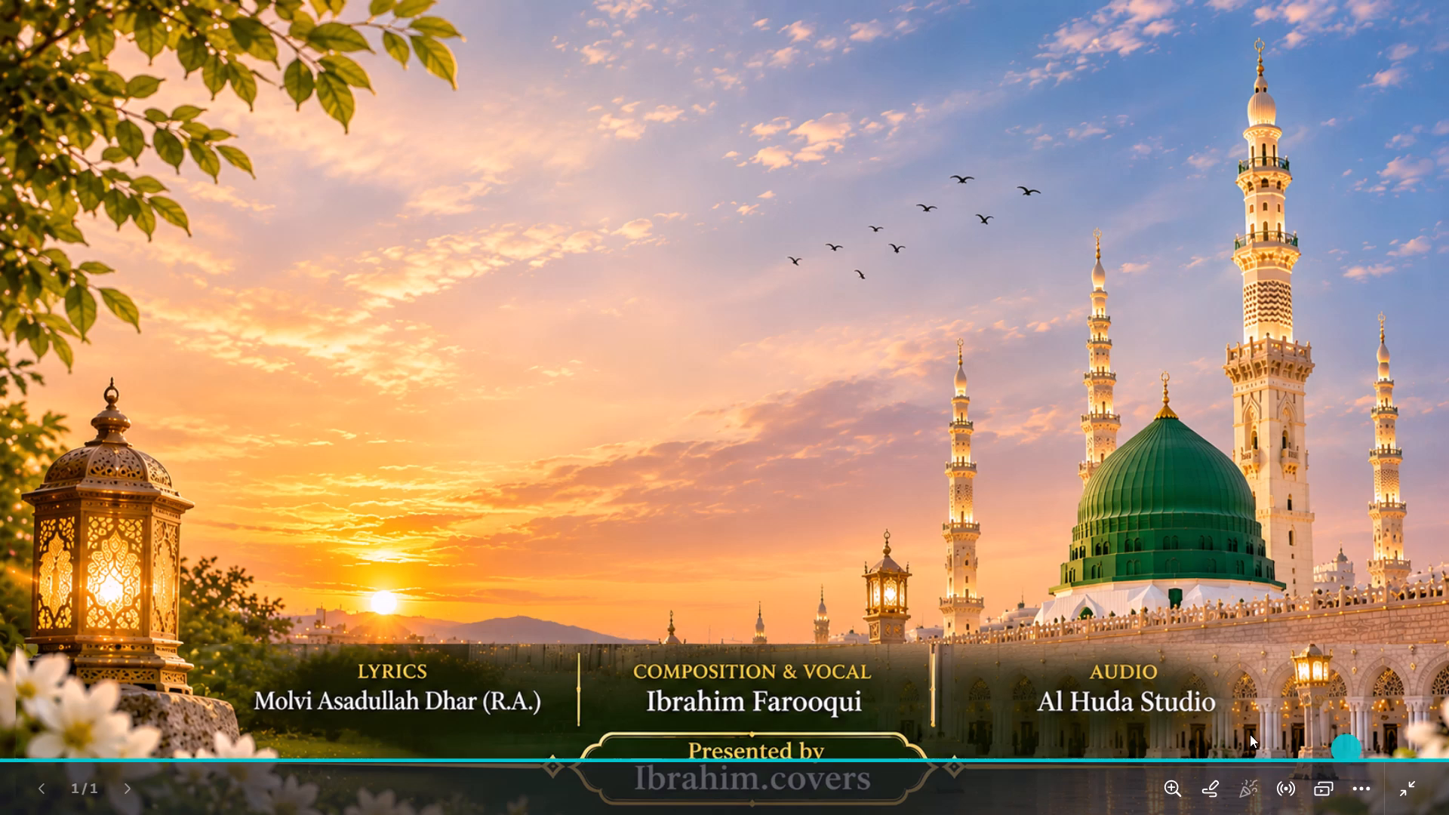
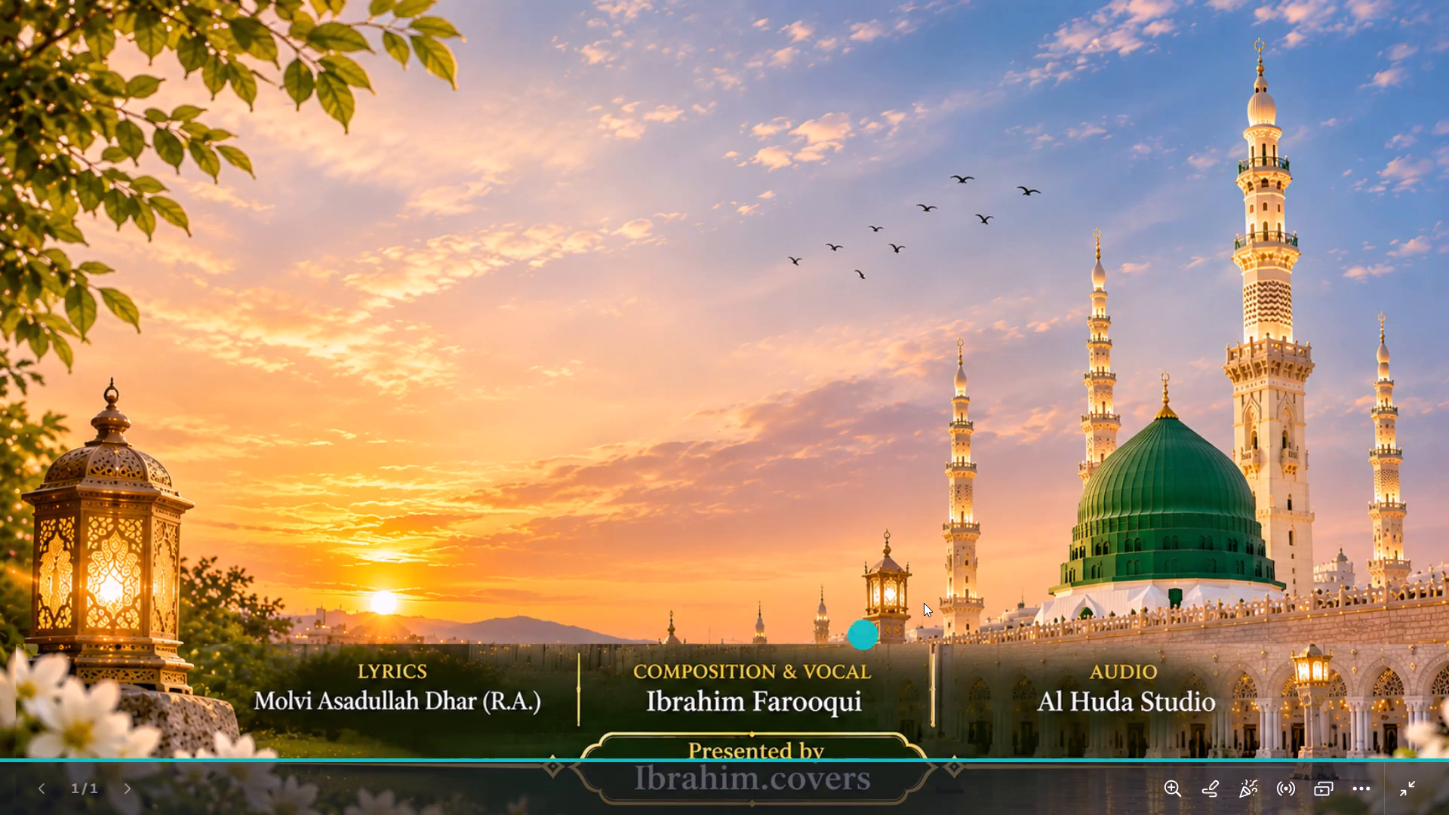
Exit the preview, add the uploaded "Madina Mere Dil Mei Hai" artwork to the page and enlarge it to about 1,209 px wide.
left_click(1418, 787)
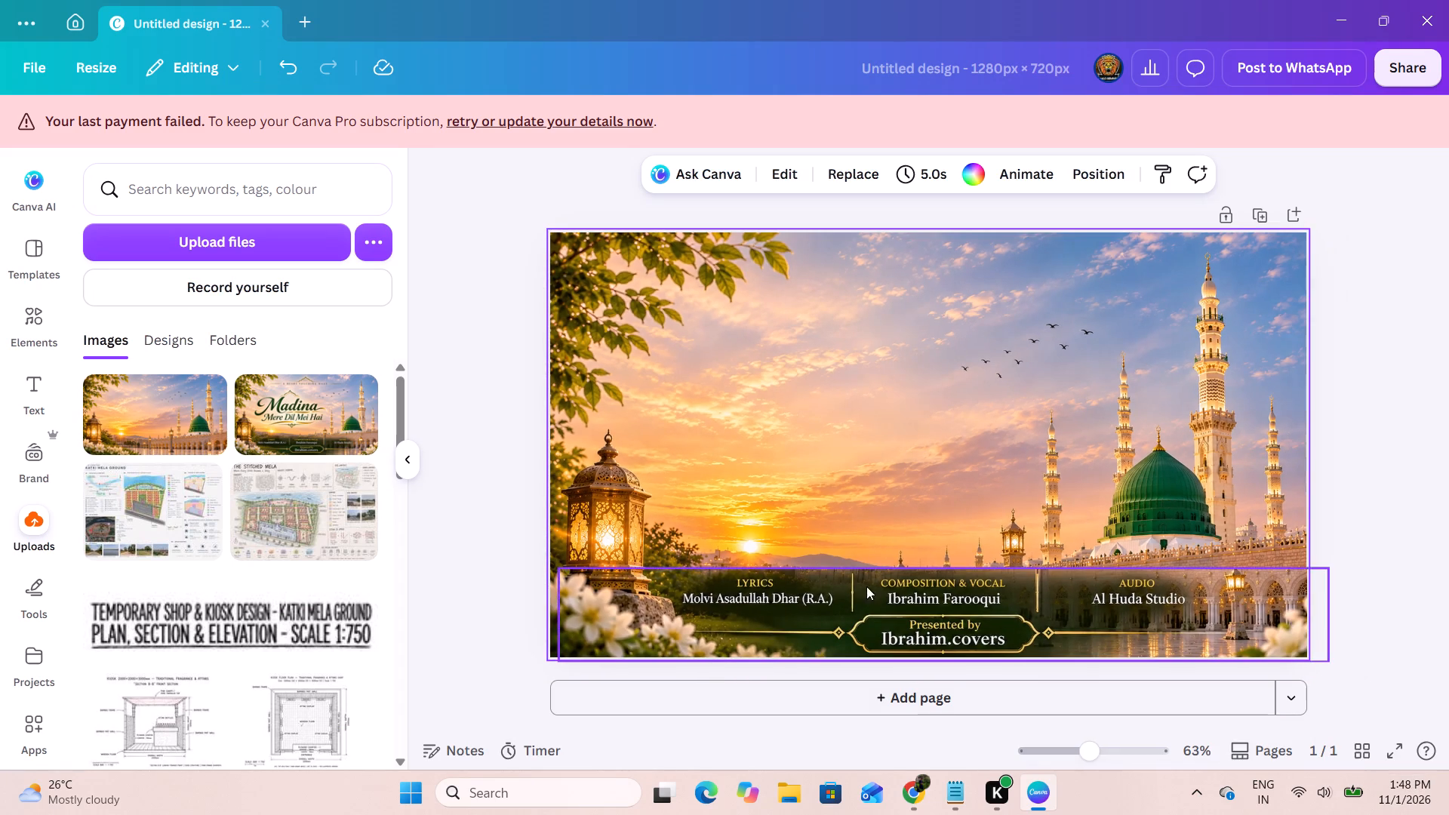
left_click(1360, 492)
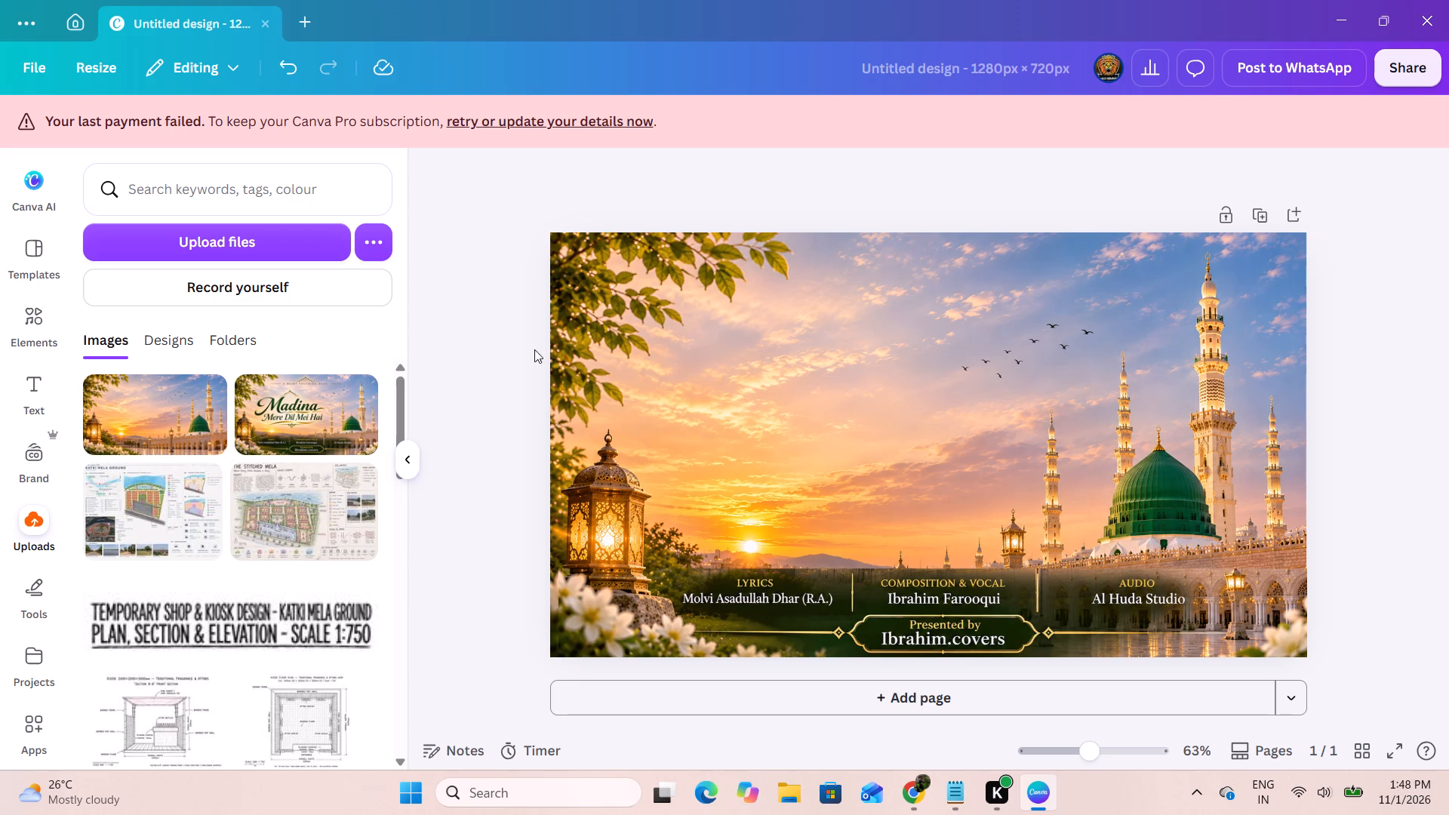
left_click(297, 390)
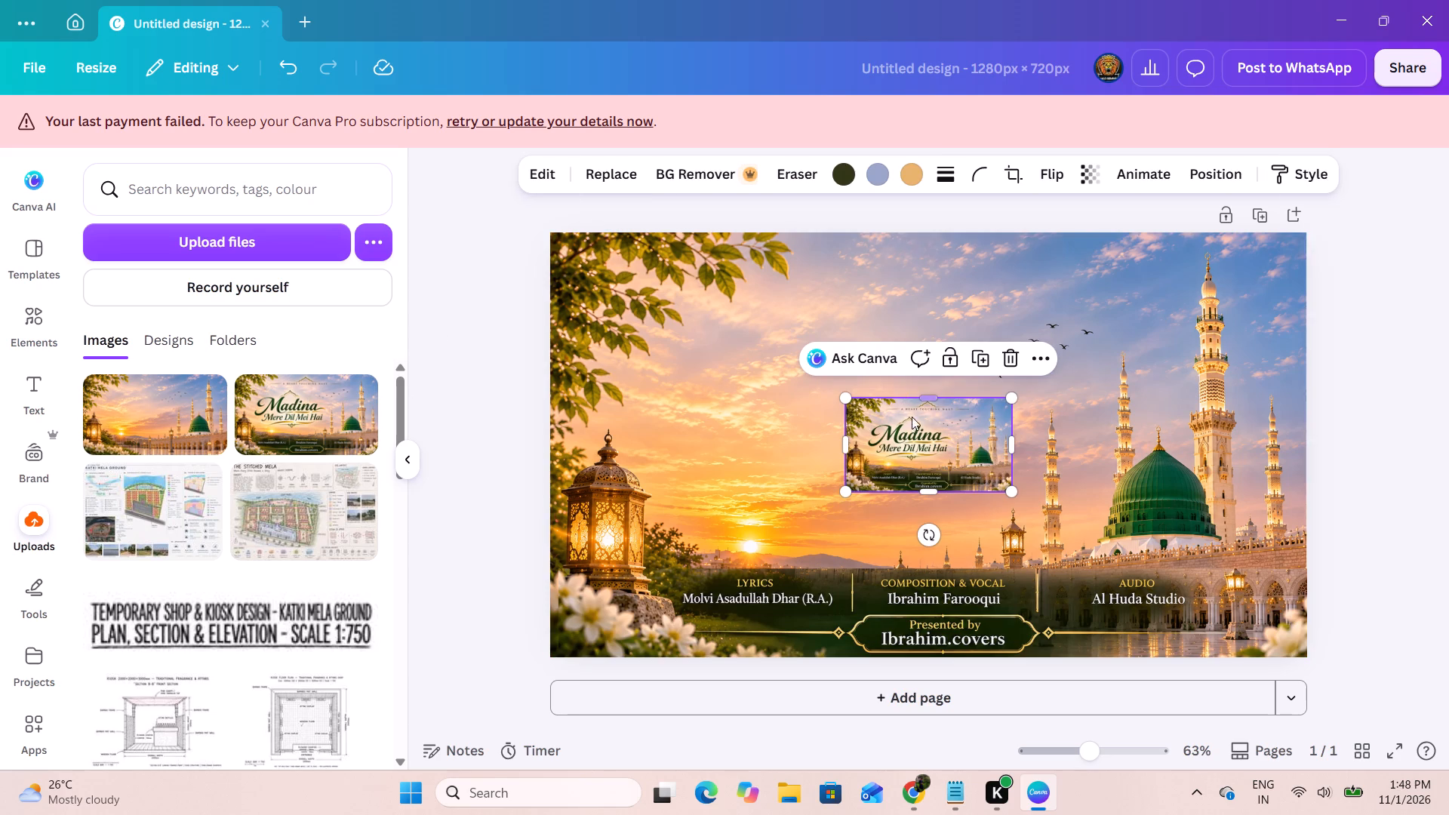
left_click_drag(1008, 489, 1306, 638)
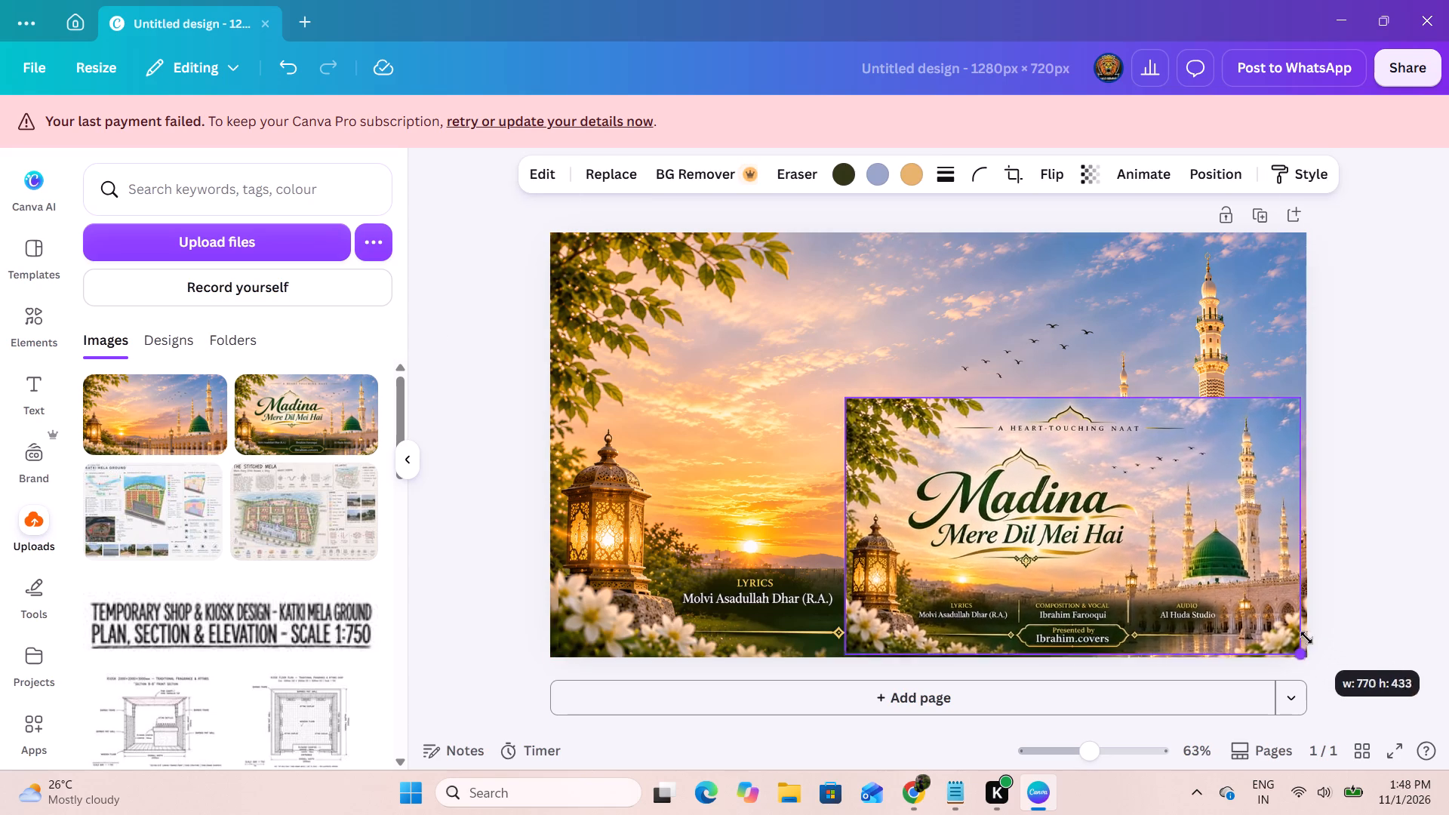
left_click_drag(1306, 638, 1309, 642)
left_click_drag(857, 401, 852, 397)
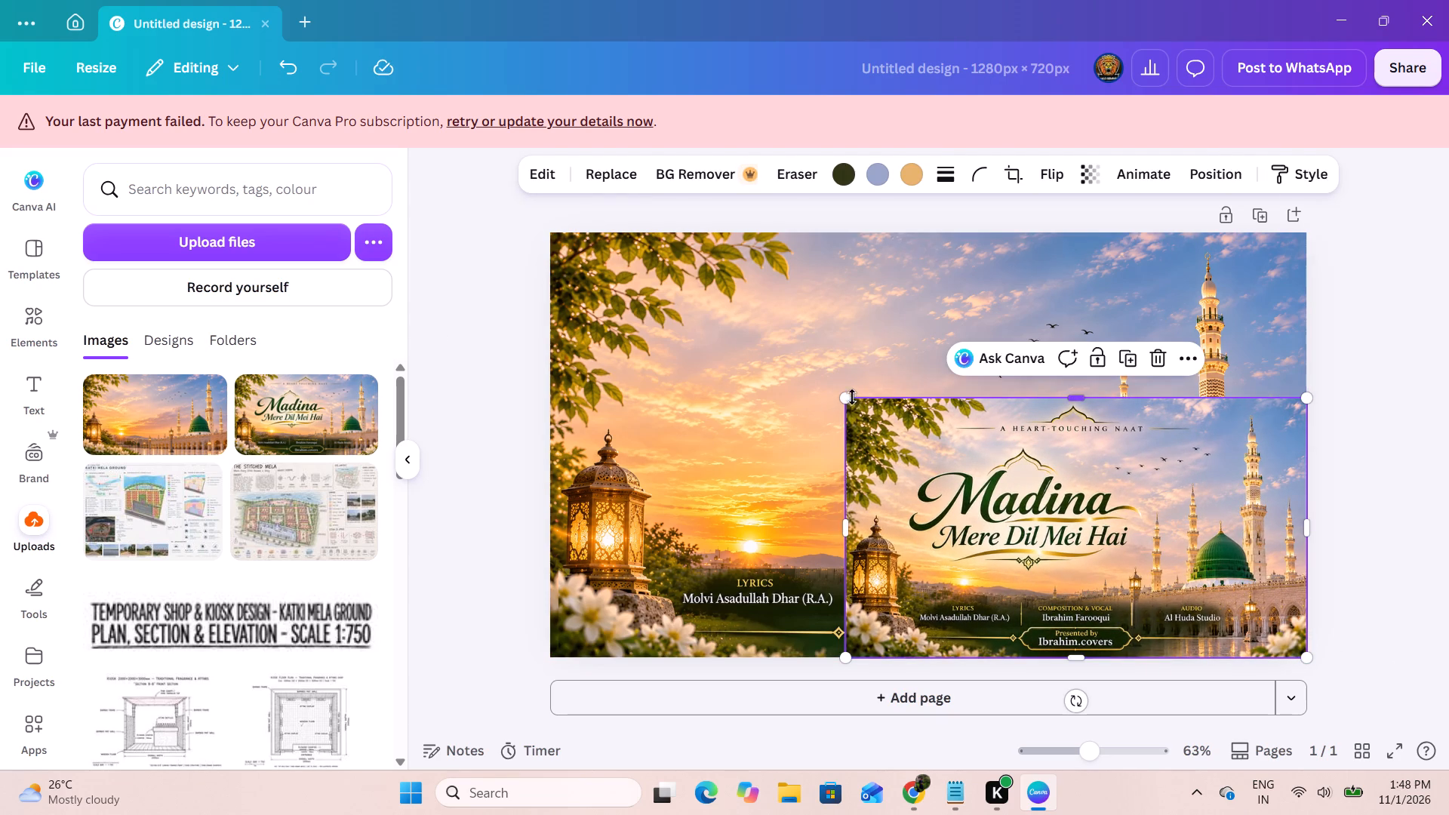
left_click_drag(852, 397, 810, 396)
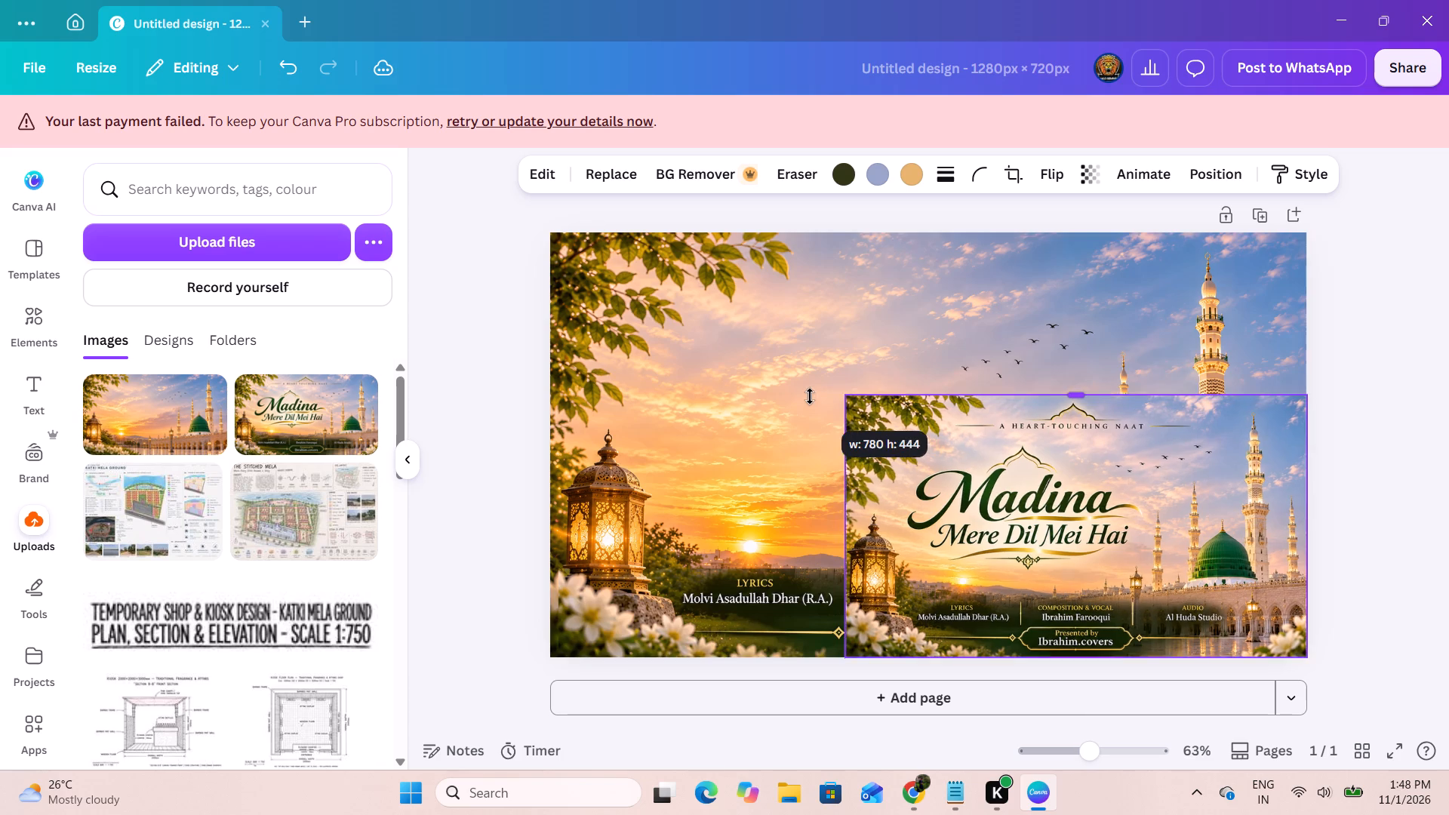
left_click_drag(810, 396, 810, 395)
left_click(809, 394)
left_click(848, 395)
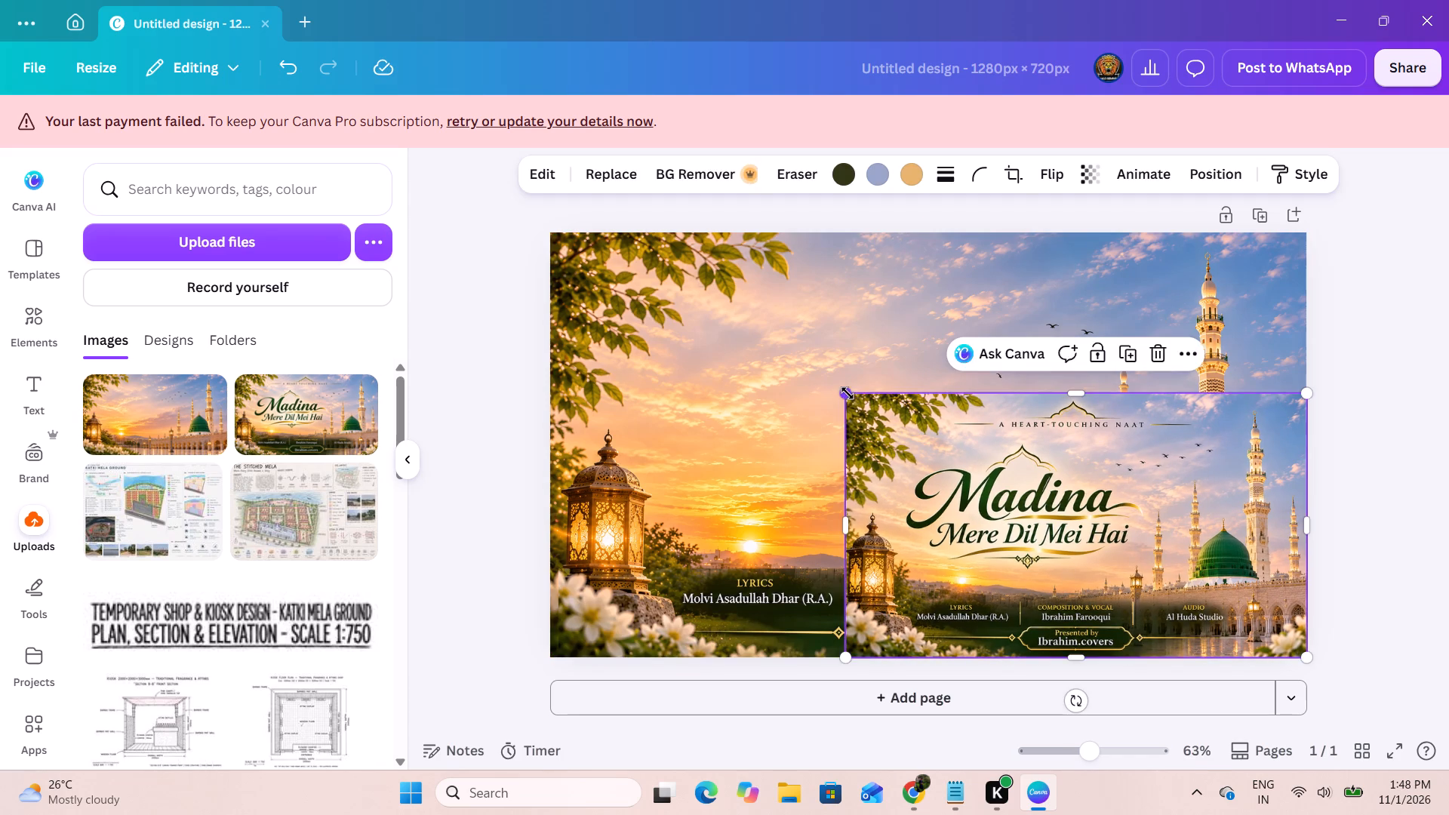
left_click_drag(848, 393, 573, 285)
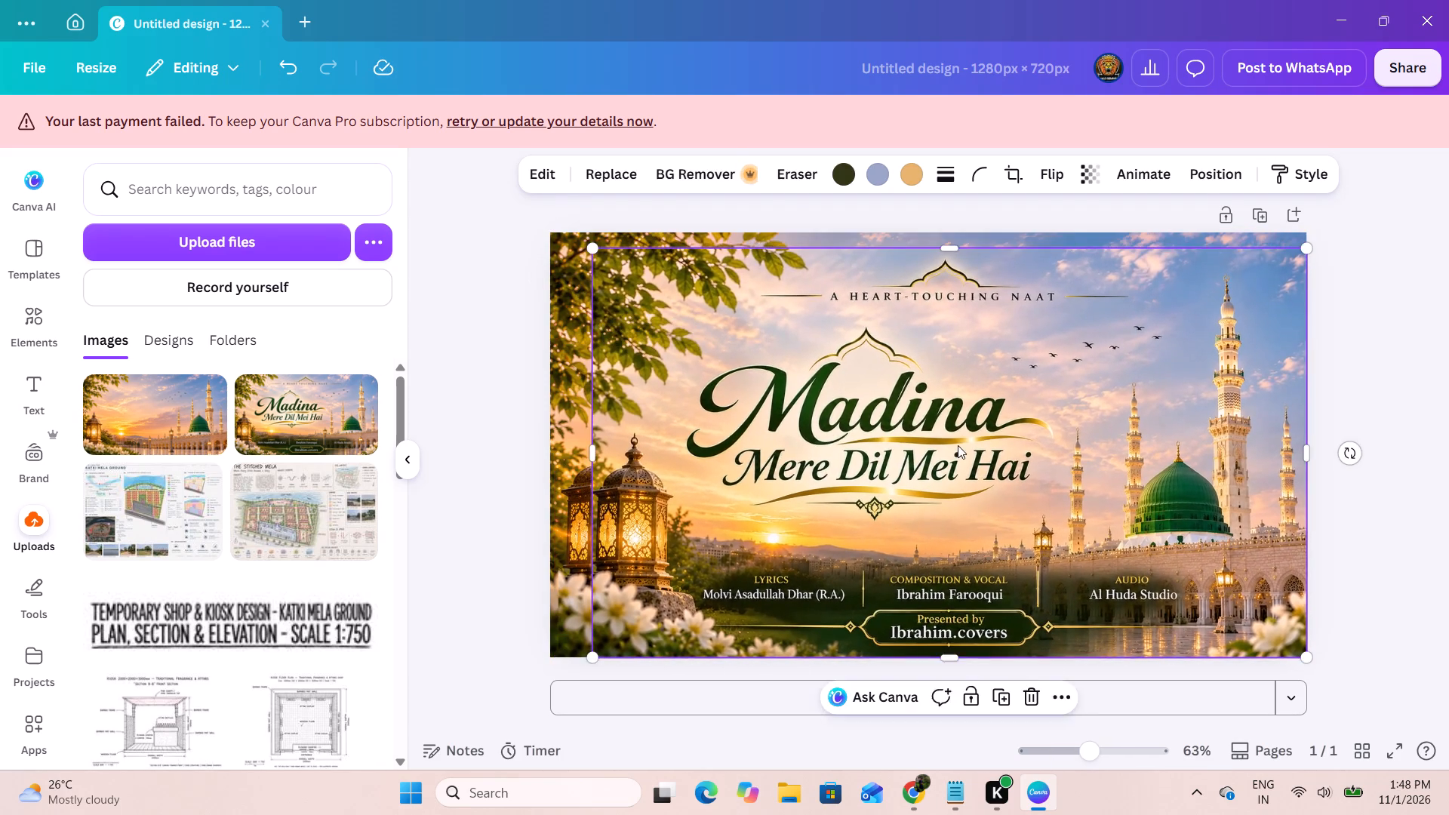
Crop the artwork's lower part away to leave the "A Heart-Touching Naat" header strip, and move it to the page's top edge.
left_click_drag(958, 445, 927, 372)
left_click_drag(917, 577, 943, 395)
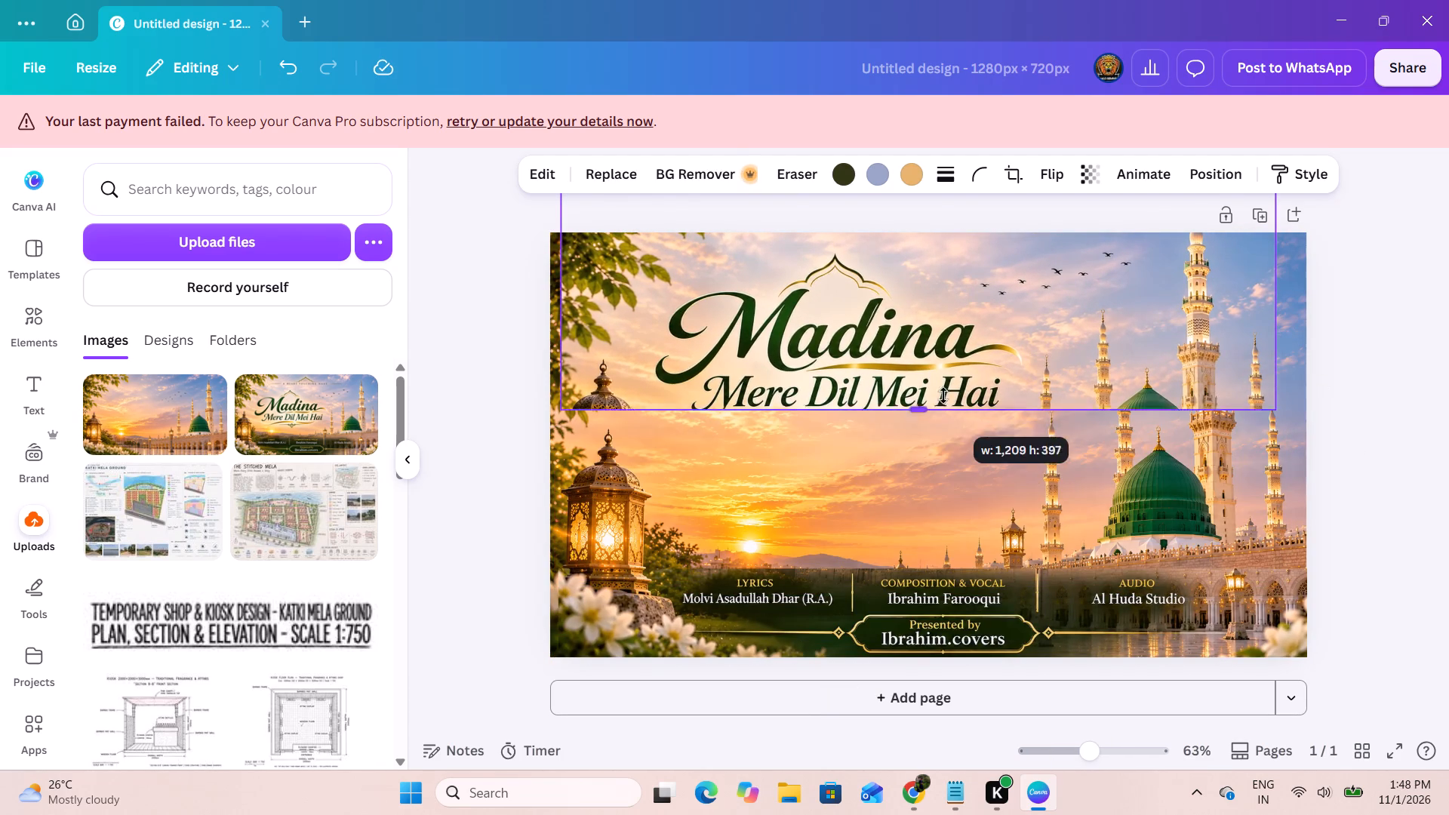
left_click_drag(943, 395, 942, 377)
left_click_drag(948, 320, 964, 426)
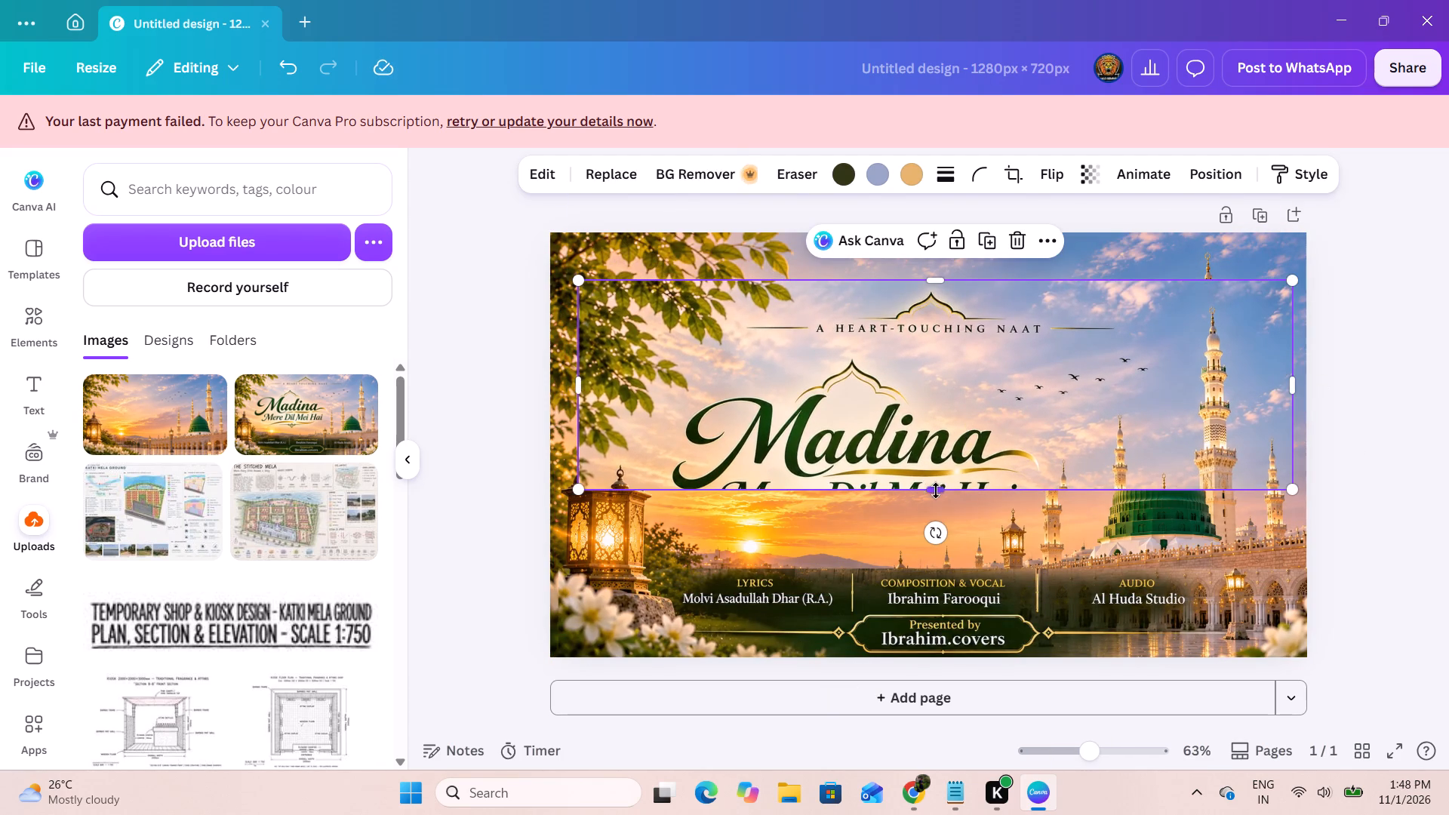
left_click_drag(939, 491, 955, 343)
left_click_drag(973, 302, 967, 241)
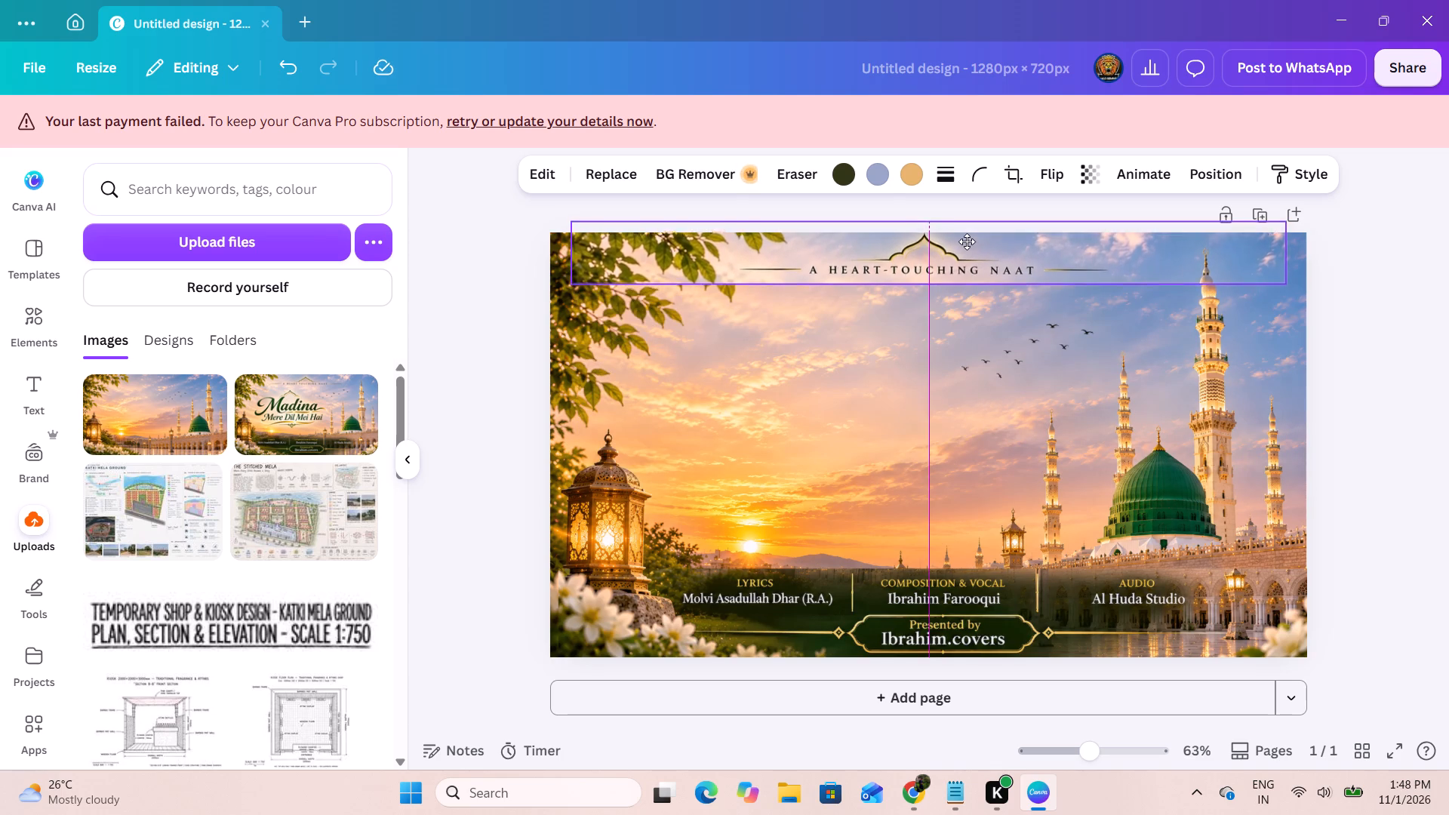
left_click_drag(967, 241, 965, 236)
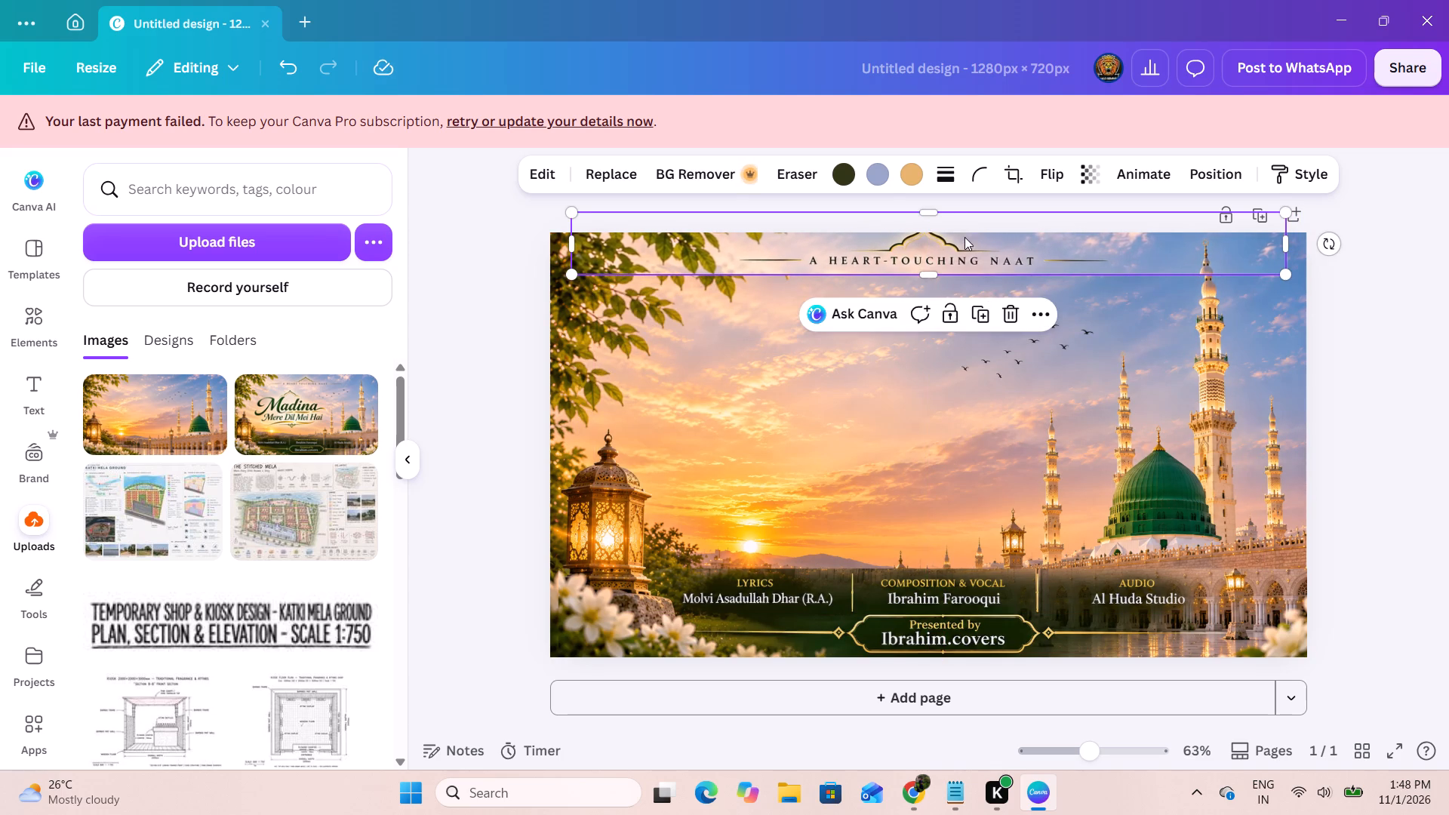
Extend the header strip's lower crop slightly, adjust its scale and align it with the page's top-left corner.
left_click_drag(924, 279, 930, 296)
left_click_drag(943, 250, 953, 251)
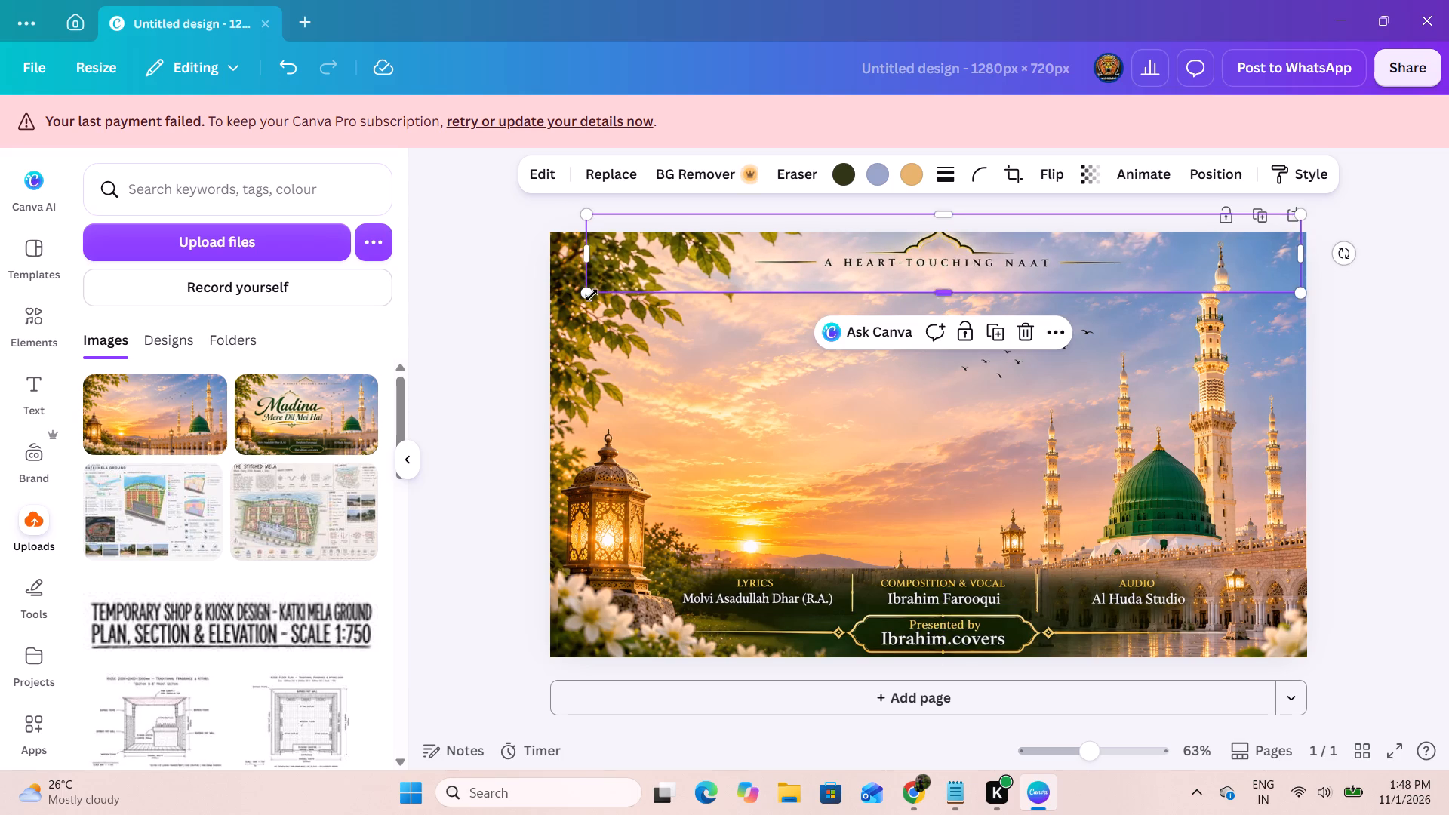
left_click_drag(591, 295, 557, 315)
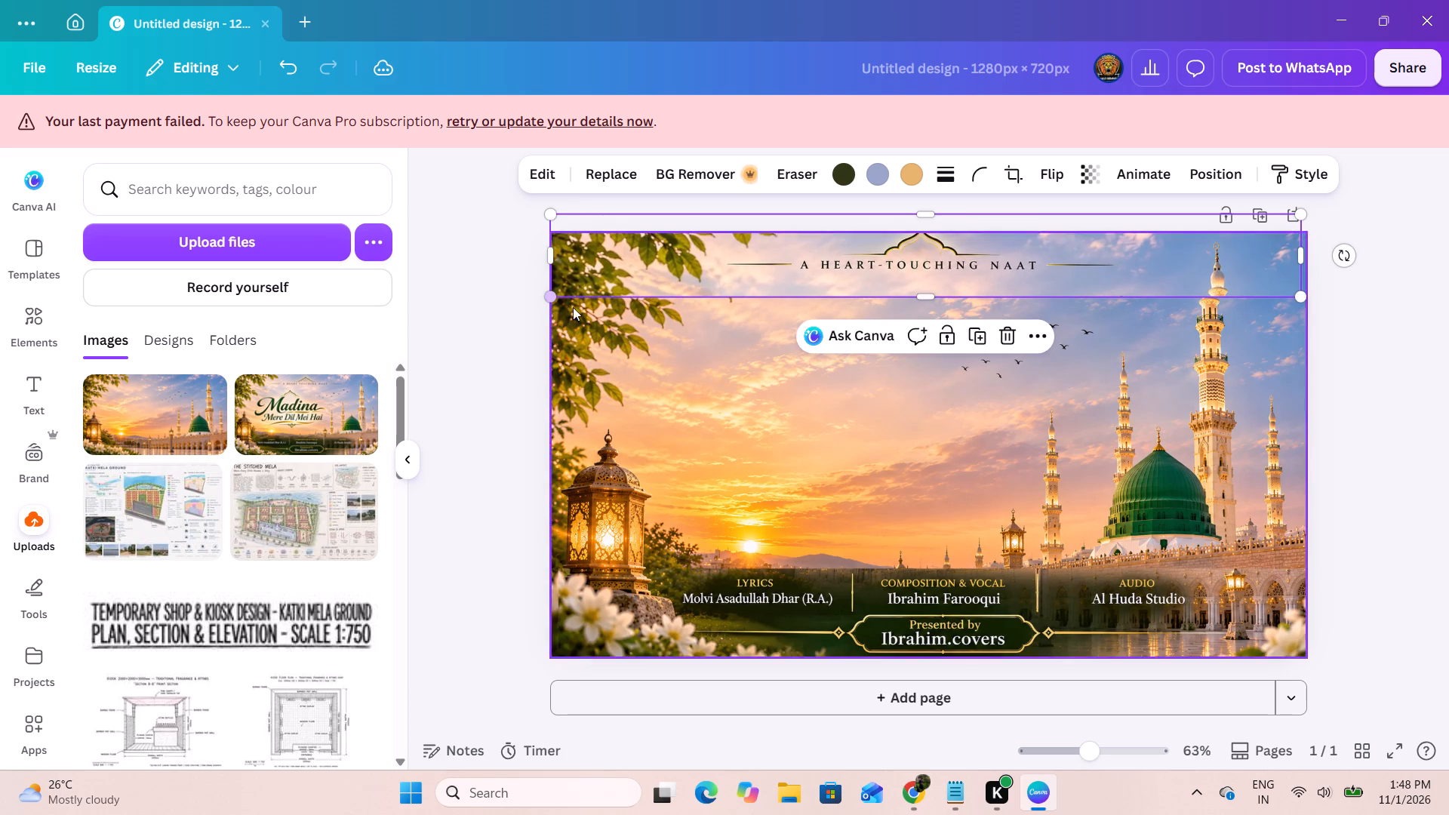
left_click_drag(822, 248, 813, 253)
left_click(772, 354)
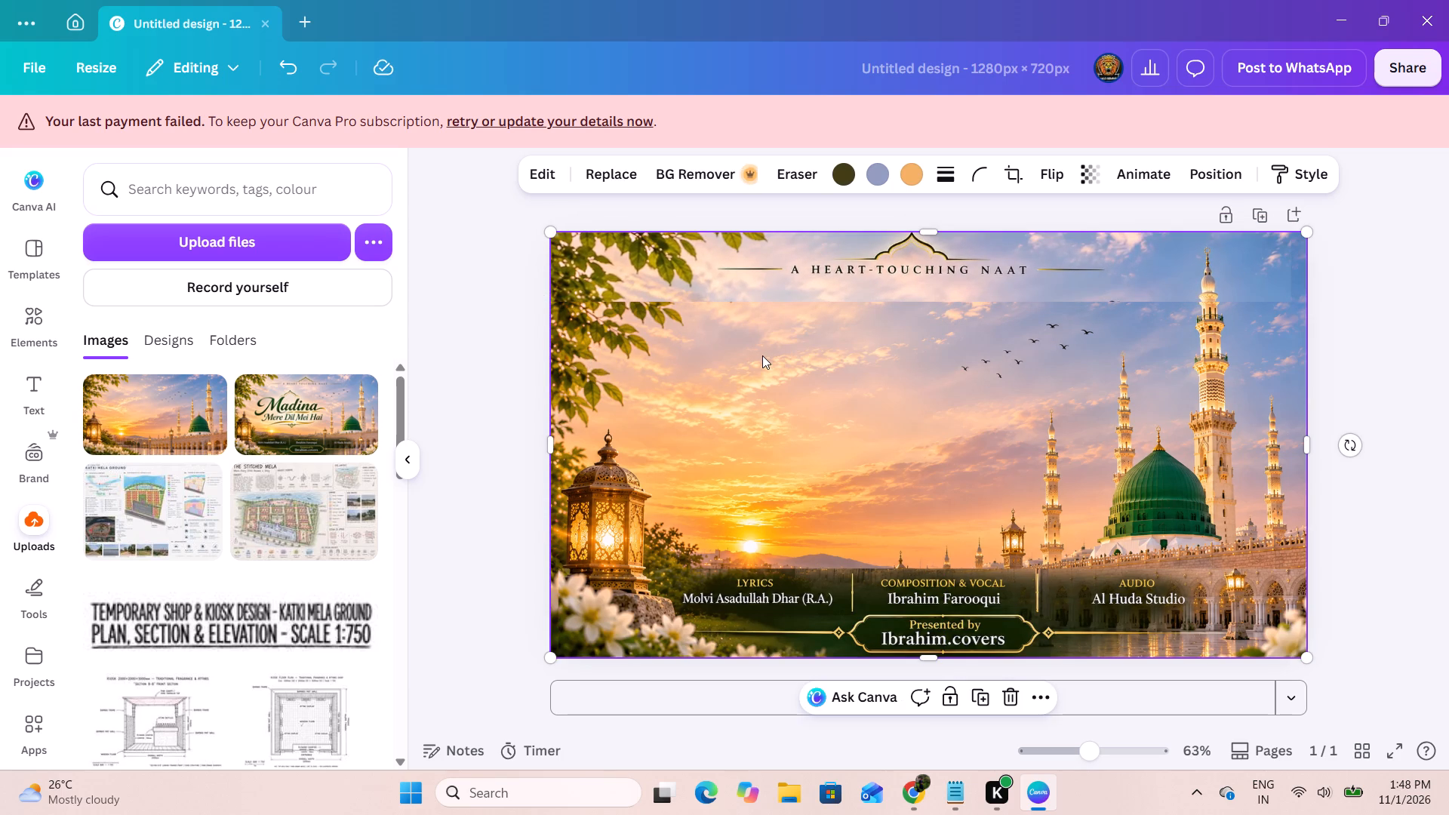
left_click(1265, 278)
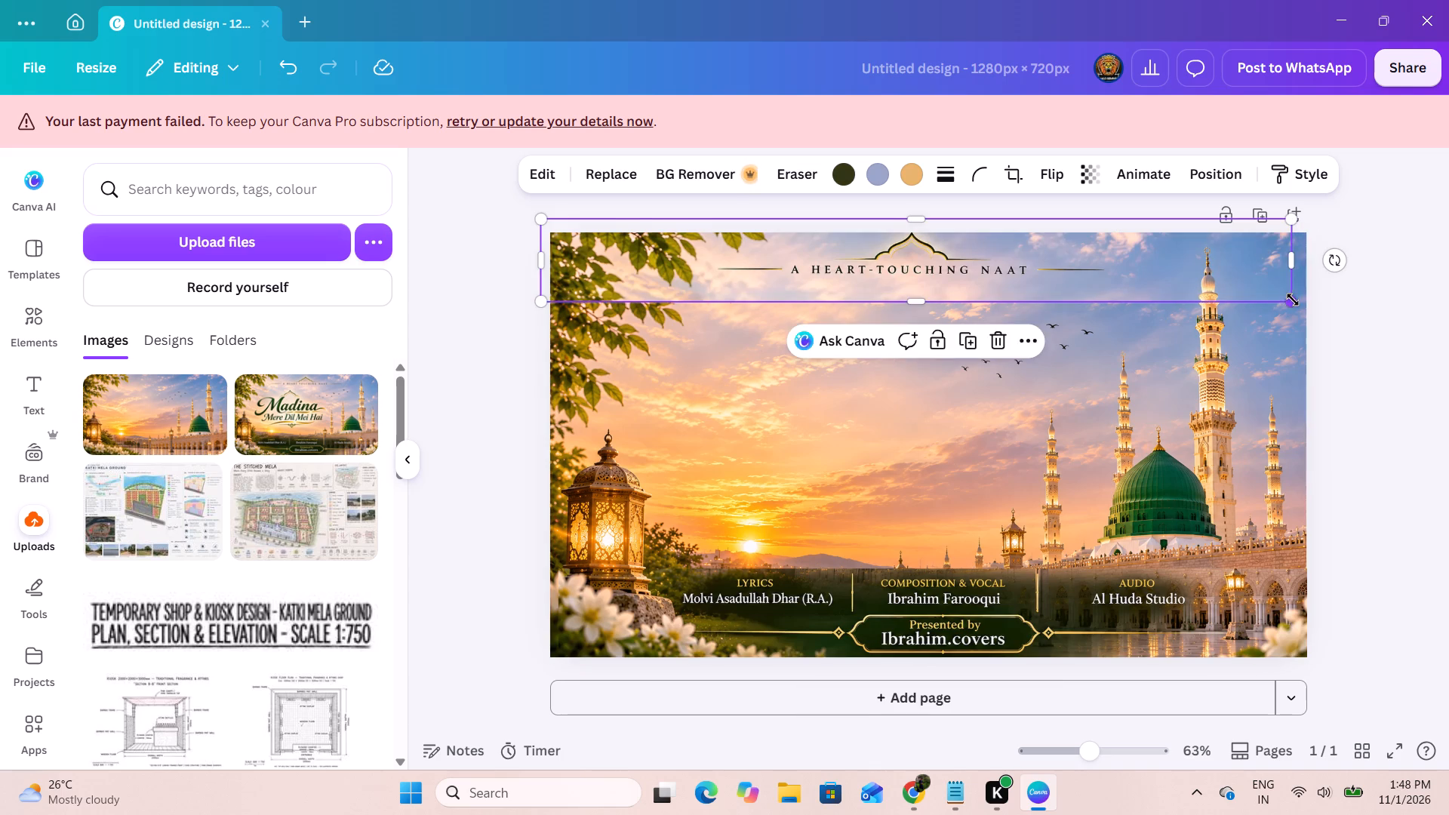
left_click_drag(1293, 300, 1259, 318)
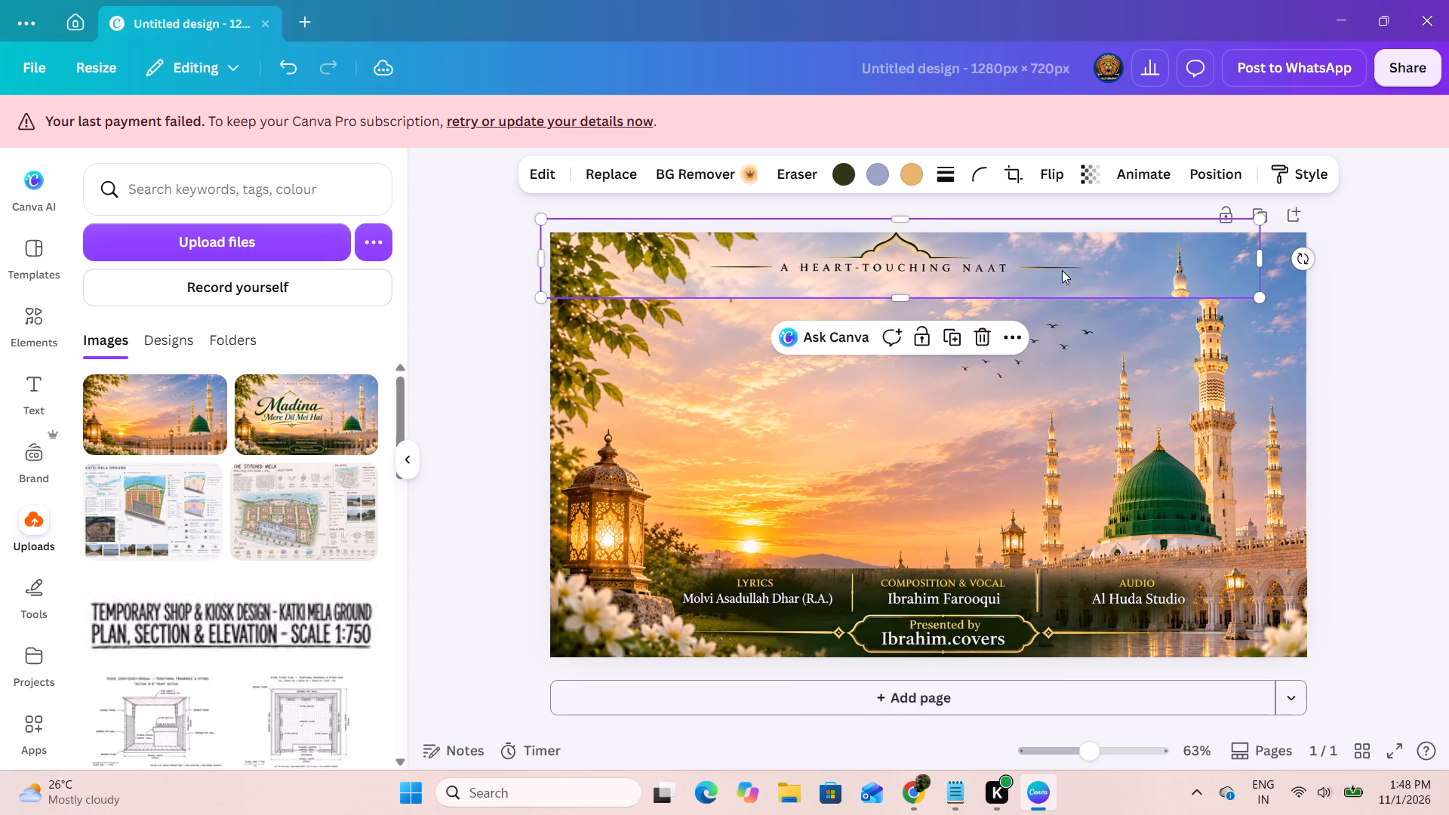
left_click_drag(984, 242, 990, 259)
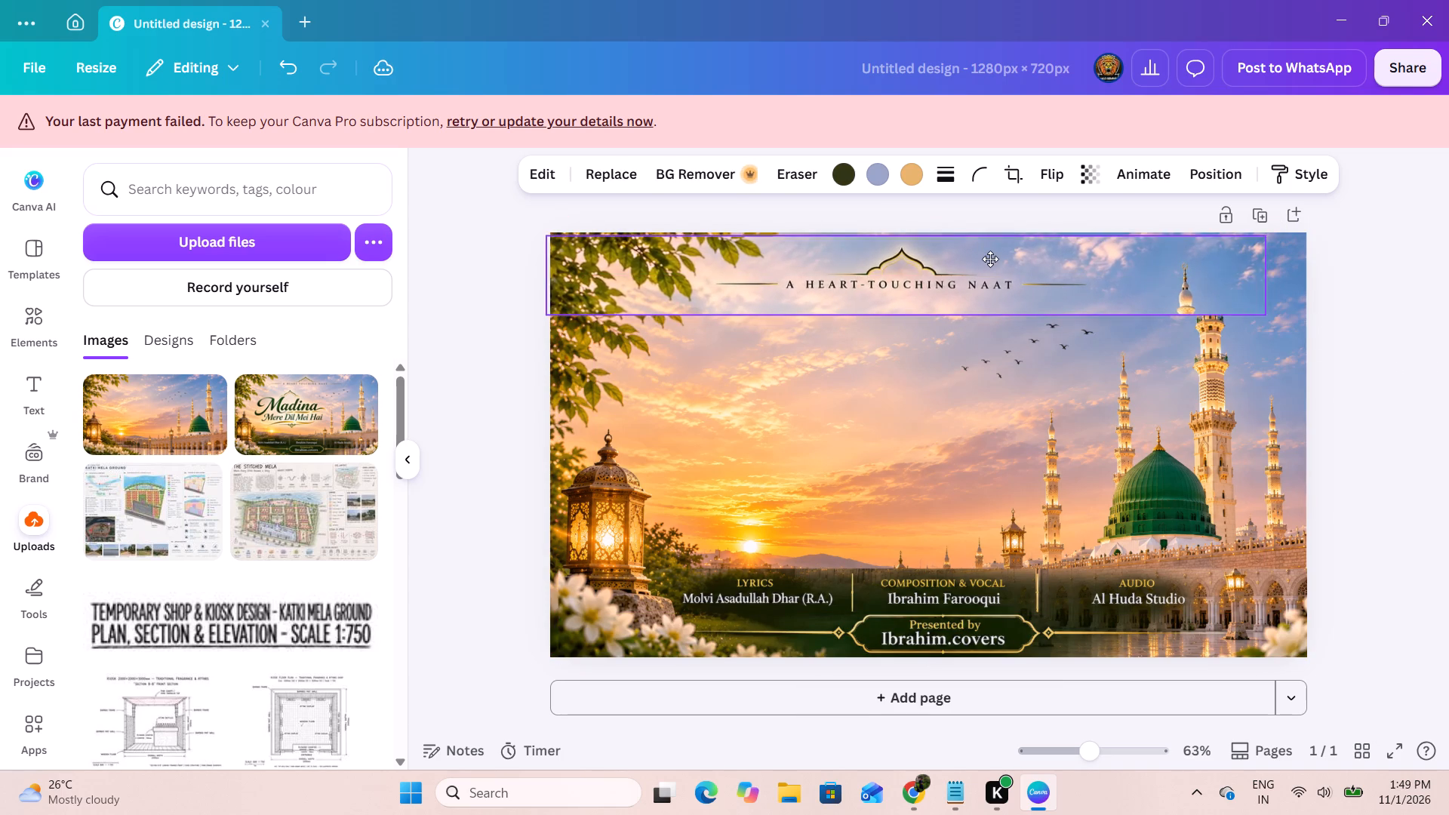
left_click_drag(990, 259, 992, 254)
Scale the header strip to the page's full 1,280 px width and shift it slightly past the page's left edge.
left_click(1281, 317)
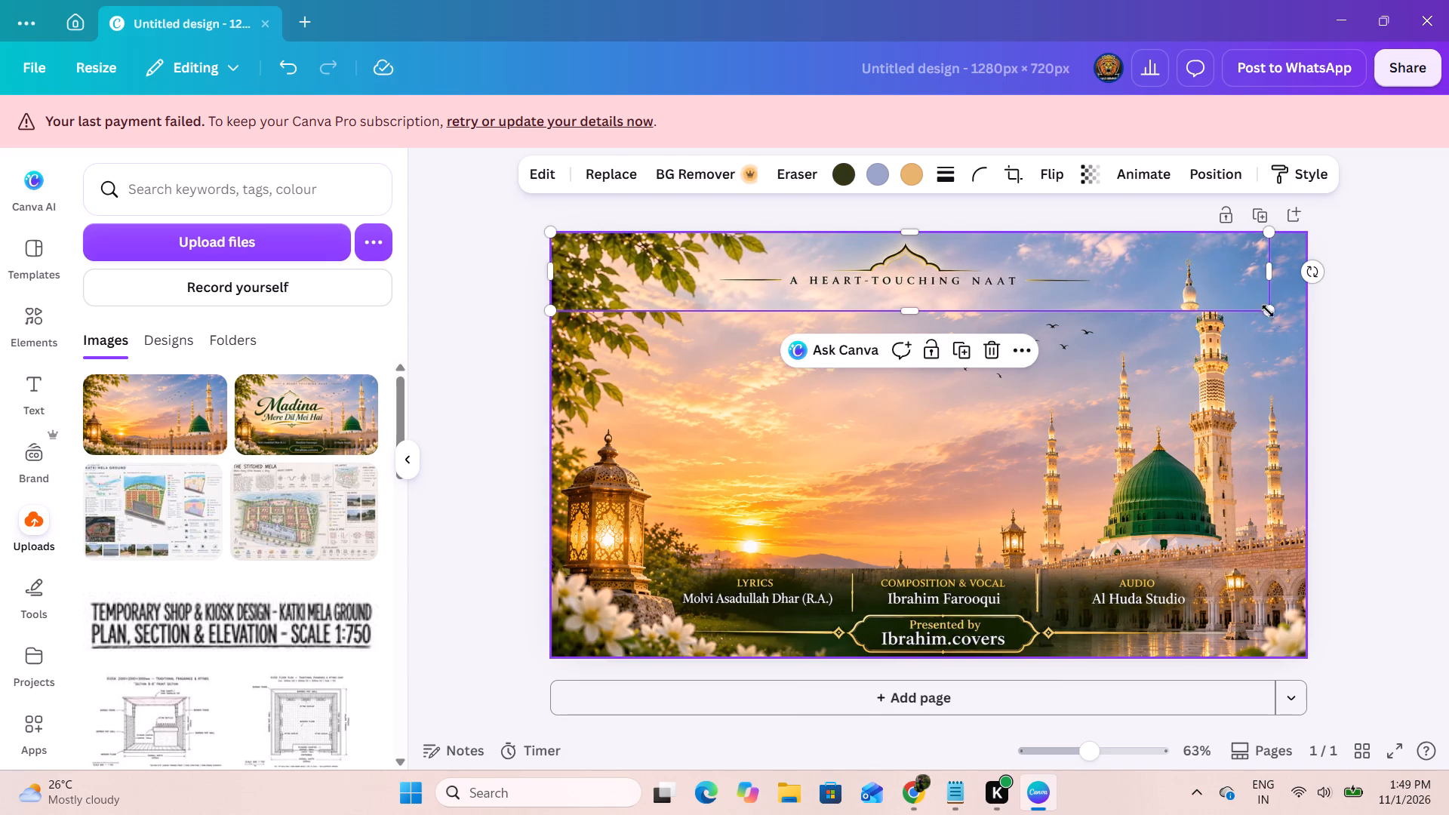
left_click_drag(1271, 309, 1304, 330)
left_click(1387, 346)
left_click_drag(1134, 282, 1133, 281)
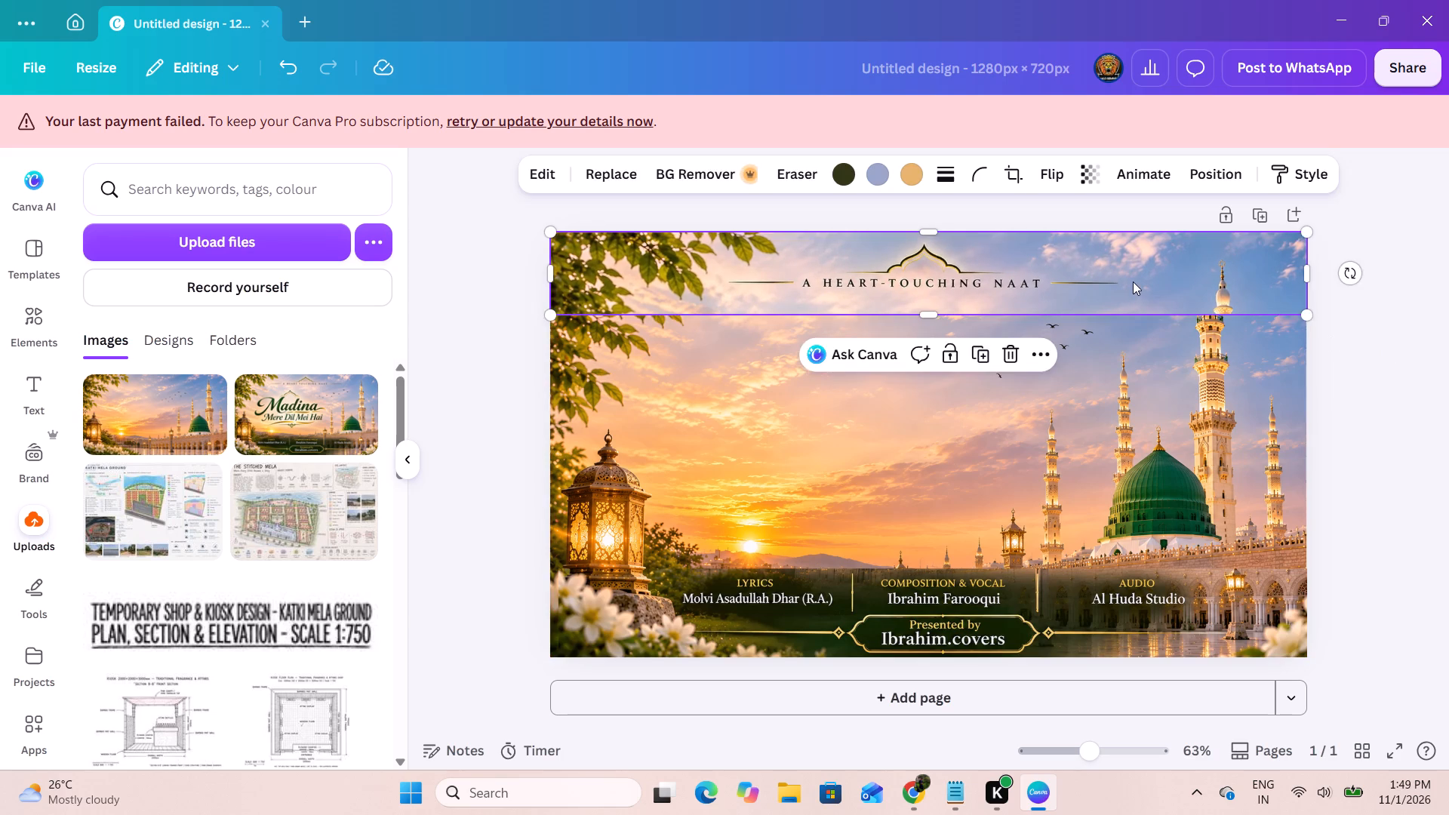
left_click_drag(1133, 281, 1120, 281)
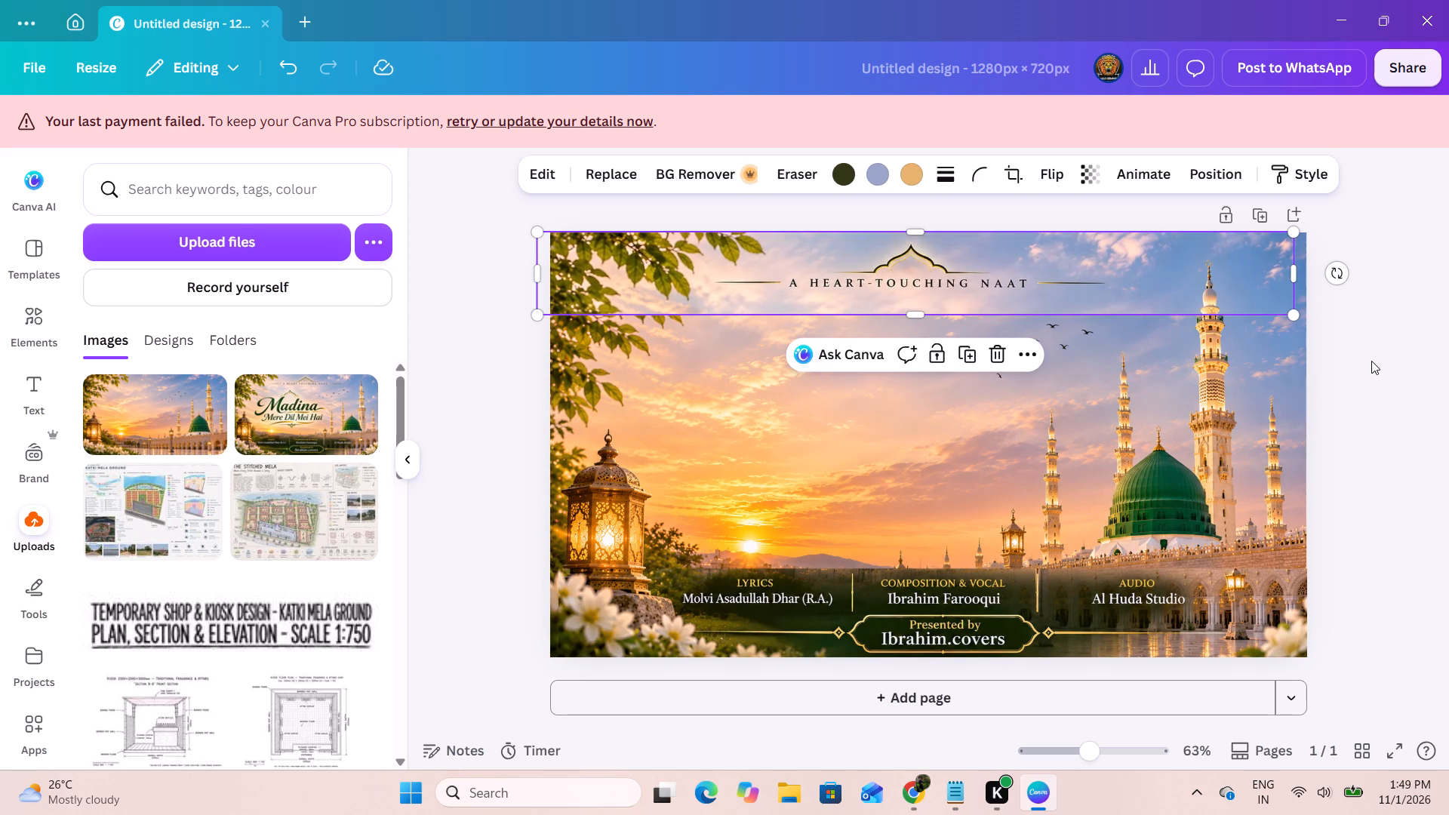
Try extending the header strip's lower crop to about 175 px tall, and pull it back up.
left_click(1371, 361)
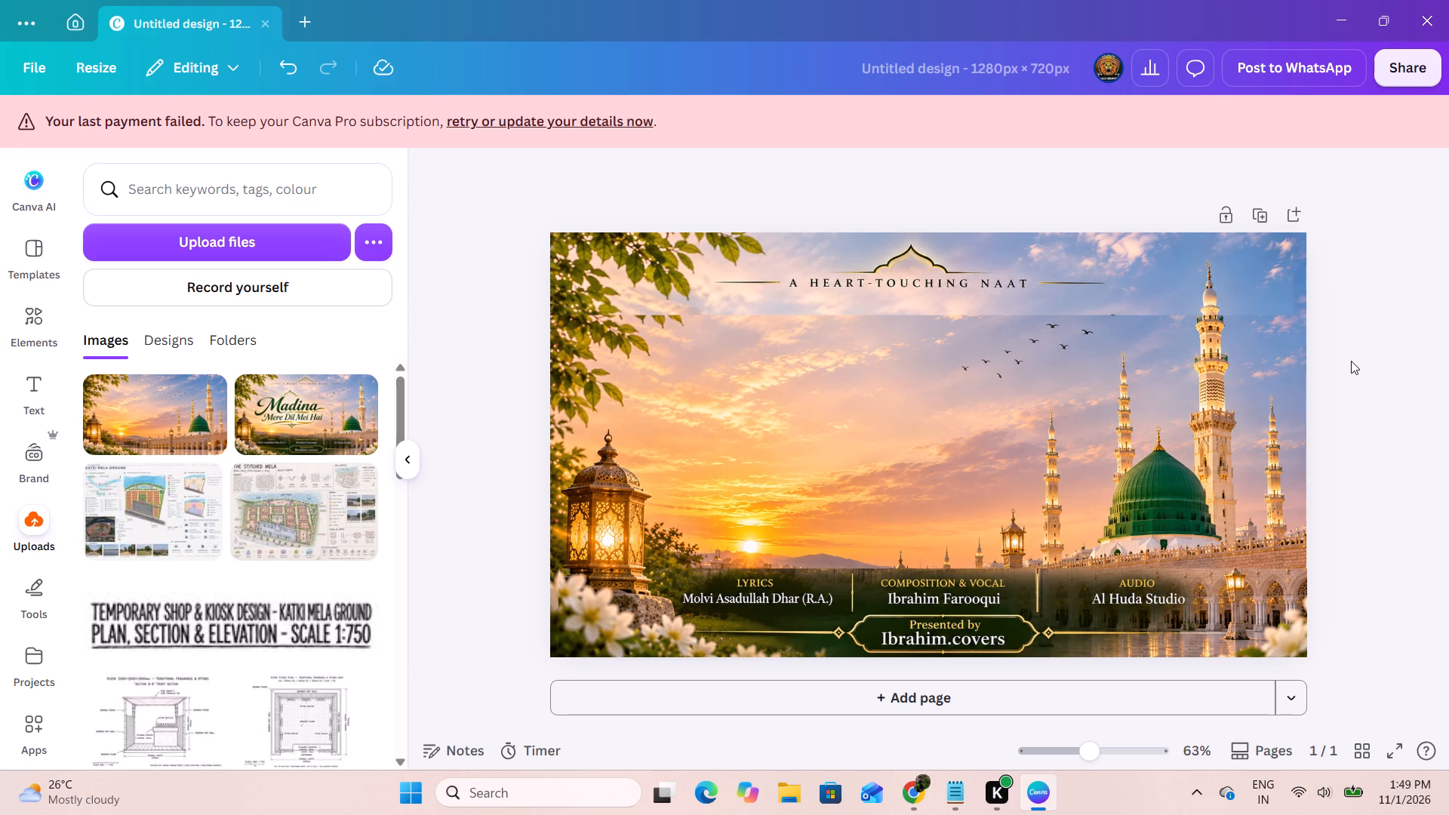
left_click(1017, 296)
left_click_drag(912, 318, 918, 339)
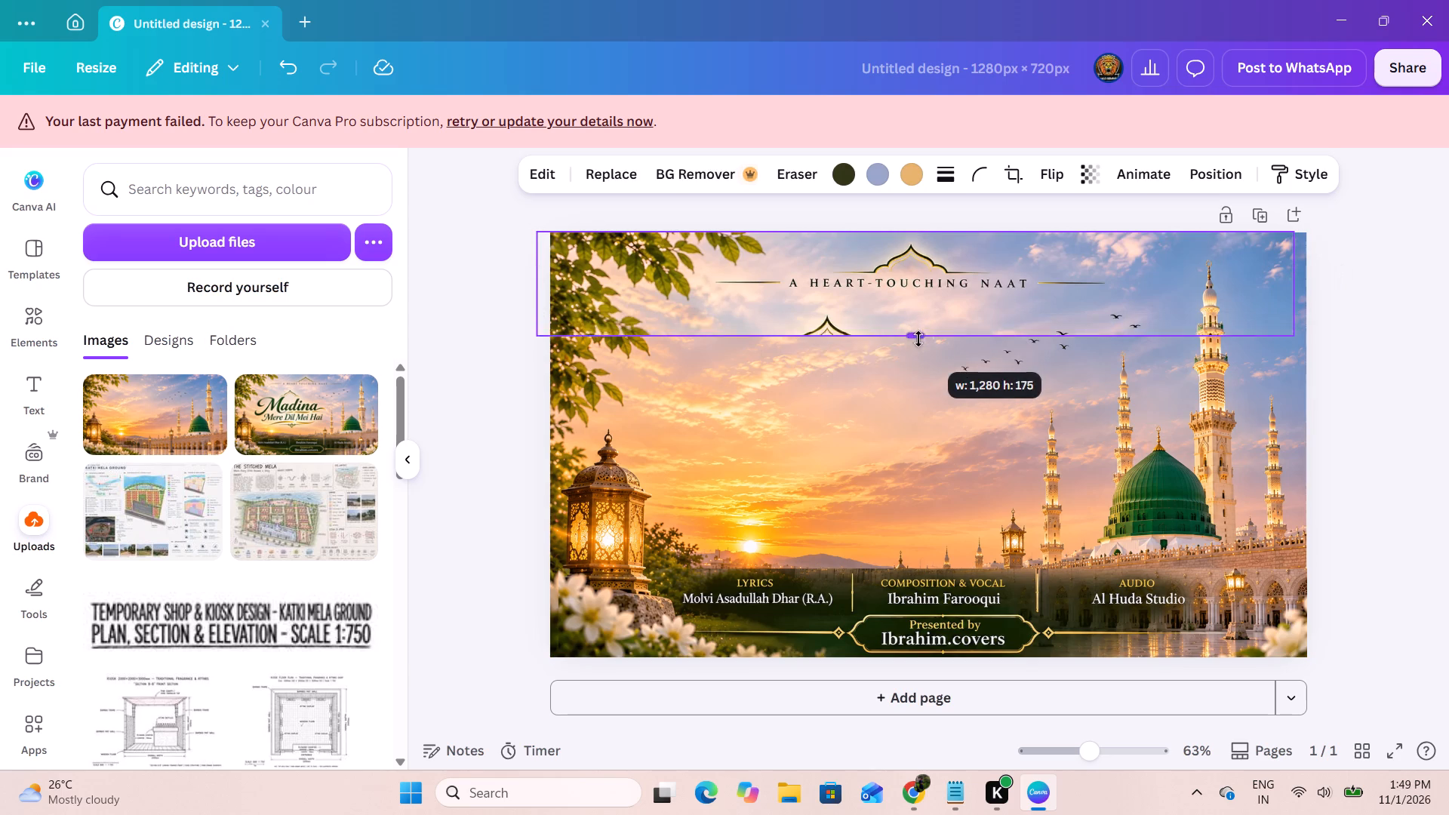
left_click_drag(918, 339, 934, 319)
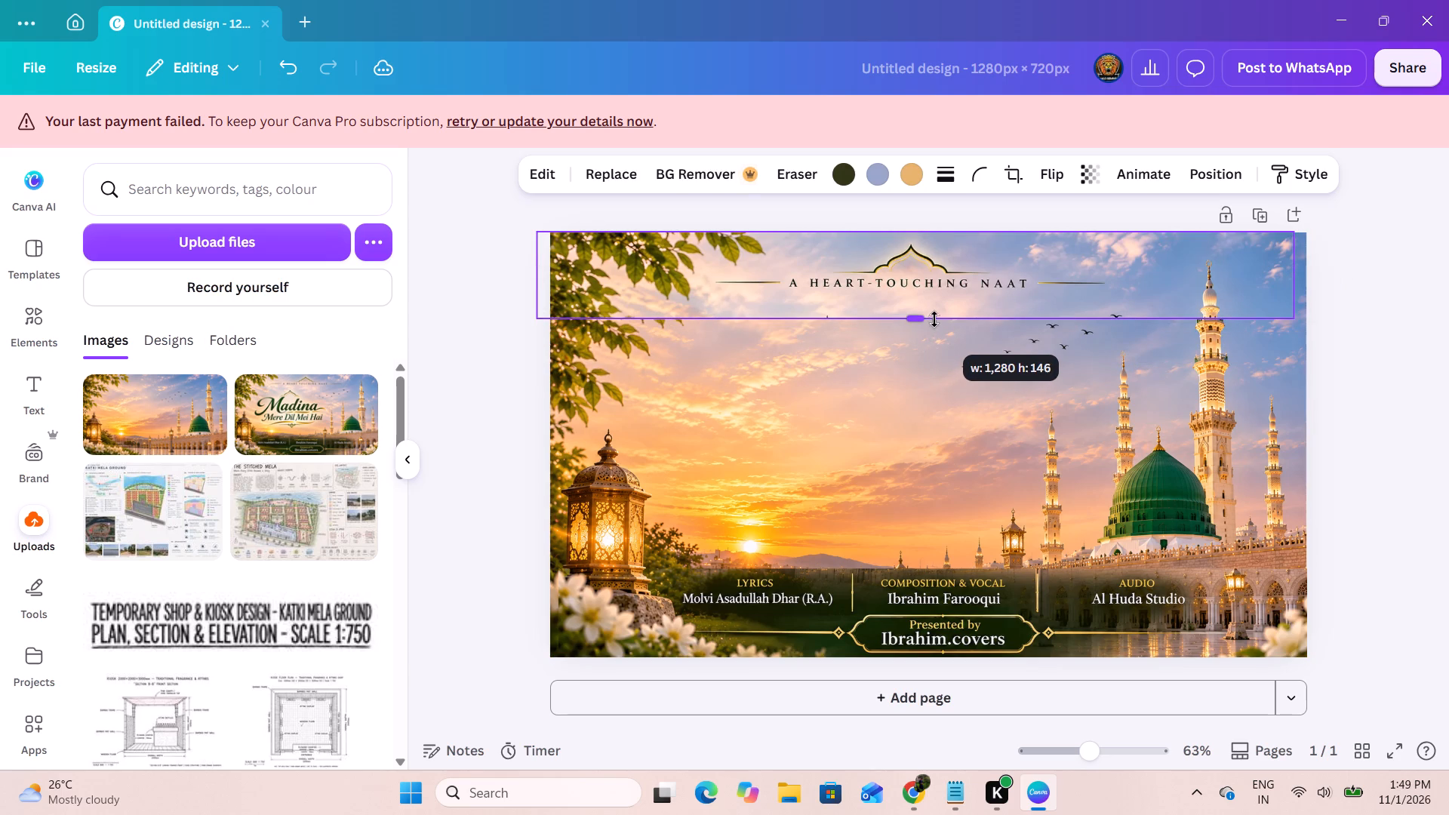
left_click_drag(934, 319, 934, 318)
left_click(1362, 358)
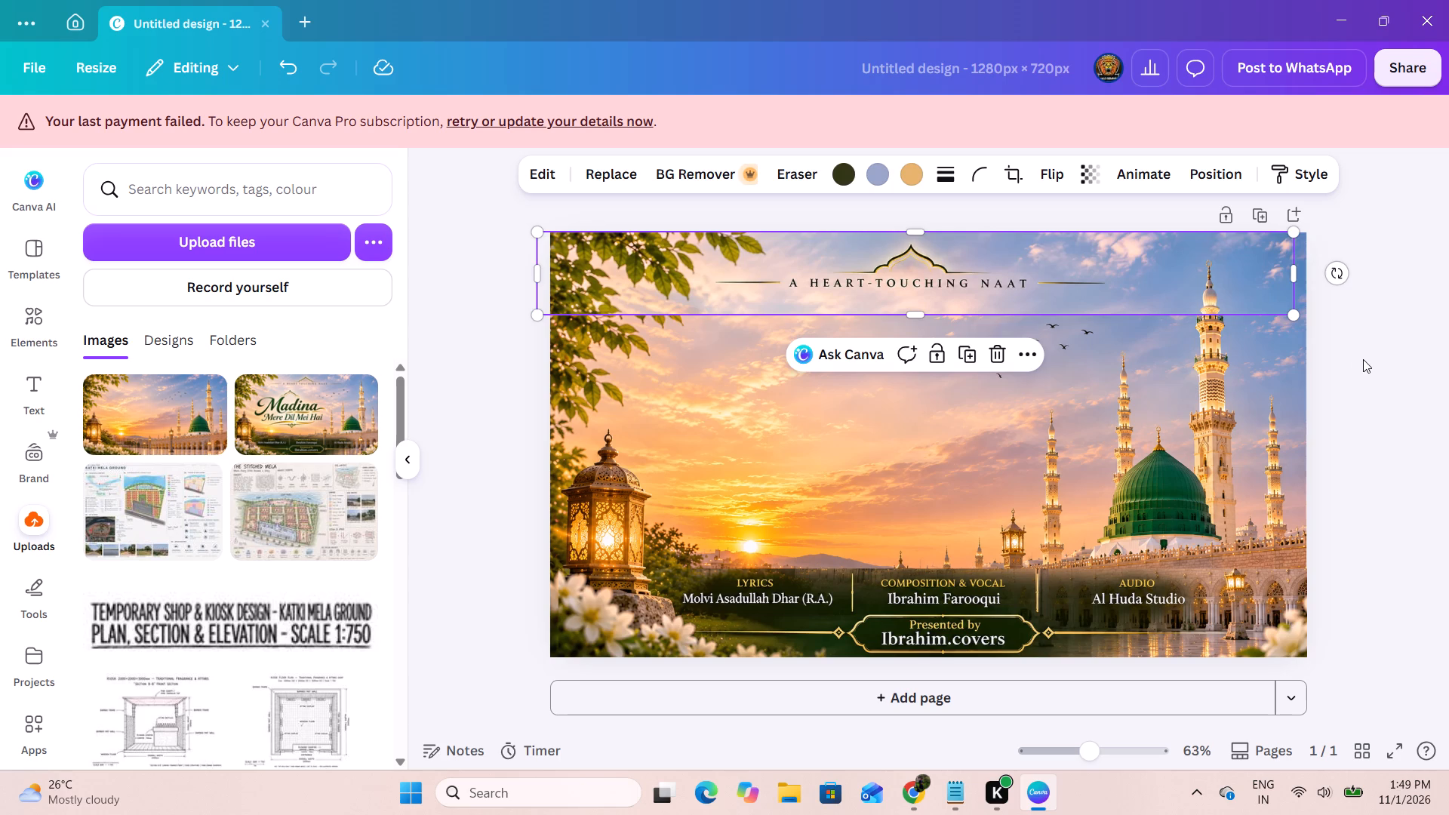
Trim the header strip's lower crop to about 130 px tall, keeping it slightly left of centre along the top edge.
left_click(1102, 288)
left_click(911, 306)
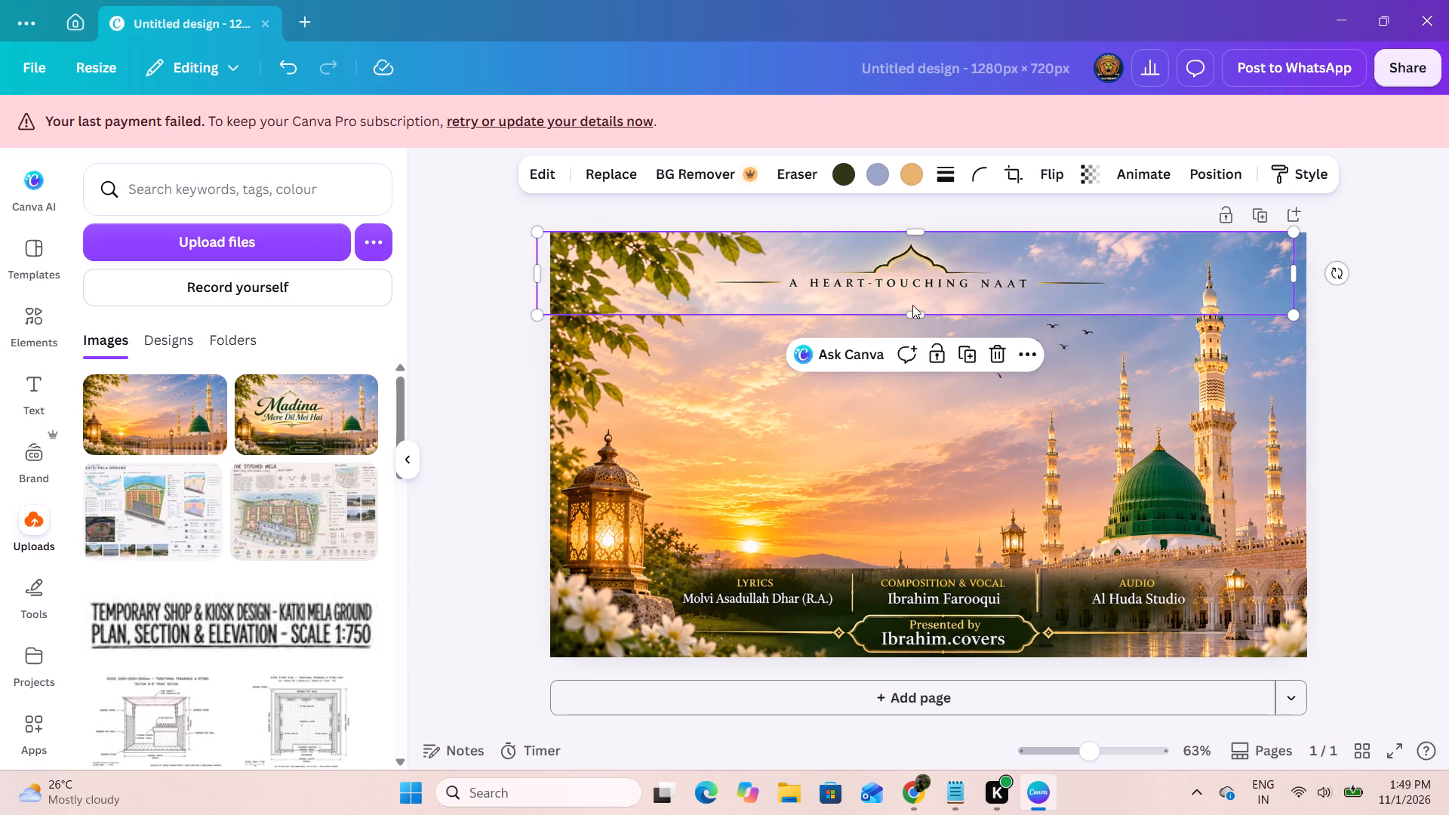
left_click(915, 309)
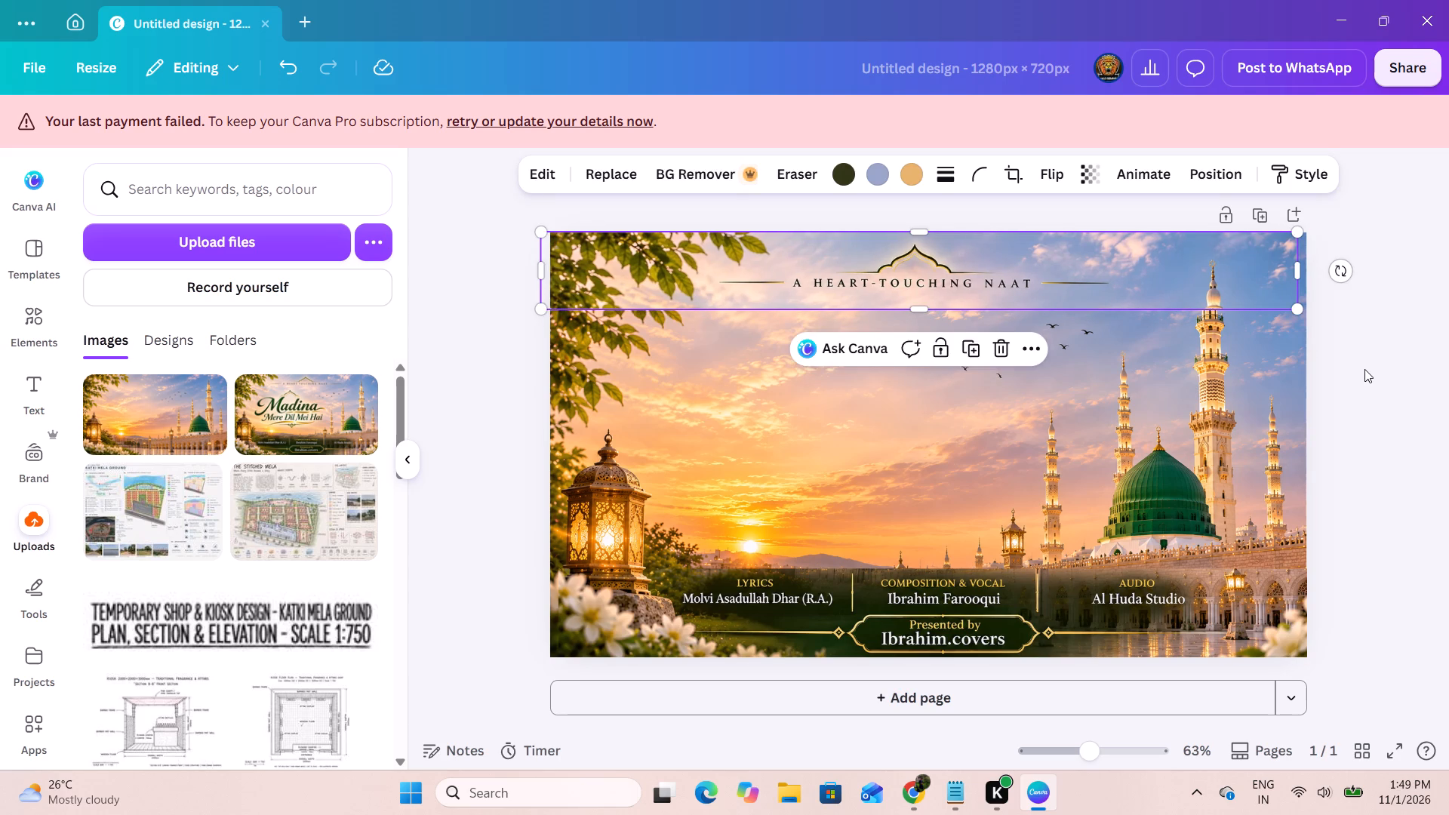
left_click(1361, 367)
left_click(1233, 288)
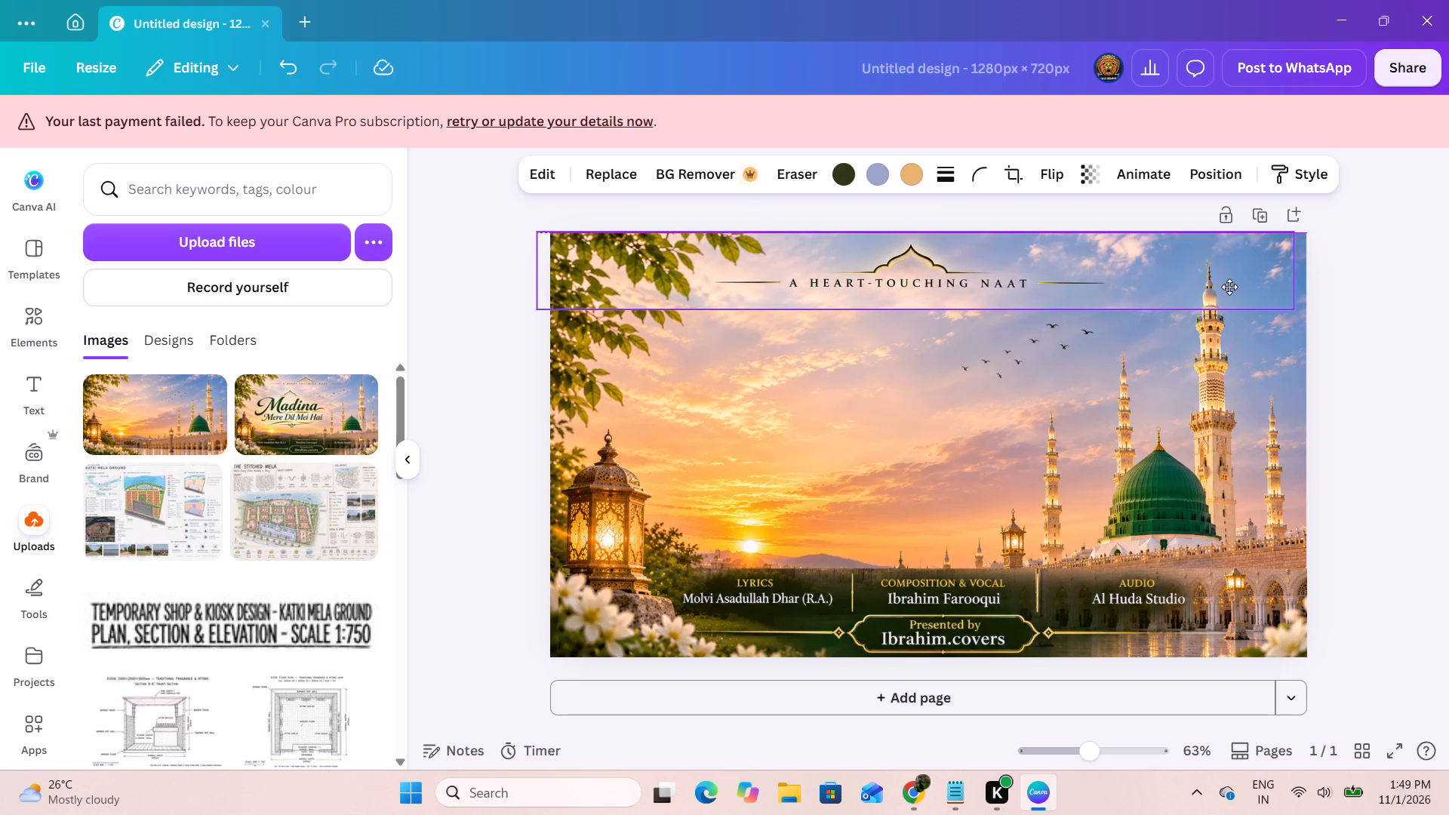
left_click(1353, 318)
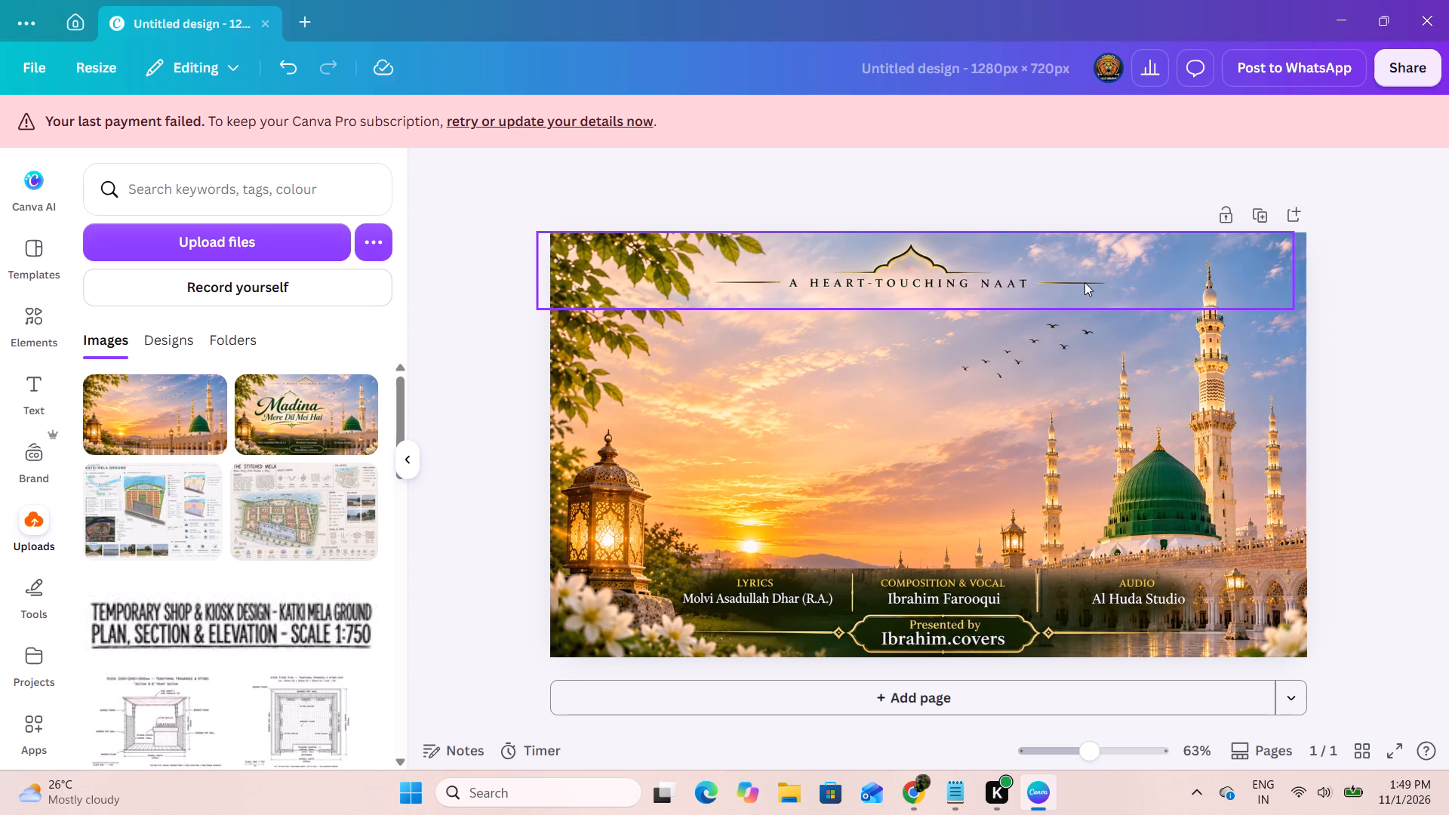
Crop both sides of the header strip to about 670 × 130 px, closely around the ornament and "A Heart-Touching Naat" text.
left_click(599, 269)
left_click_drag(535, 266, 710, 307)
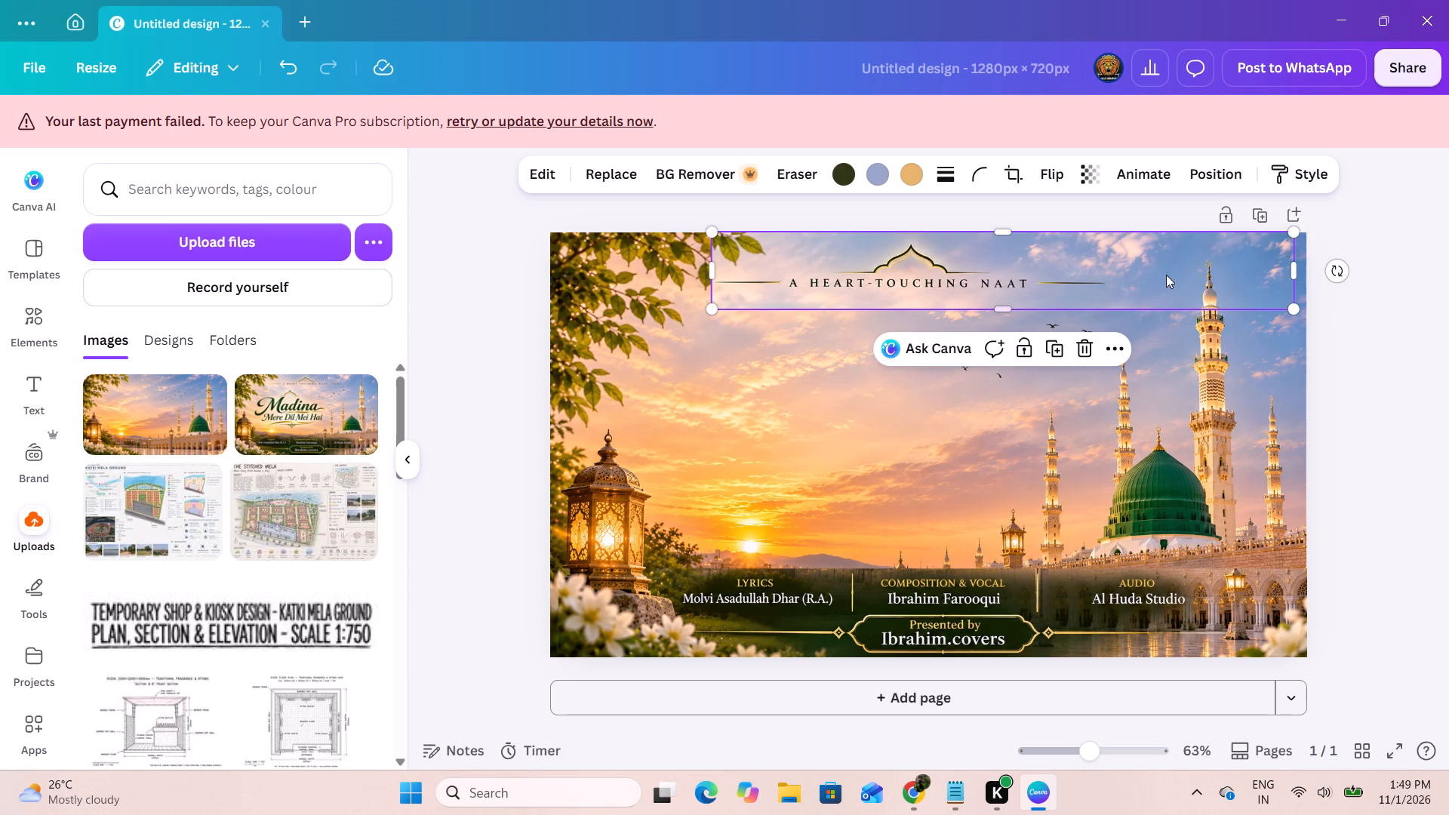
left_click_drag(1290, 272, 1104, 304)
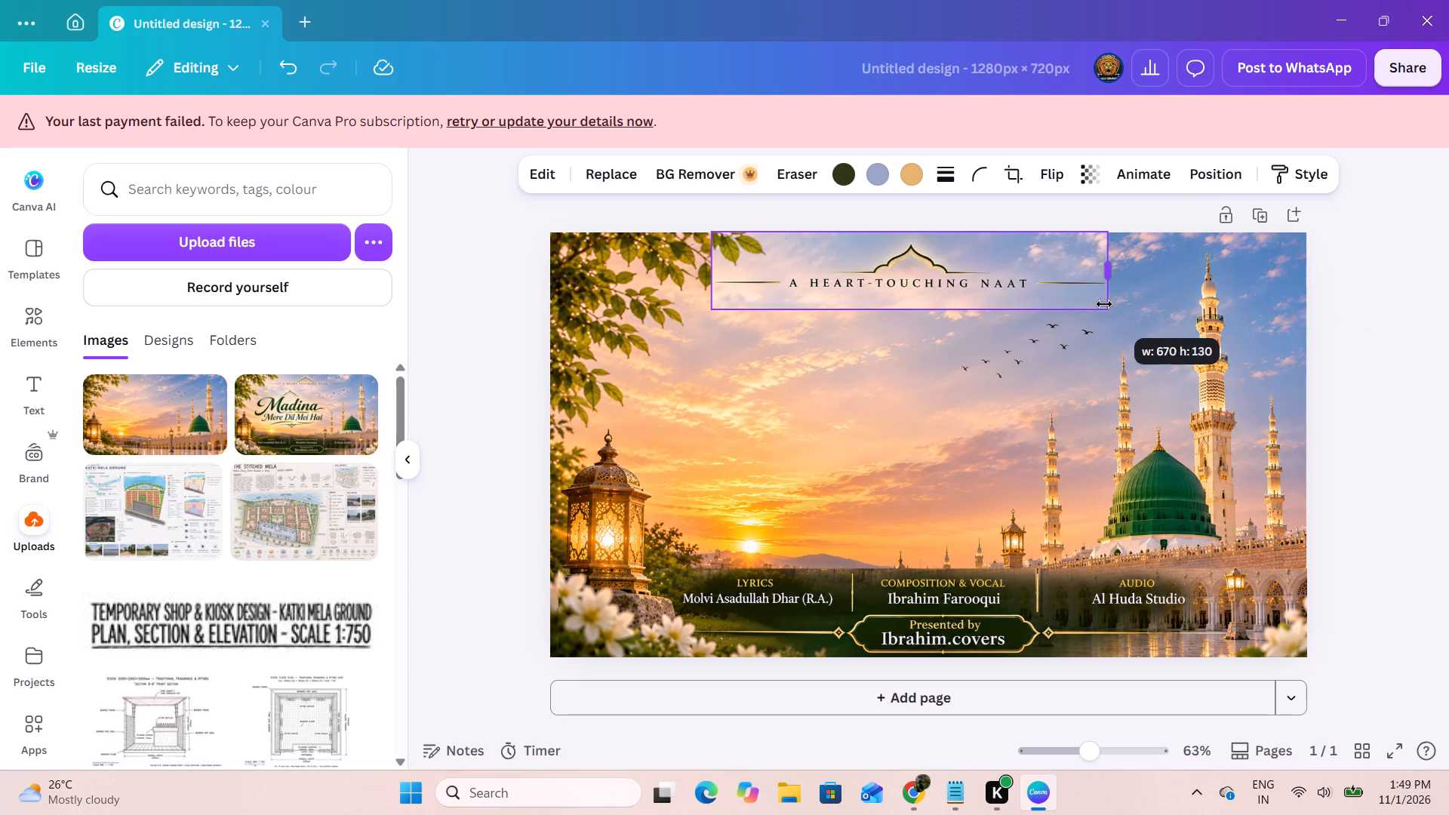
left_click_drag(1104, 304, 1105, 304)
left_click(1341, 296)
Centre the cropped "A Heart-Touching Naat" strip horizontally along the page's top edge.
left_click_drag(1014, 263, 1026, 264)
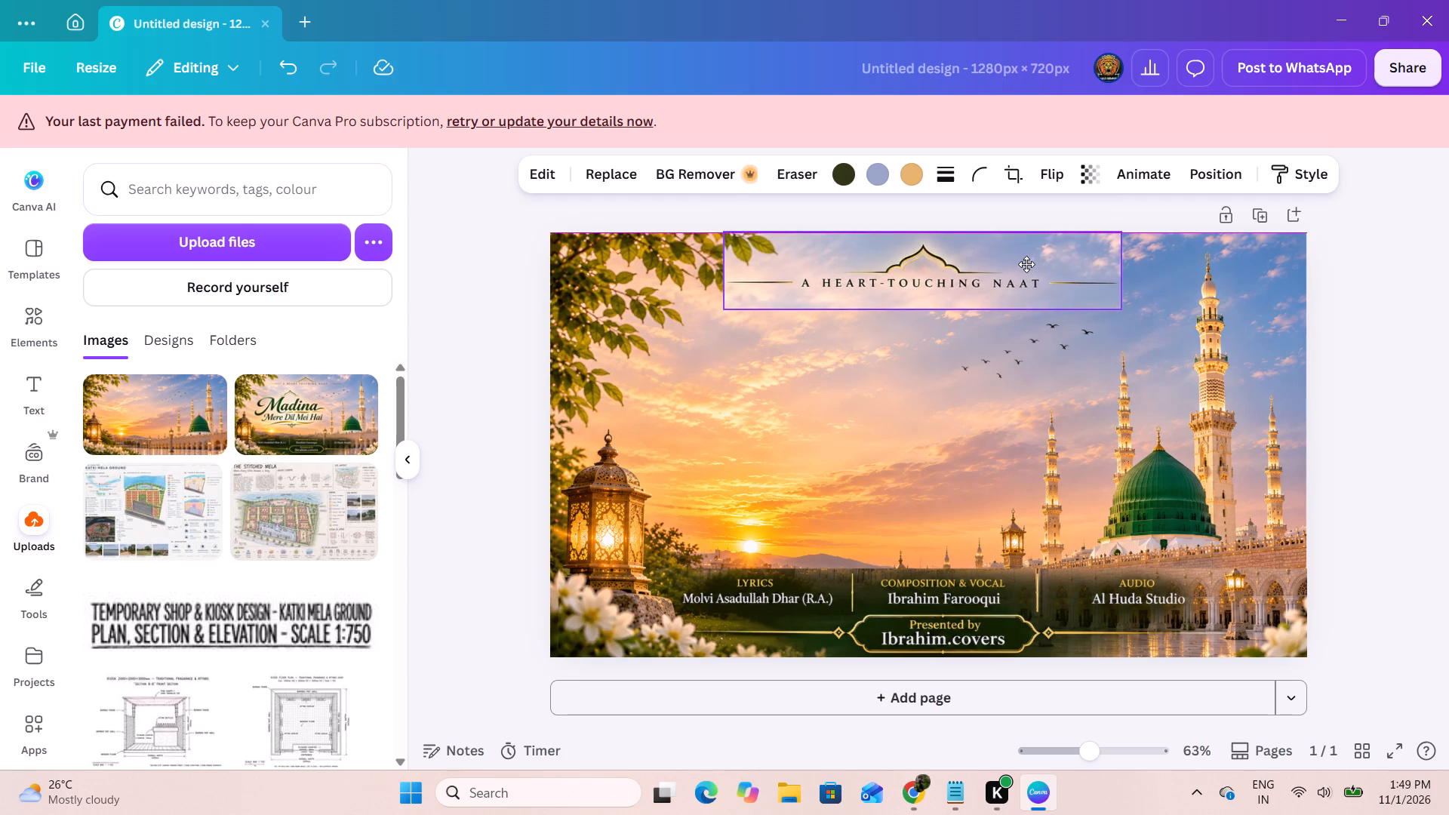
left_click_drag(1026, 264, 1035, 263)
left_click(1361, 281)
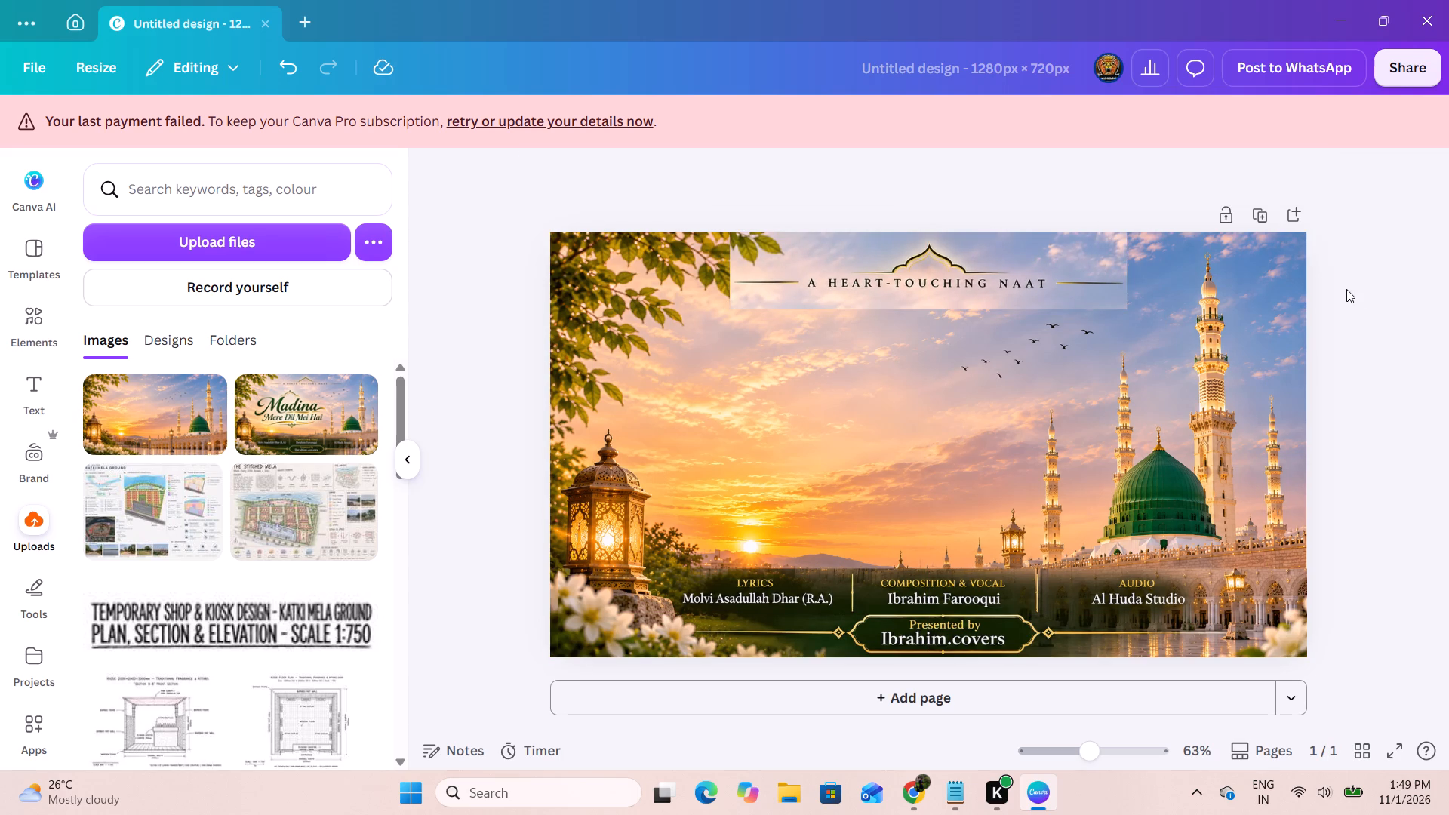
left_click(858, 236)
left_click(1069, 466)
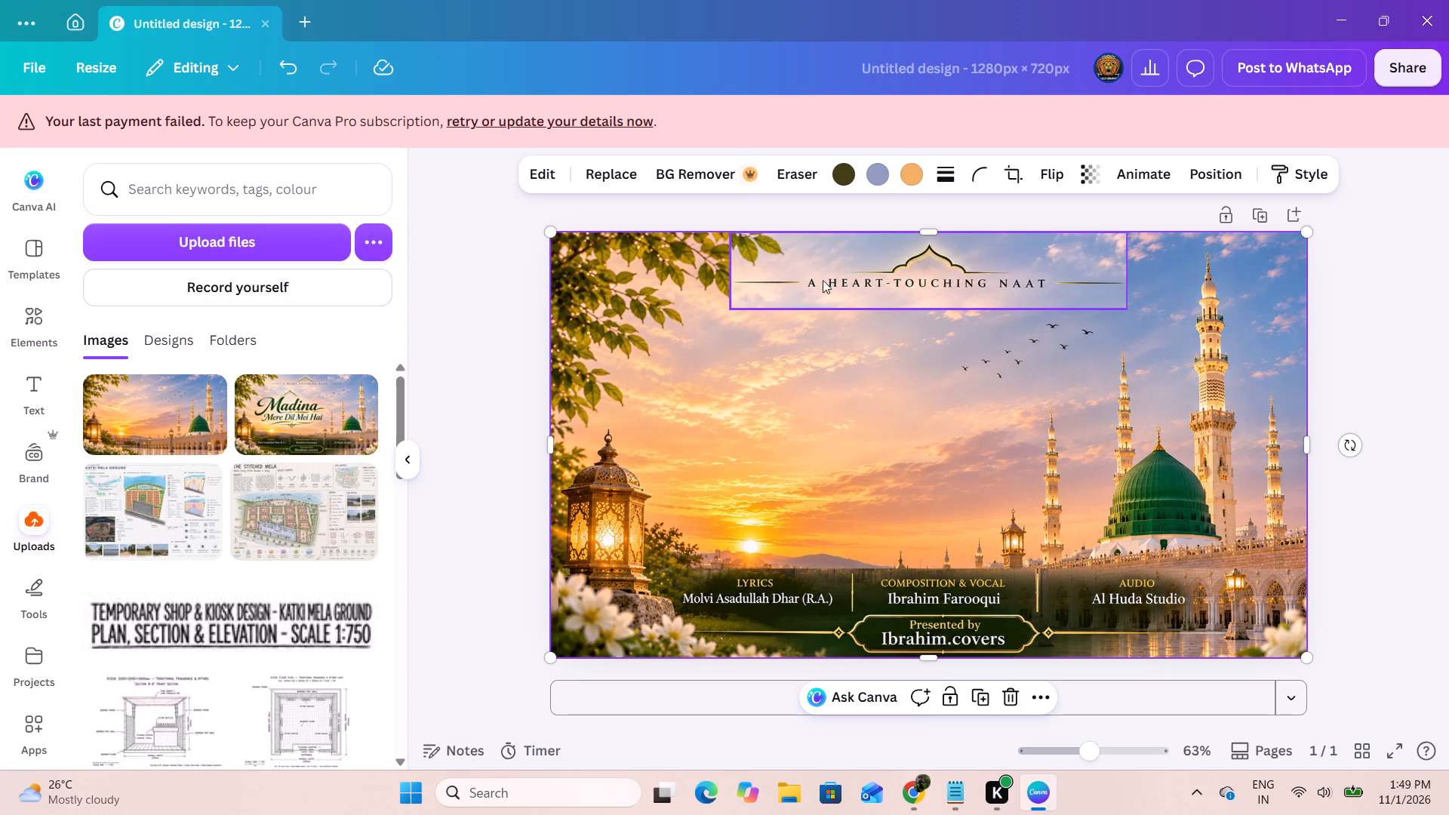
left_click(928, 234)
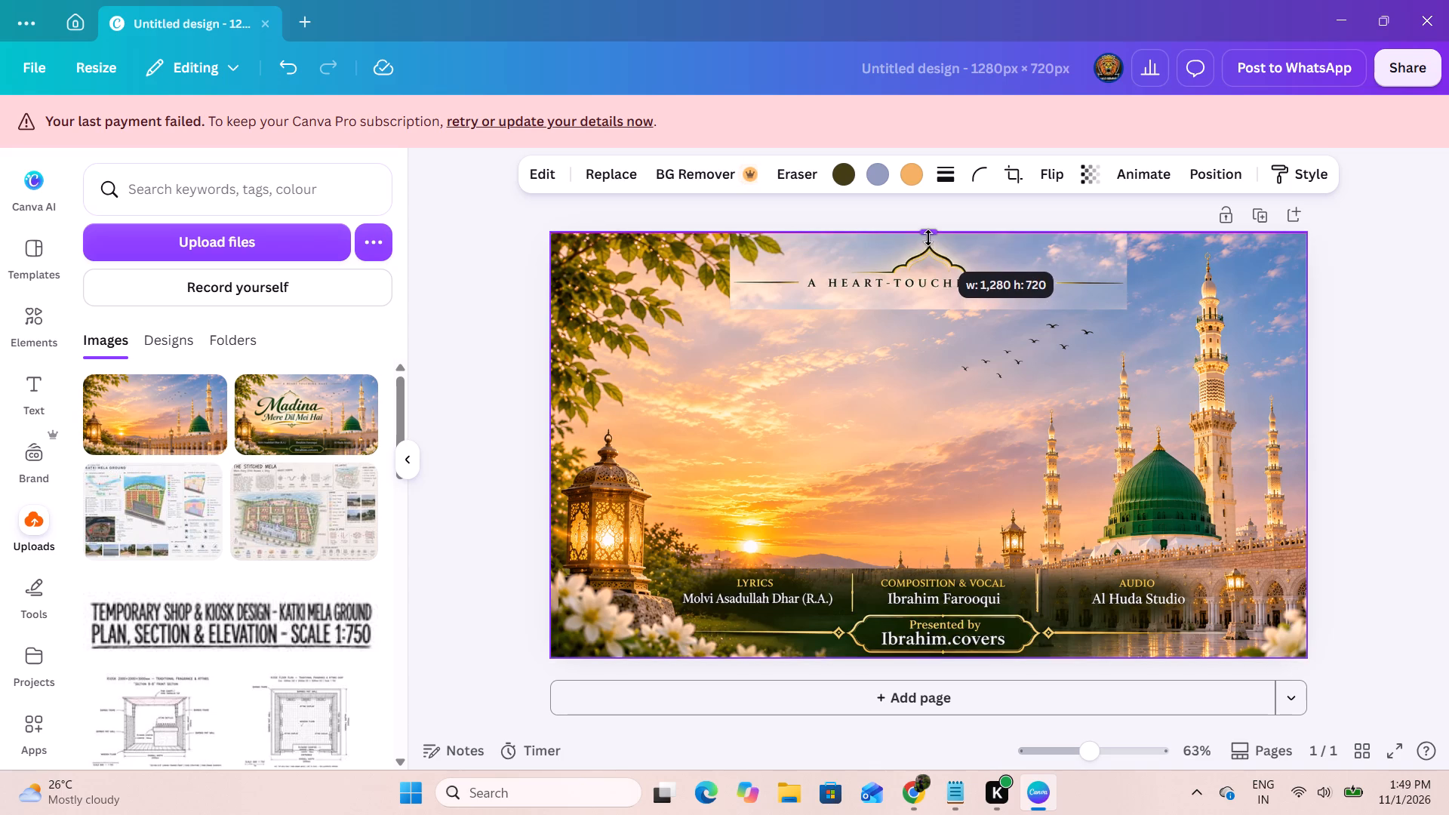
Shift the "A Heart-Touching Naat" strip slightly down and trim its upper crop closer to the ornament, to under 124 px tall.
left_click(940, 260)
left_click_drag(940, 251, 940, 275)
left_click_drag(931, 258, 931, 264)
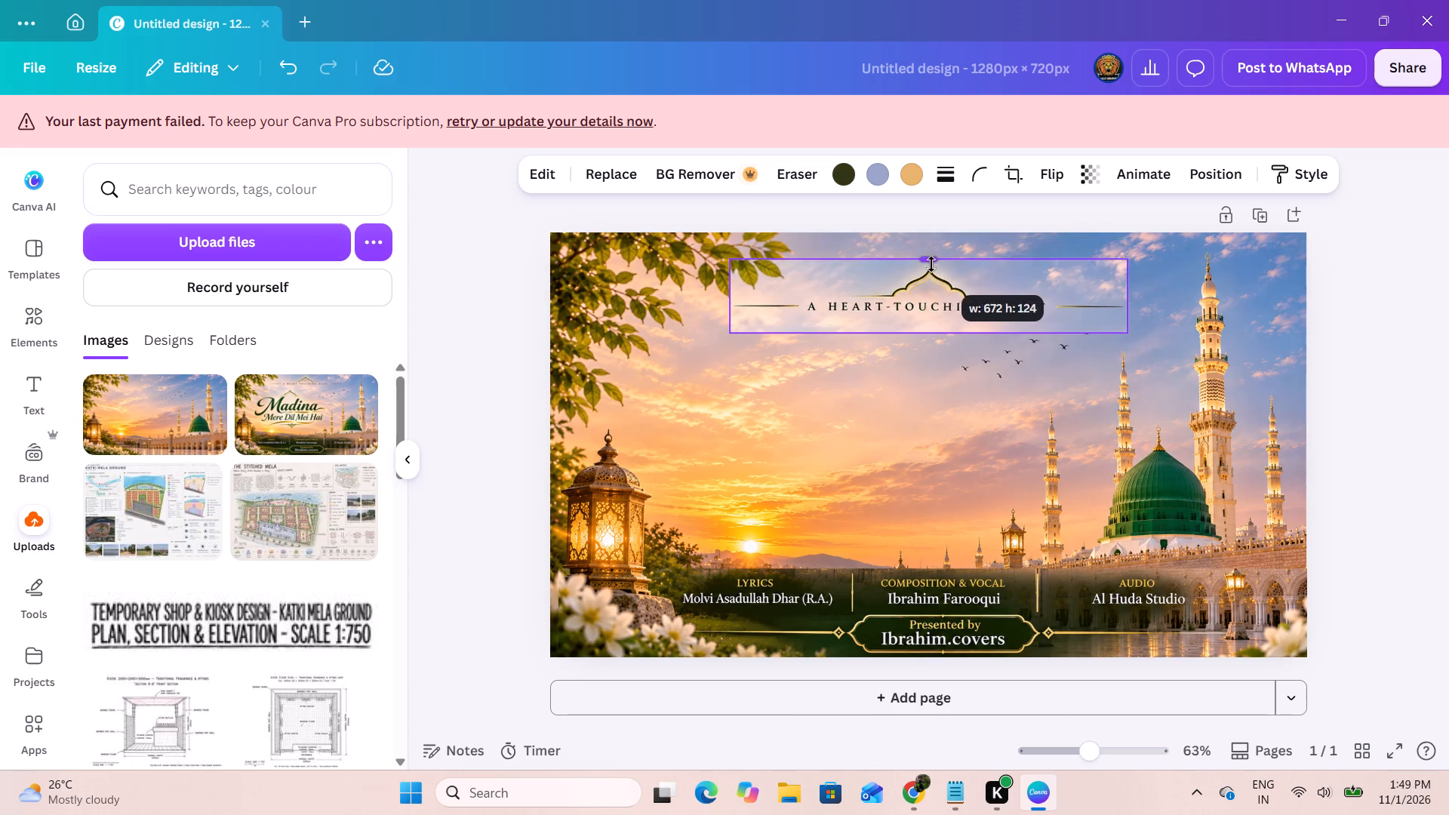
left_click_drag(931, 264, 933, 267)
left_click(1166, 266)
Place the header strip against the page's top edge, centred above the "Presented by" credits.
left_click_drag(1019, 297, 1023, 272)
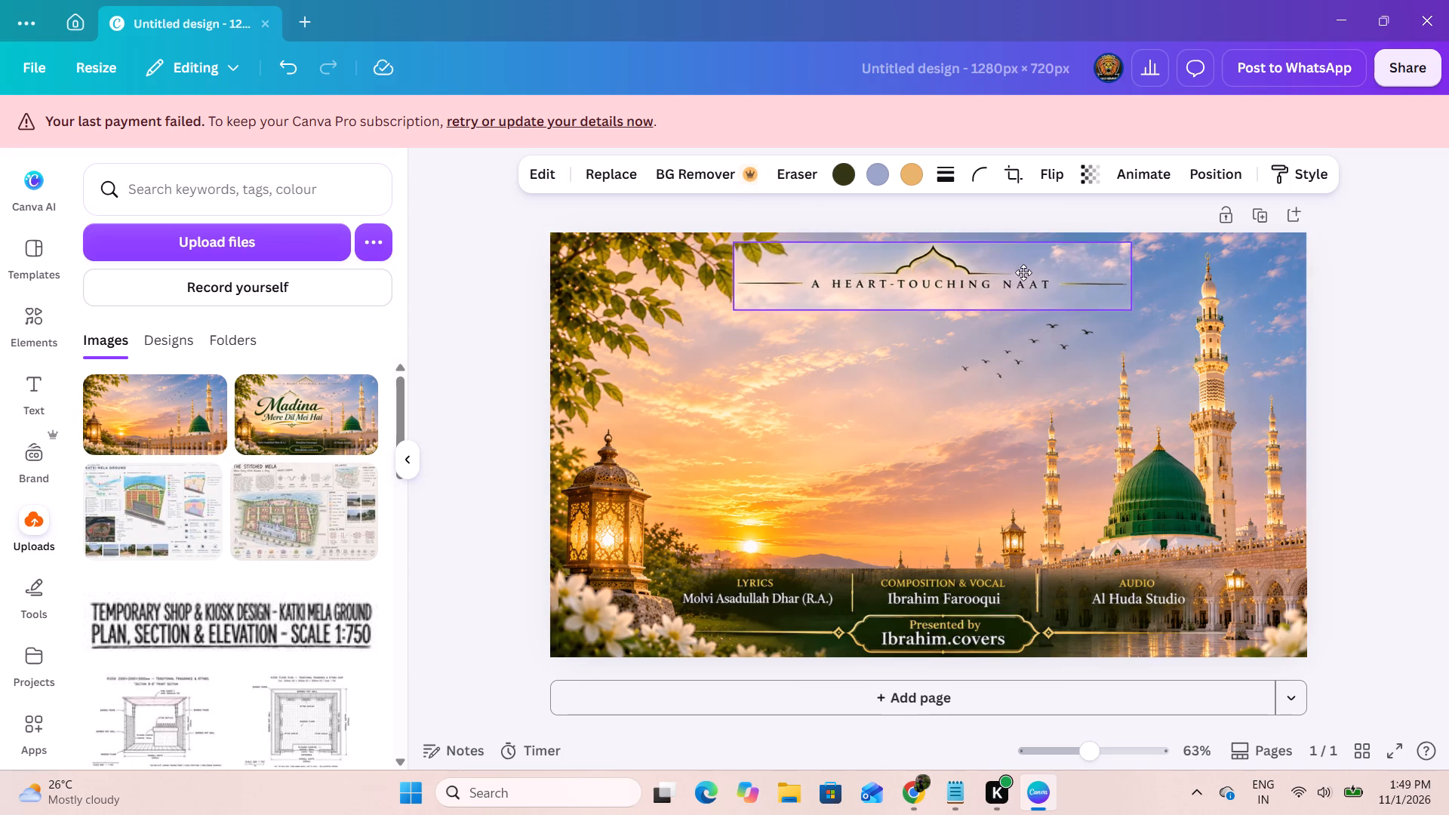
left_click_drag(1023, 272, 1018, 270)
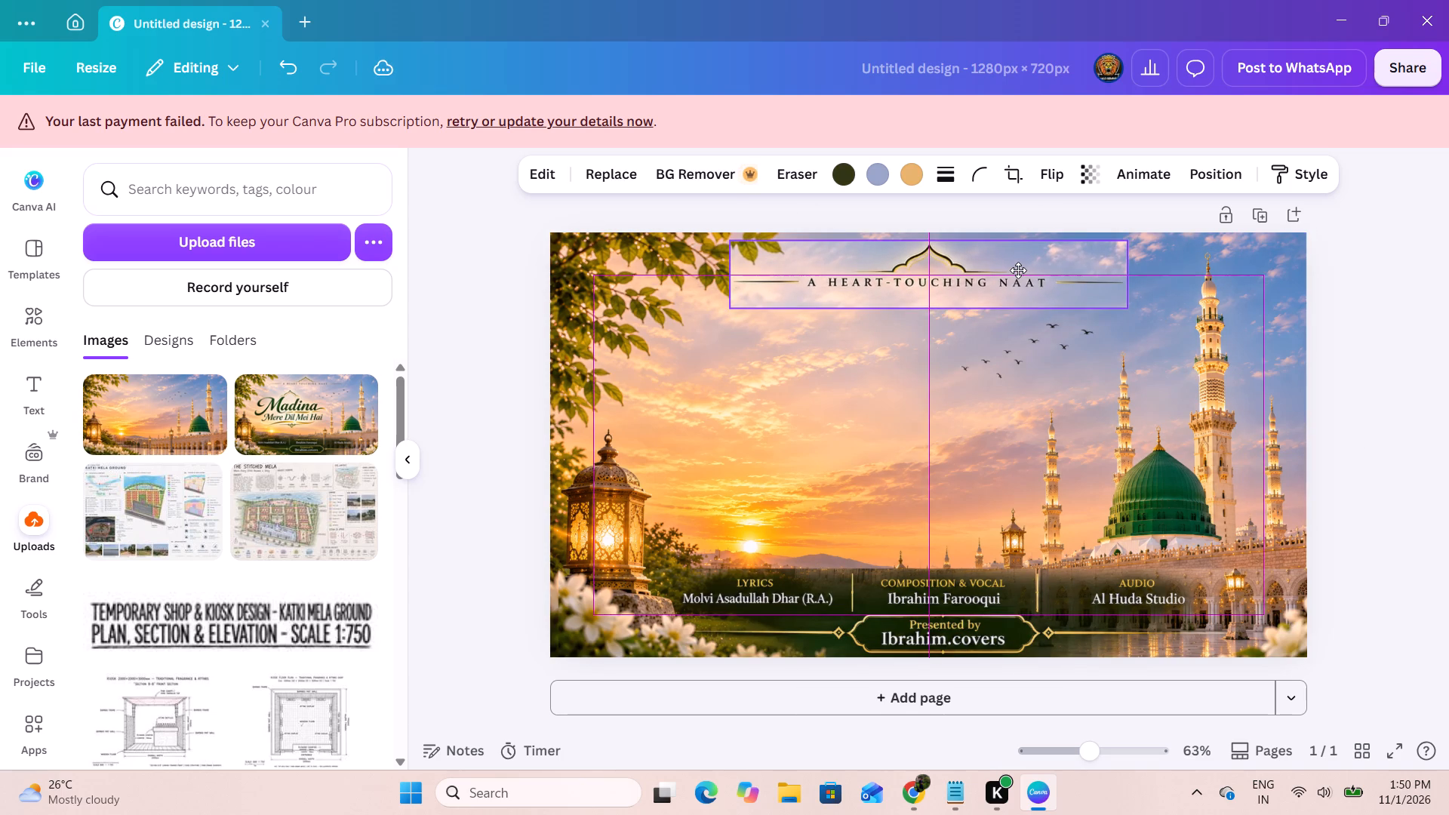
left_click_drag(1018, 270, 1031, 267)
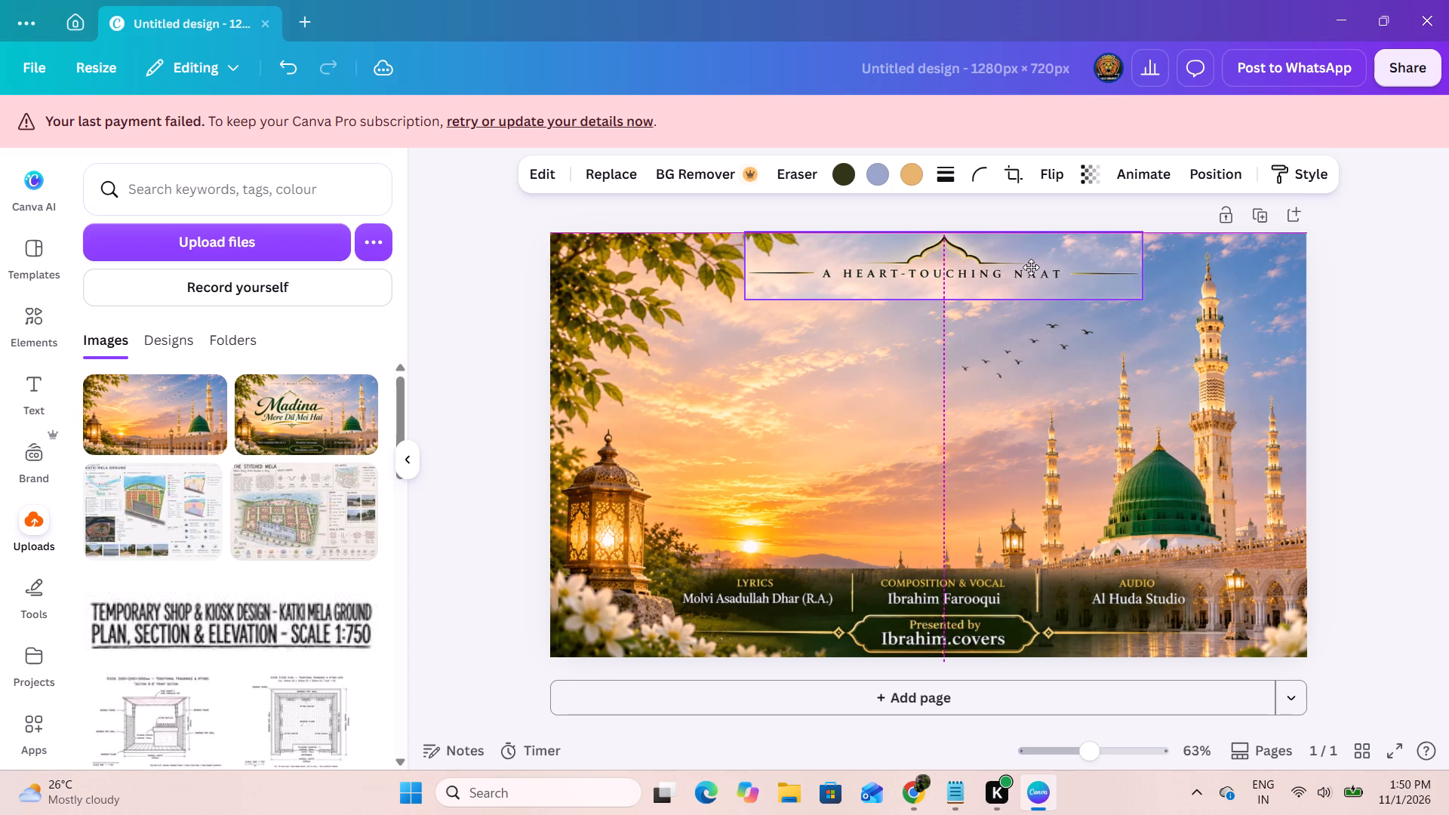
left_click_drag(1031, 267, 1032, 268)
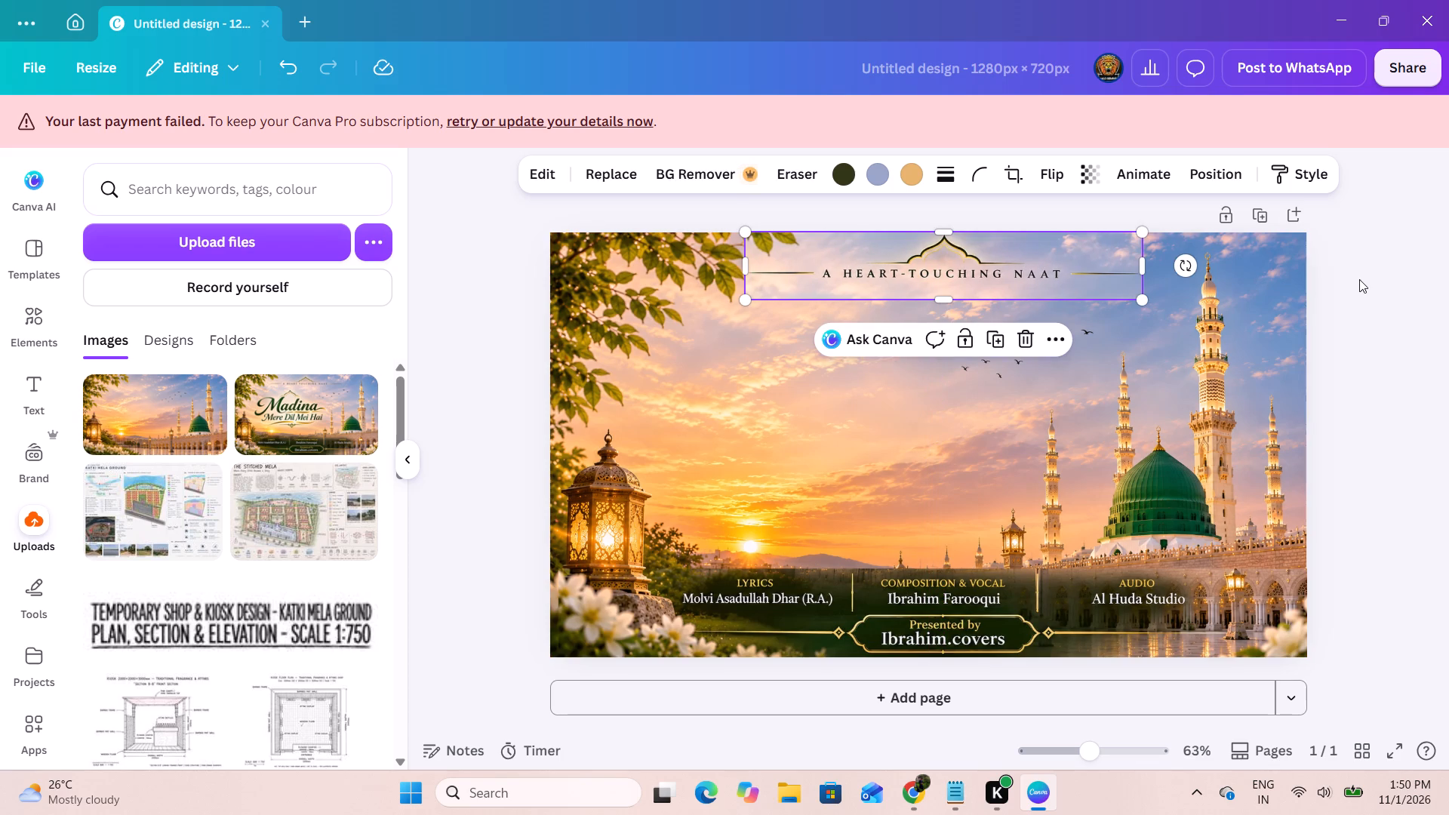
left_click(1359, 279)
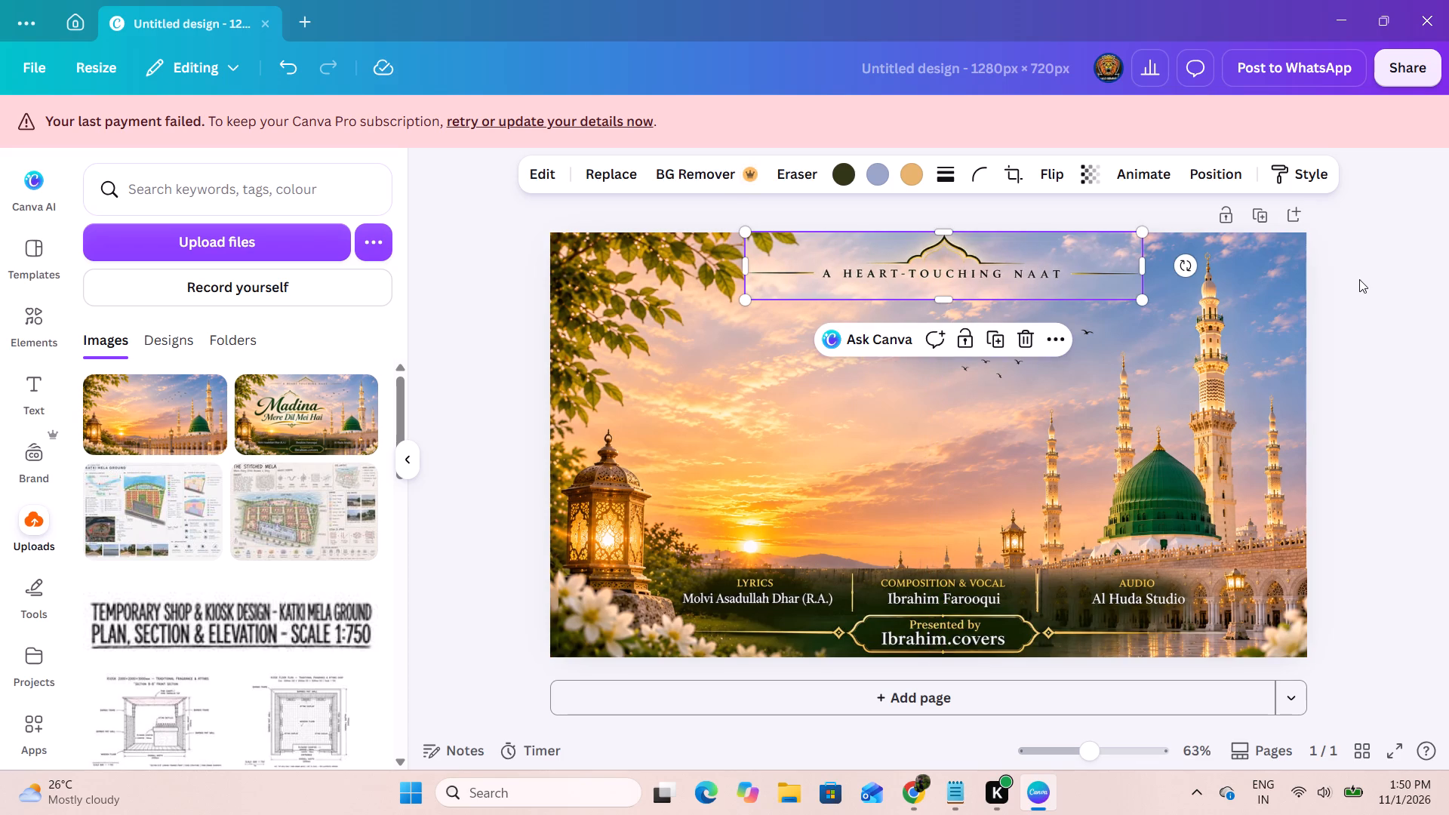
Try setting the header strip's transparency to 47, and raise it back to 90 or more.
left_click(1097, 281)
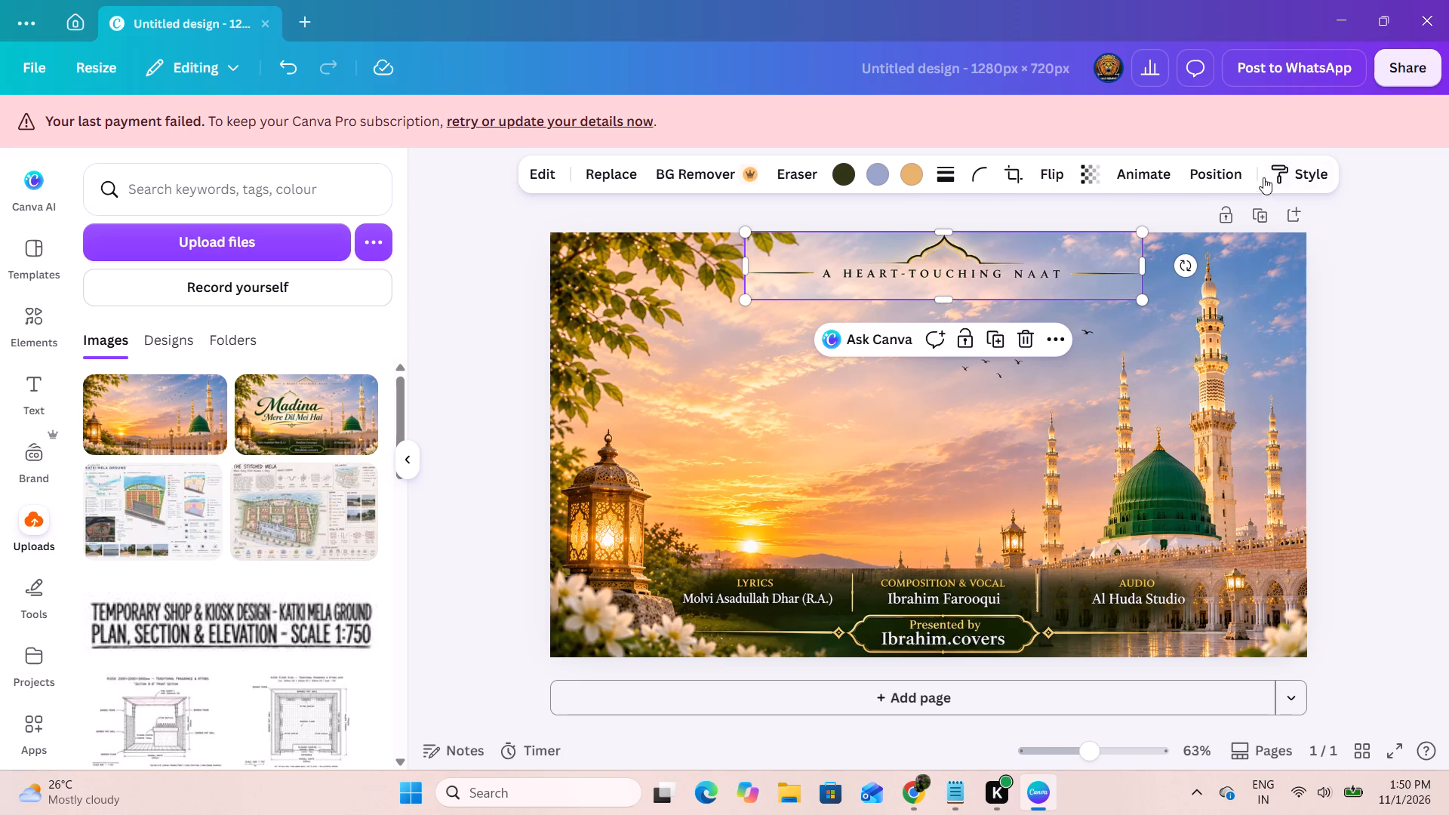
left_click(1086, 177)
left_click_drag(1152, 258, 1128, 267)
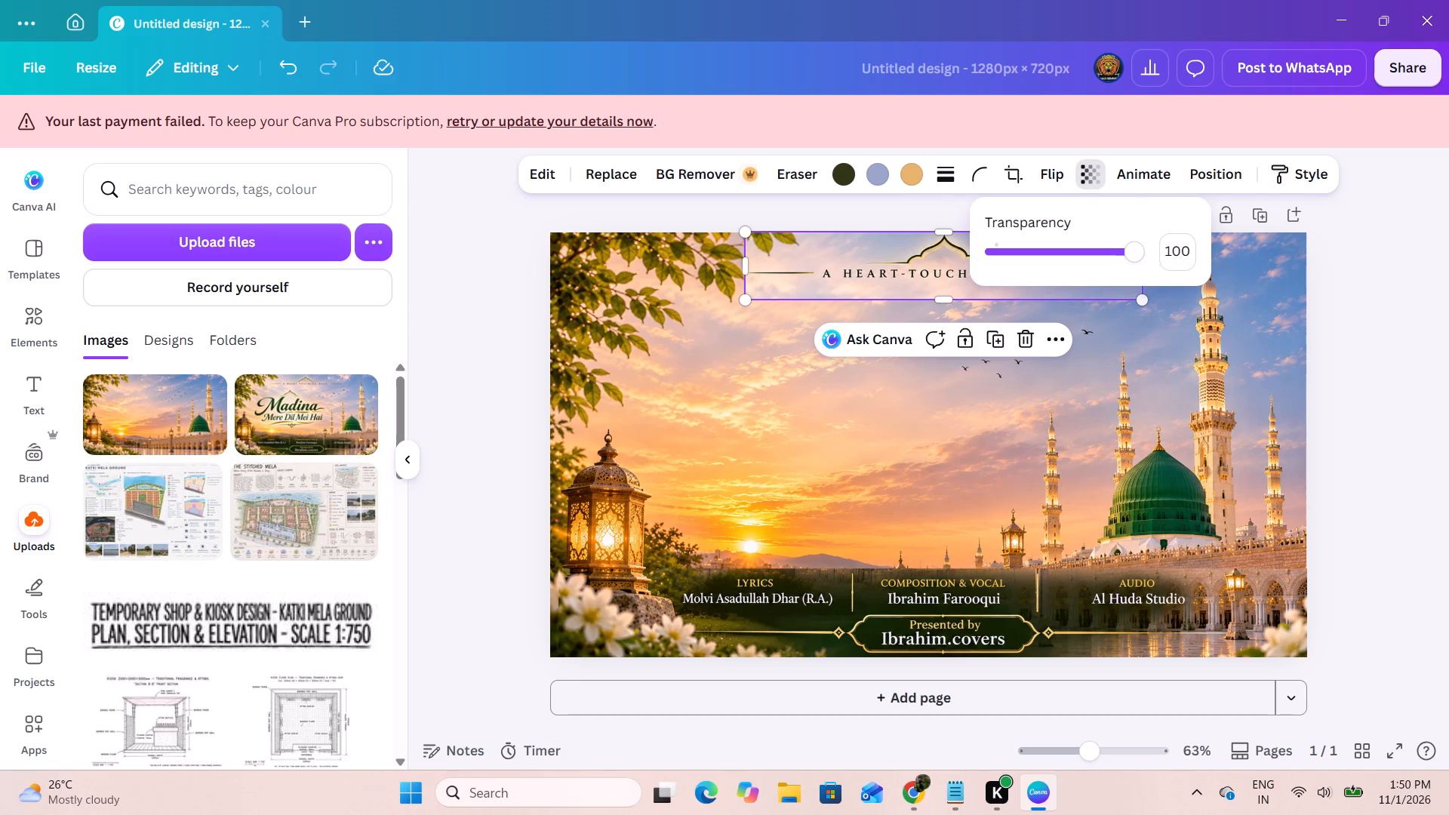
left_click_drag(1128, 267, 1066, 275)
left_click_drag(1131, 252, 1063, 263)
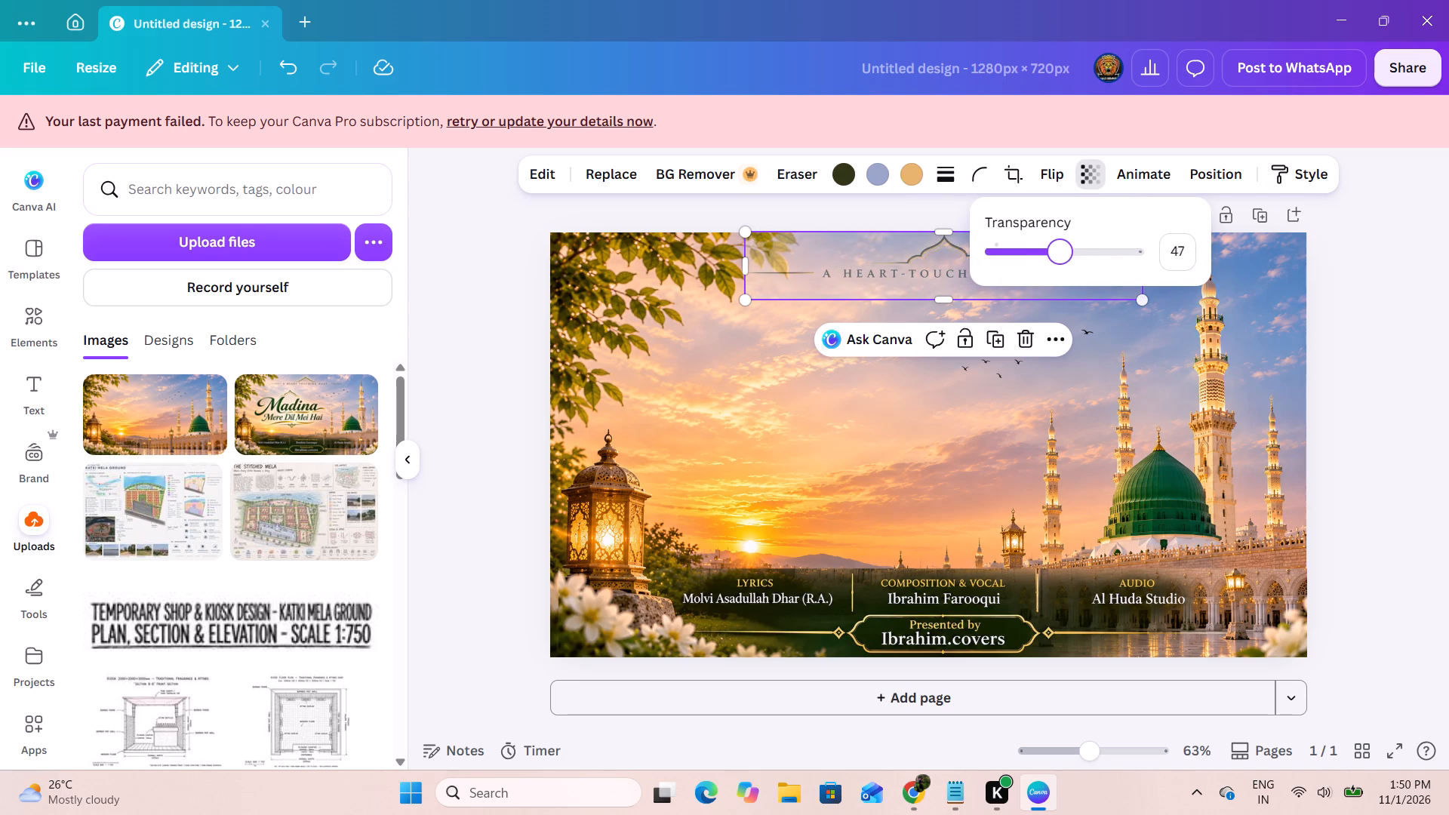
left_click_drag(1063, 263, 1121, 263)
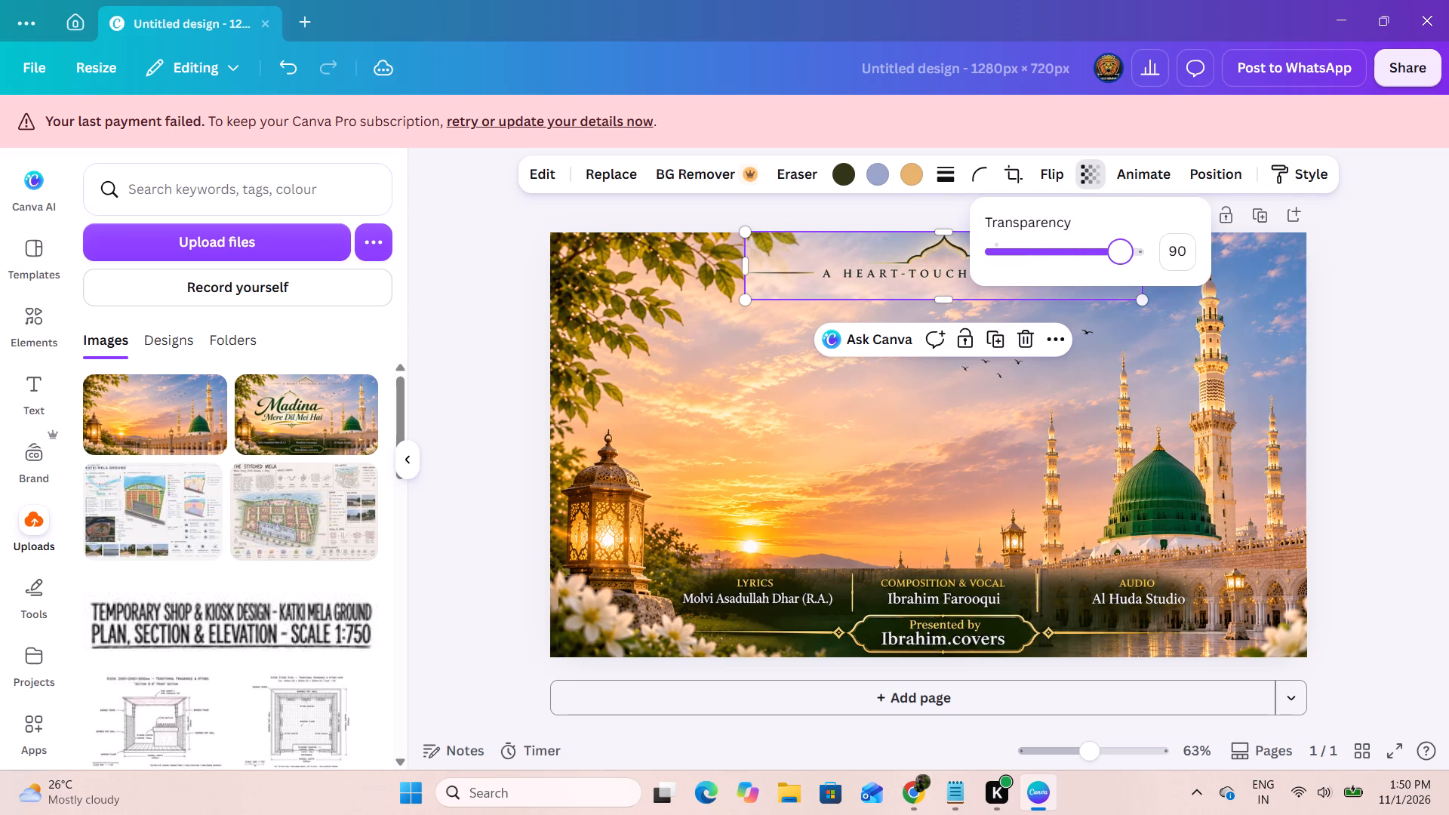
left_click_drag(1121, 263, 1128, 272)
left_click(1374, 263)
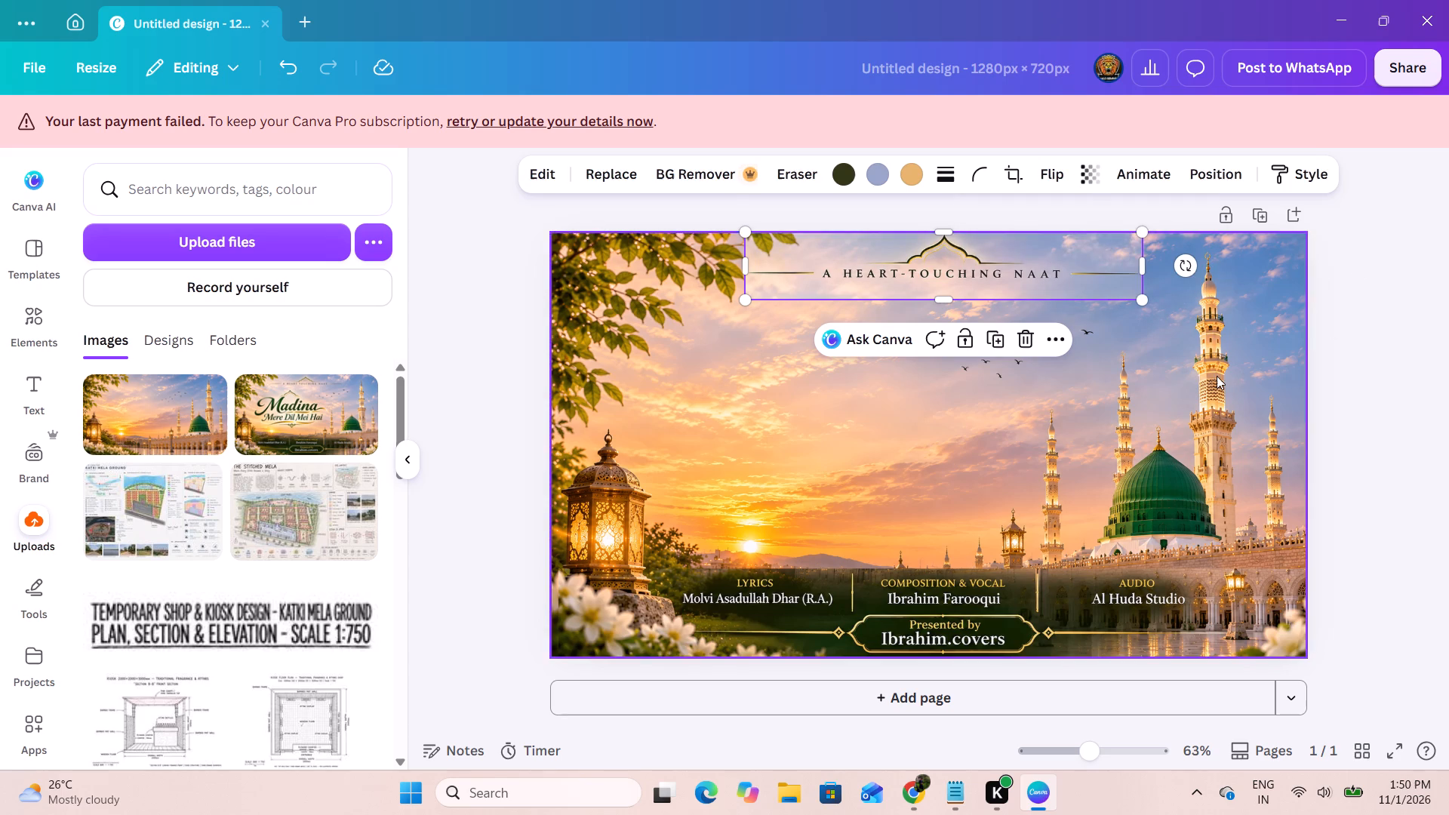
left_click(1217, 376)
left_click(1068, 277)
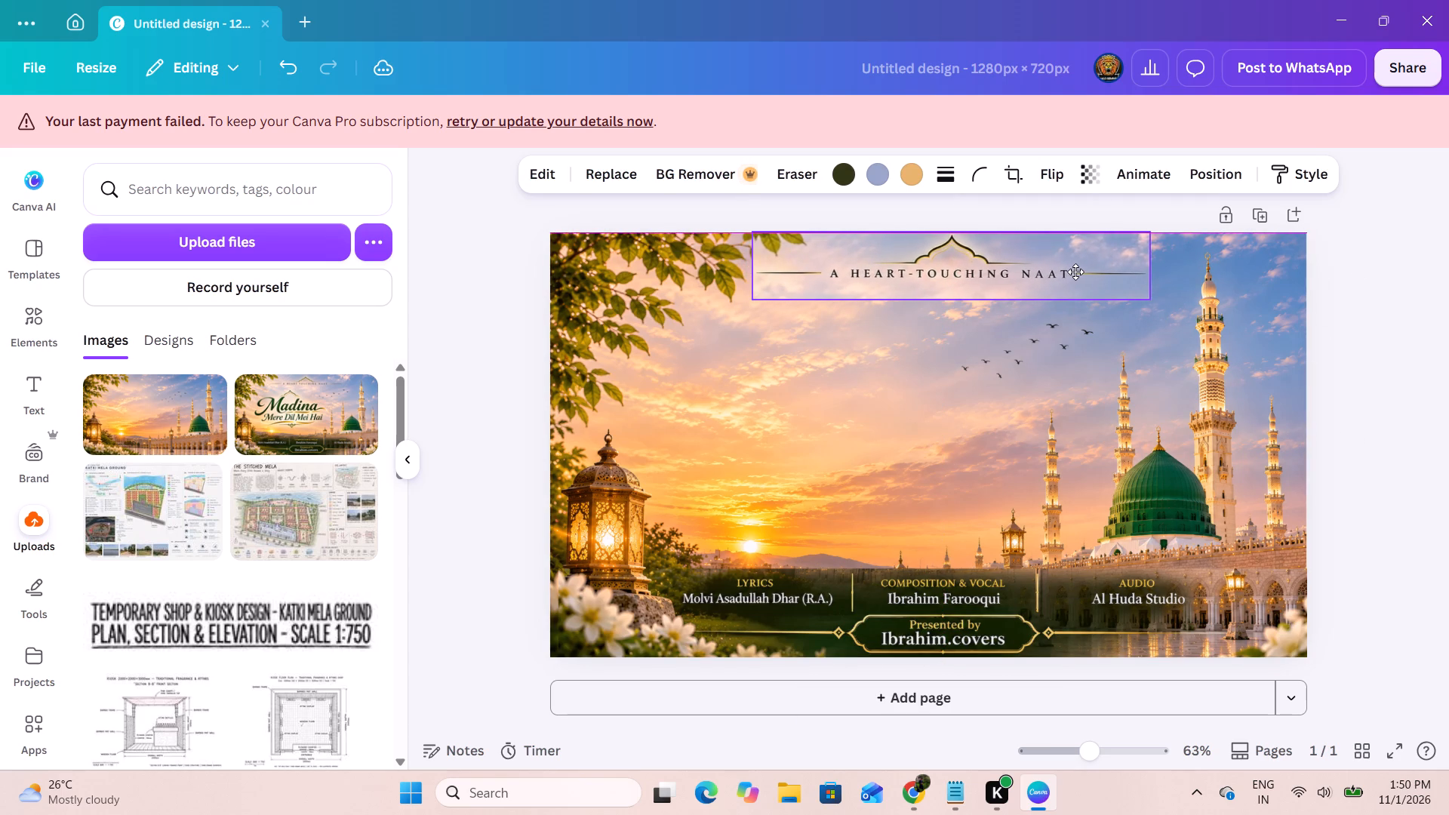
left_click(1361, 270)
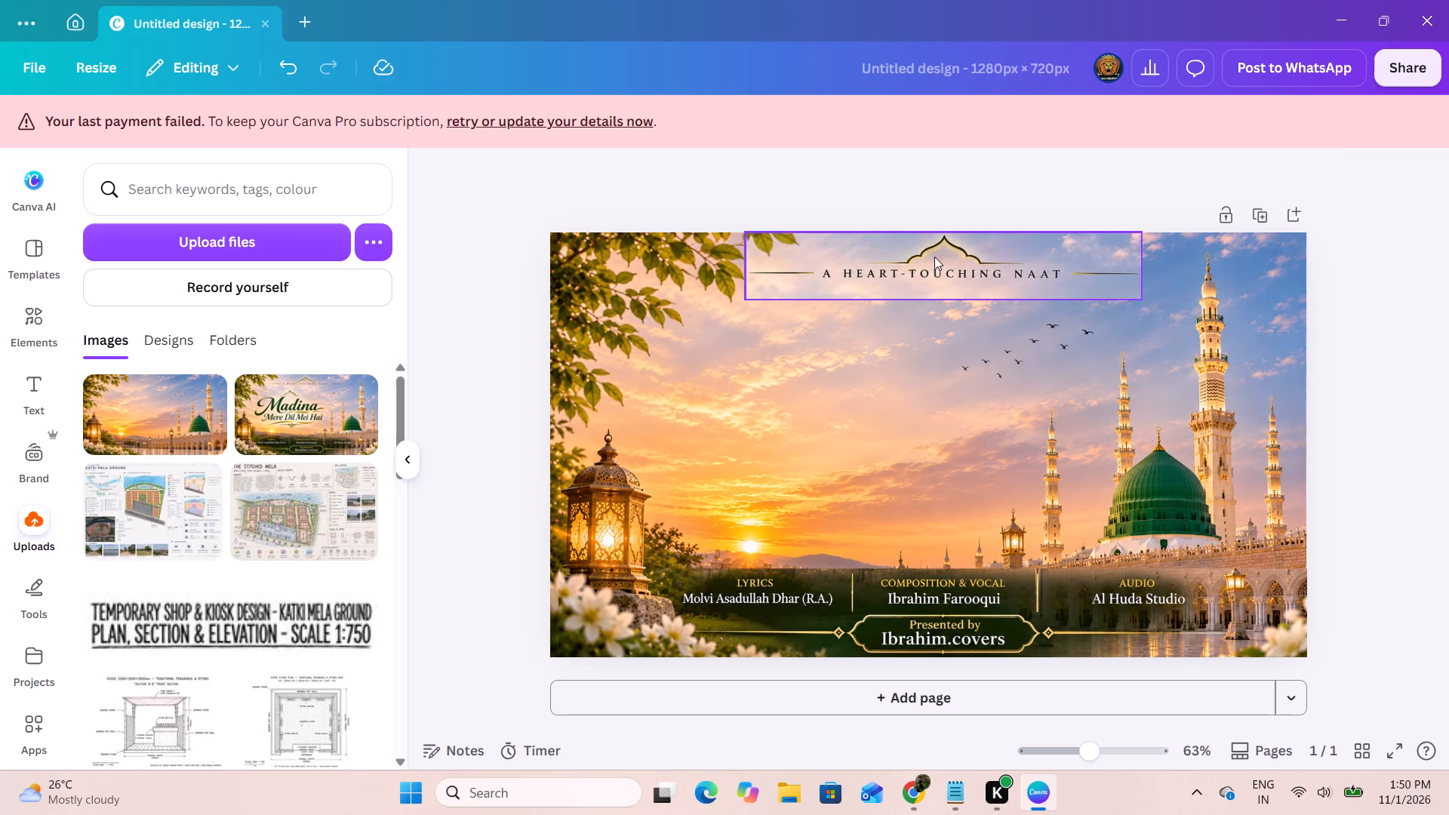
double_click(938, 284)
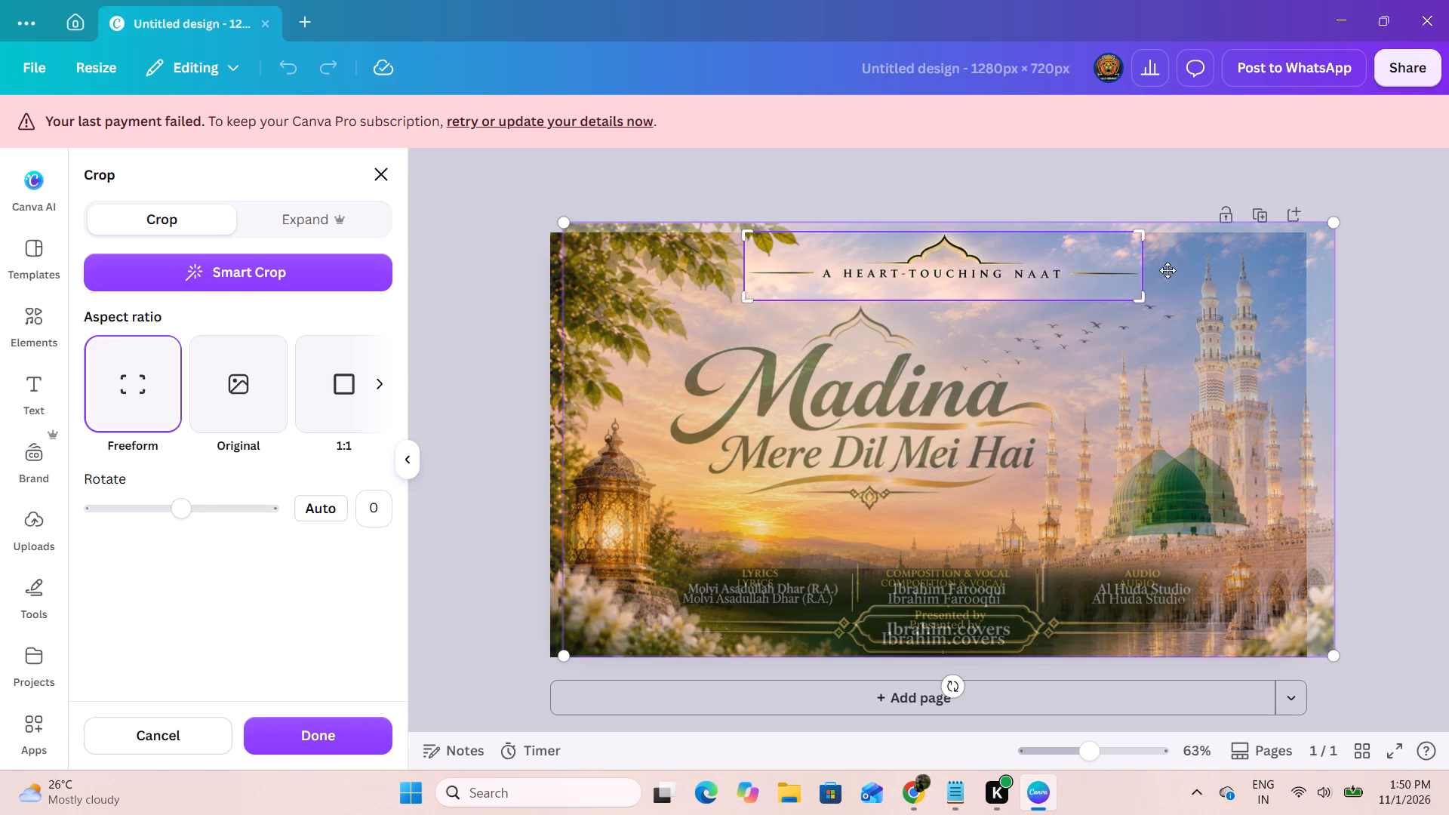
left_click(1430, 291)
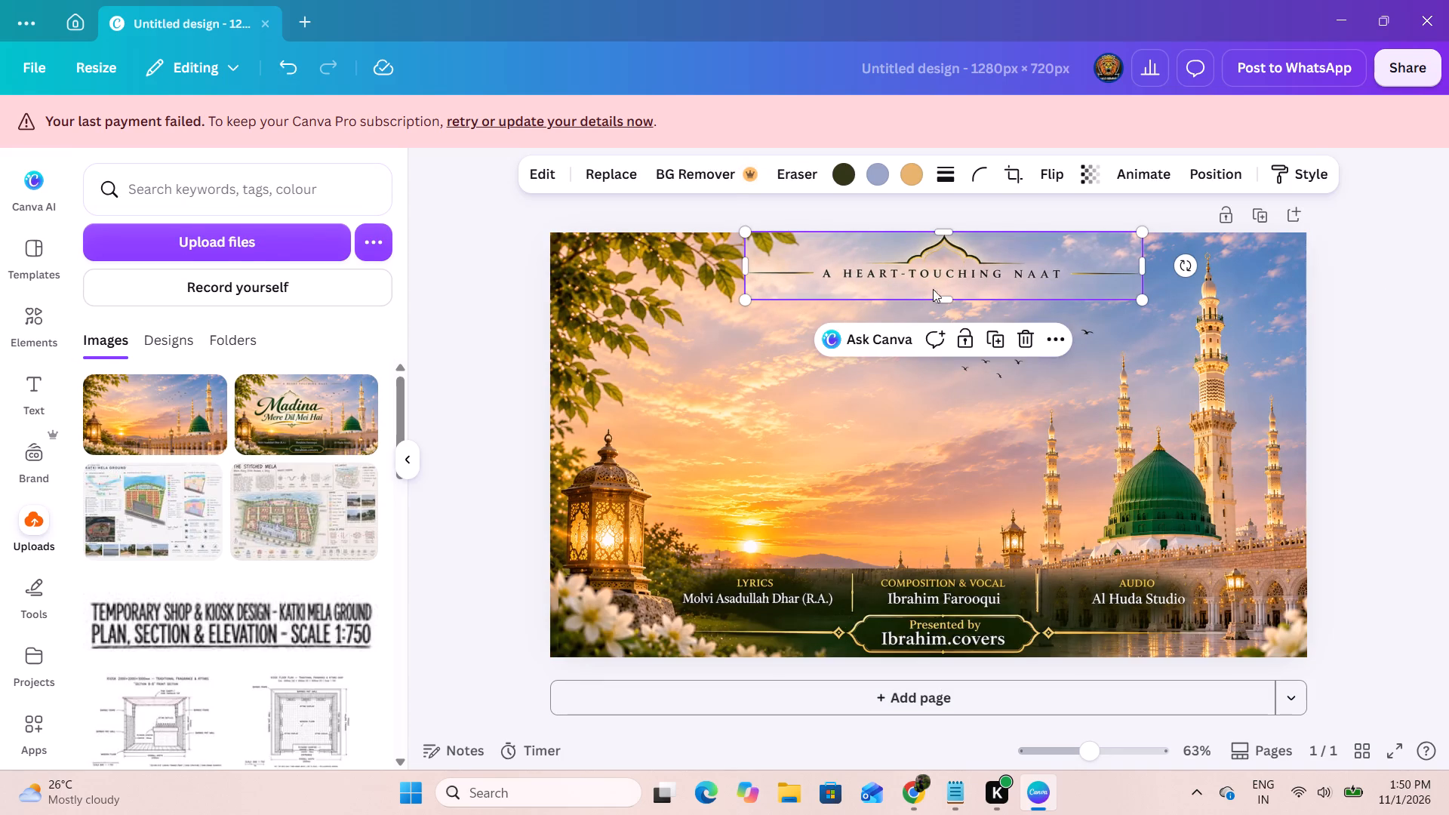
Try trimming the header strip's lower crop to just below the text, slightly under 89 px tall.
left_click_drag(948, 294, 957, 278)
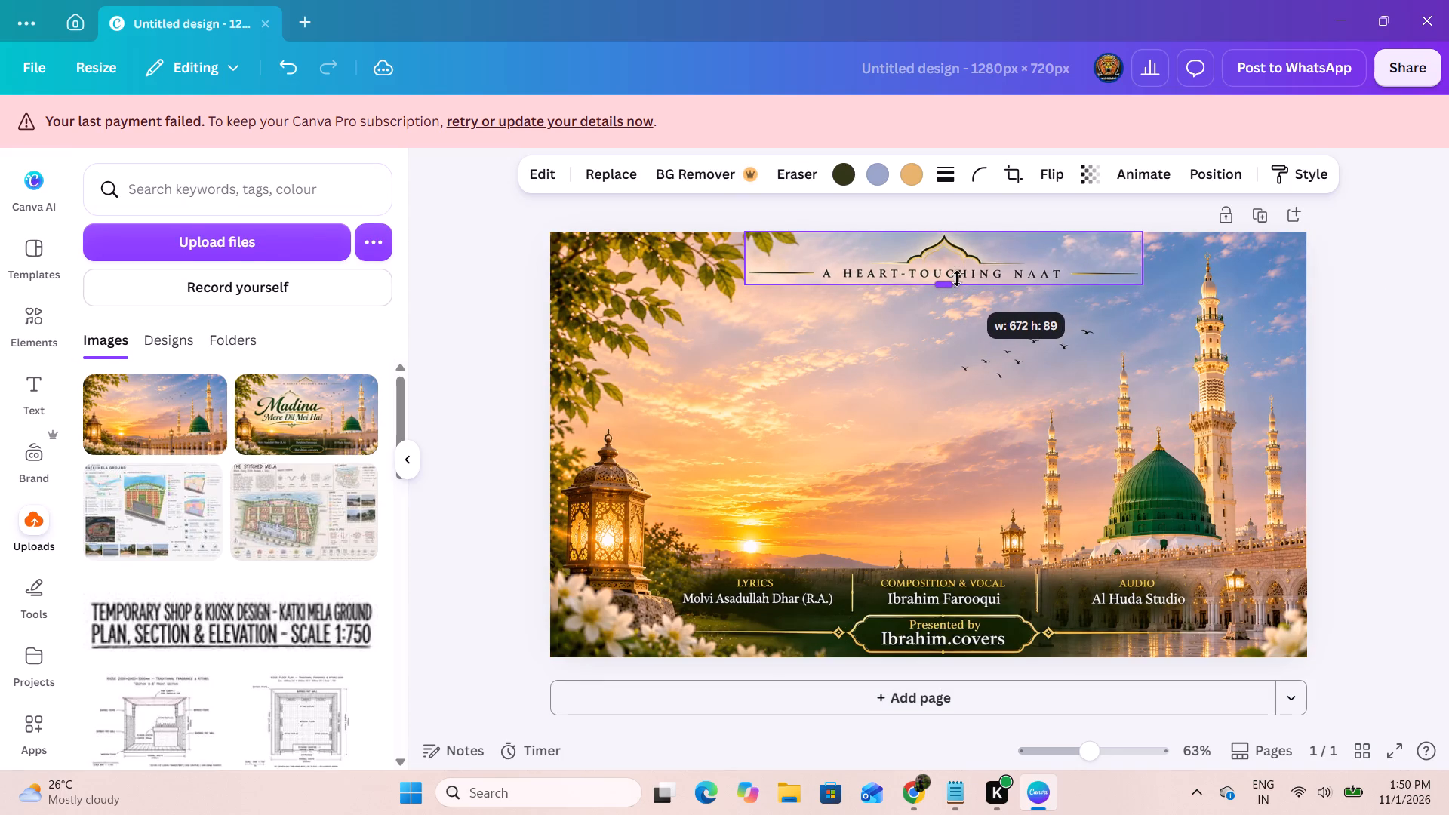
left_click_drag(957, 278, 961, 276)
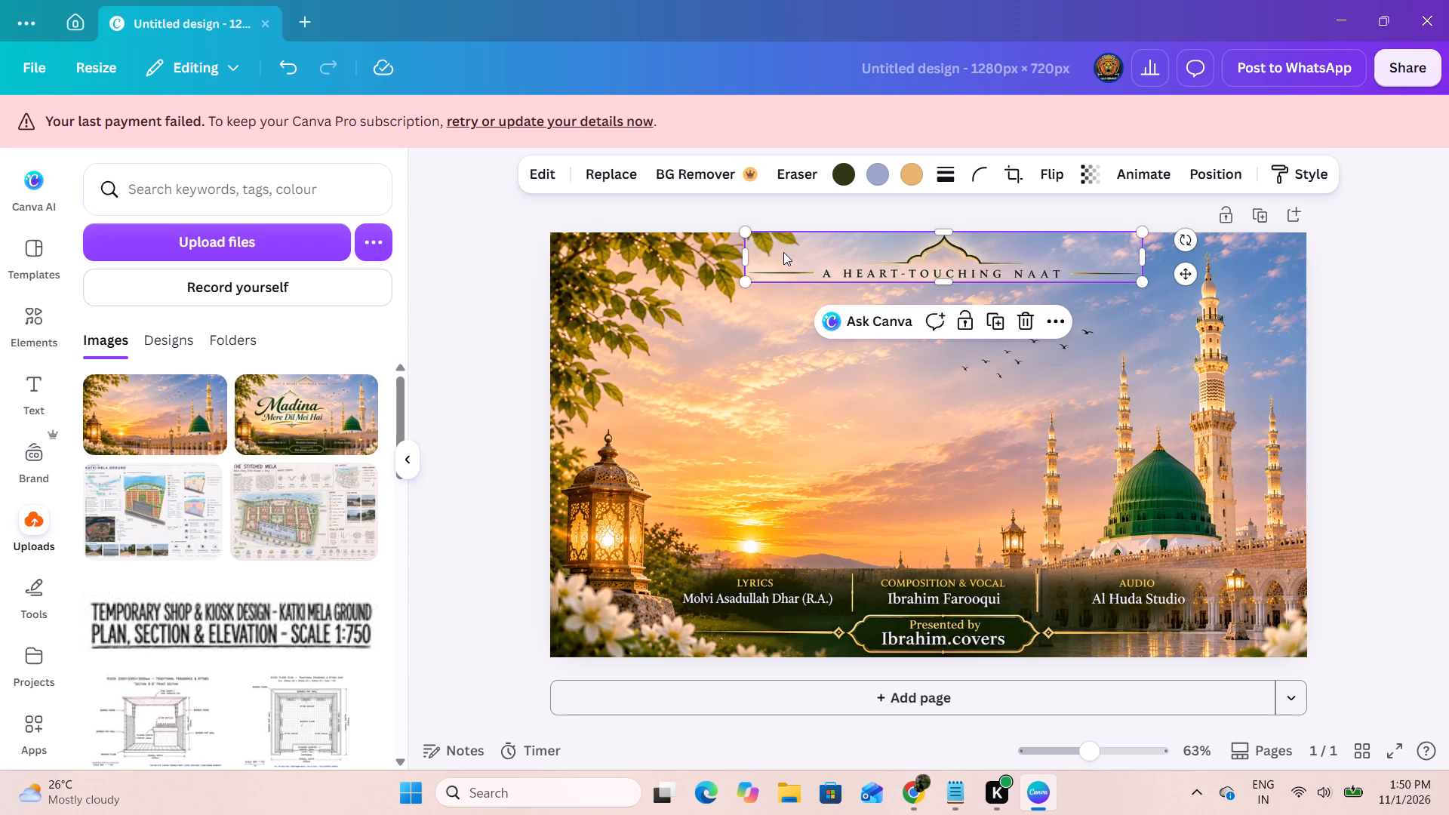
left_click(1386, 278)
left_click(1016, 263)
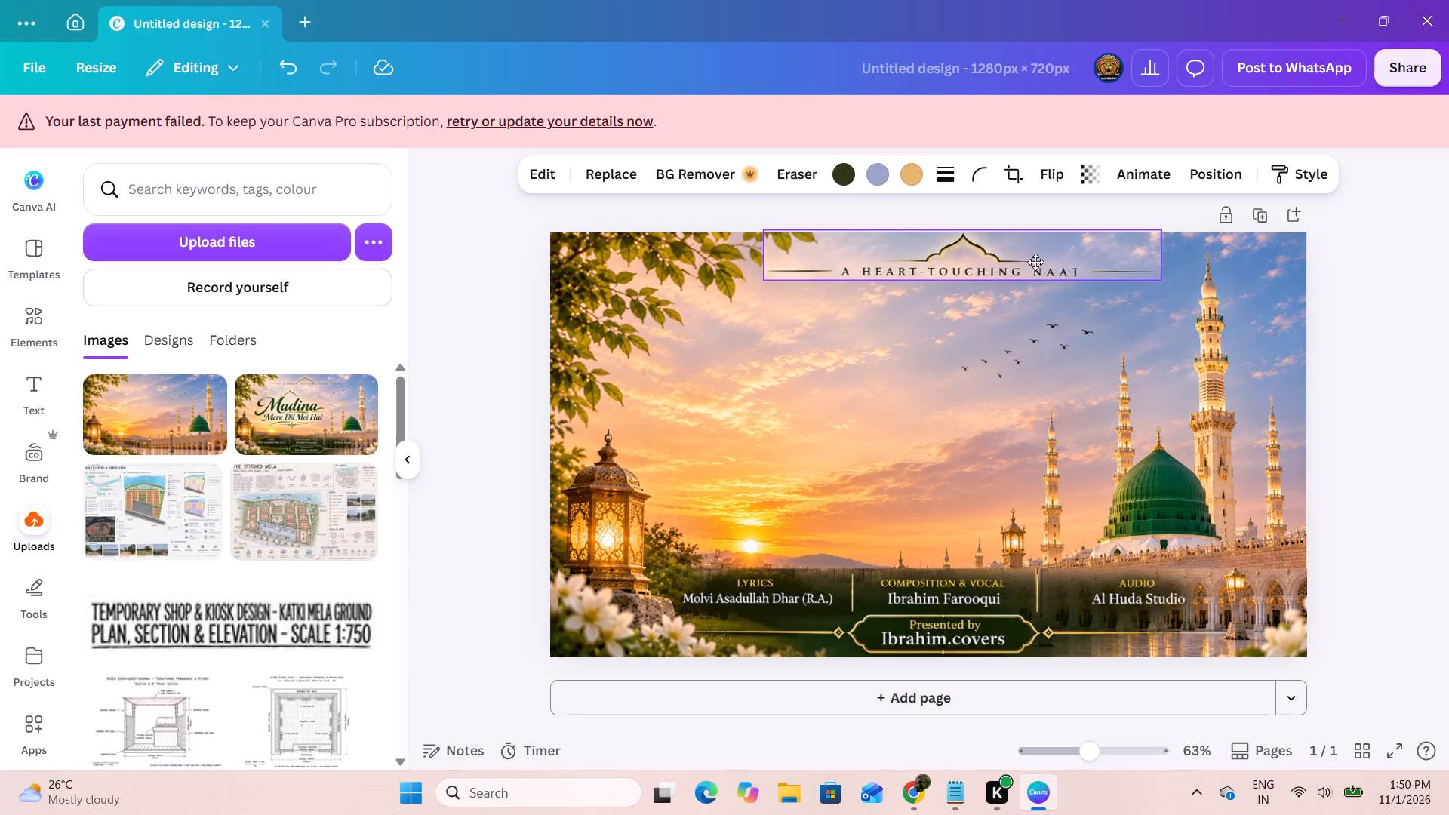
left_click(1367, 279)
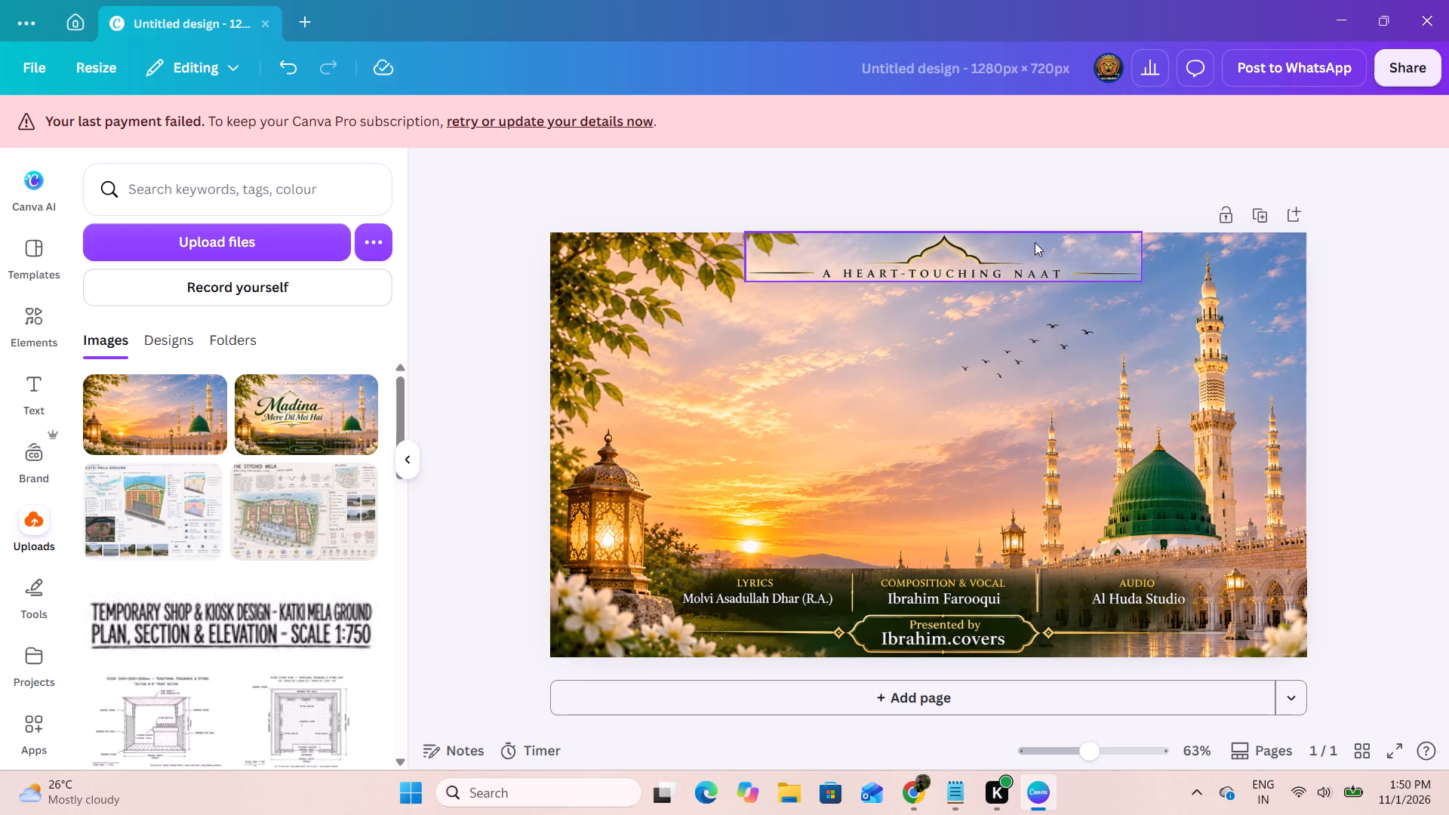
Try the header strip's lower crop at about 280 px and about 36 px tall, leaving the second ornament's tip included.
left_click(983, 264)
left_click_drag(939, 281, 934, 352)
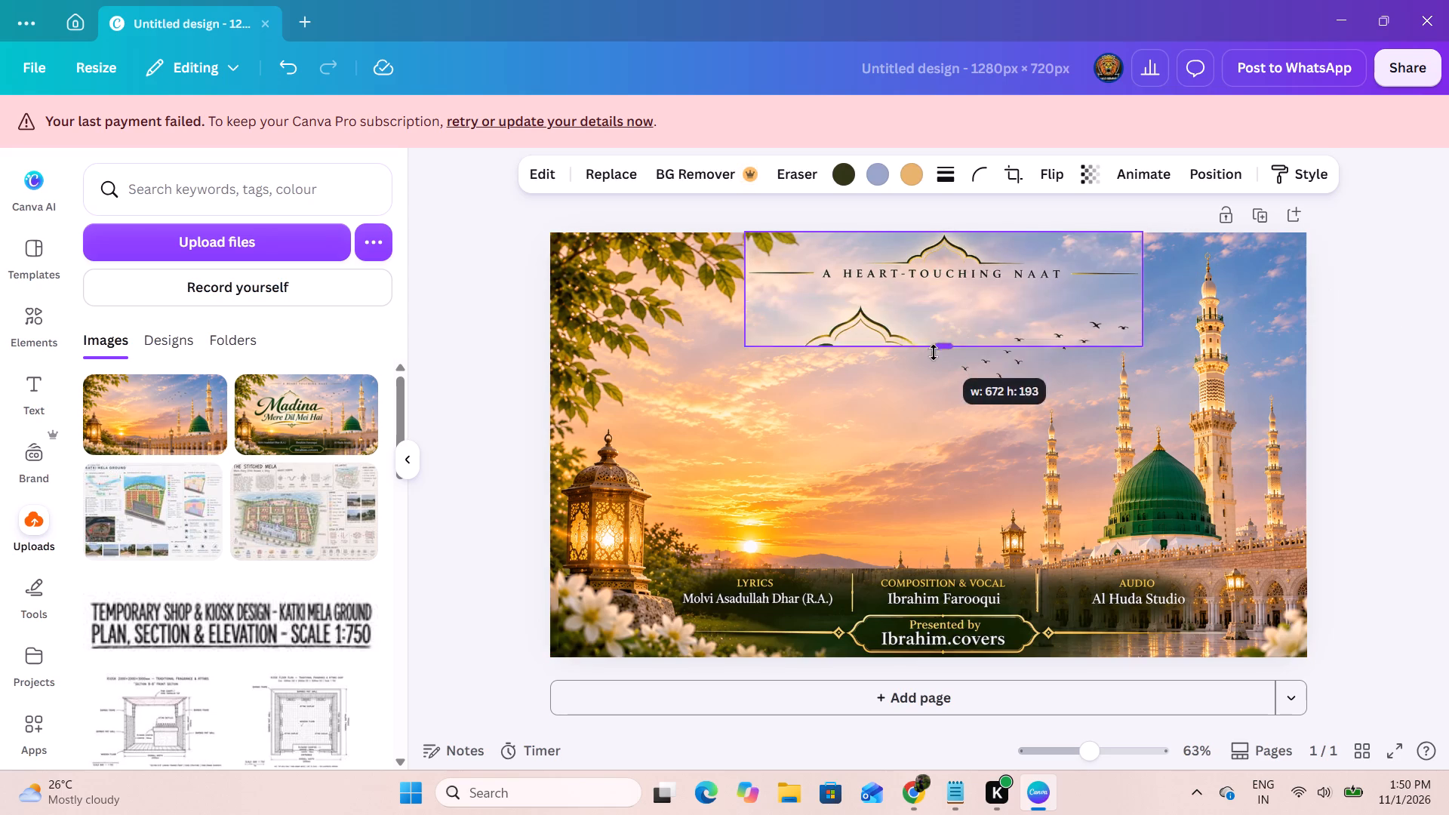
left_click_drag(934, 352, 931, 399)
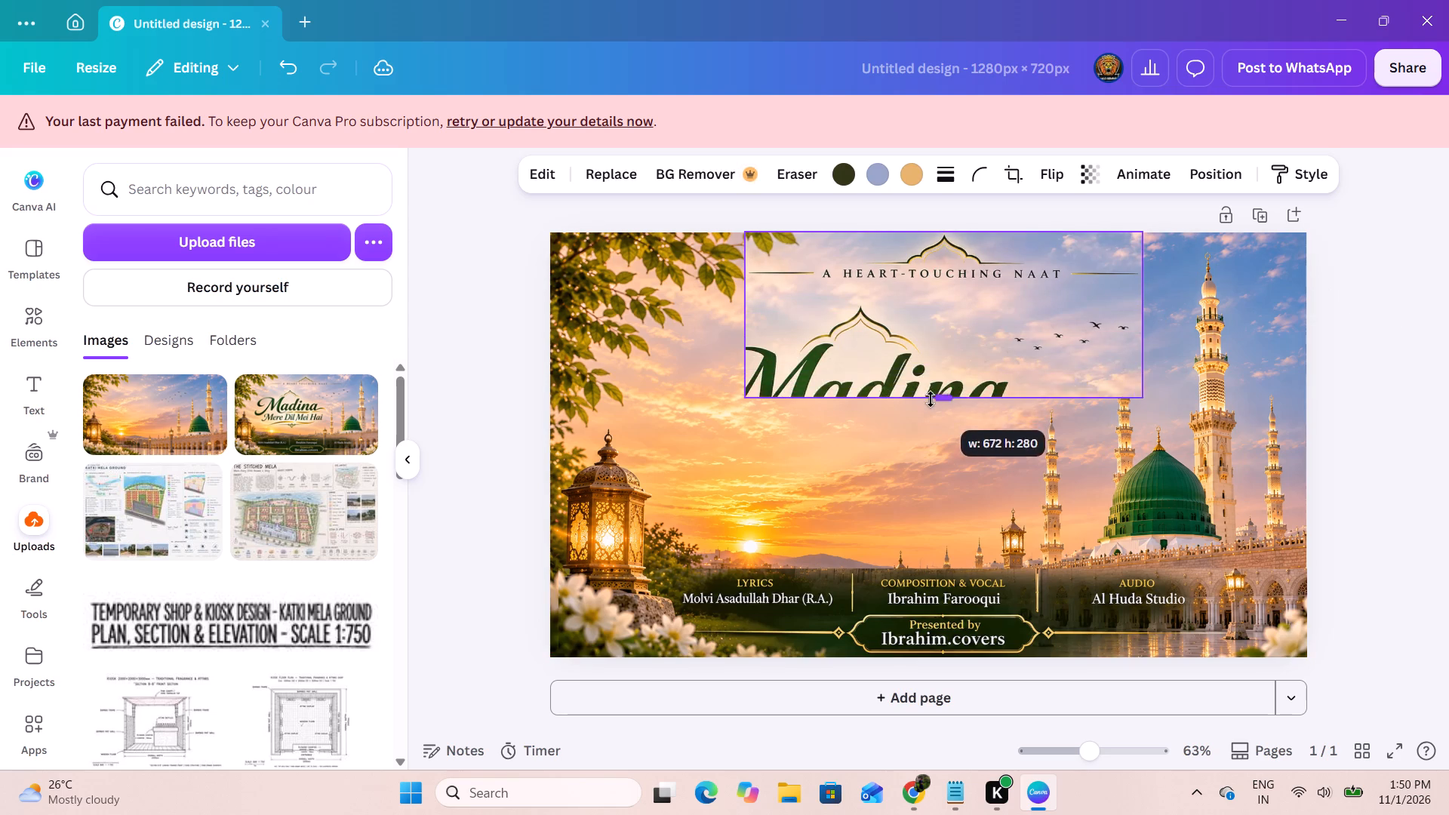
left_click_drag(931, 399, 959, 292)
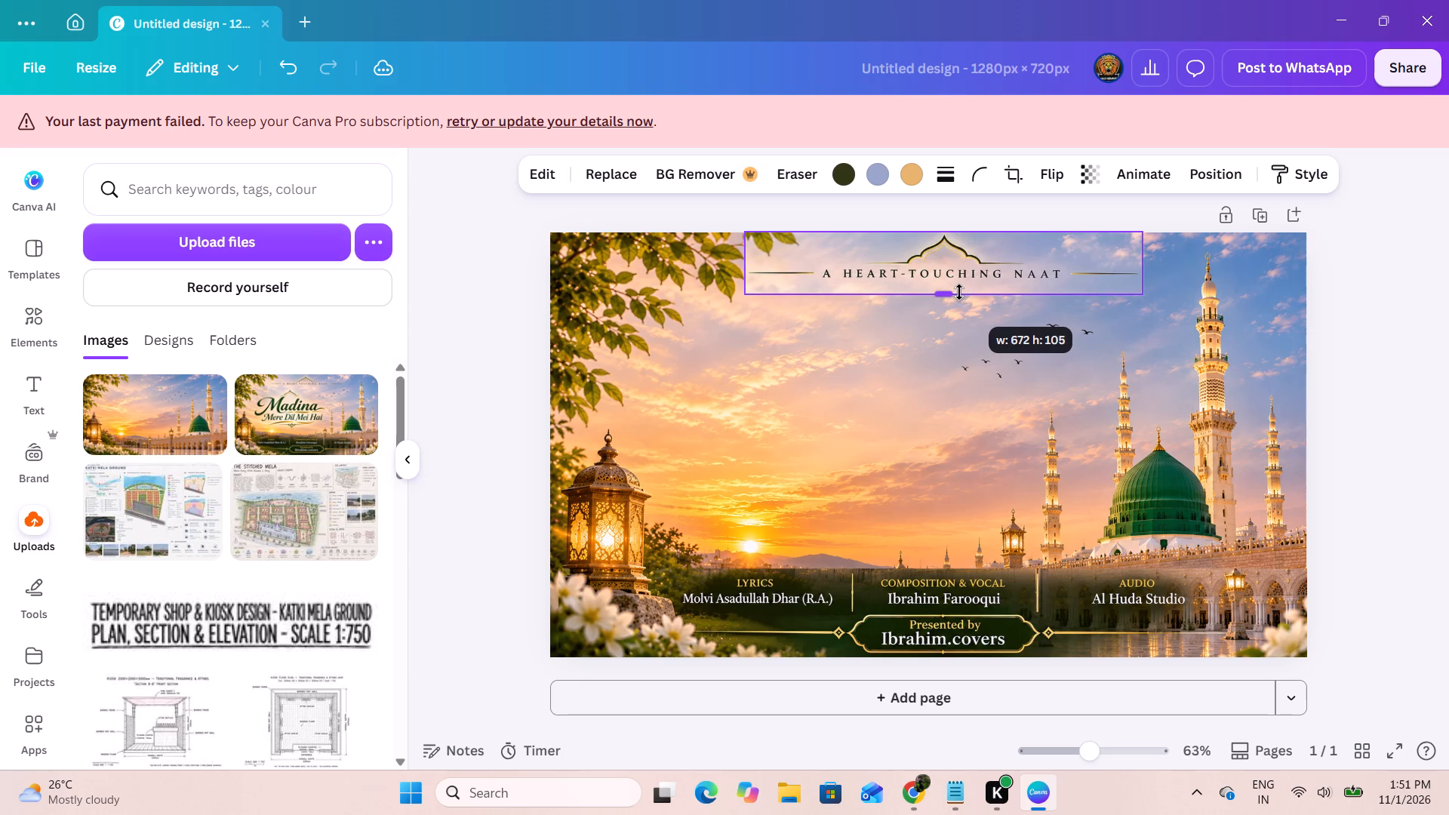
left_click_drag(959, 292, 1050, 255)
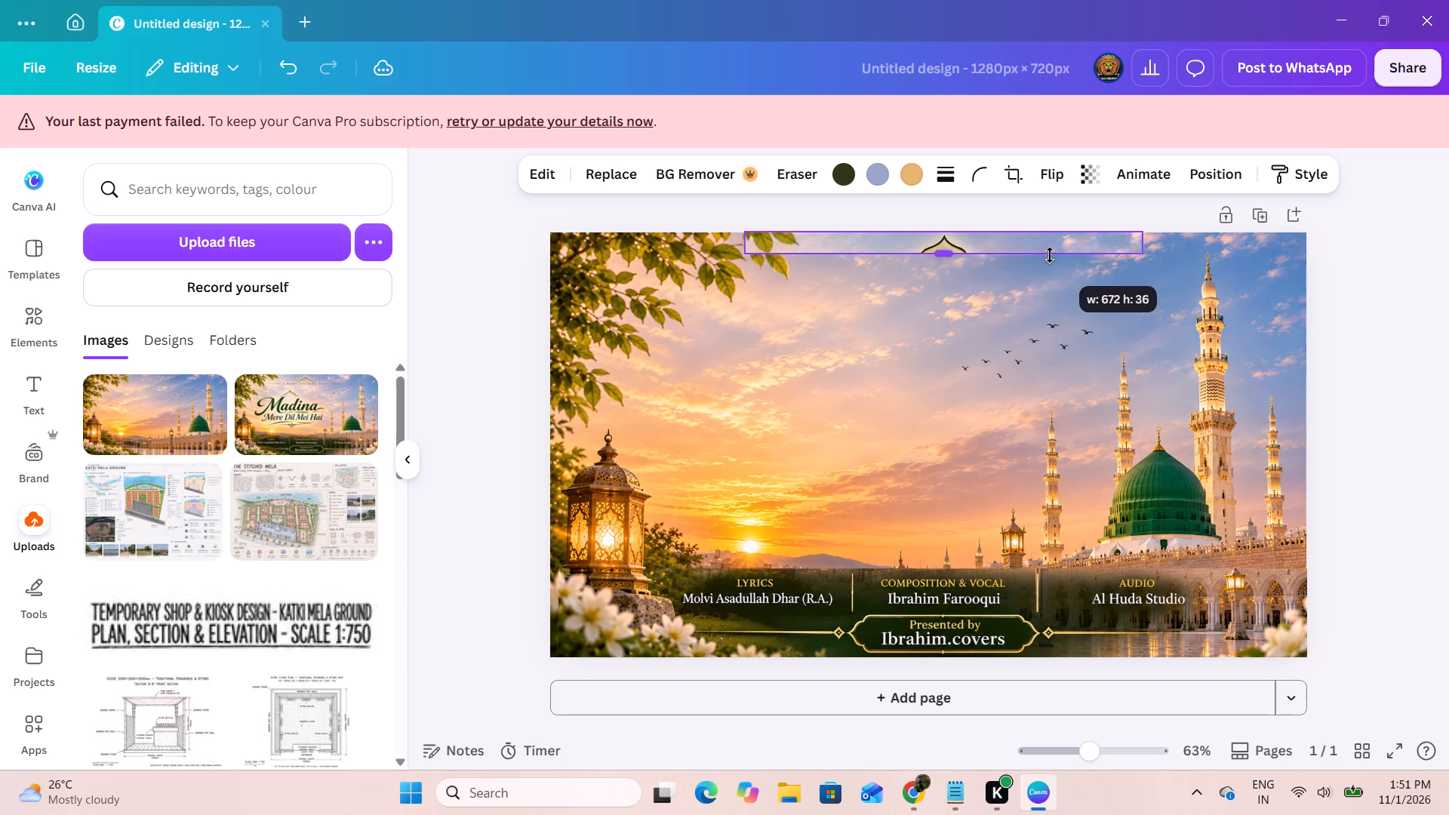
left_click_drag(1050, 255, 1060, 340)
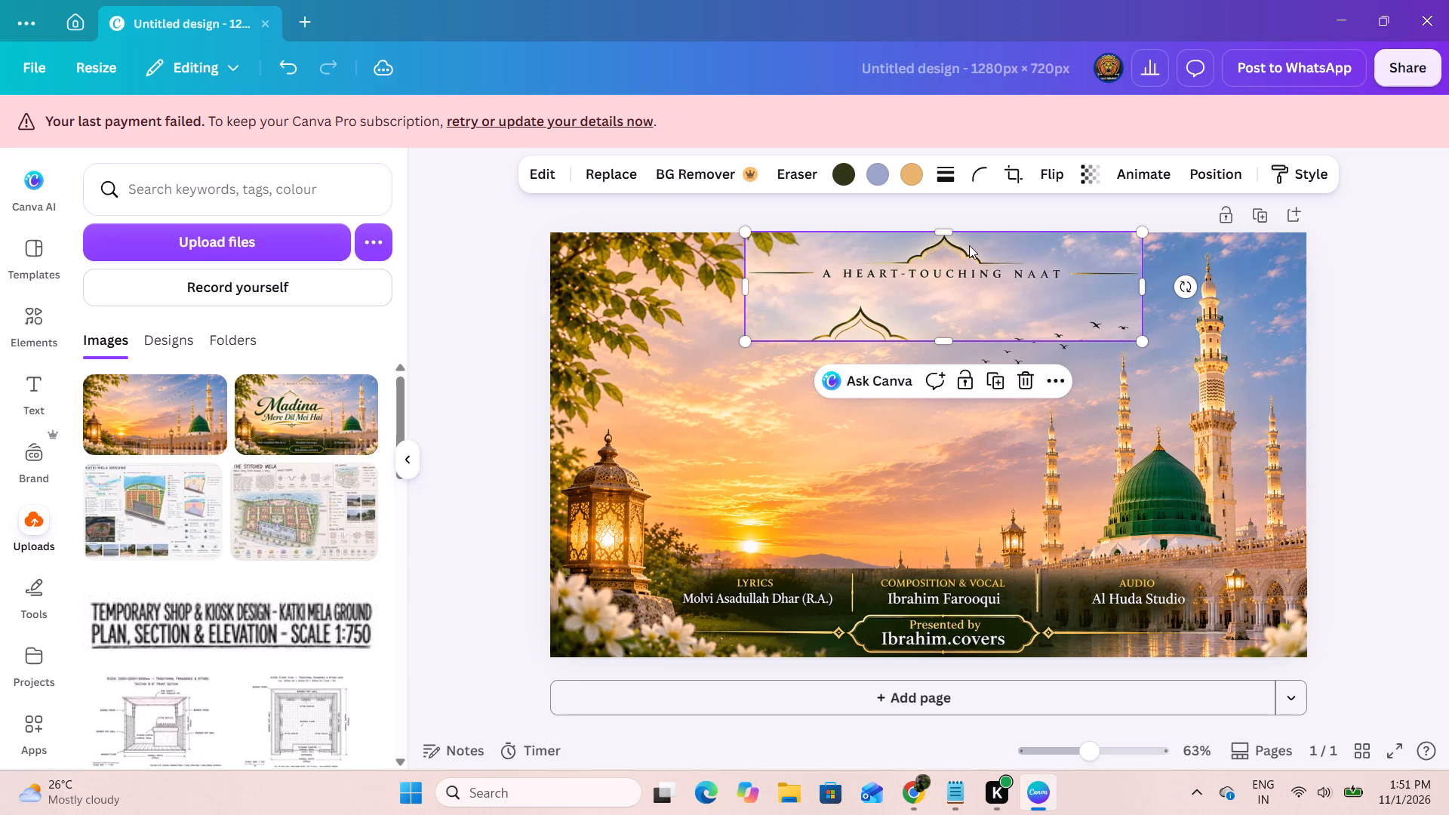
Crop the header strip's upper and lower edges to only the "A Heart-Touching Naat" text line, about 672 × 23 px.
left_click_drag(937, 225, 949, 260)
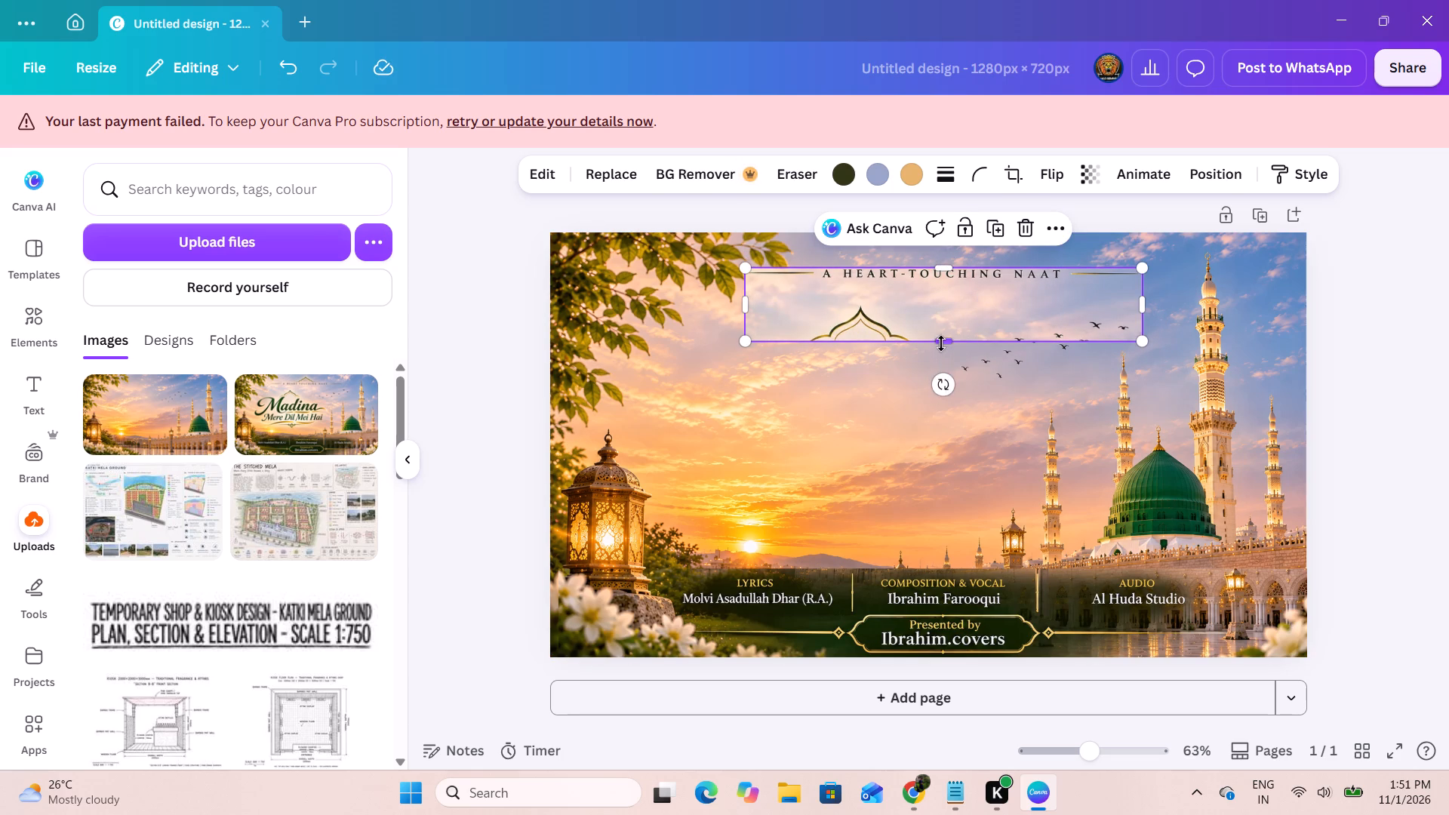
left_click_drag(943, 343, 964, 281)
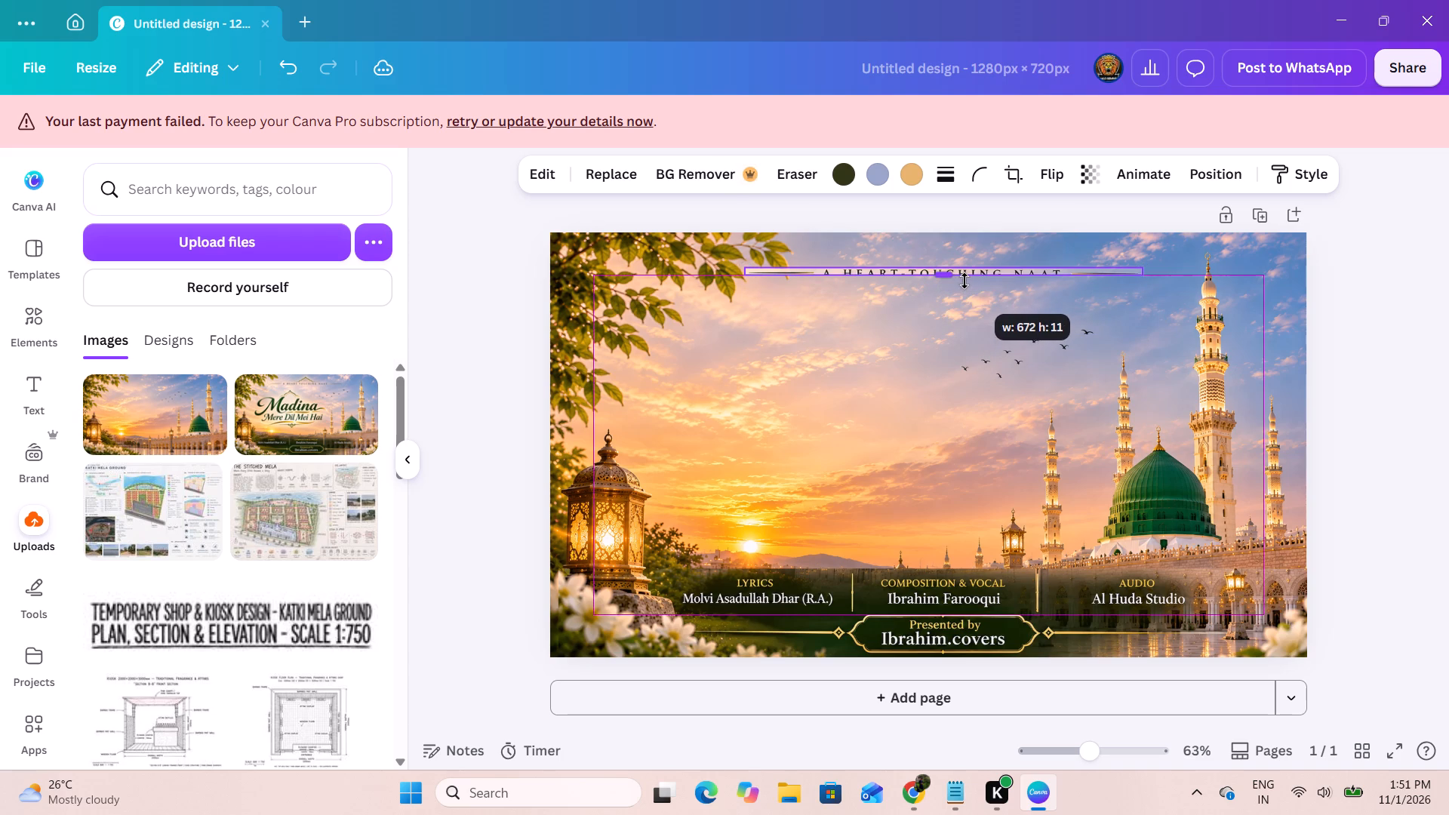
left_click_drag(964, 281, 966, 282)
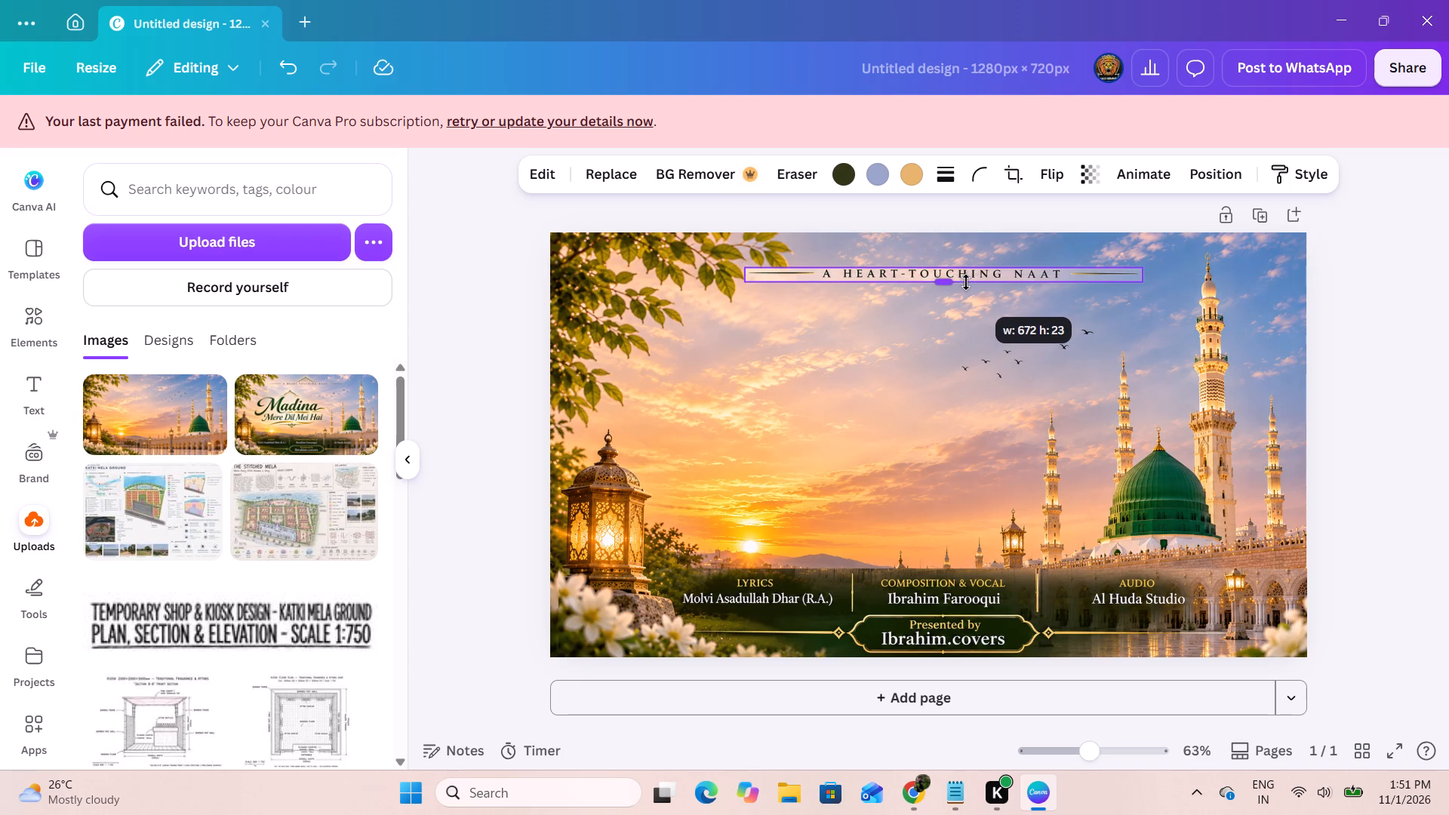
left_click_drag(966, 282, 971, 283)
left_click(1378, 306)
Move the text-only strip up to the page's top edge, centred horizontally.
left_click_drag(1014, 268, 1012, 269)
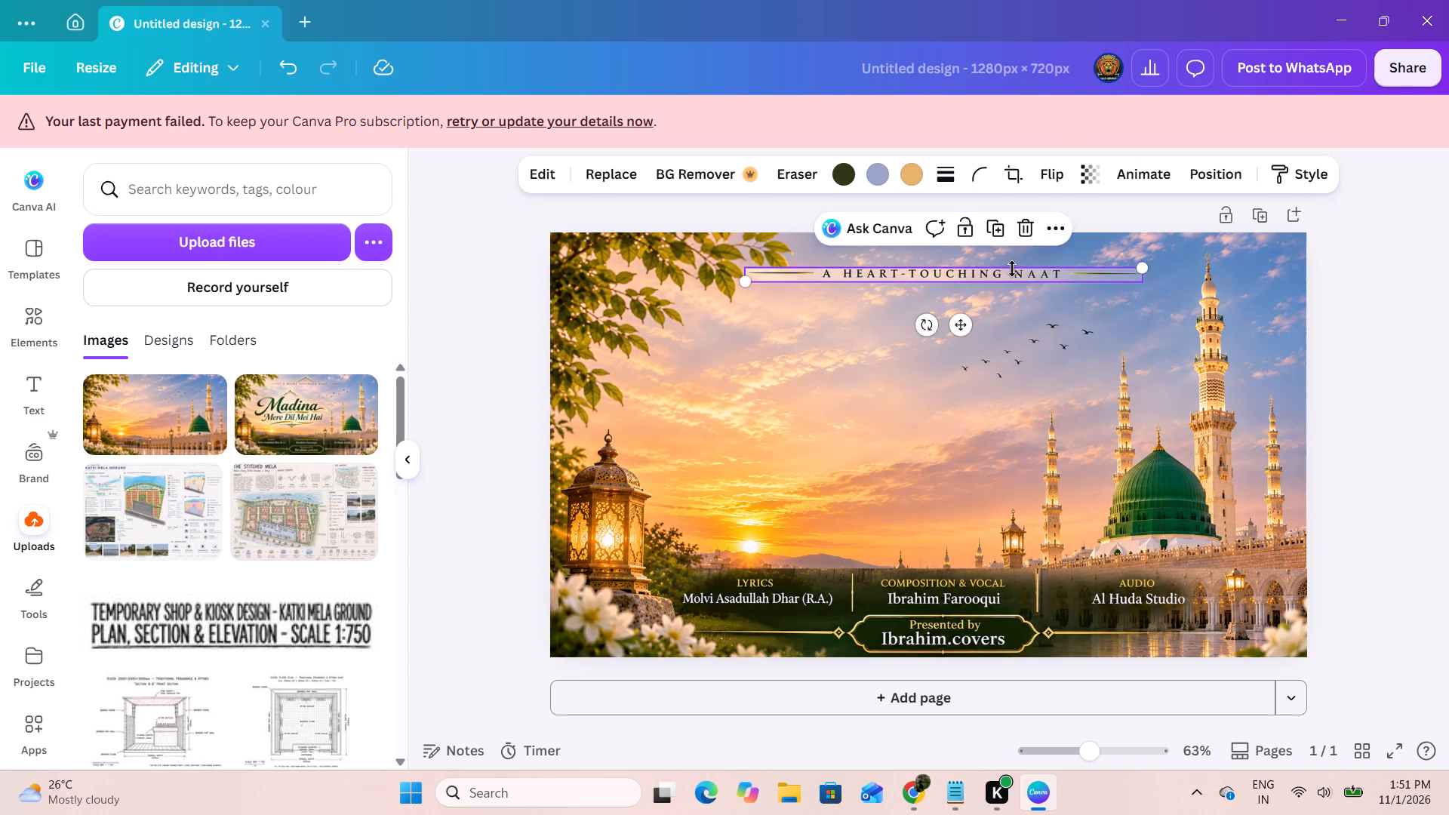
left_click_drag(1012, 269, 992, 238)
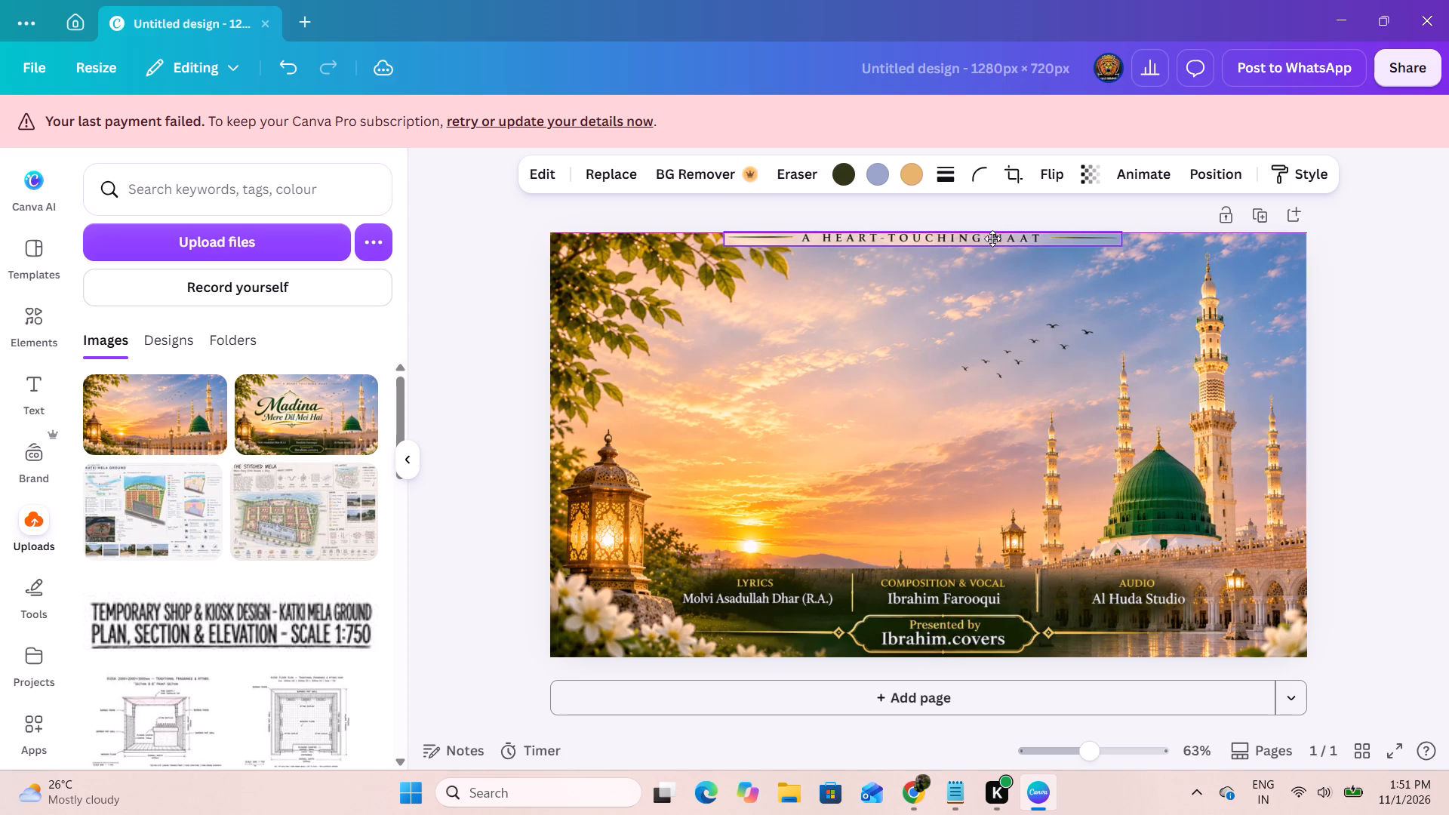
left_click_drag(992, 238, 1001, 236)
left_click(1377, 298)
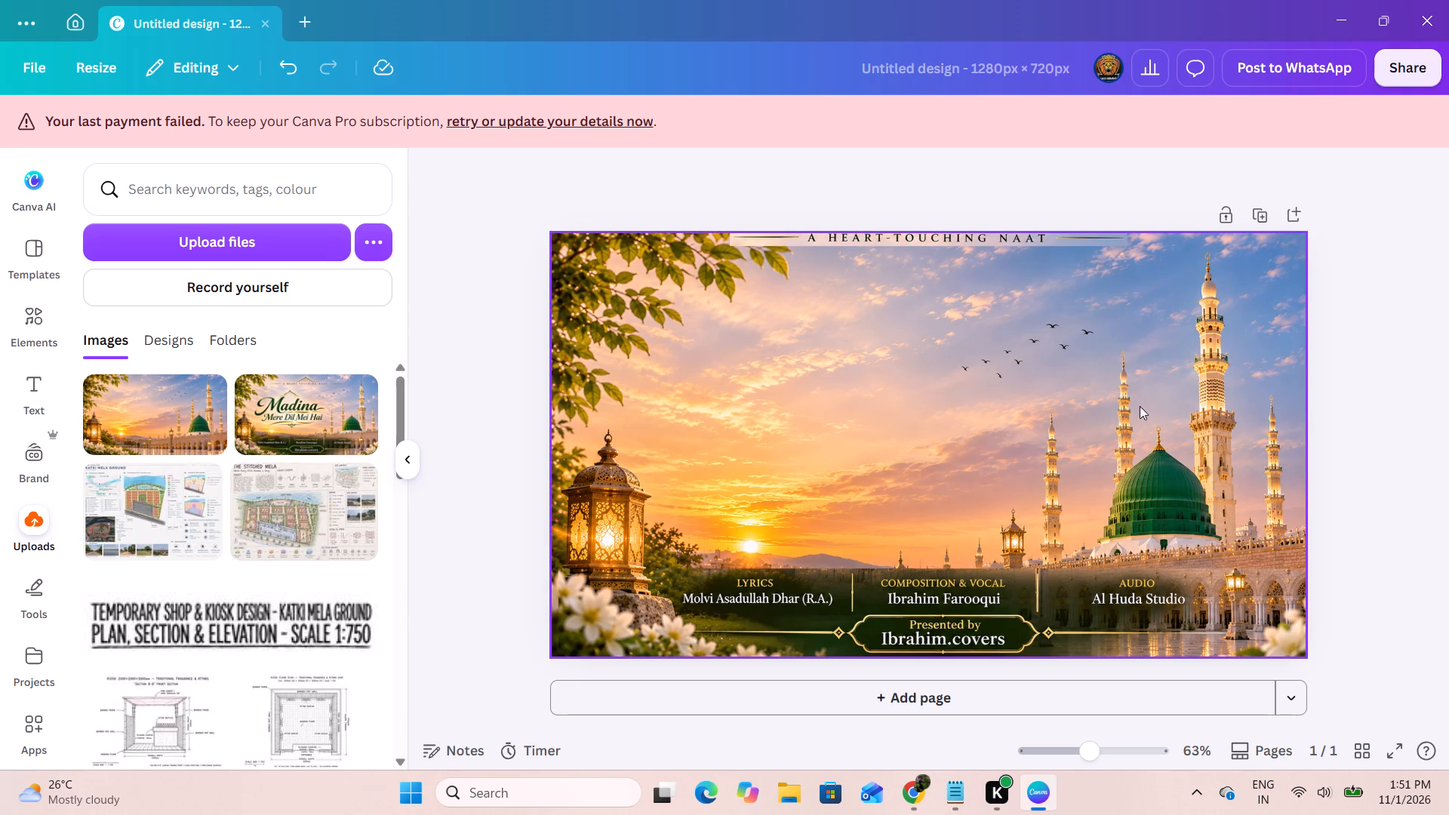
Move the "A Heart-Touching Naat" strip down into the sky just above the birds, slightly left of the page's centre.
left_click_drag(955, 234, 949, 294)
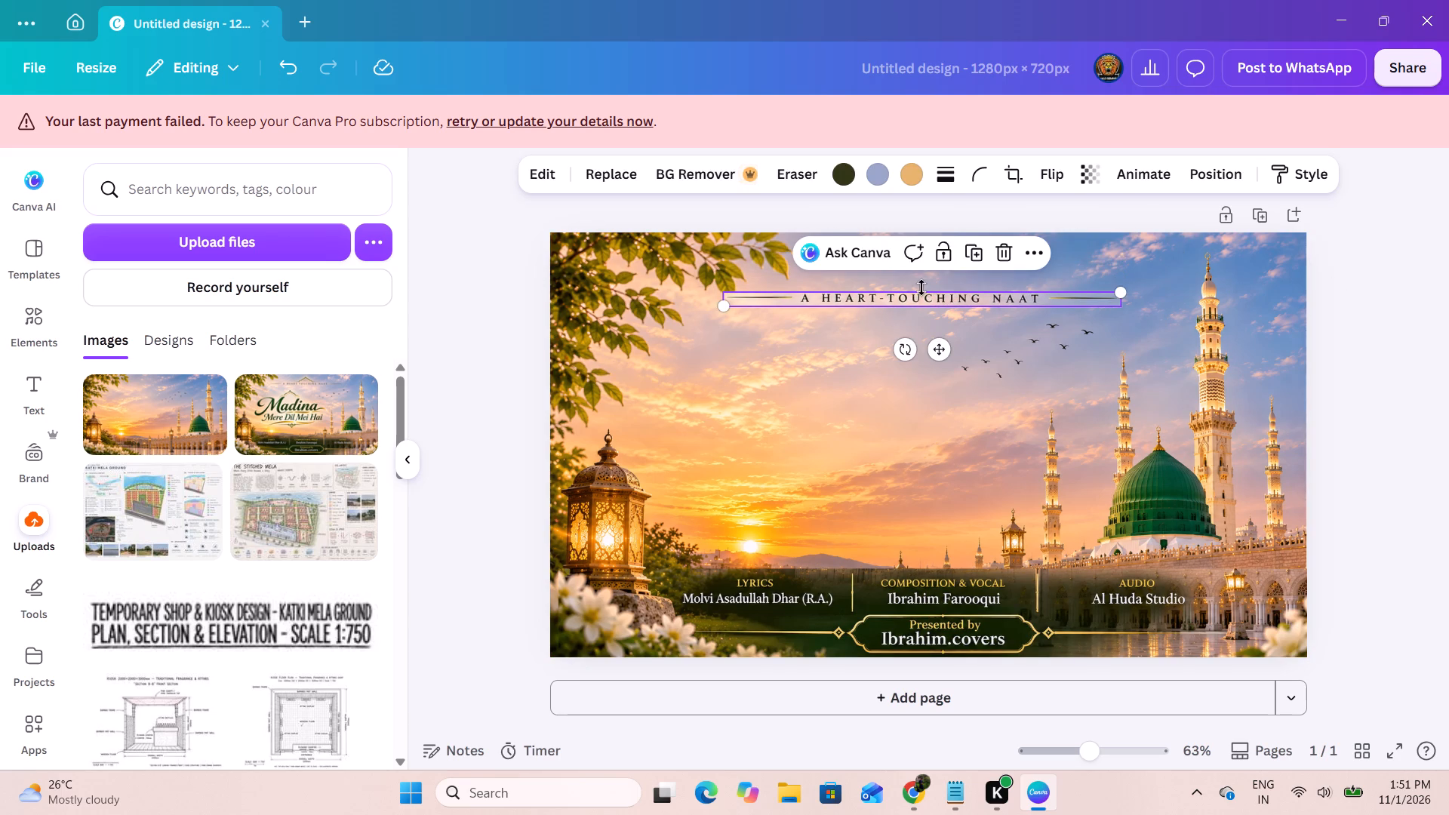
left_click(928, 299)
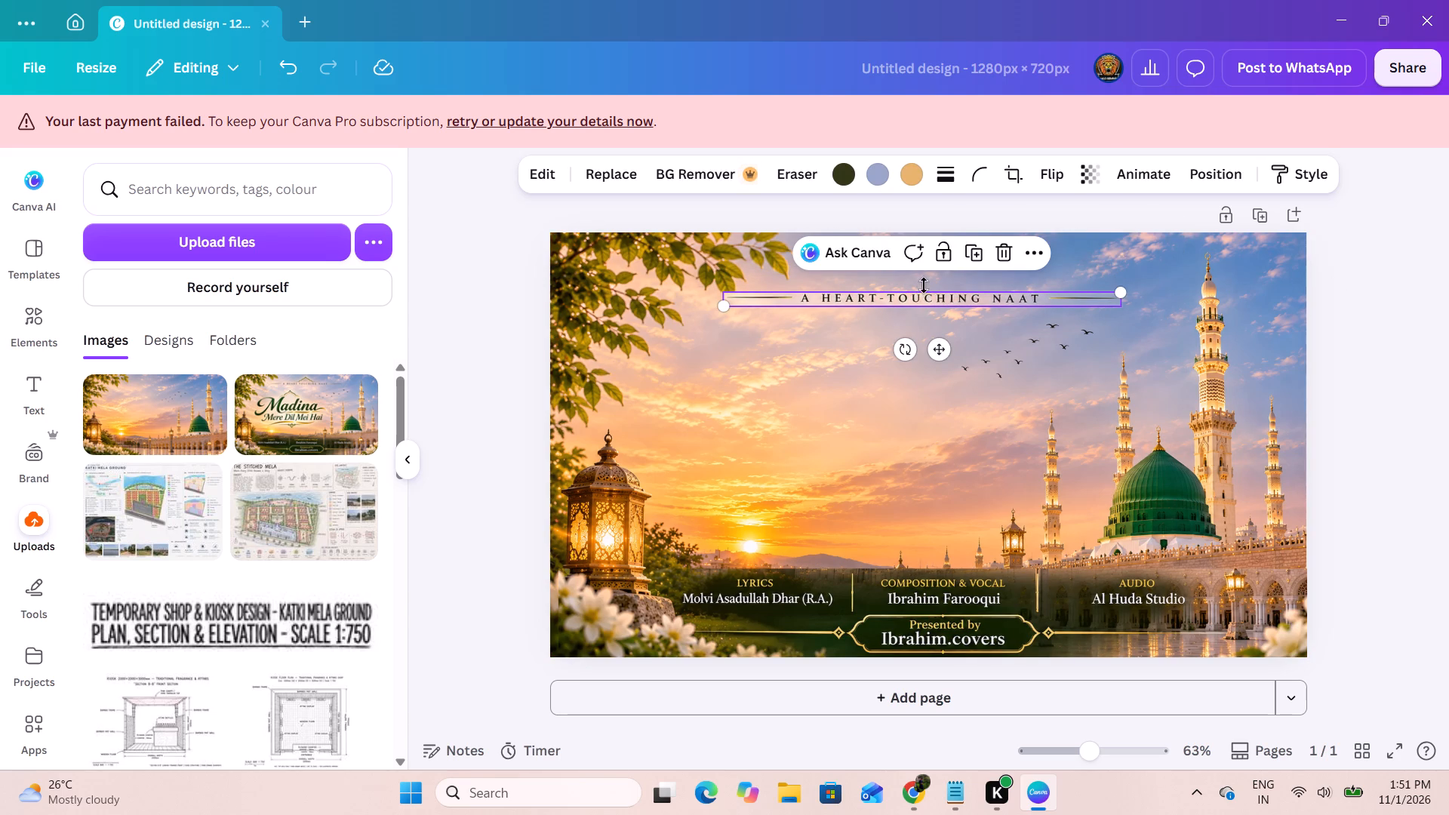
left_click(923, 287)
left_click_drag(921, 294, 928, 289)
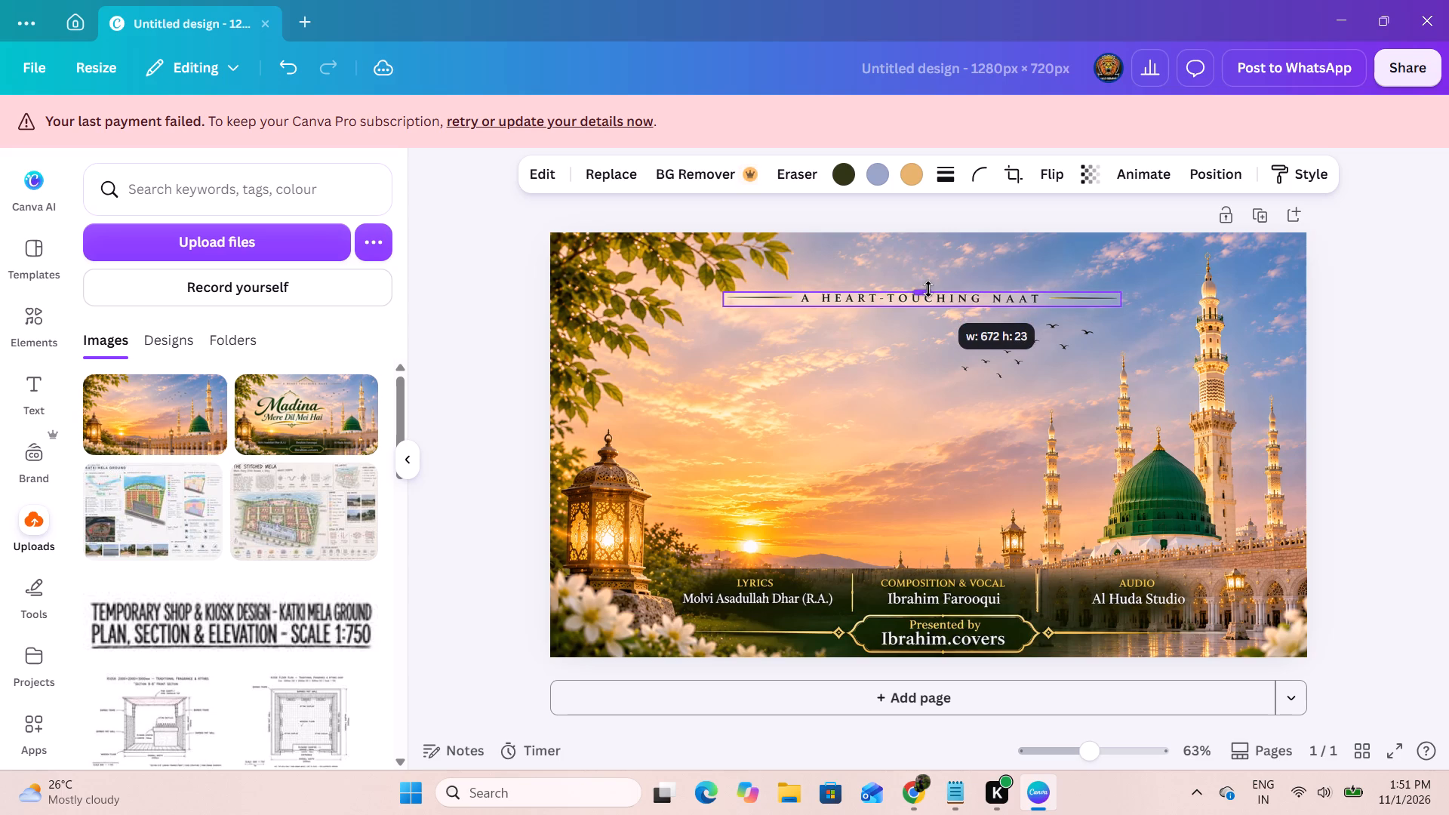
left_click_drag(928, 289, 930, 289)
left_click(927, 304)
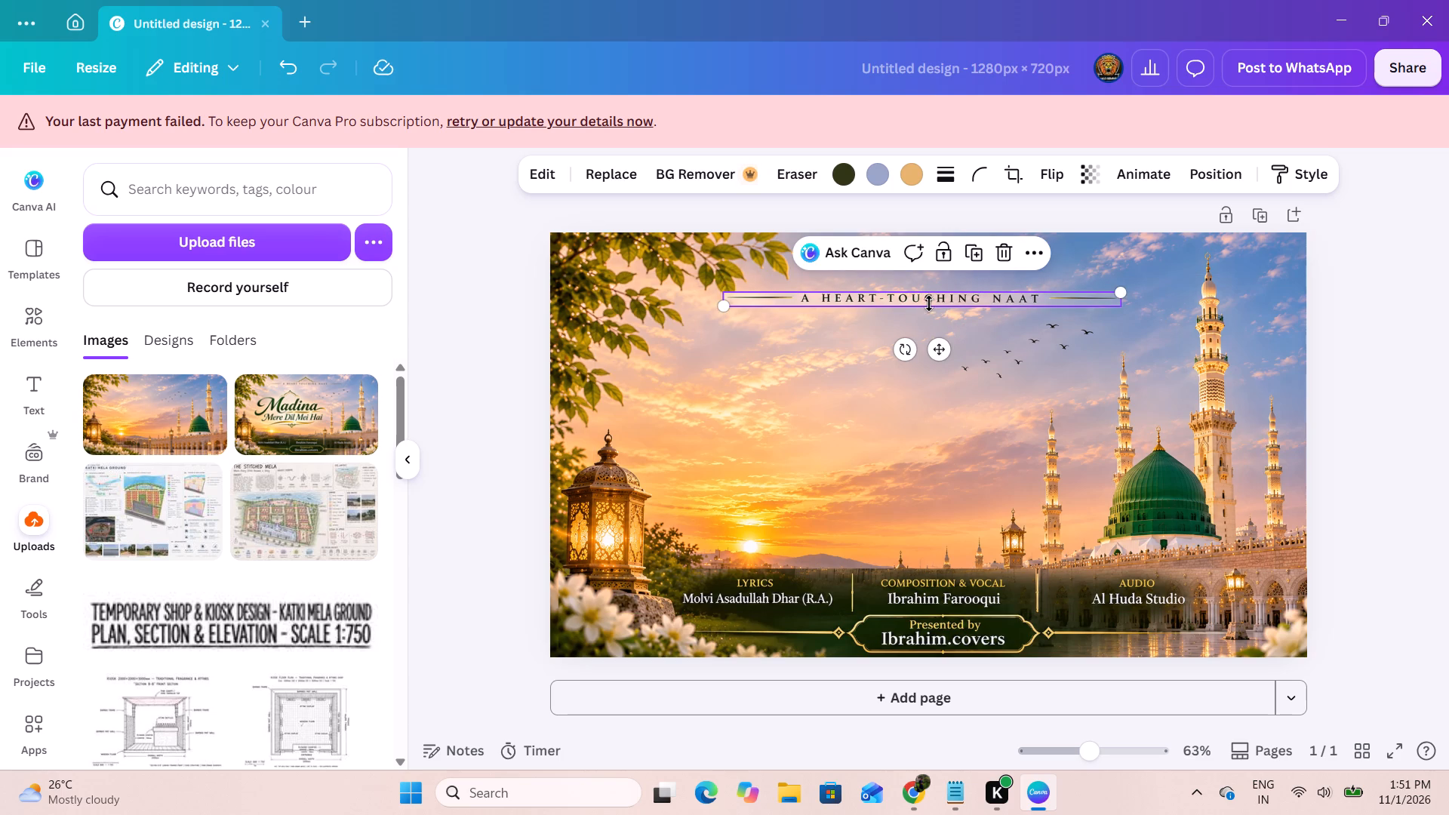
left_click(928, 303)
left_click(1434, 300)
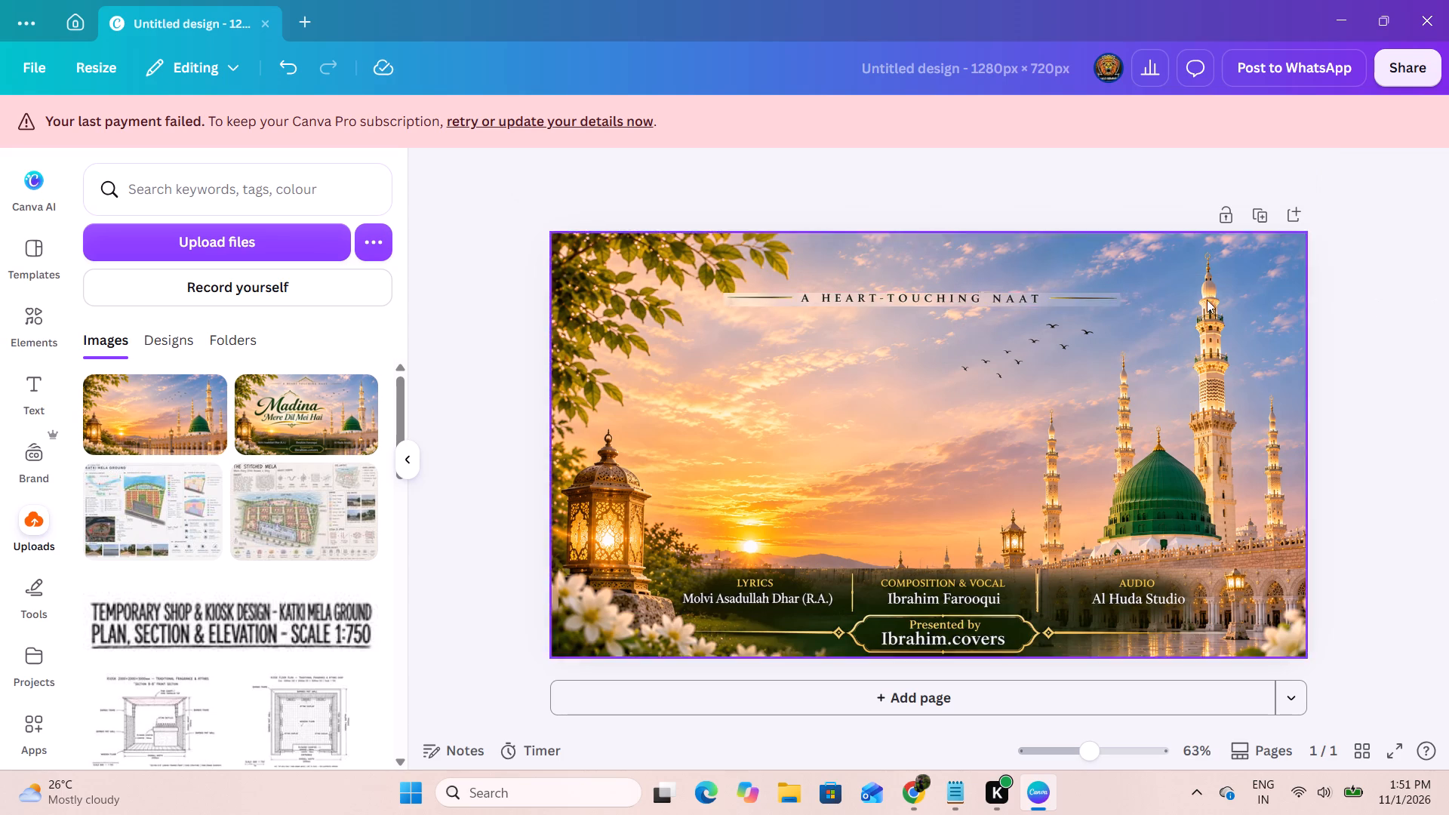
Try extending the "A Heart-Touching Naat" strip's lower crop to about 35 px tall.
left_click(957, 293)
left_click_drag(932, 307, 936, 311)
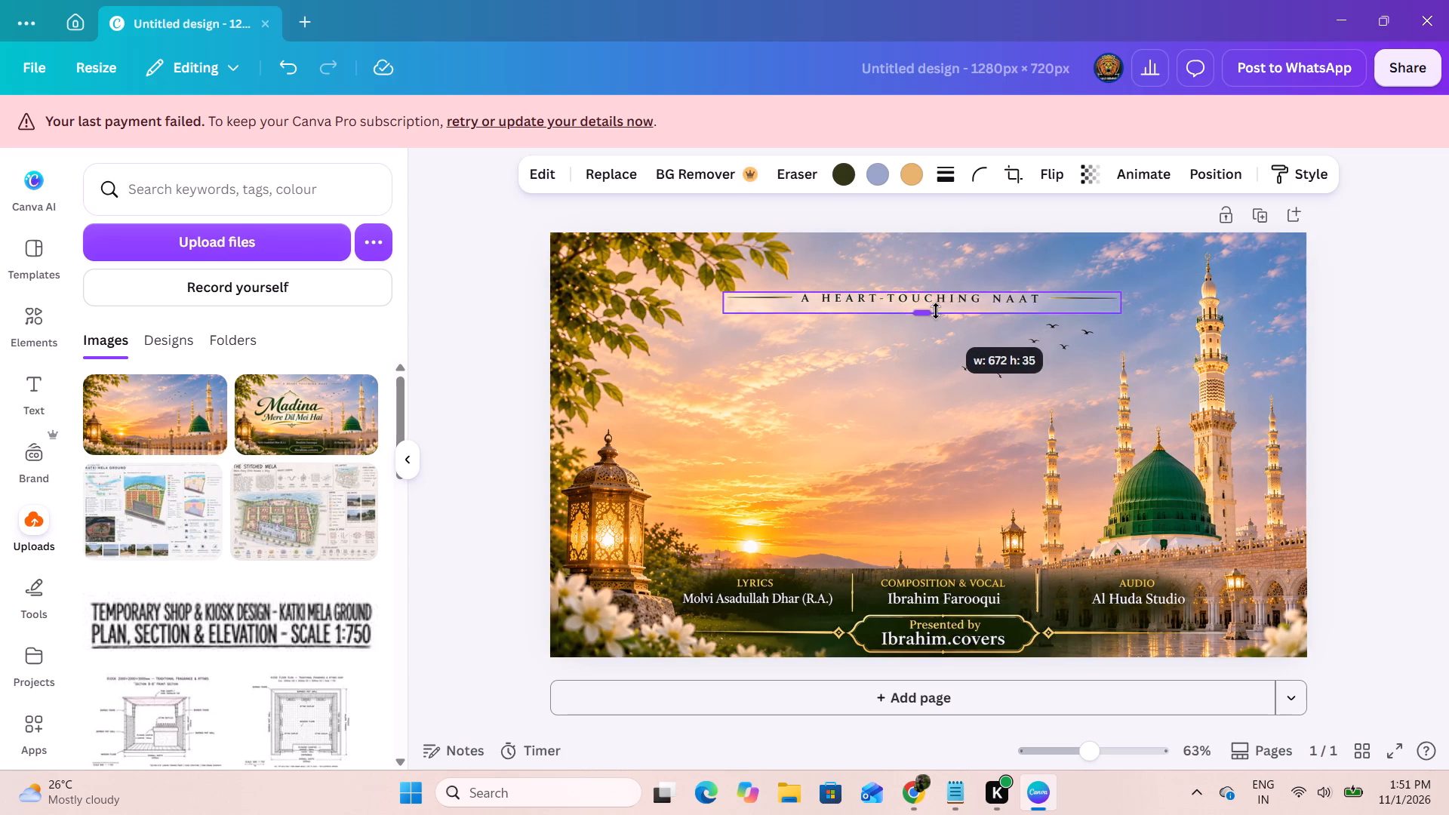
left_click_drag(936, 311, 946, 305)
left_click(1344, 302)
Move the "A Heart-Touching Naat" strip up to just below the page's top edge, centred horizontally.
left_click_drag(986, 301, 986, 254)
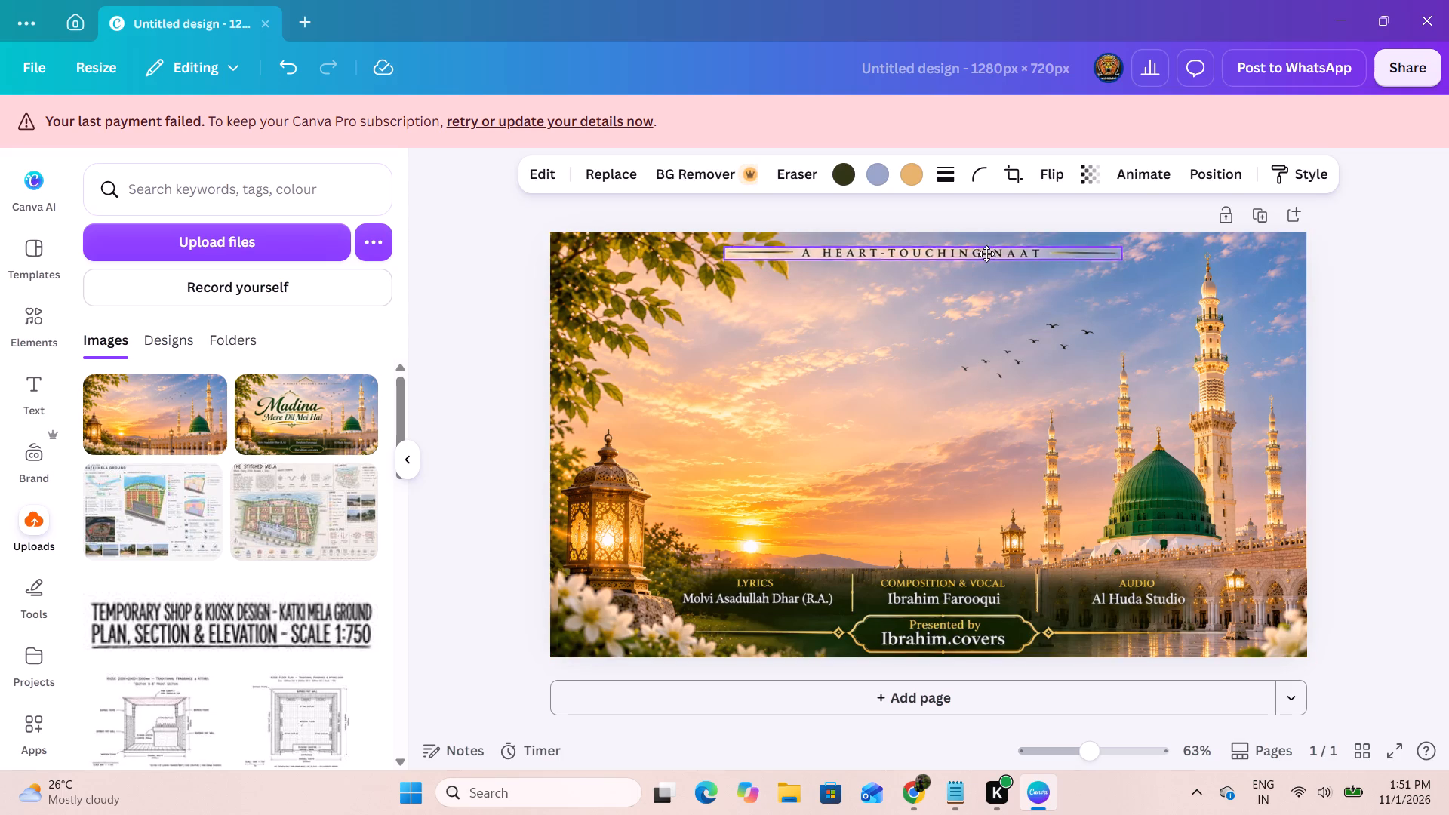
left_click_drag(986, 254, 998, 243)
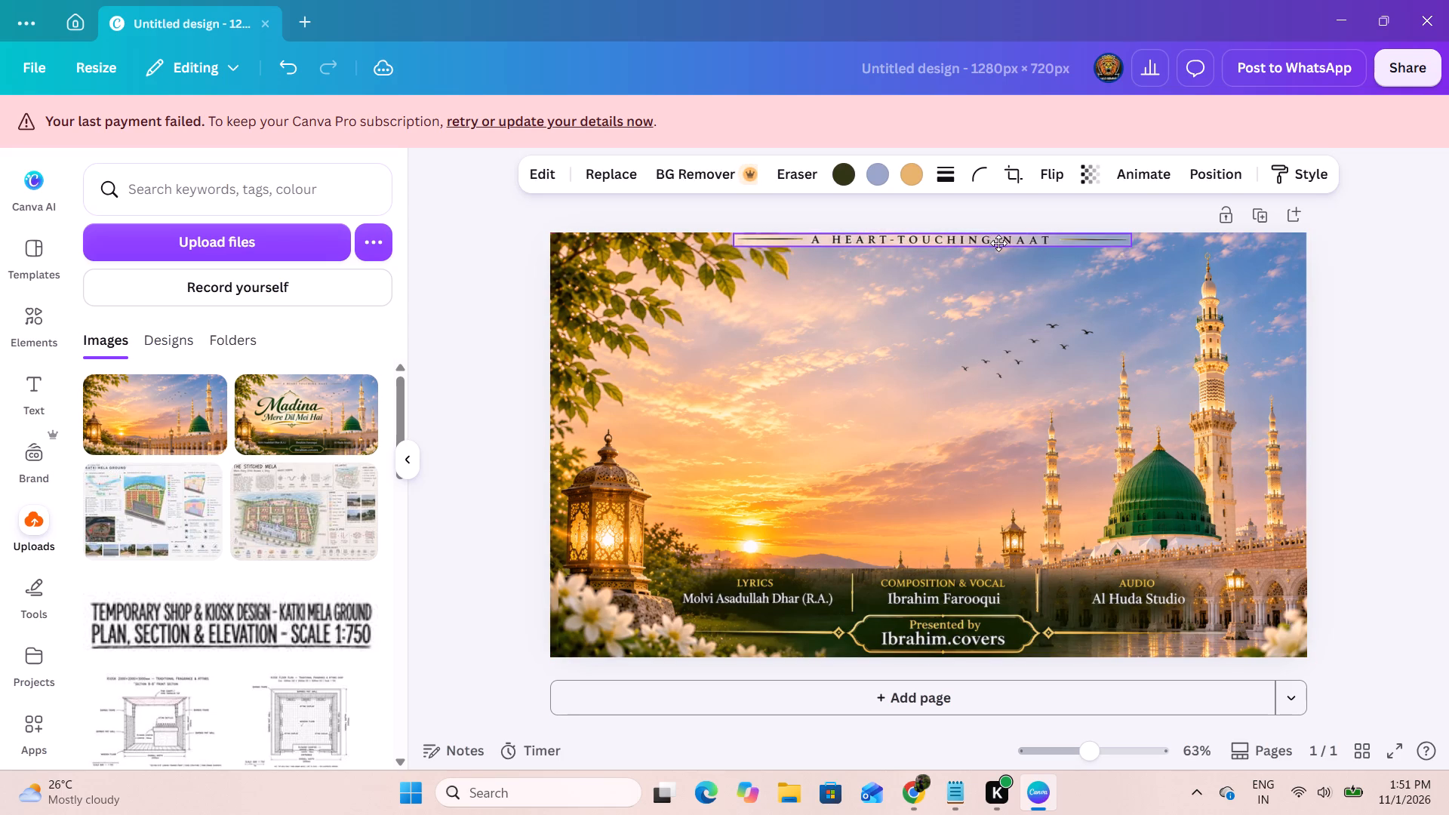
left_click_drag(998, 243, 1004, 245)
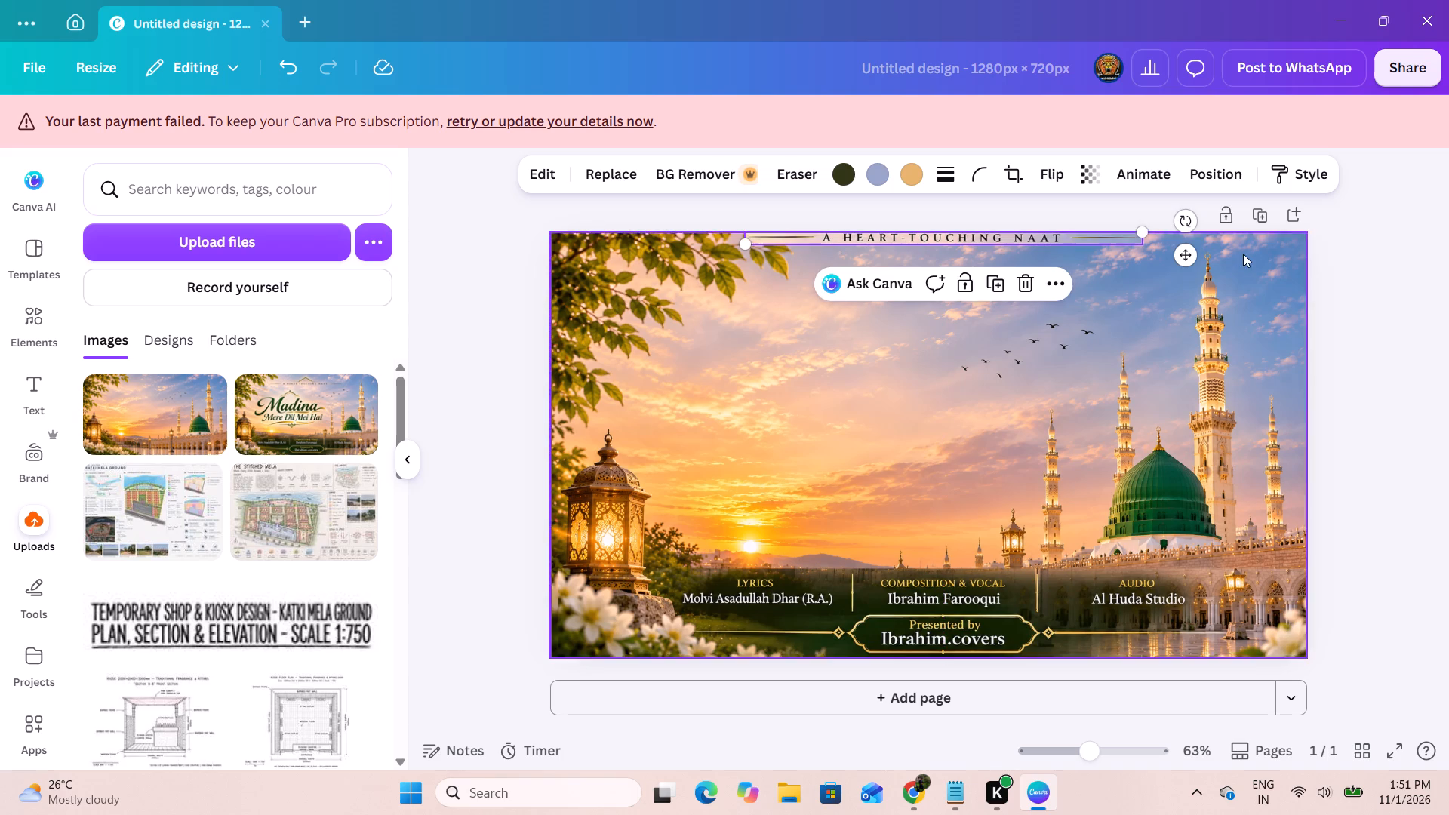
left_click(1334, 248)
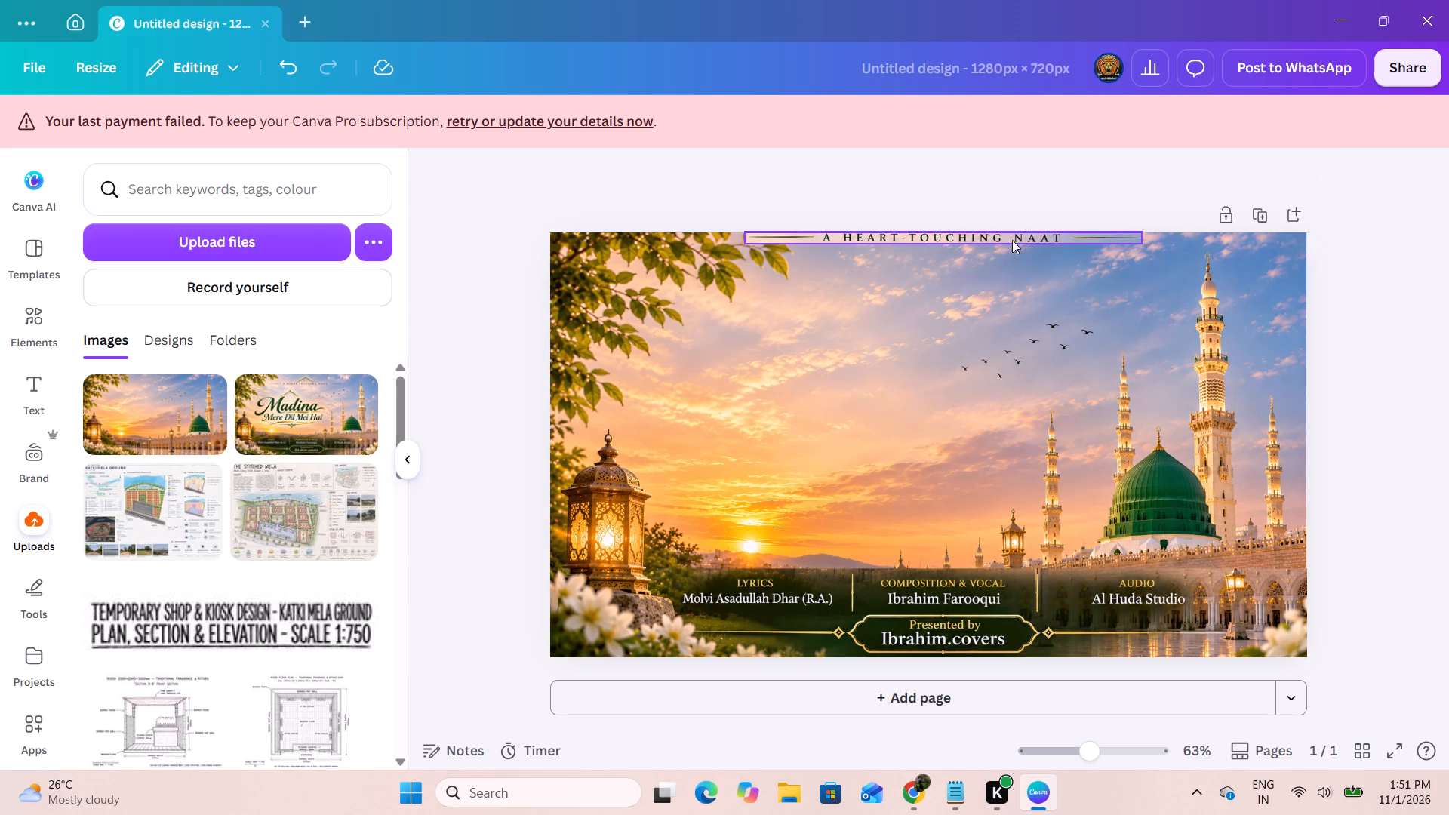
left_click_drag(1000, 234, 976, 248)
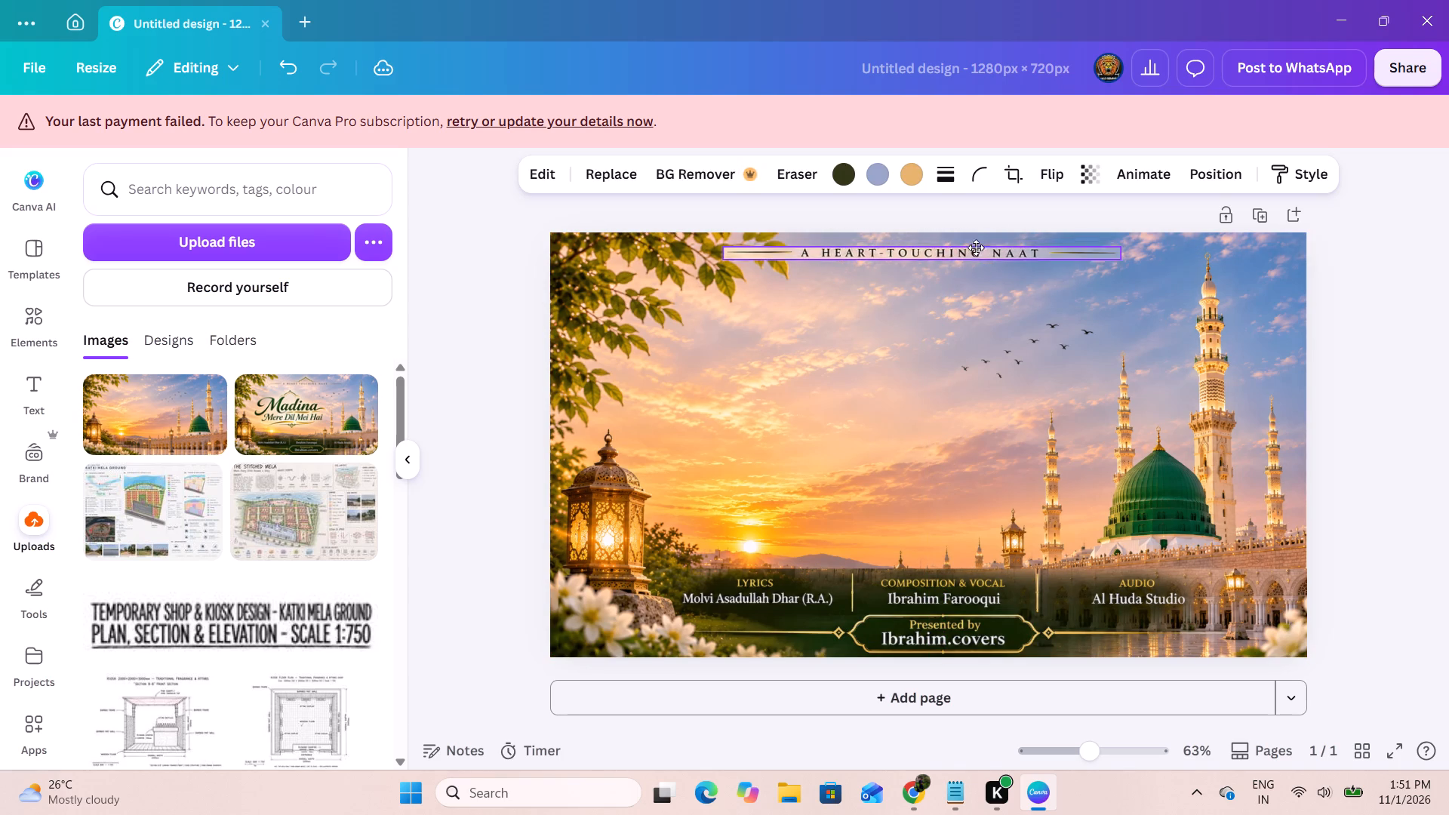
left_click_drag(976, 248, 1089, 248)
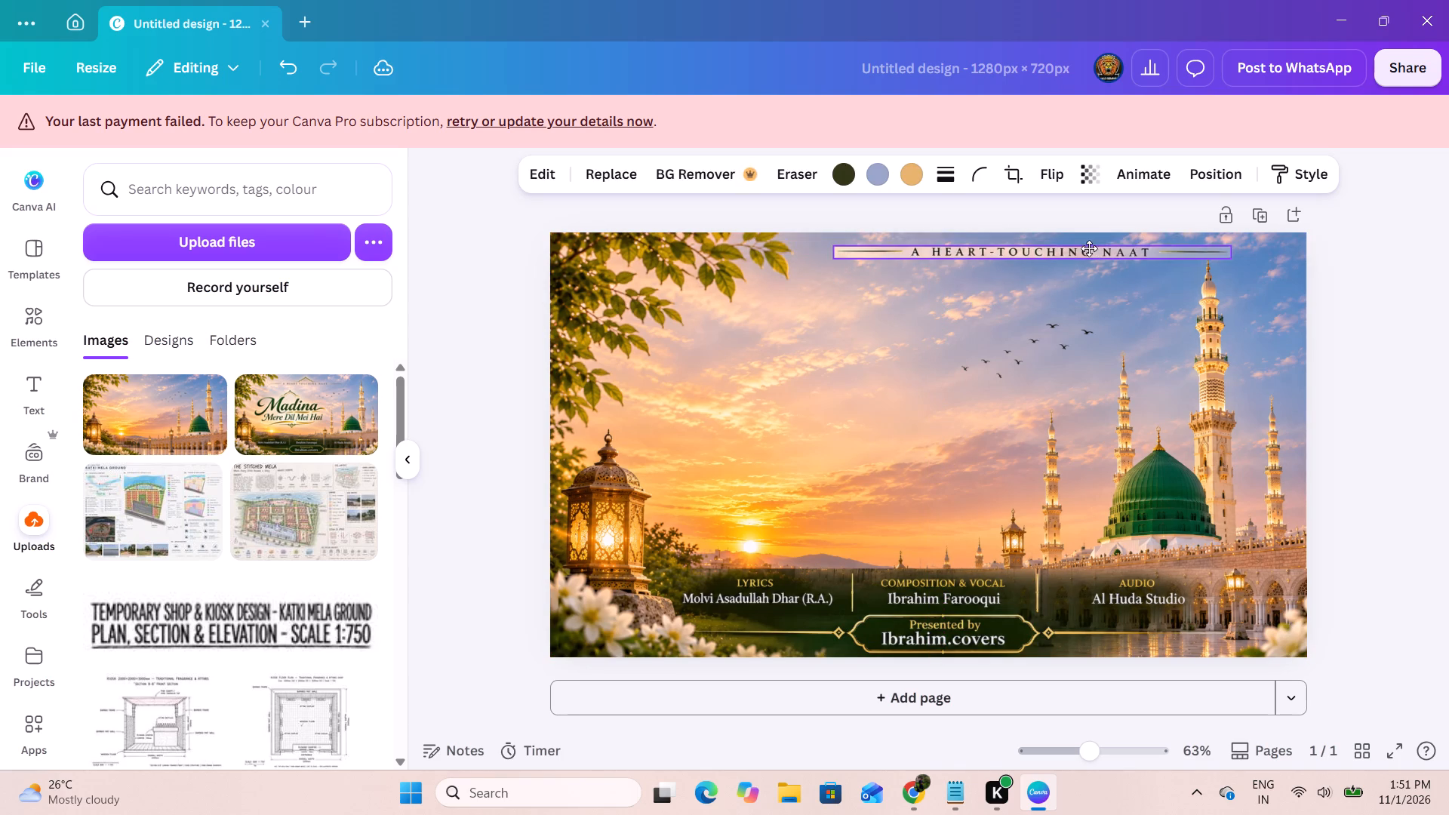
left_click_drag(1089, 248, 983, 238)
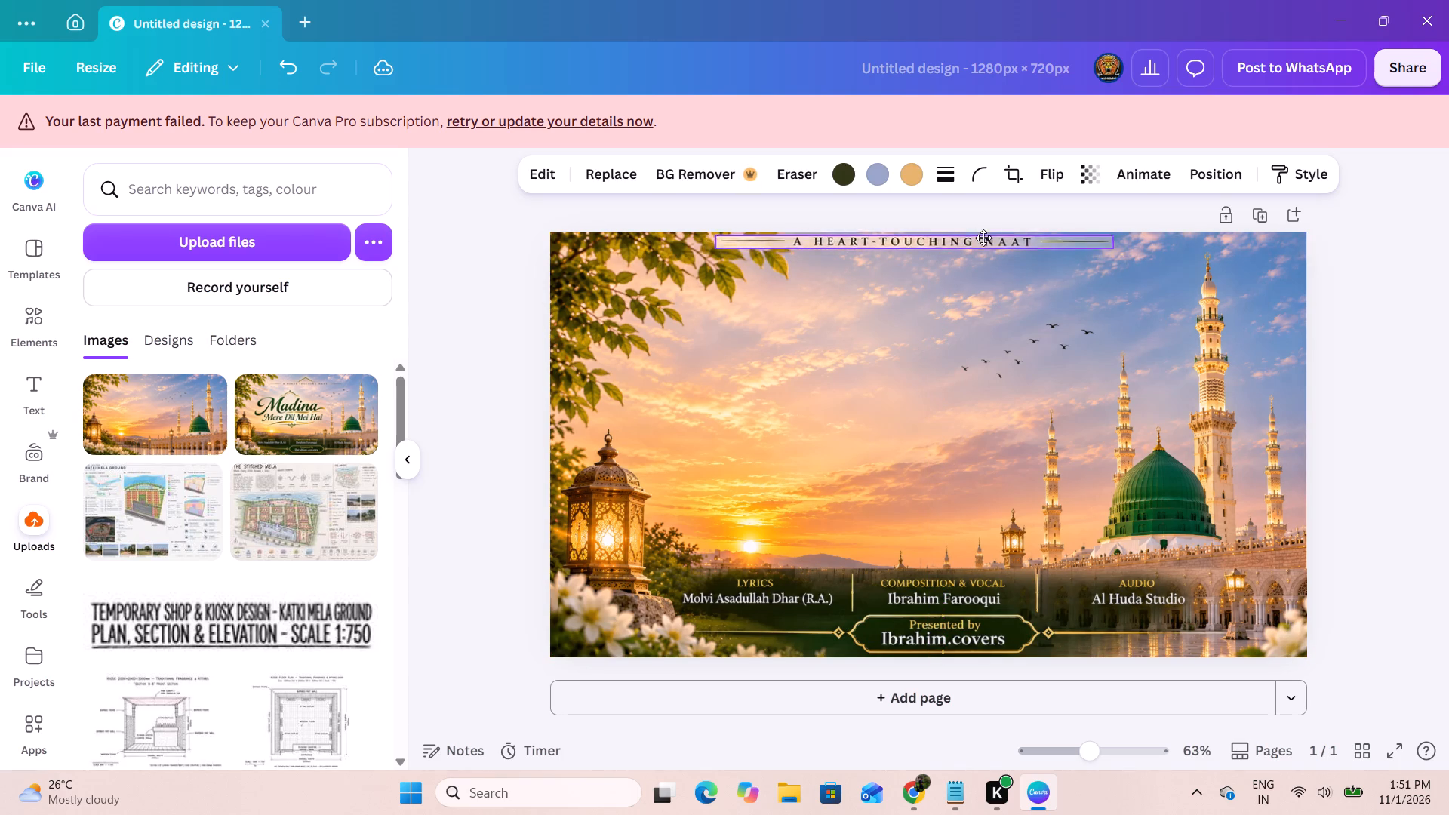
left_click_drag(983, 238, 986, 243)
left_click(1357, 266)
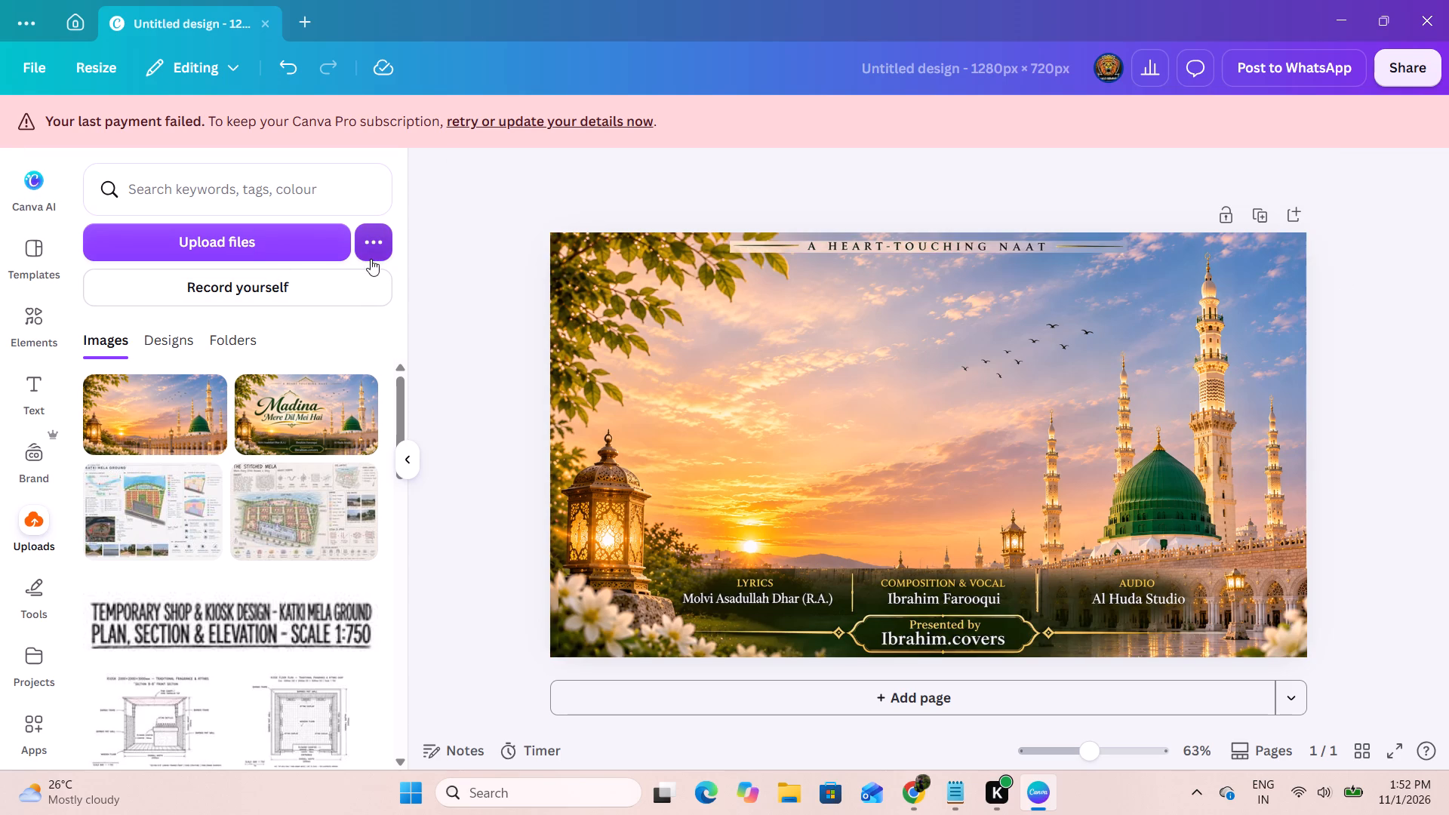
Add a text box reading "Madina Mere Dil Mei Hai" to the page.
left_click(19, 379)
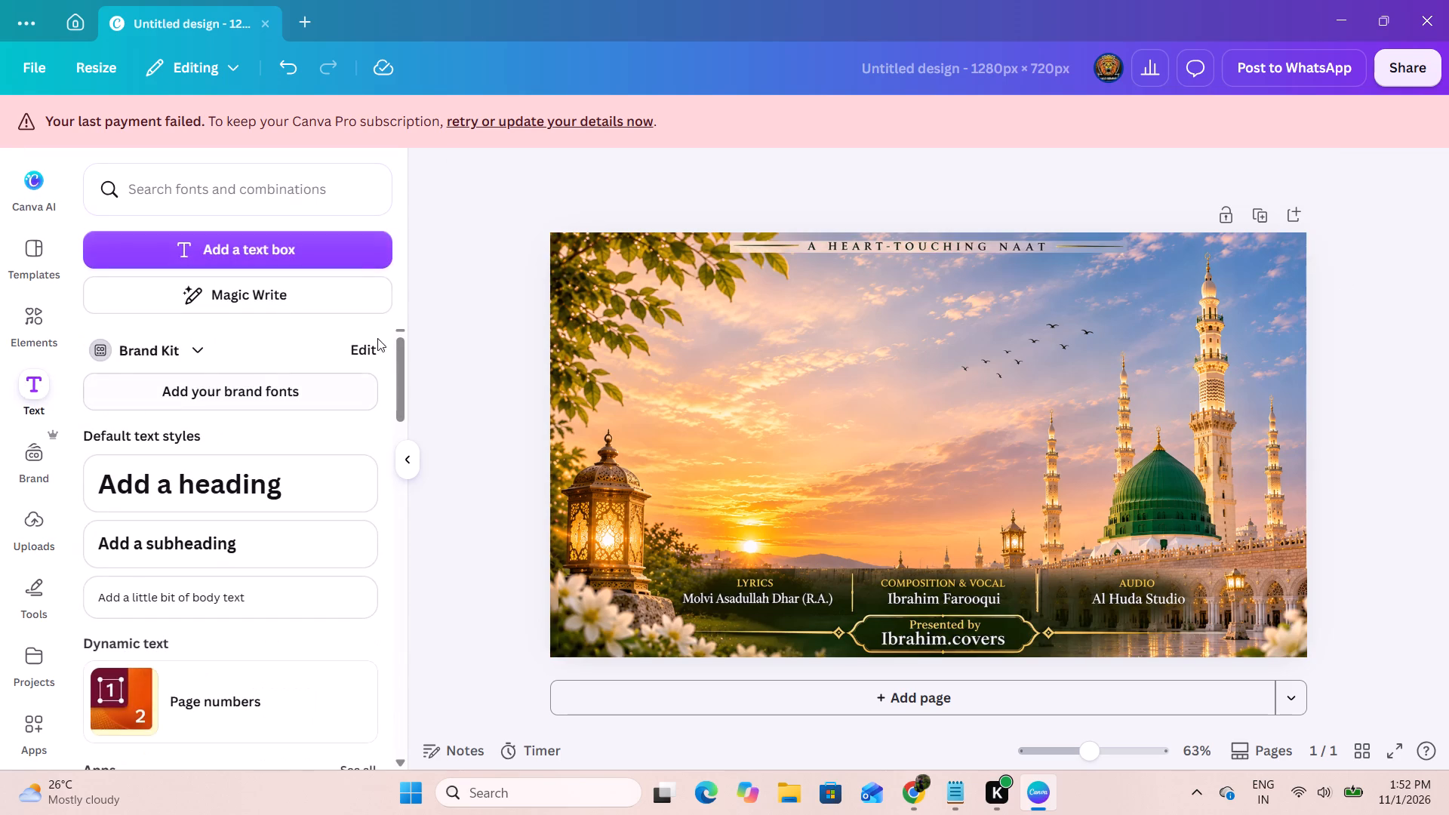
left_click(226, 246)
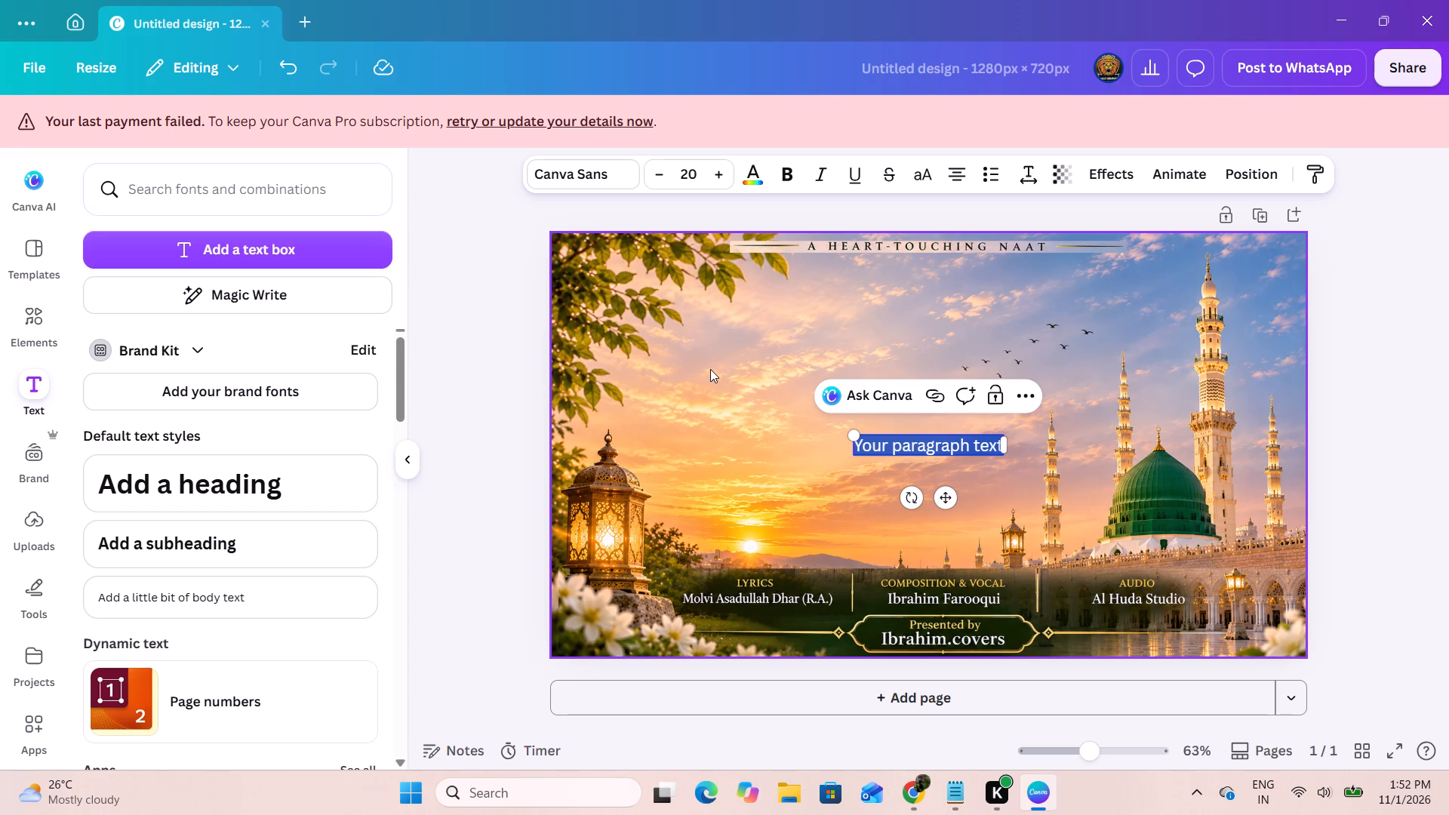
key("shift+m")
key("a")
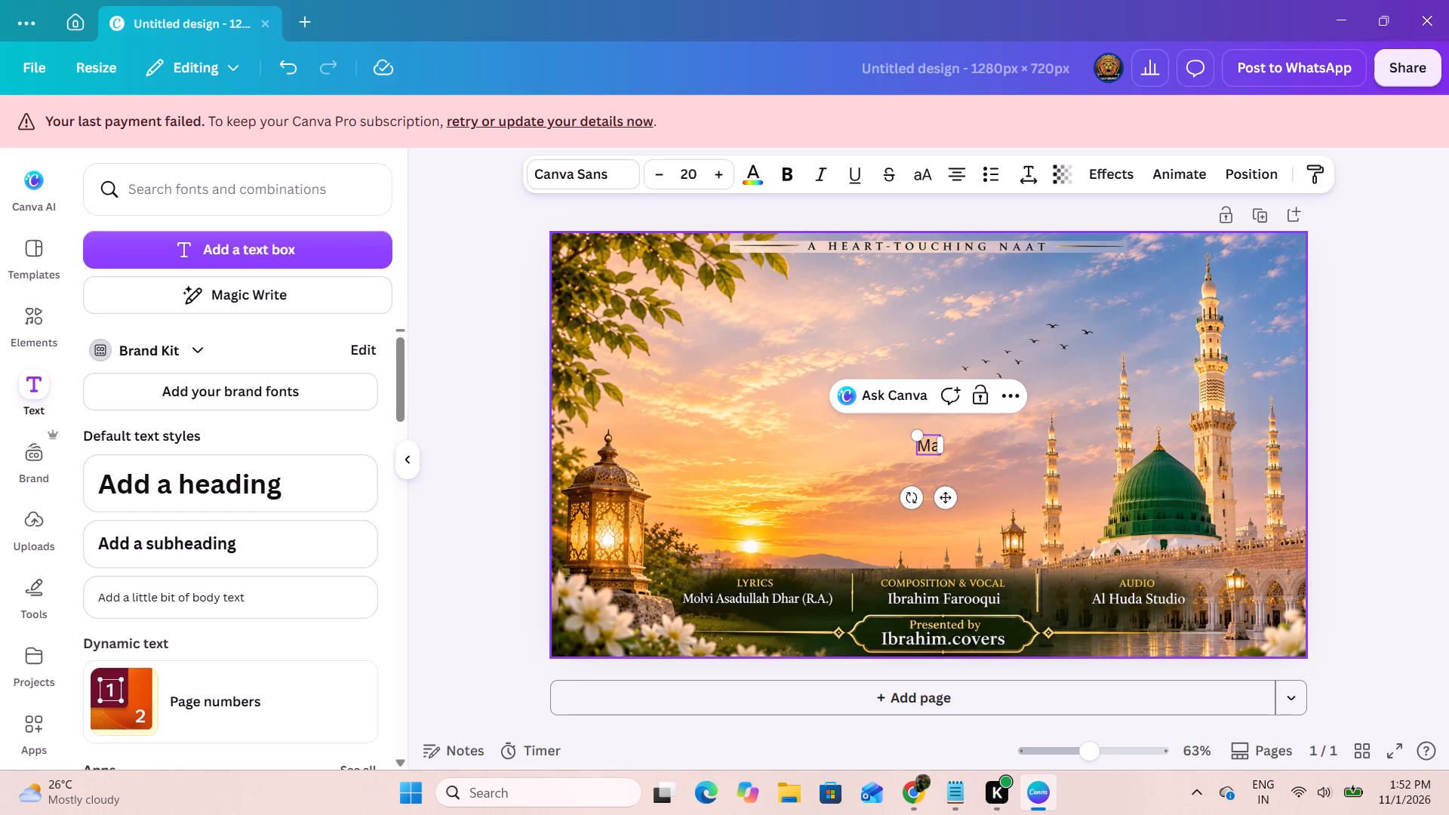
type("dina")
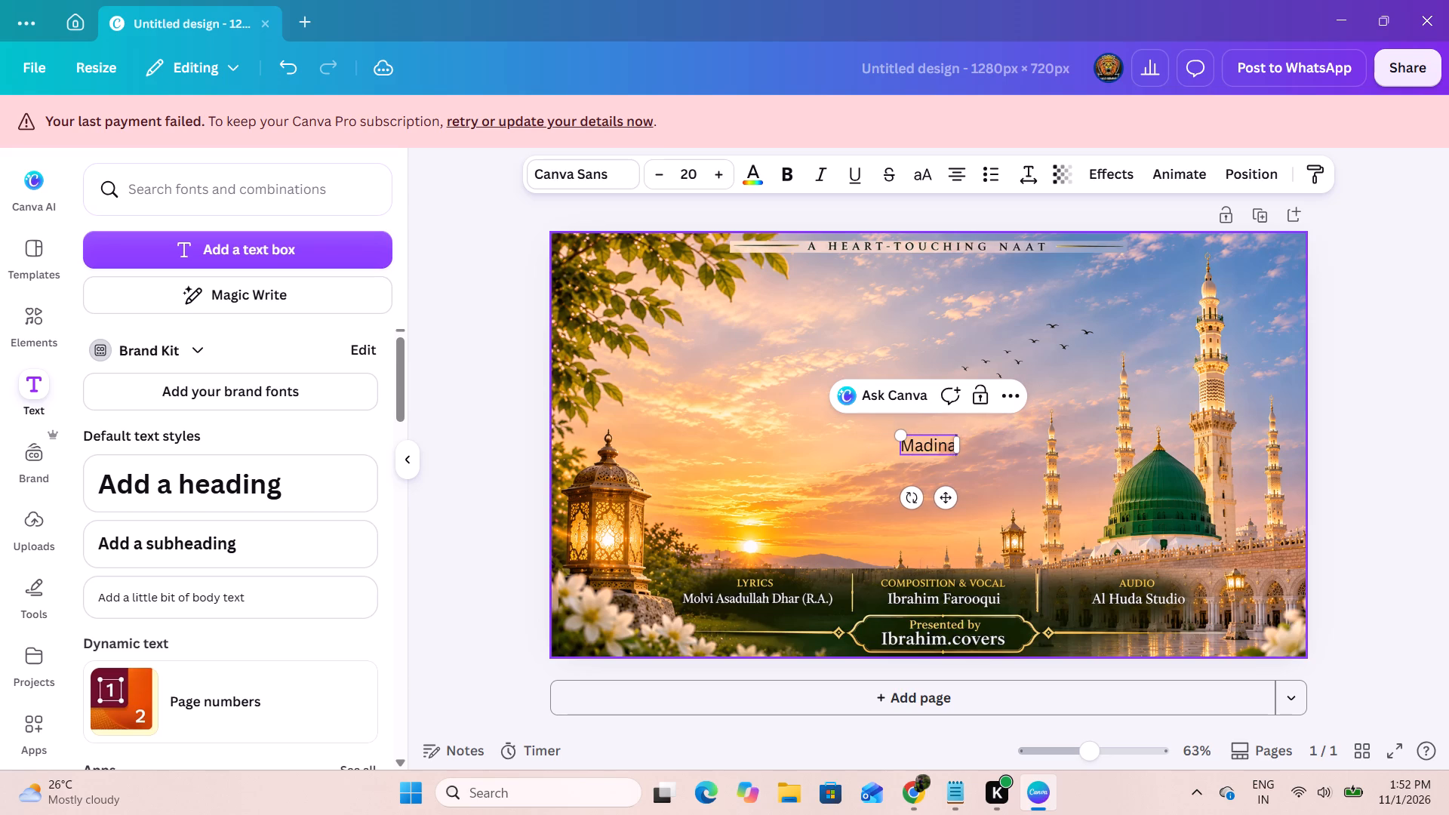
key("space")
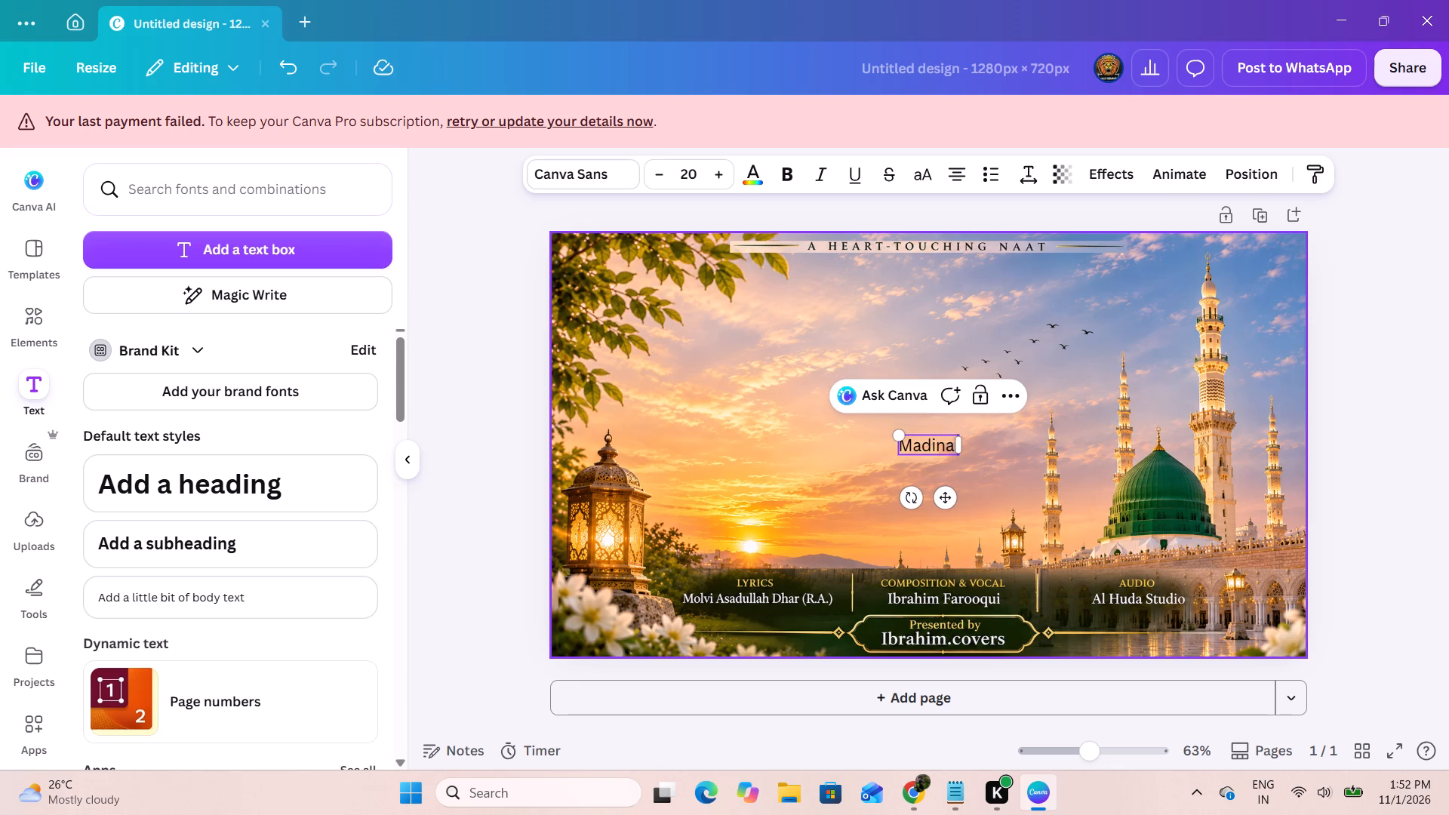
type("Mere")
key("space")
type("Dil")
key("space")
type("Mei")
key("space")
type("Hai")
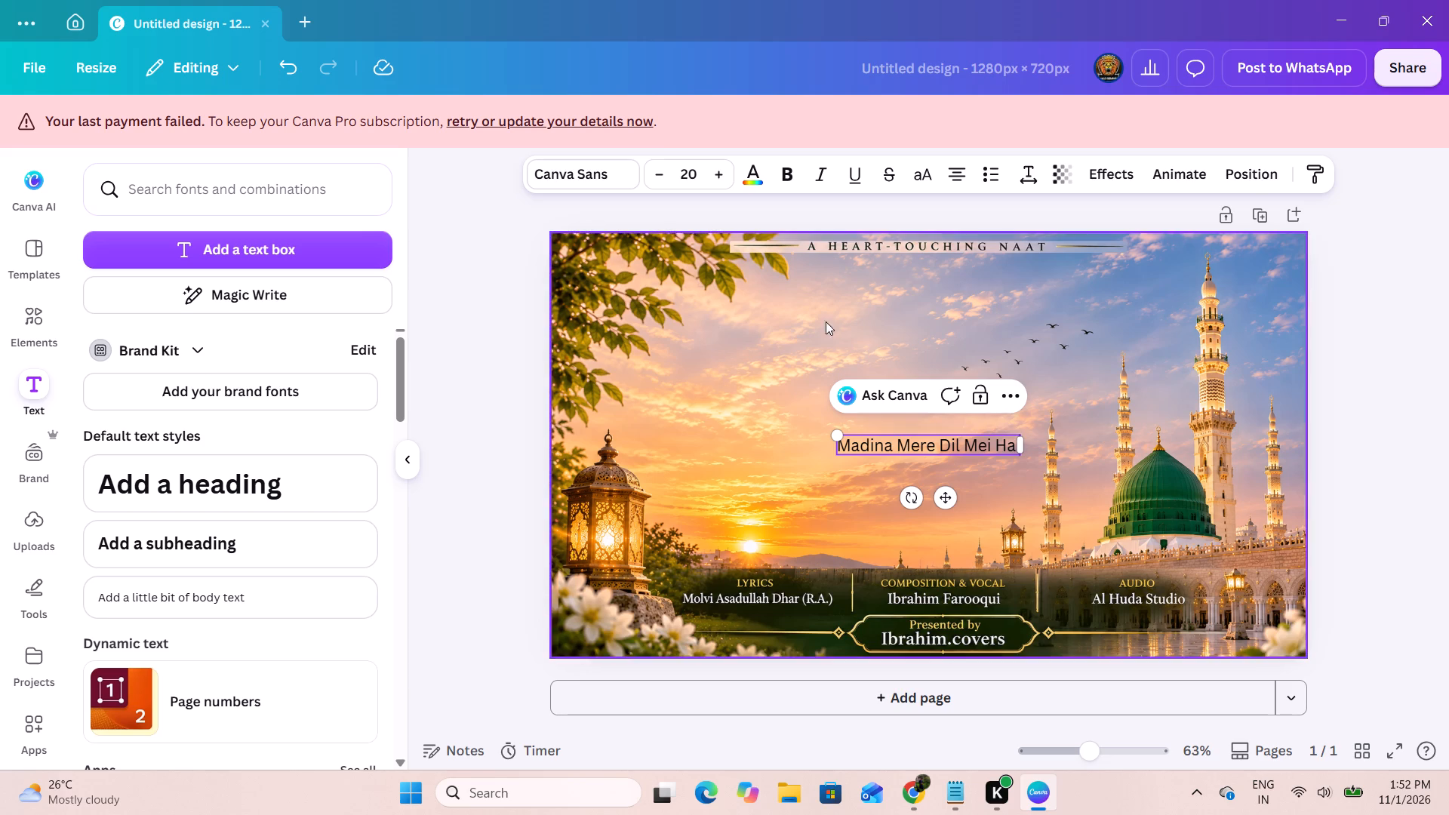
Break the title into two lines, with "Mei Hai" on the second line.
left_click(990, 445)
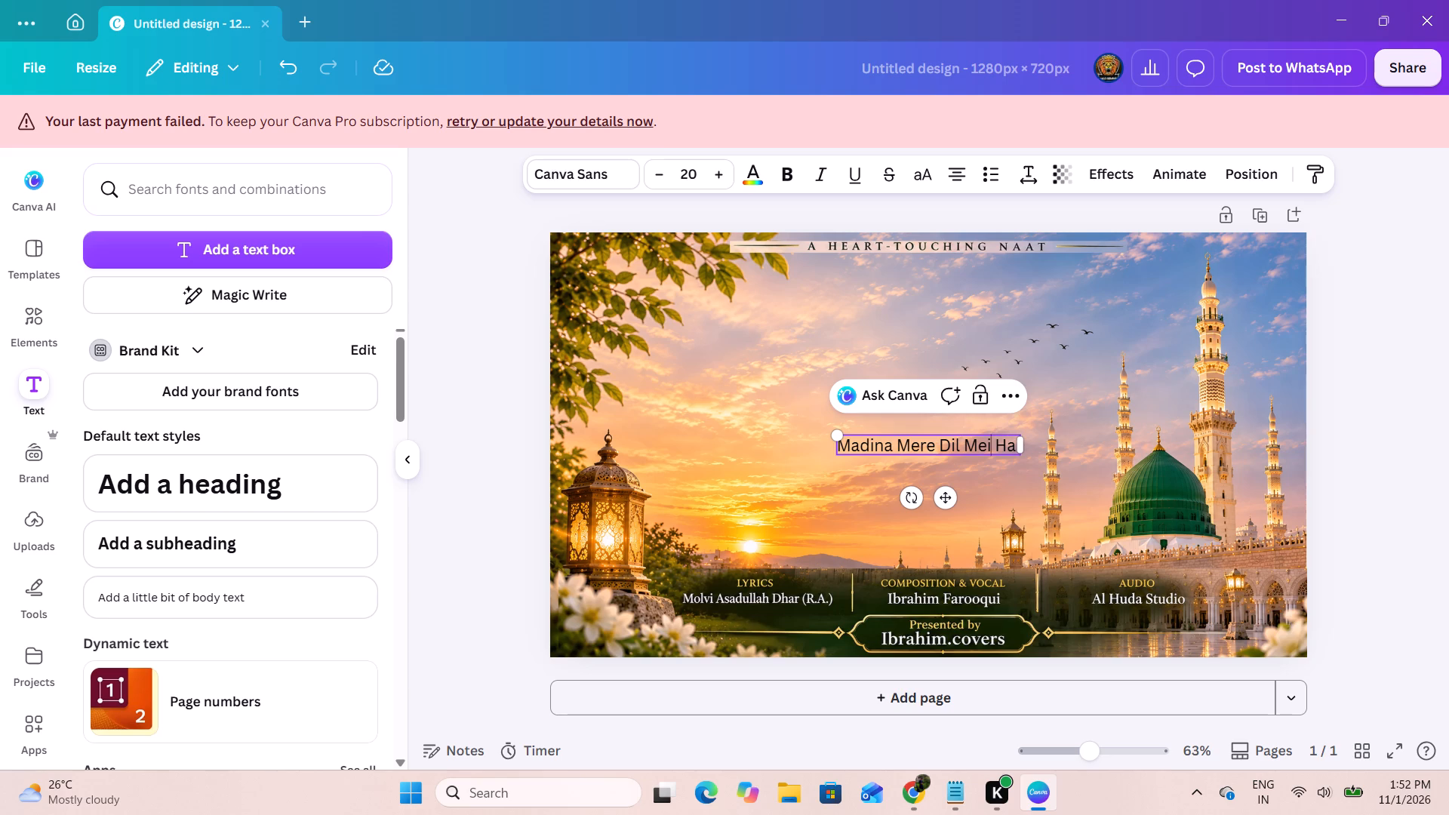
left_click(961, 445)
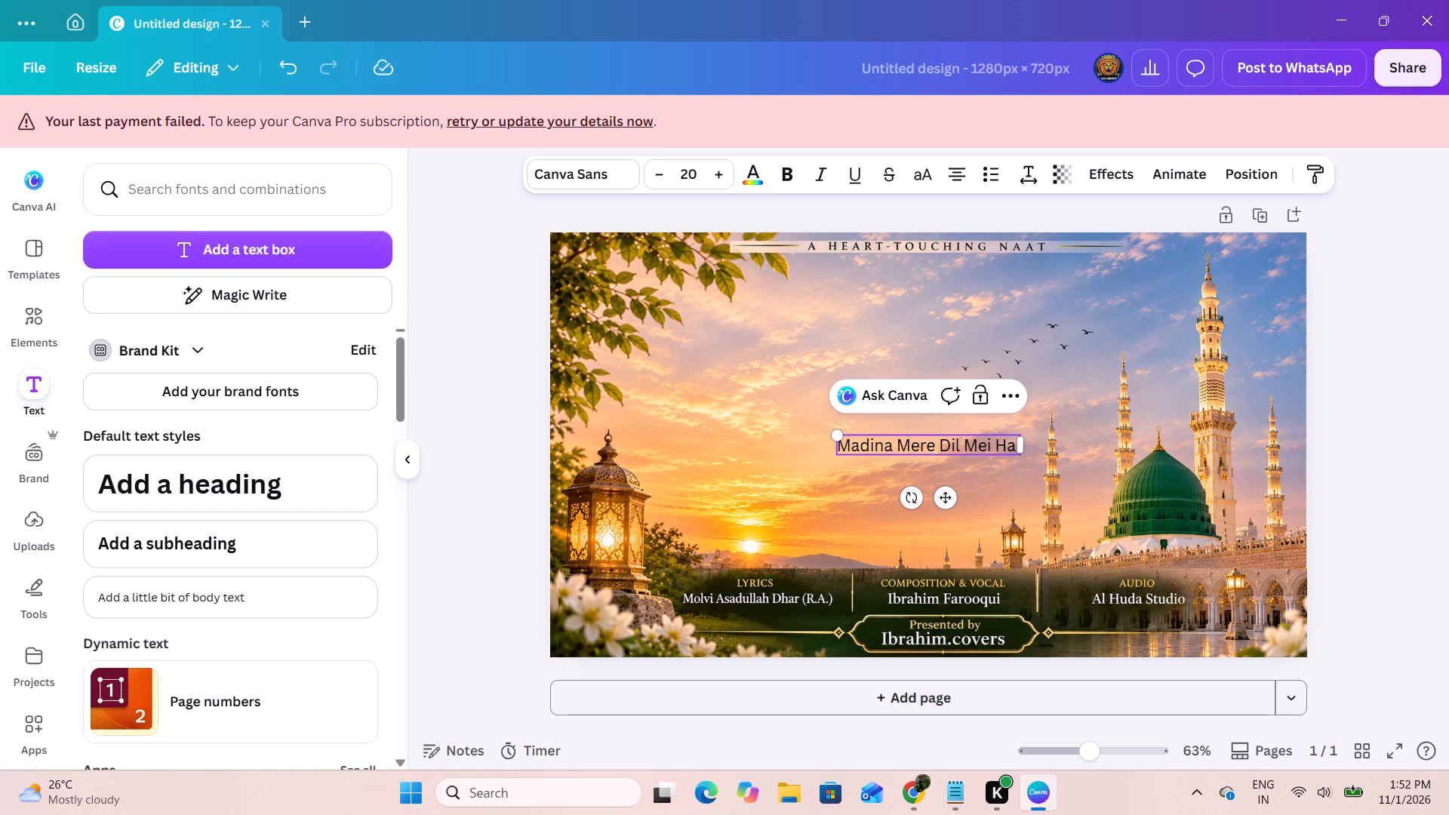
left_click(966, 443)
key("Return")
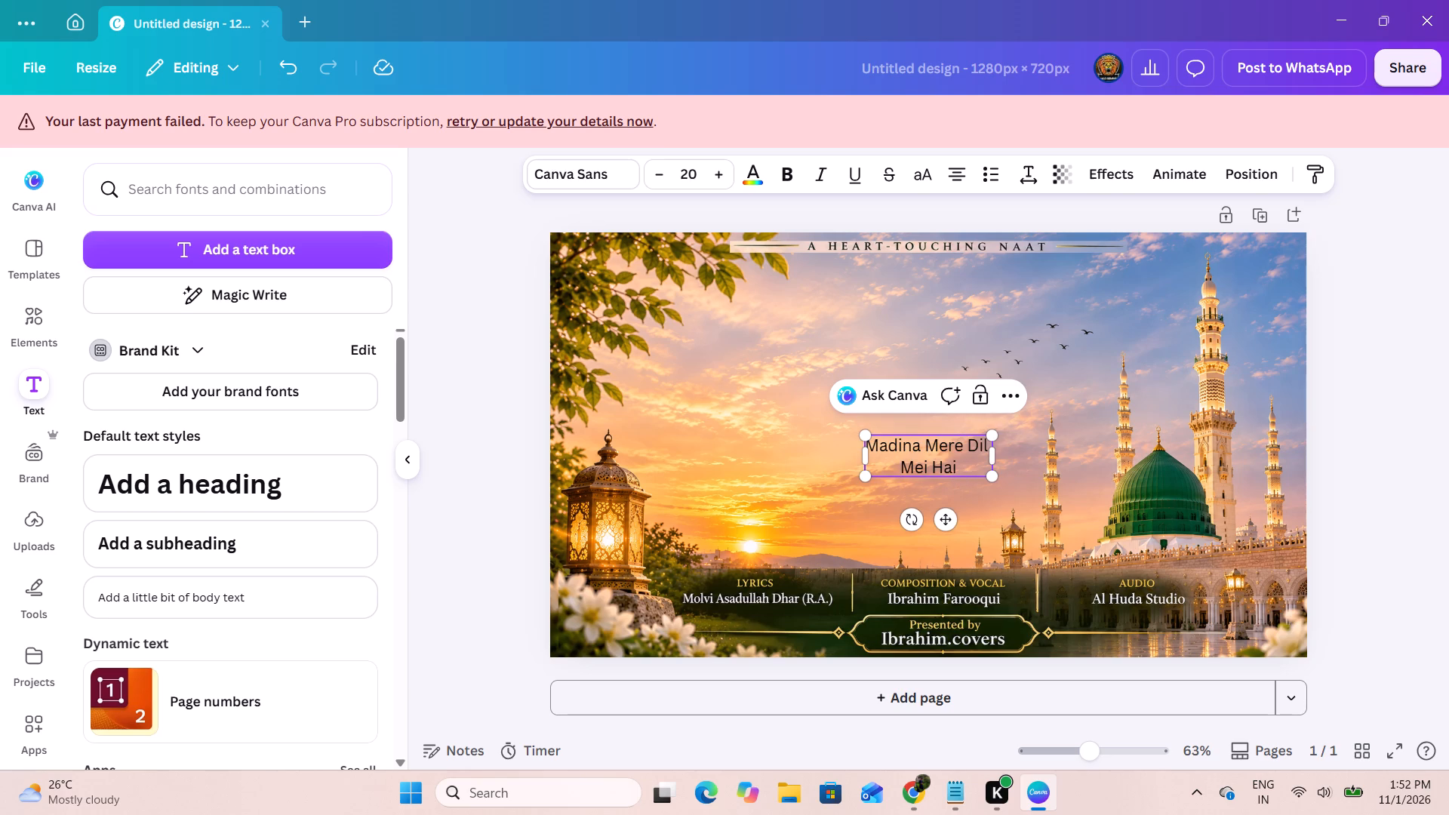
left_click(963, 465)
Enlarge the two-line title text to about size 29.
left_click_drag(989, 476, 1038, 520)
left_click_drag(962, 475, 897, 410)
left_click(1132, 463)
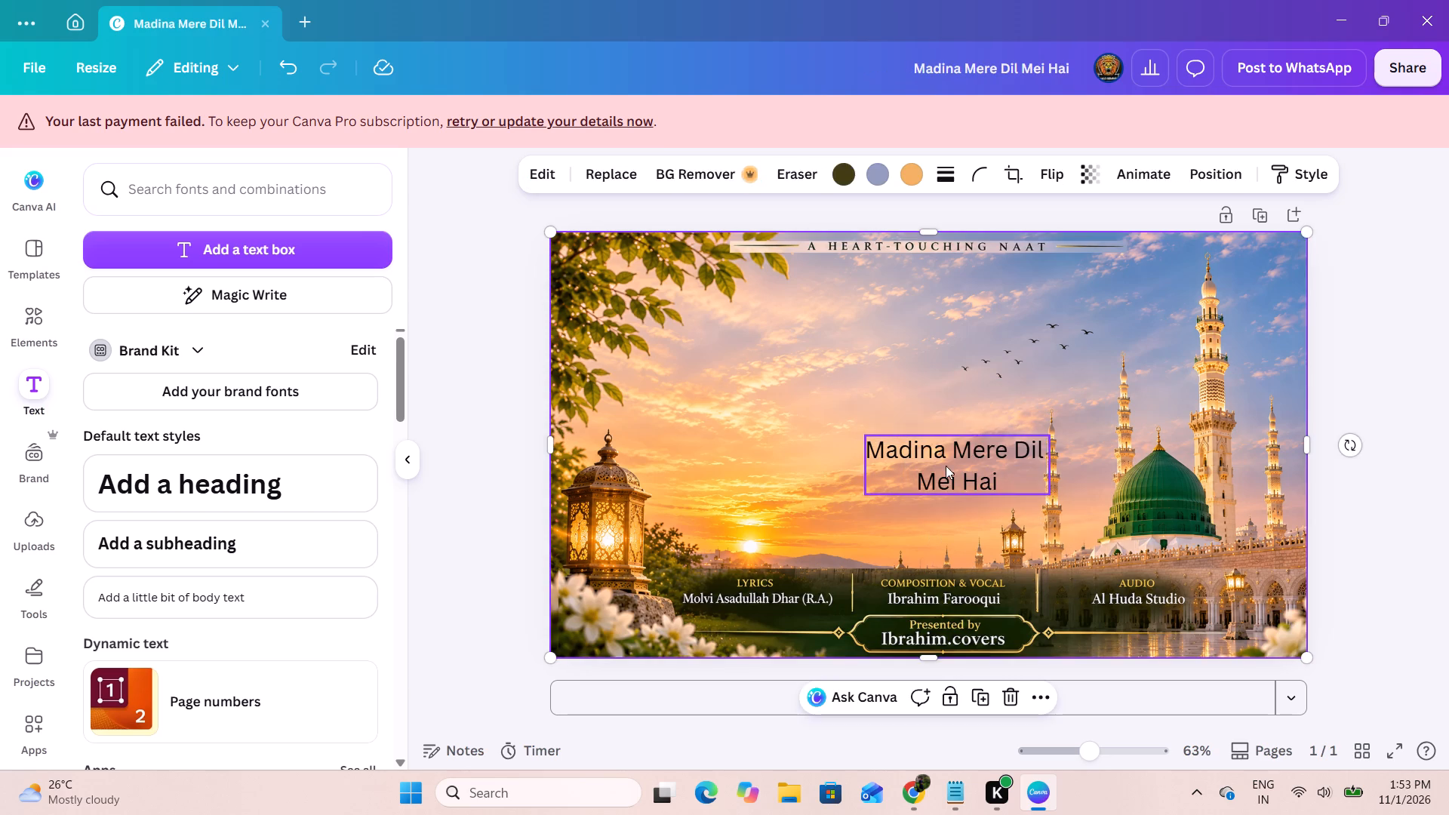
Move the title into the upper sky below the header strip, centred horizontally on the page.
left_click_drag(946, 466, 905, 356)
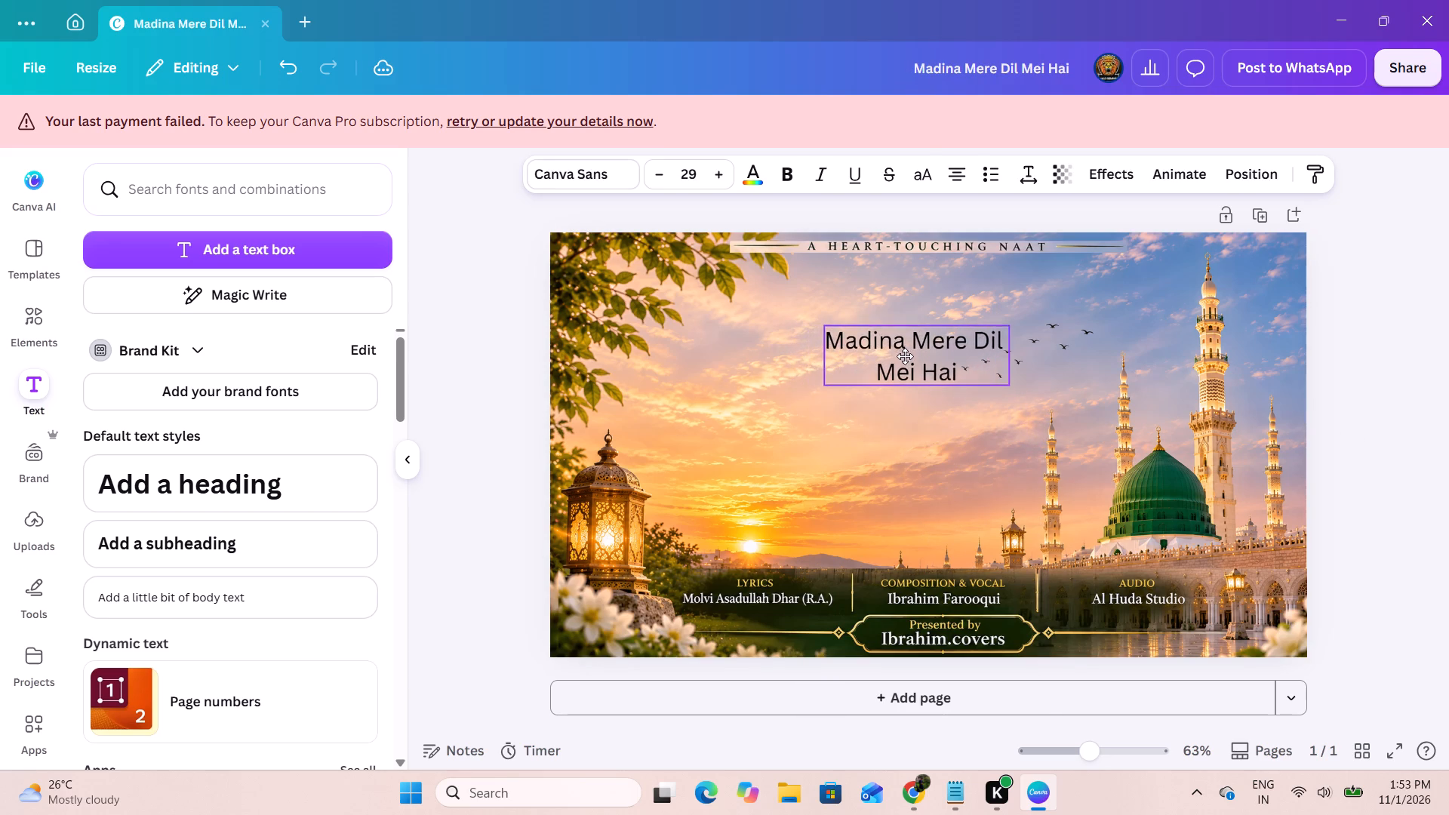
left_click_drag(905, 356, 908, 326)
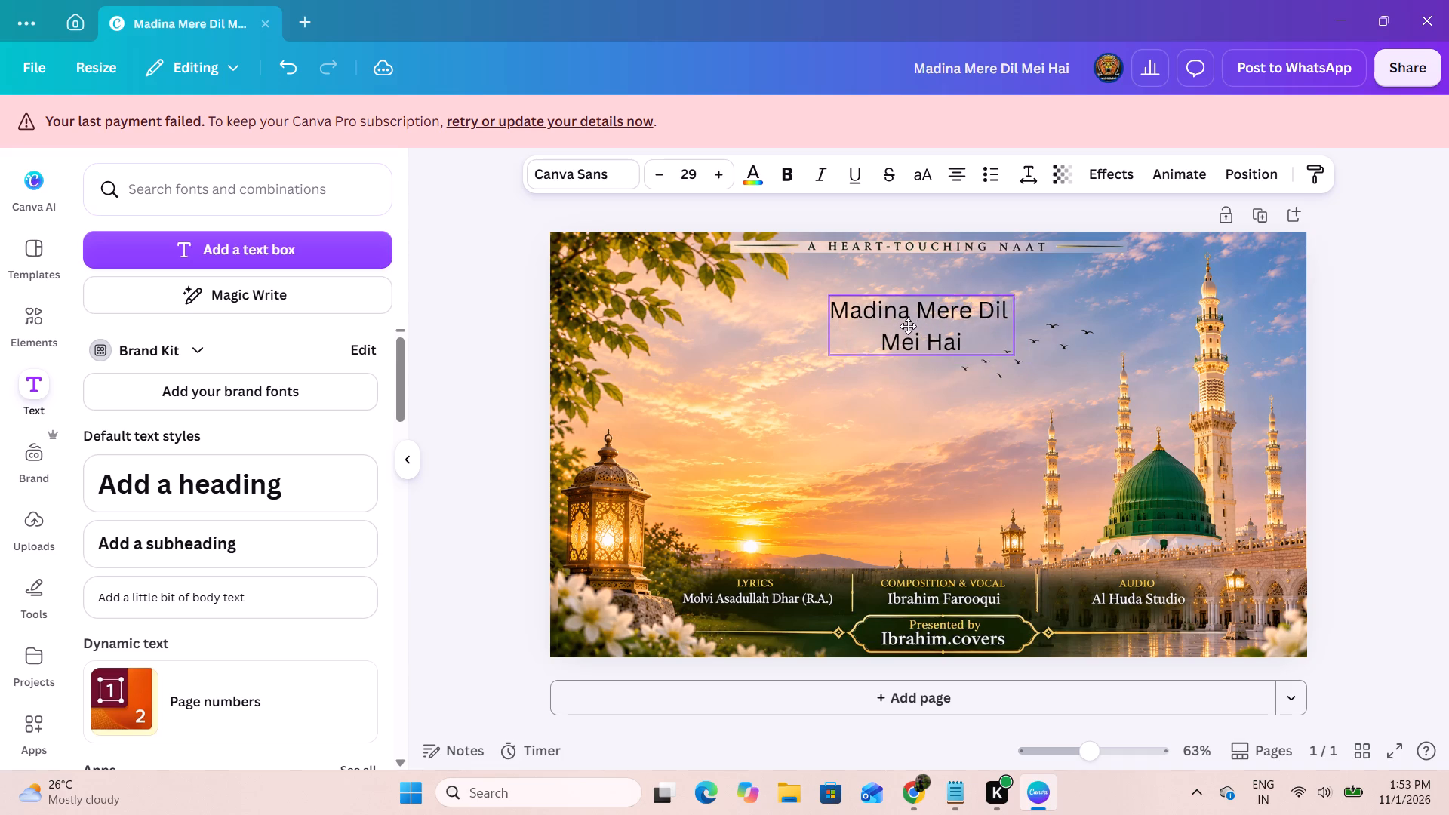
left_click_drag(908, 326, 918, 321)
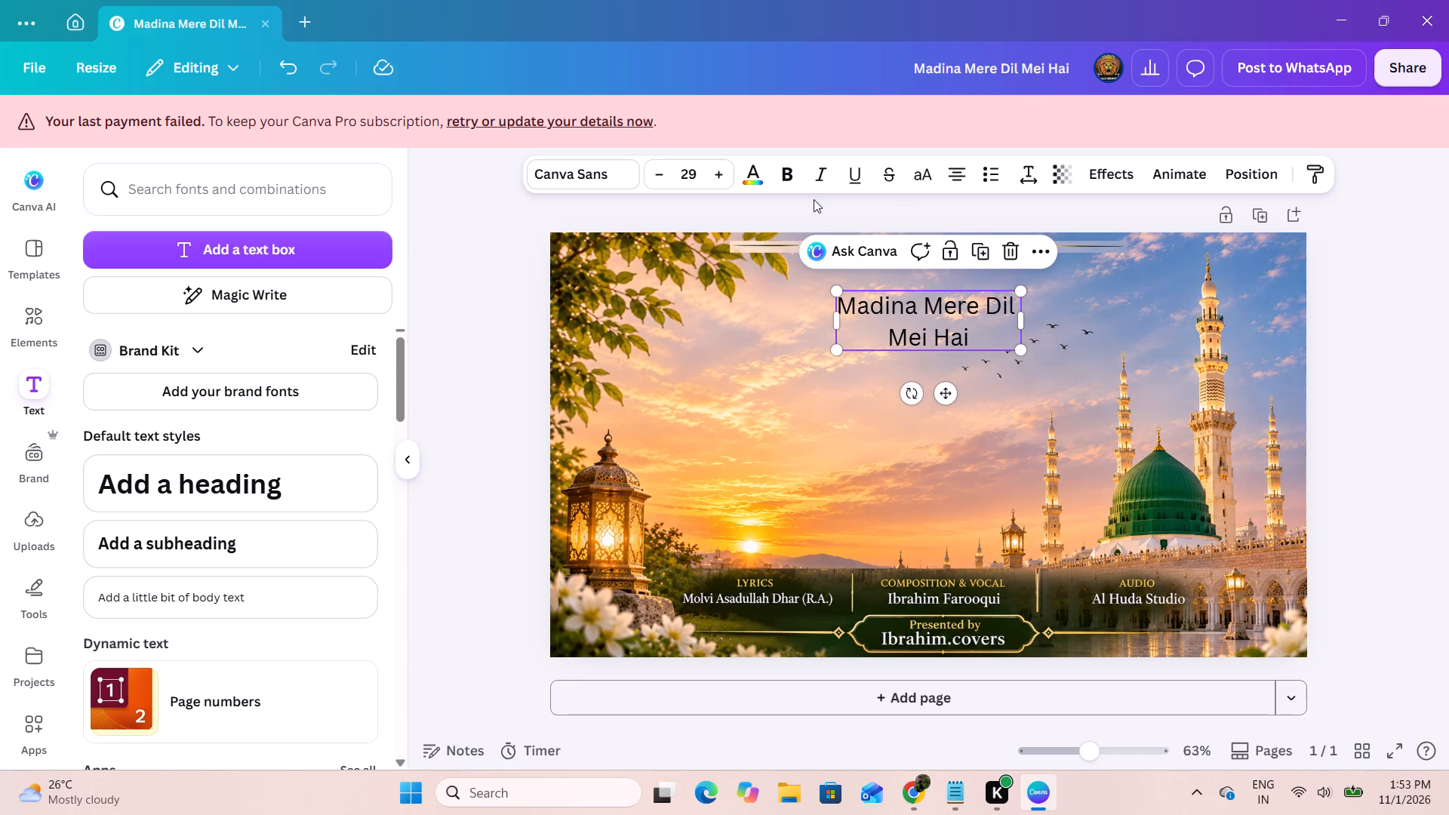
Make the "Madina Mere Dil Mei Hai" title bold and italic.
left_click(793, 171)
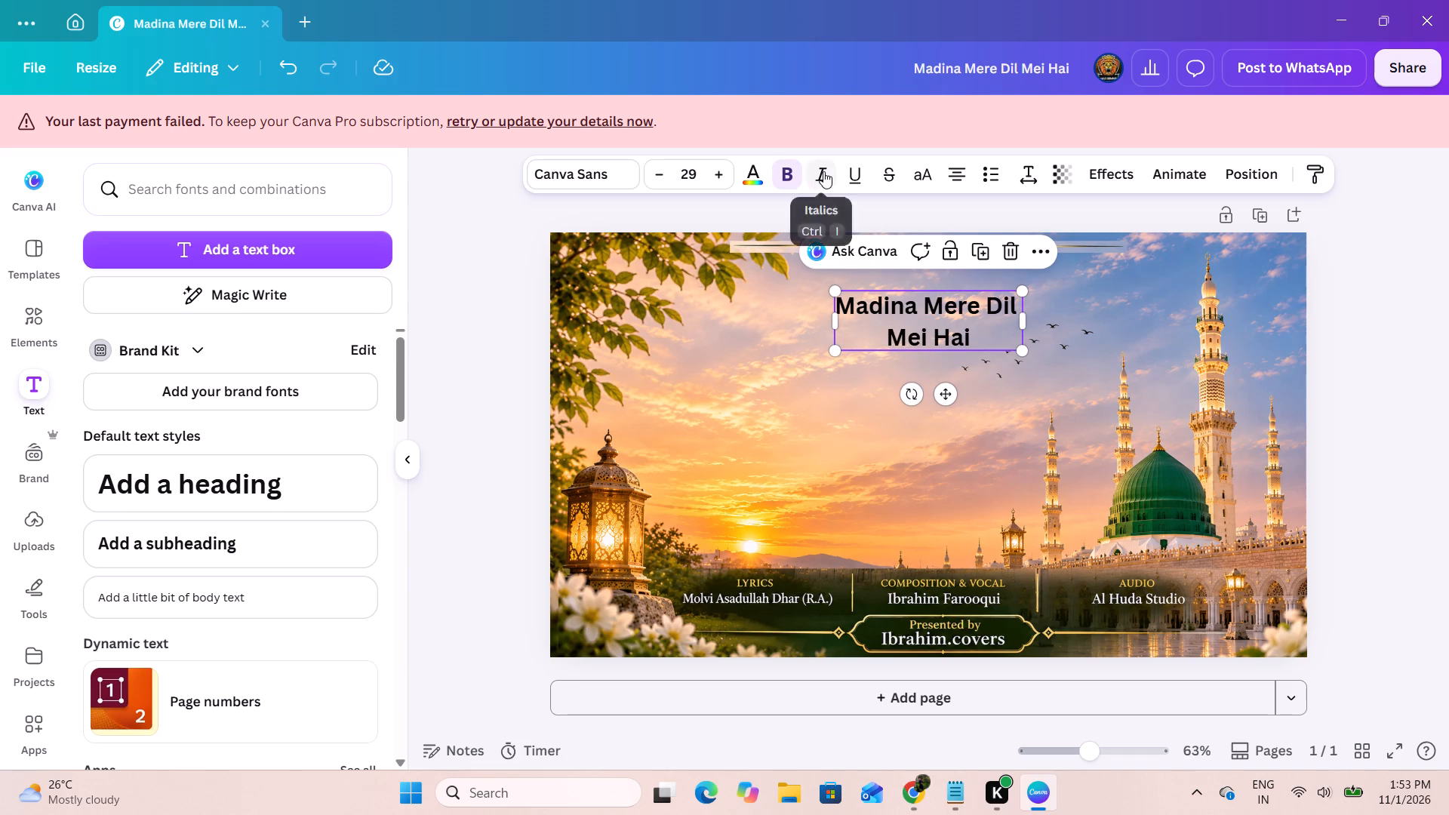
left_click(823, 171)
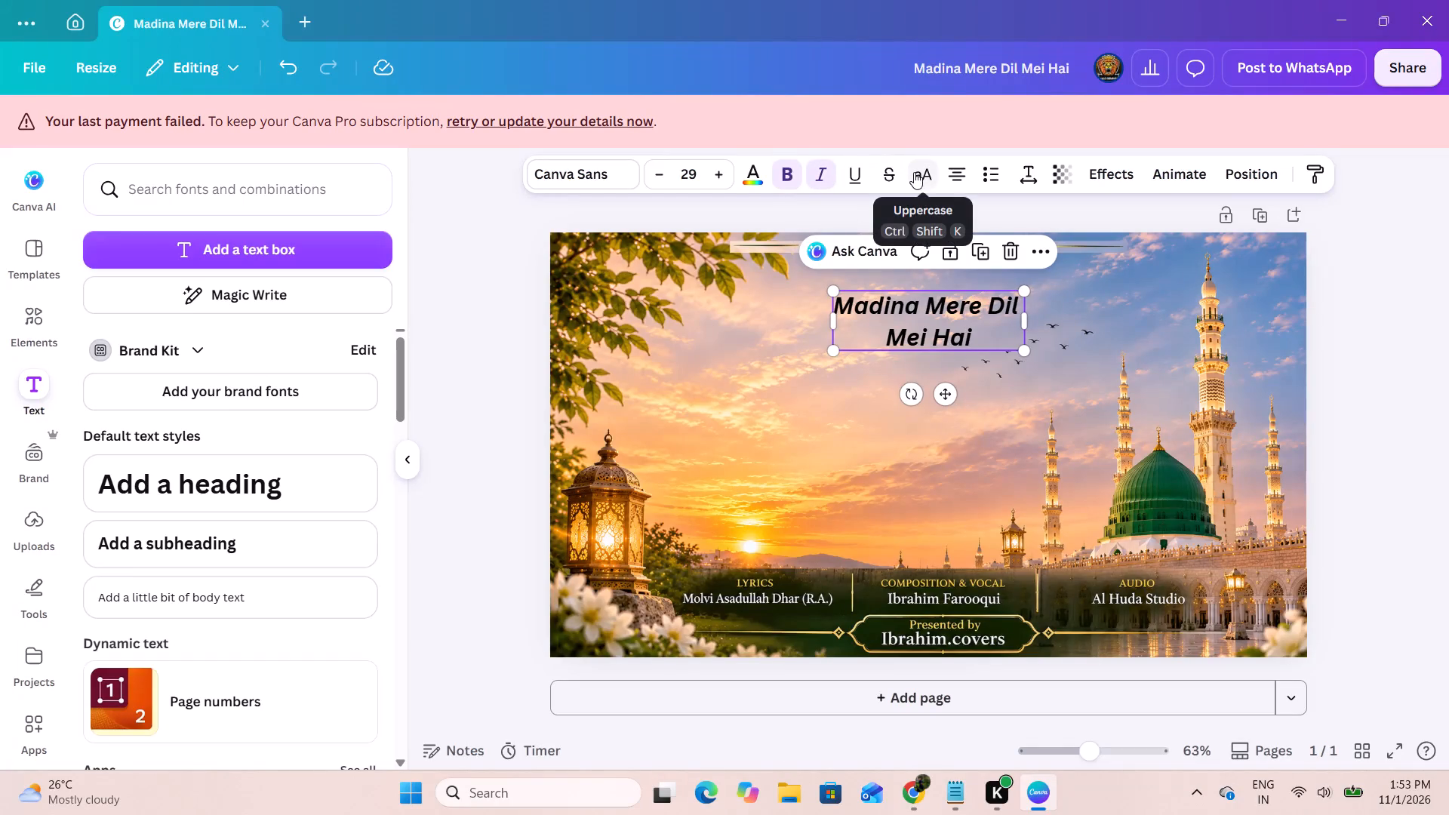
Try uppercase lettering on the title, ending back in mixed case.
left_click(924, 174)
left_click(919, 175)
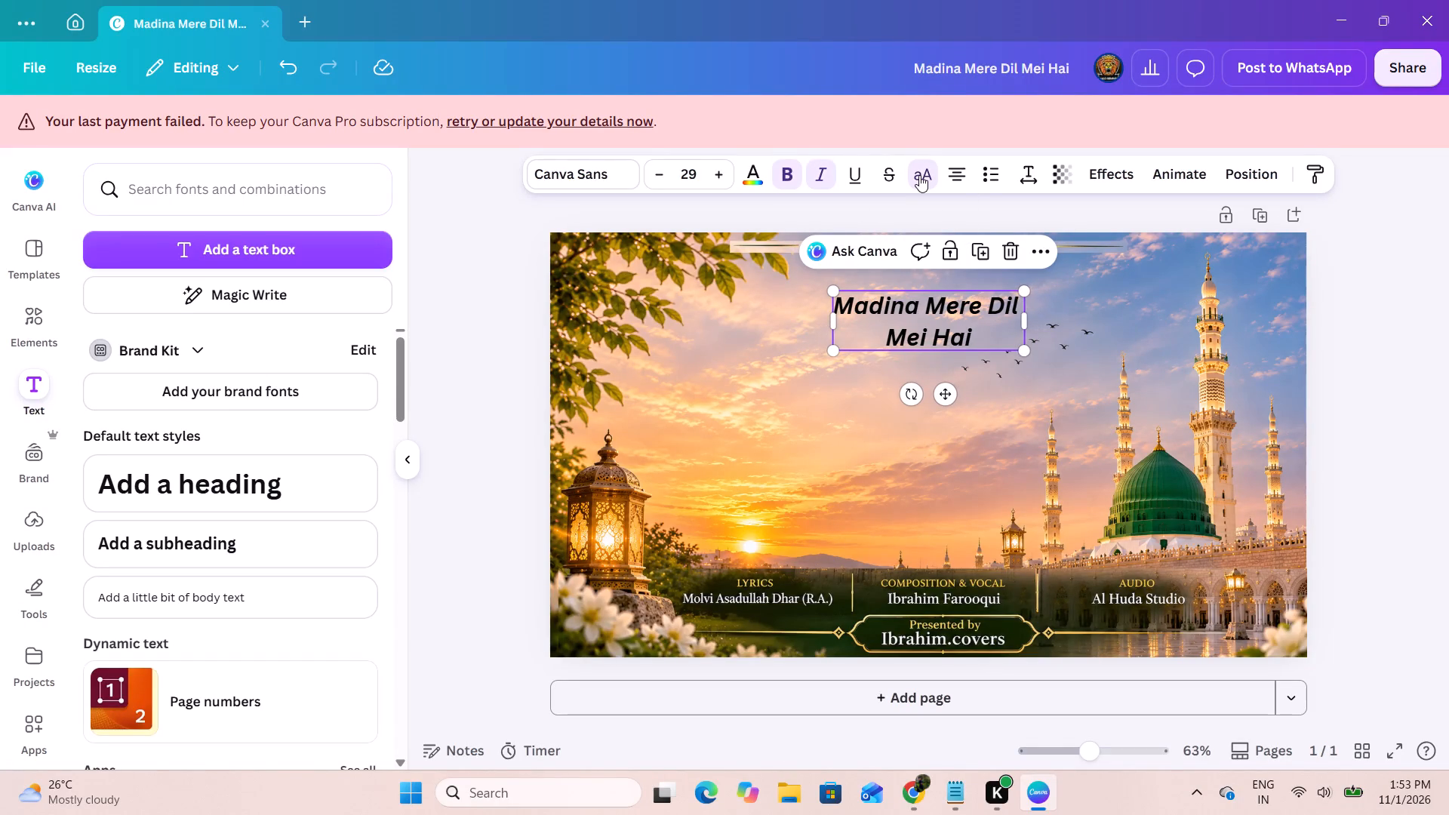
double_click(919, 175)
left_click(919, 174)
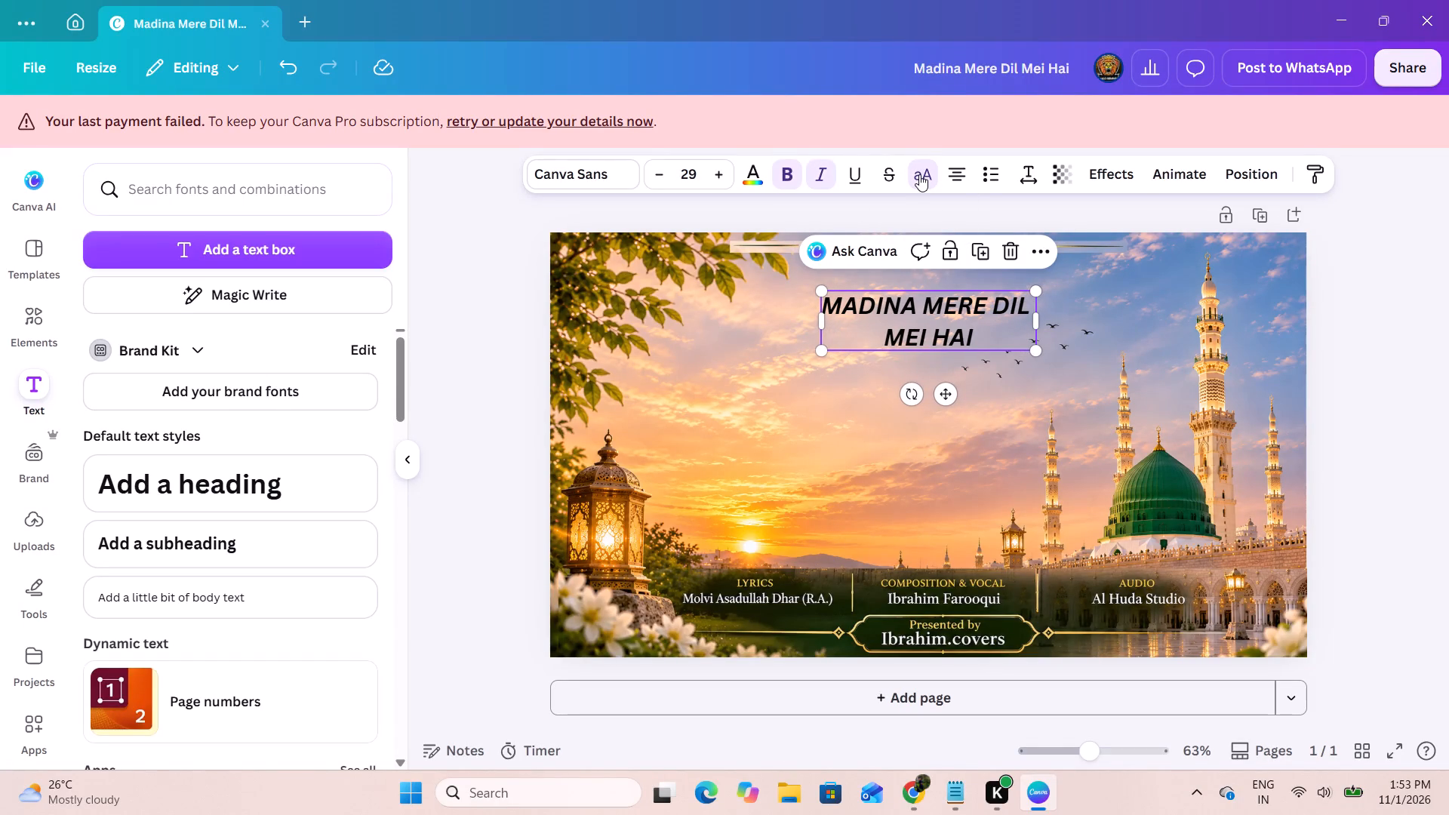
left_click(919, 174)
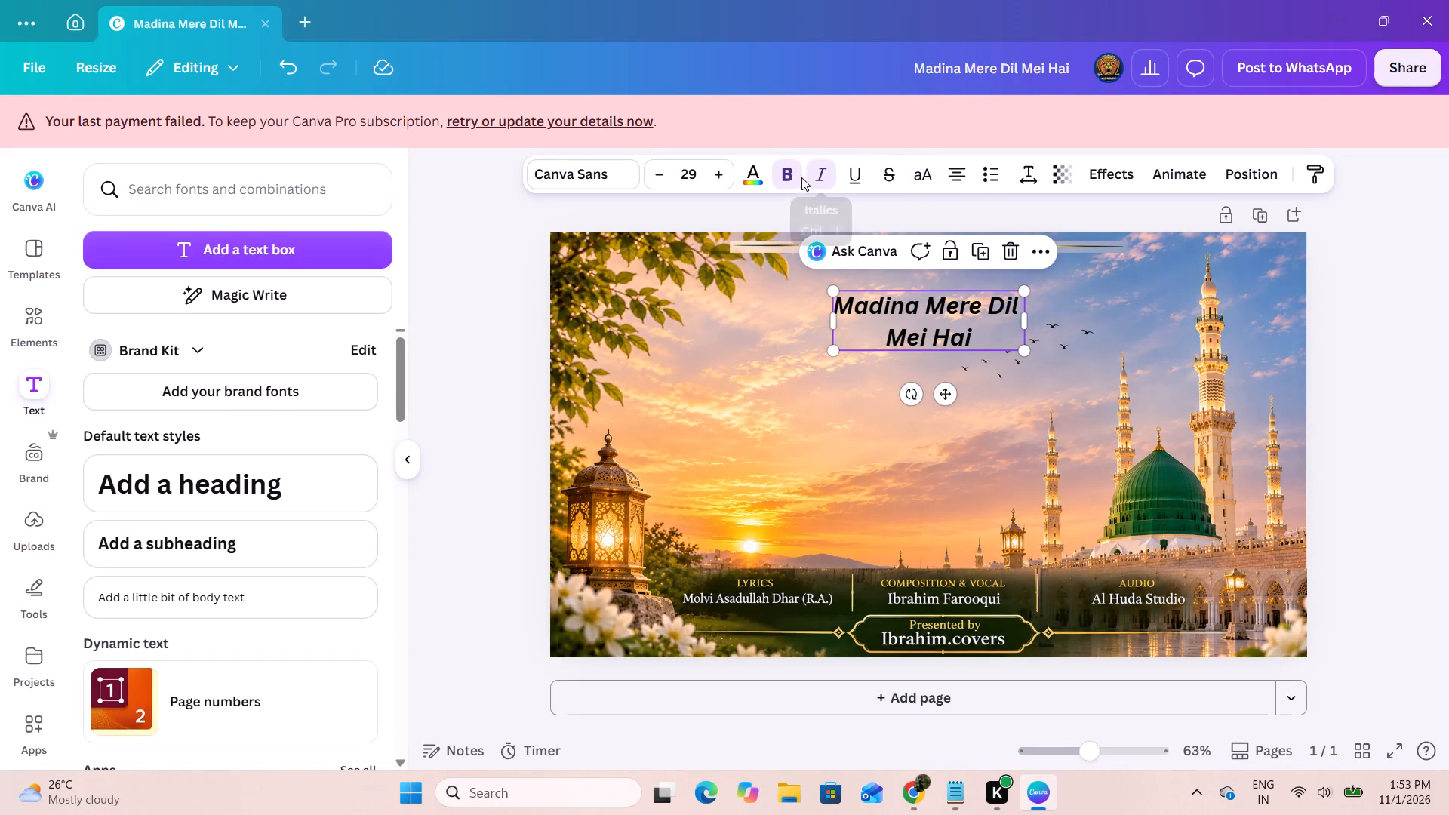
Set the title's text colour to the very dark green from the original artwork's photo colours.
left_click(755, 167)
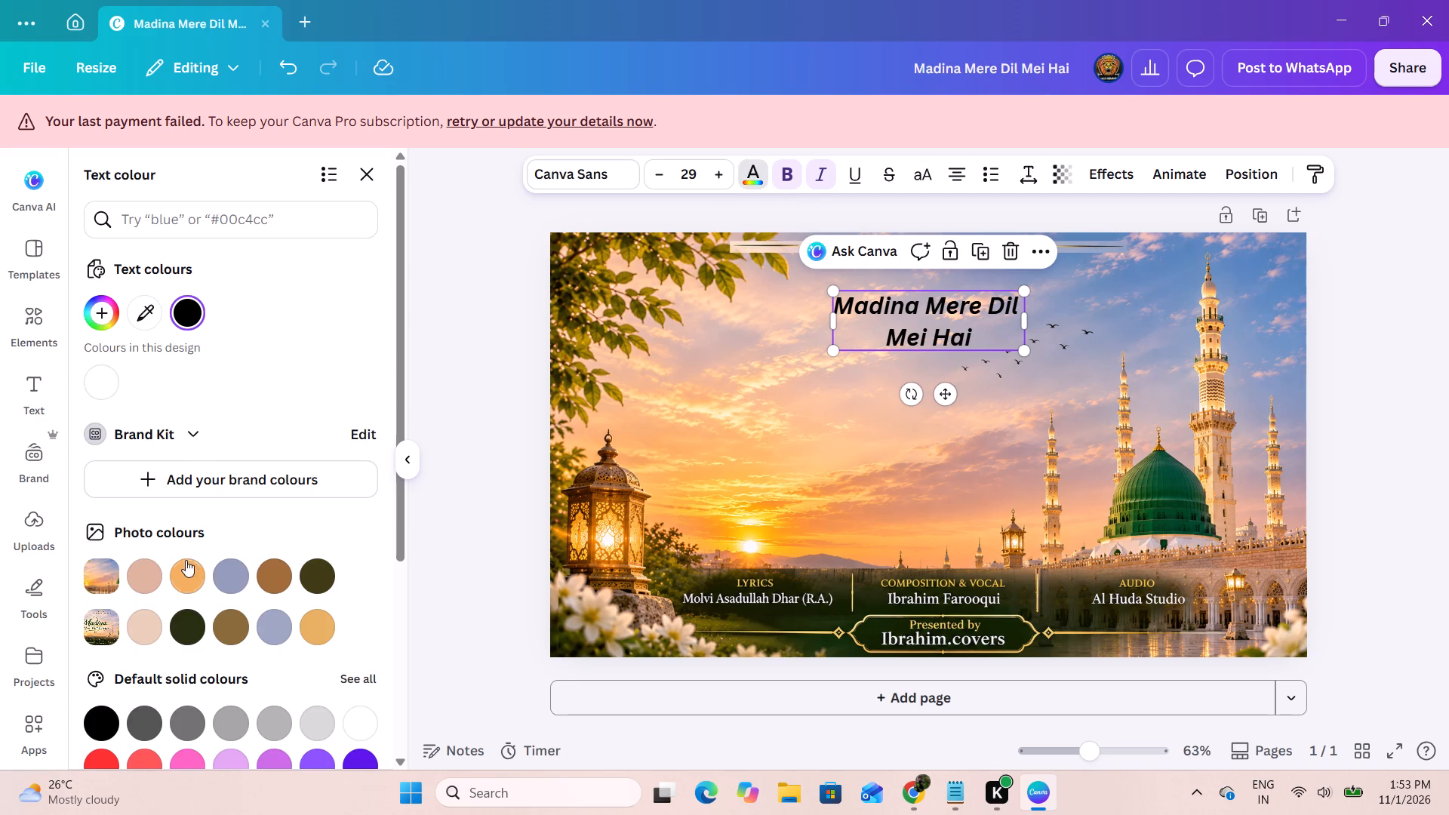
left_click(295, 567)
left_click(300, 567)
left_click(304, 574)
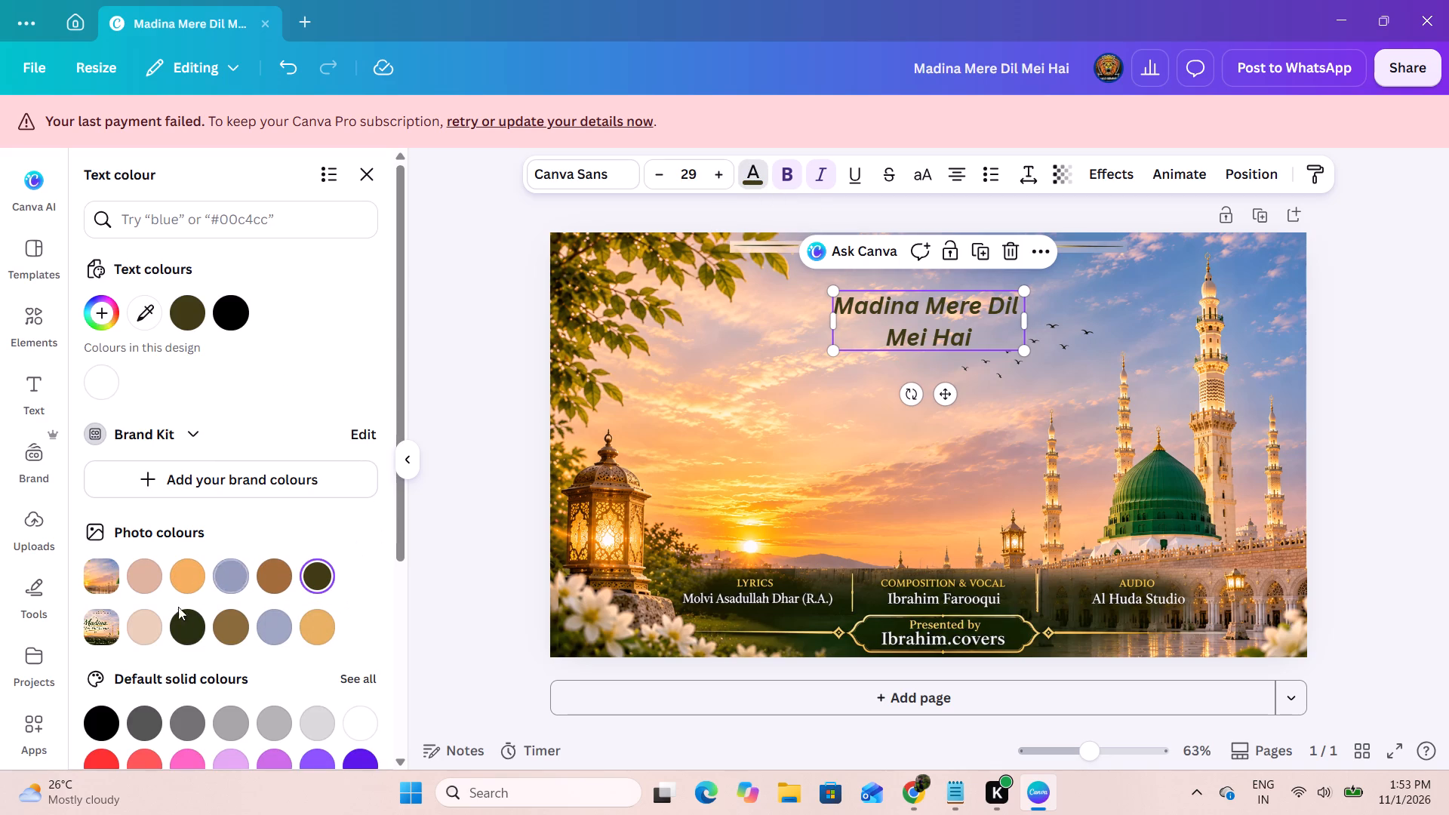
left_click(177, 629)
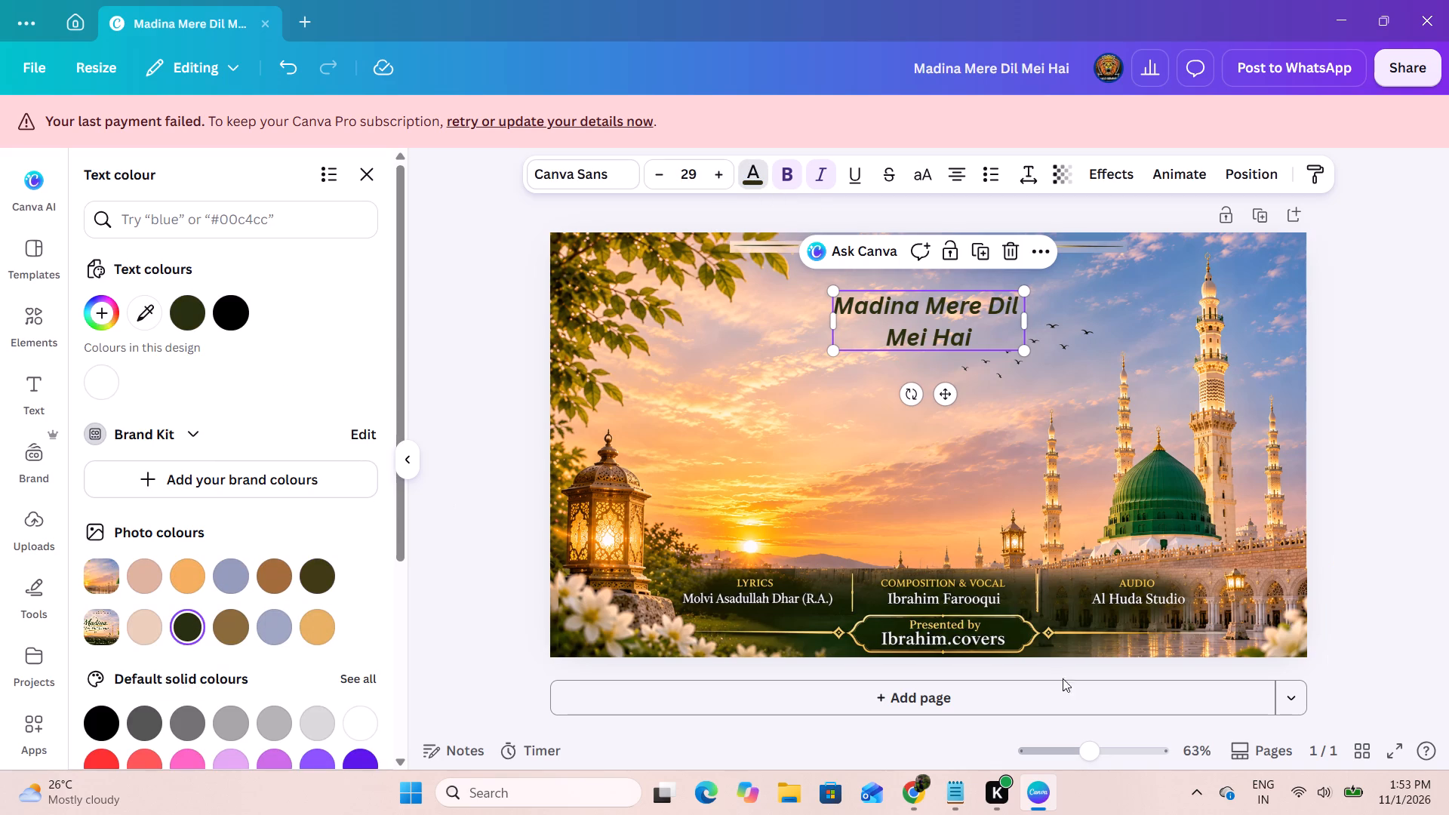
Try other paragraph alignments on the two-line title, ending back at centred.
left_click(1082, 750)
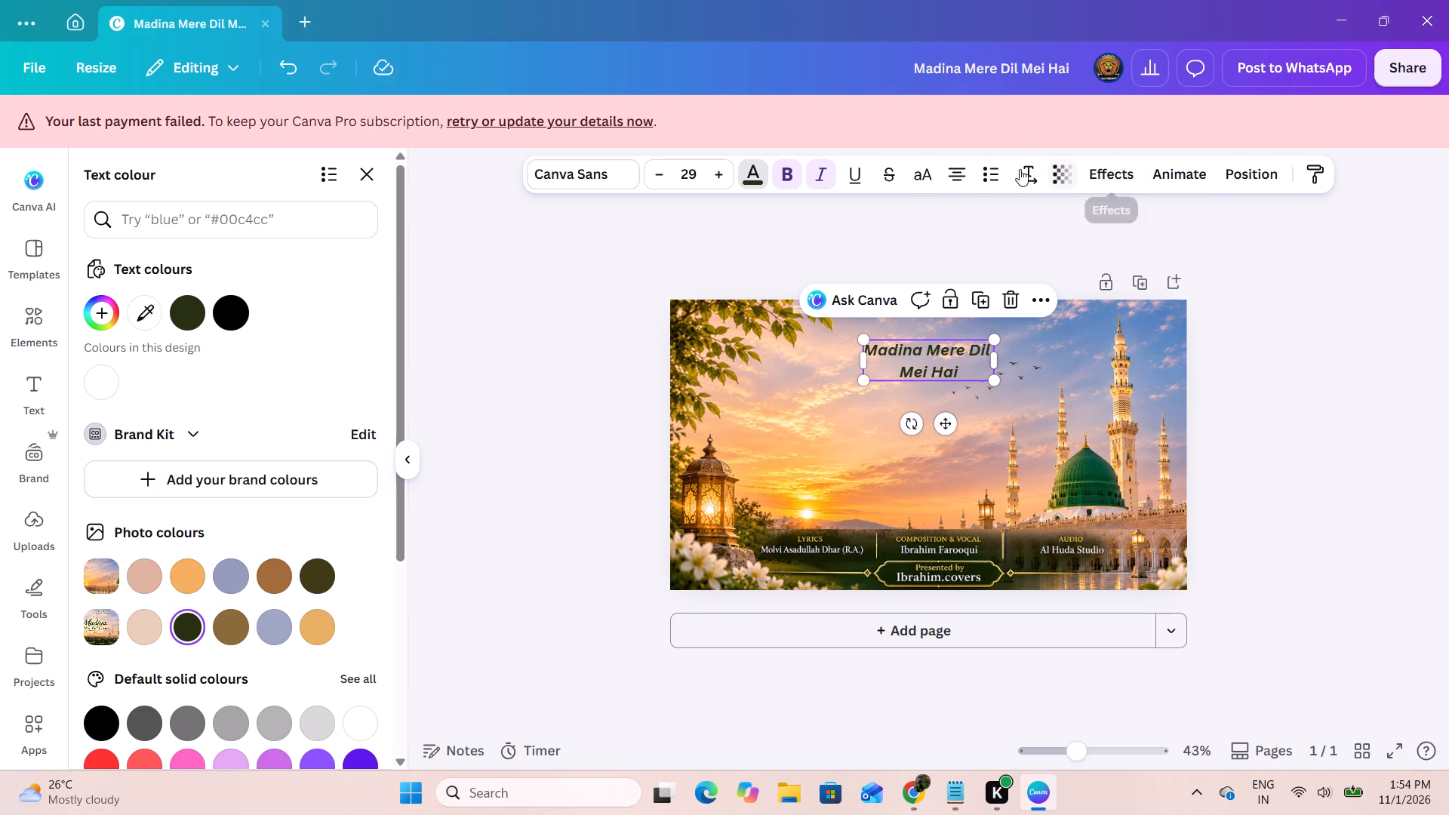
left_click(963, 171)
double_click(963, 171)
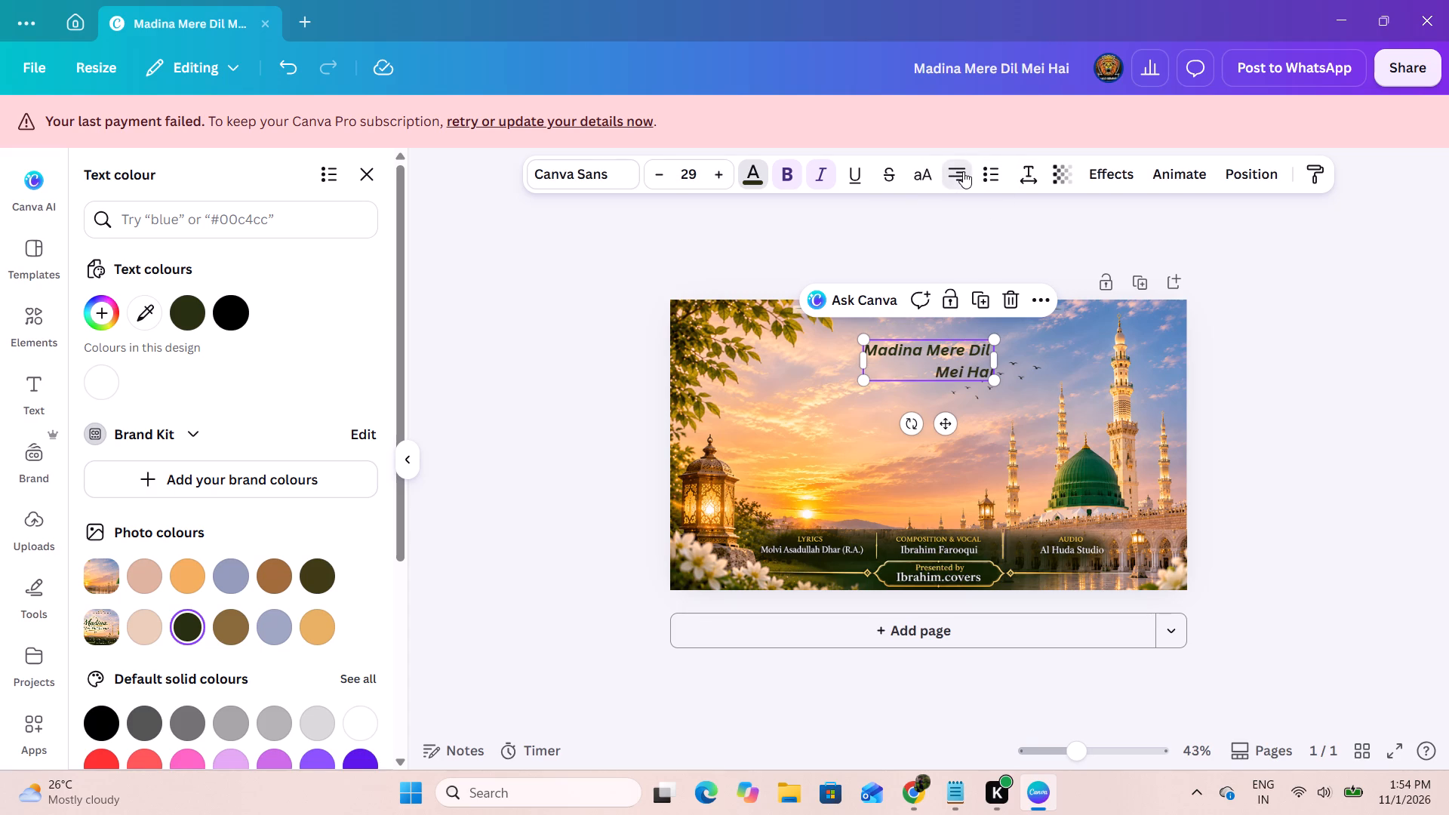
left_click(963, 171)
Underline both lines of the title text.
left_click(854, 176)
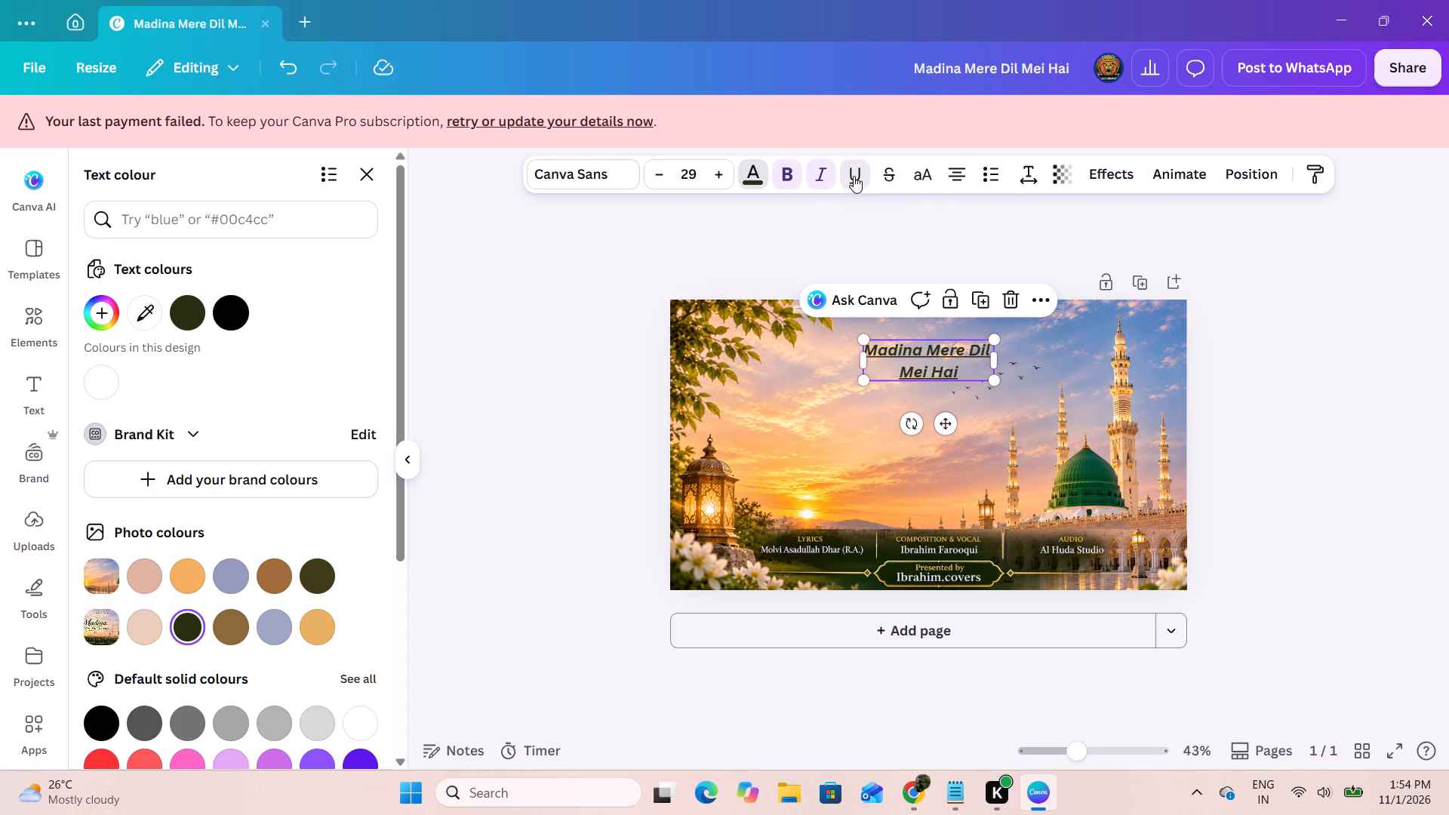
Remove the underline from the title and switch its lettering to uppercase.
left_click(854, 176)
left_click(919, 177)
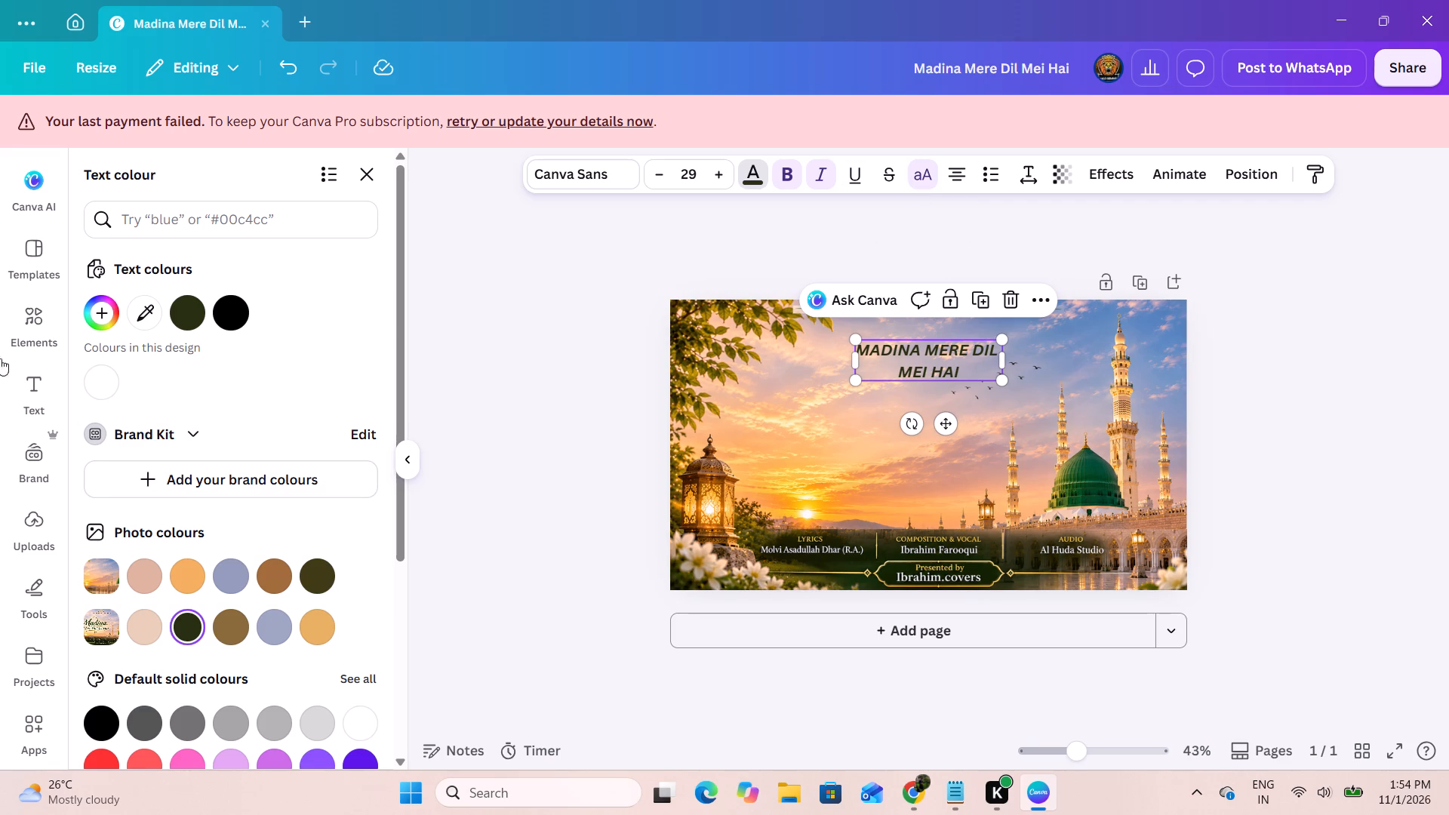
Enlarge the title to a font size of about 51.1 and centre it horizontally just below the header line.
left_click_drag(857, 379, 768, 417)
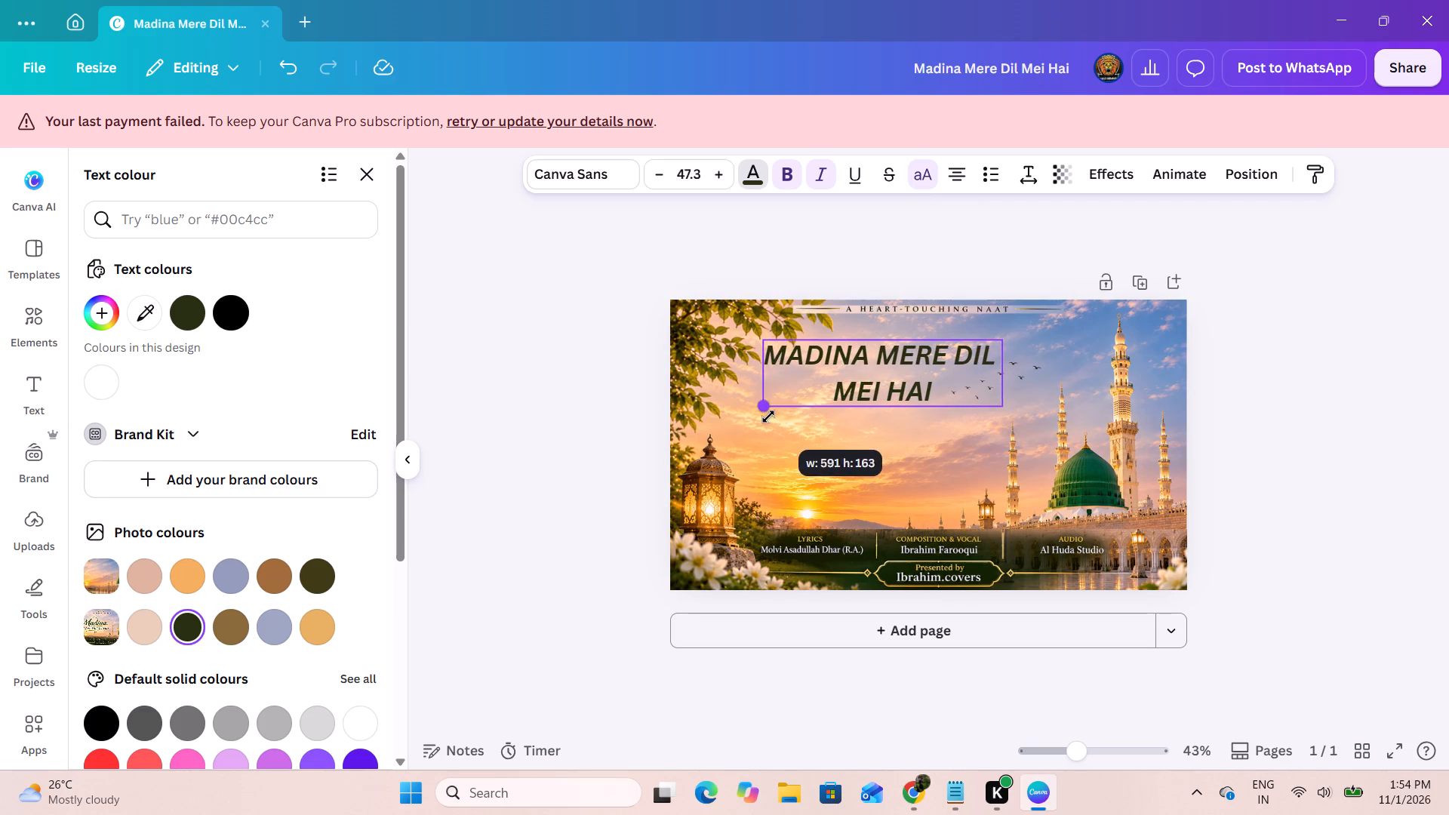
left_click_drag(768, 417, 750, 426)
left_click_drag(944, 362, 983, 361)
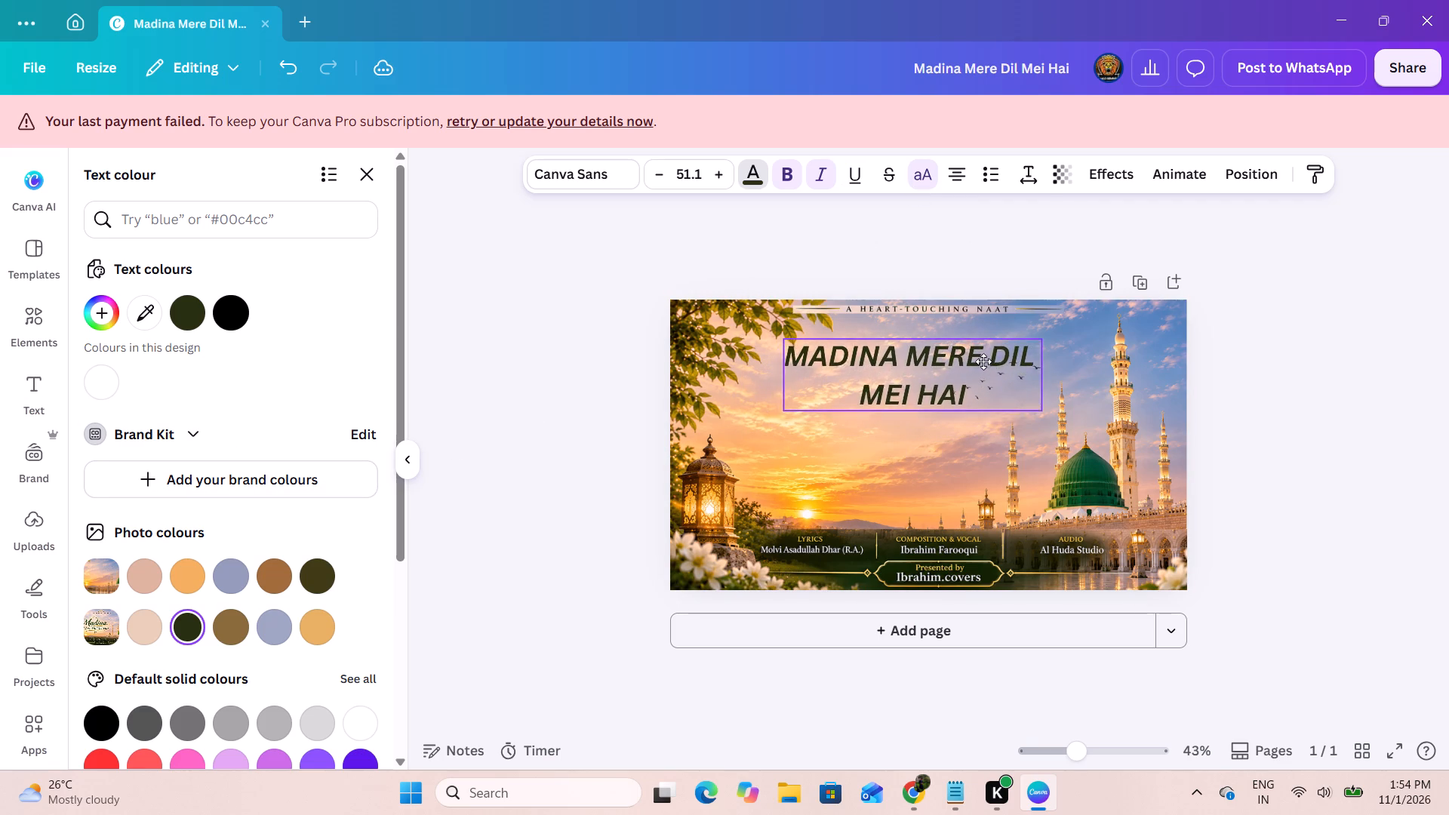
left_click_drag(983, 361, 997, 363)
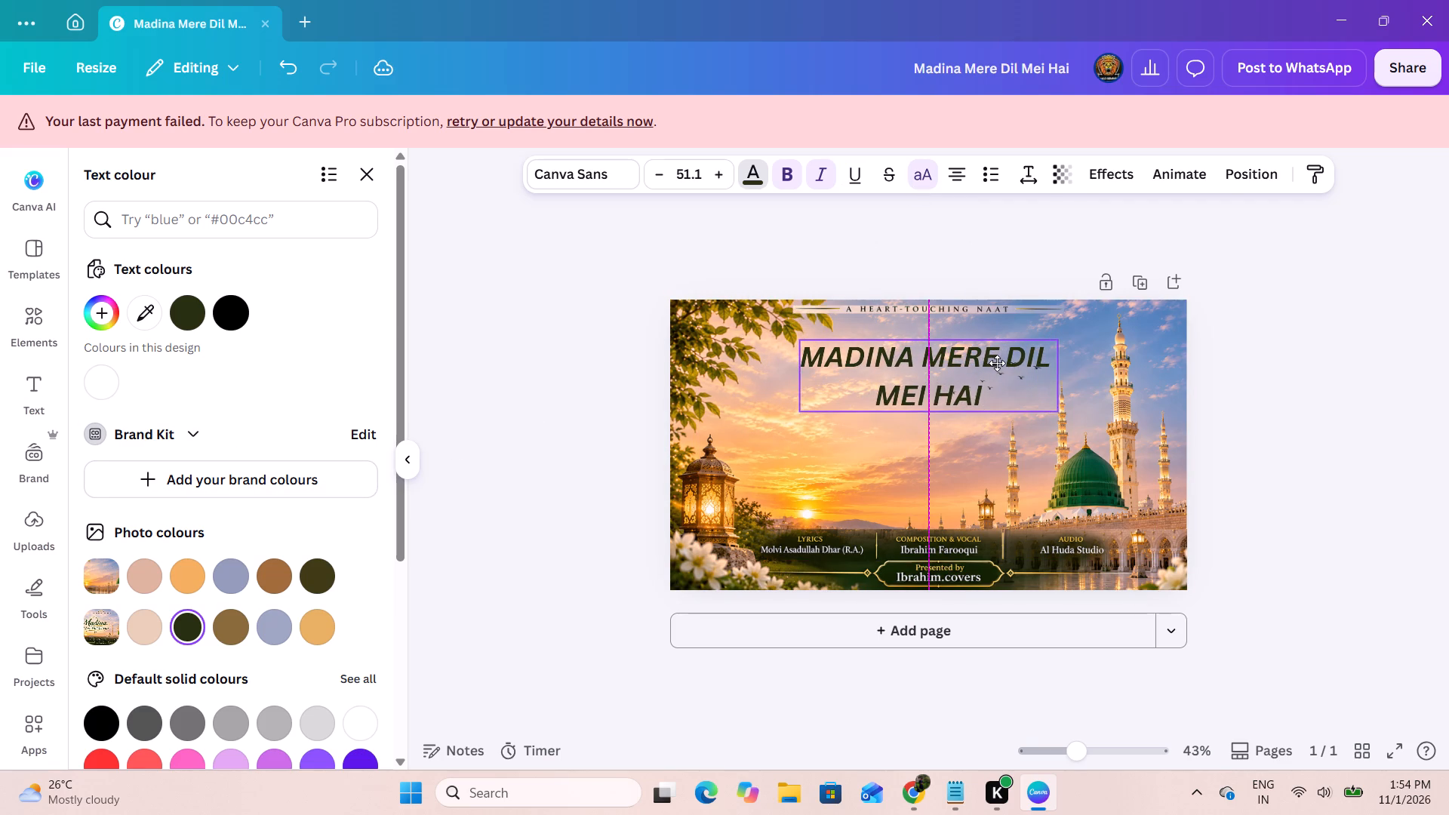
left_click_drag(997, 363, 997, 358)
left_click(1284, 356)
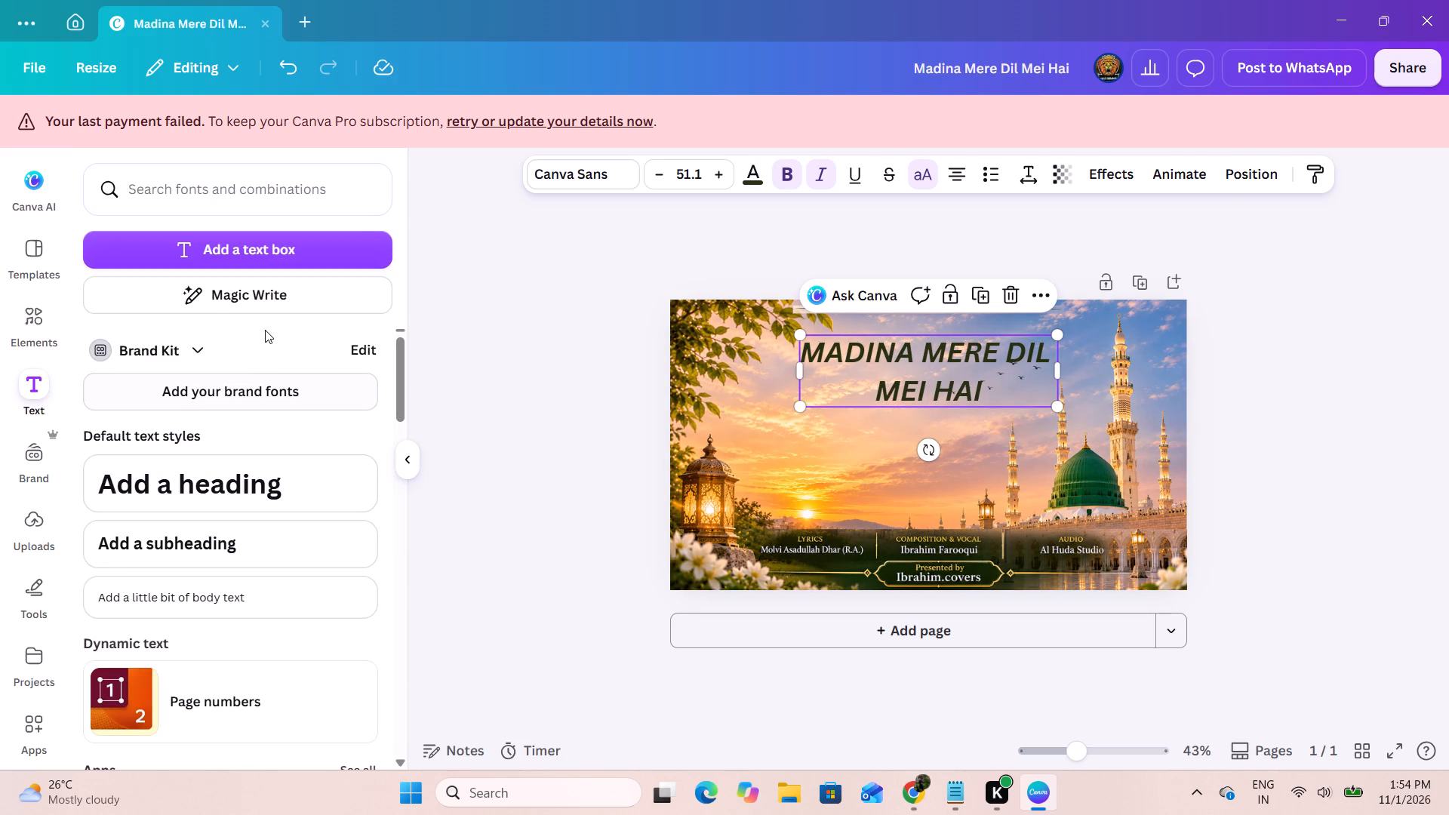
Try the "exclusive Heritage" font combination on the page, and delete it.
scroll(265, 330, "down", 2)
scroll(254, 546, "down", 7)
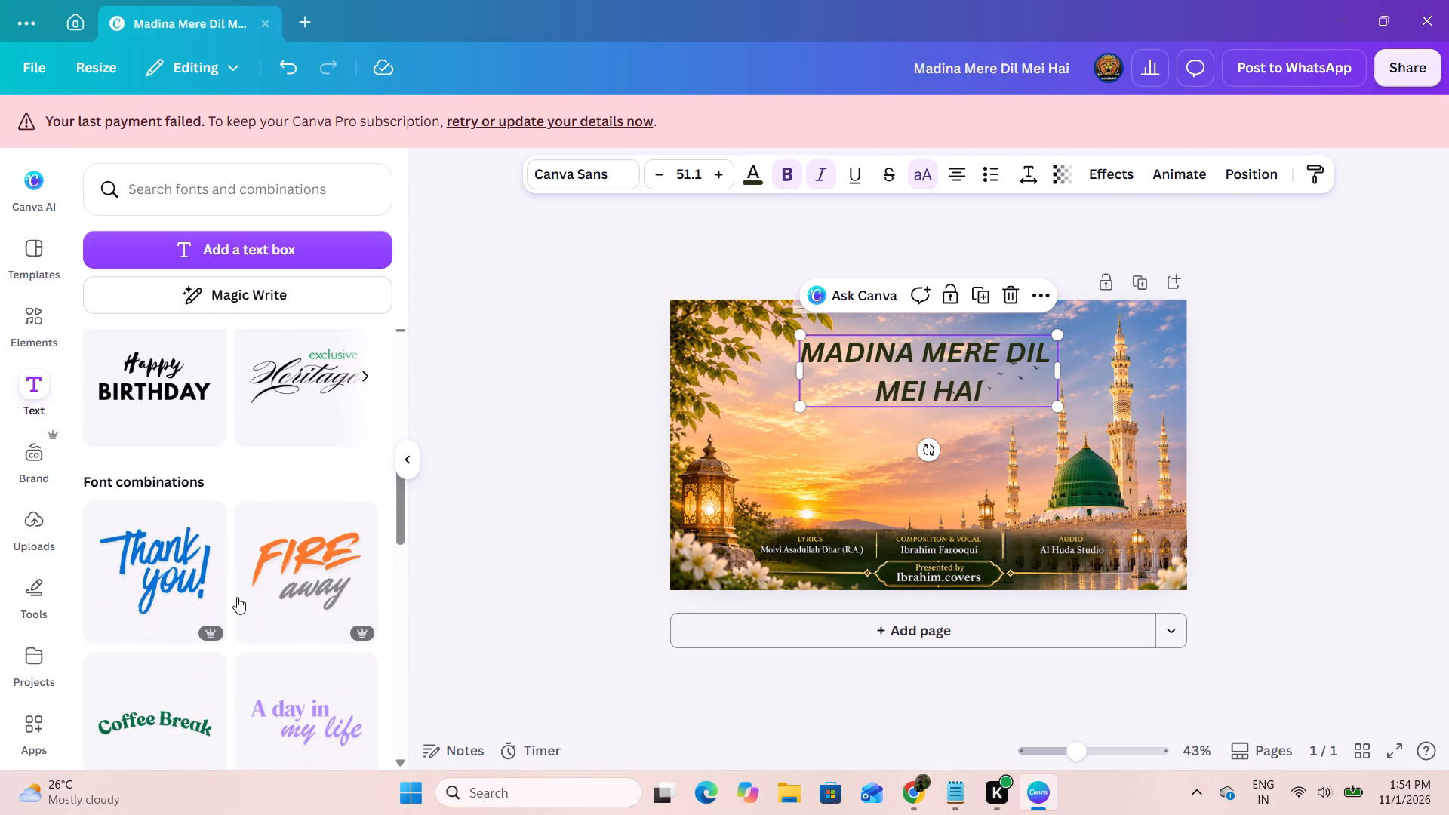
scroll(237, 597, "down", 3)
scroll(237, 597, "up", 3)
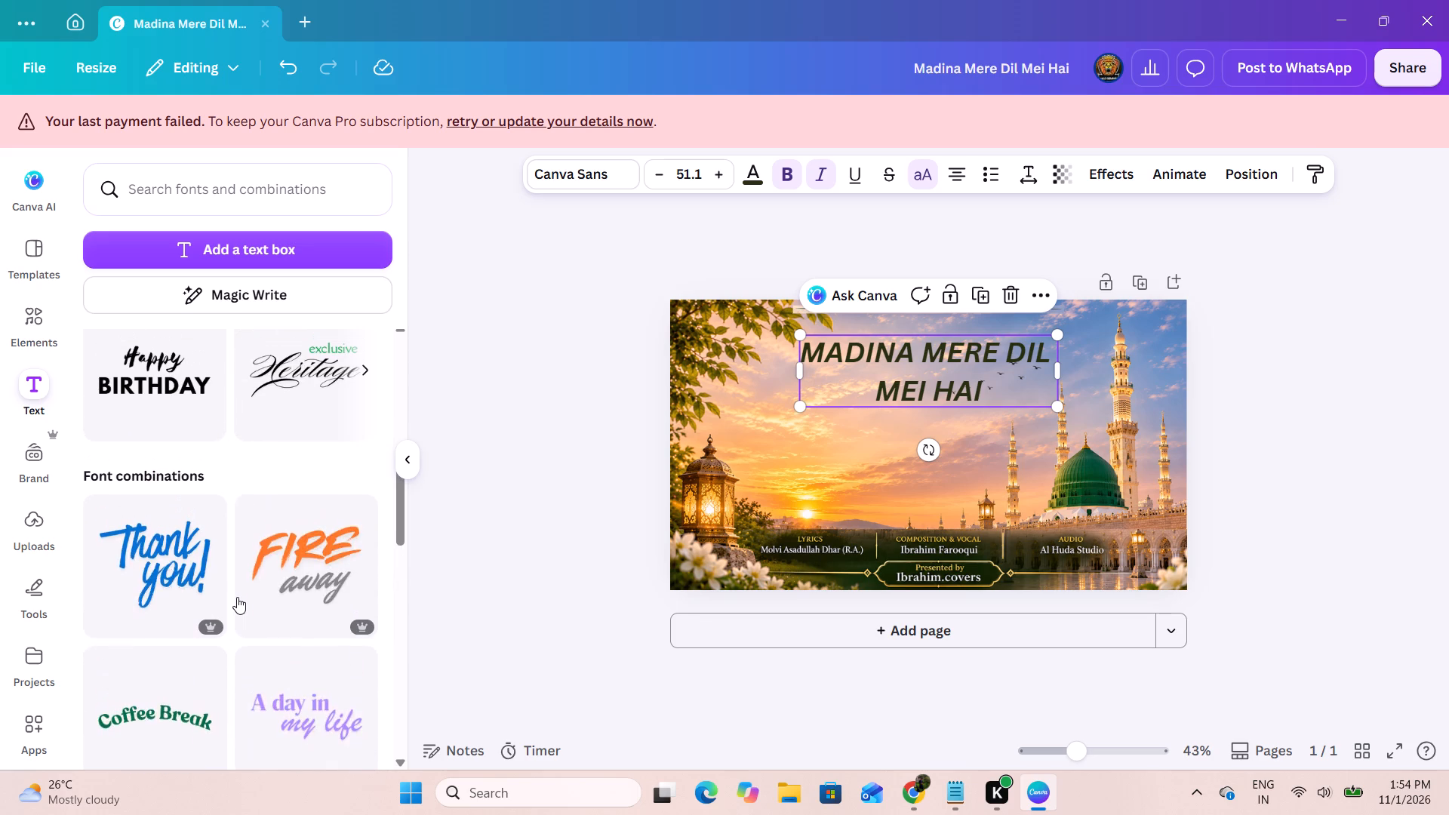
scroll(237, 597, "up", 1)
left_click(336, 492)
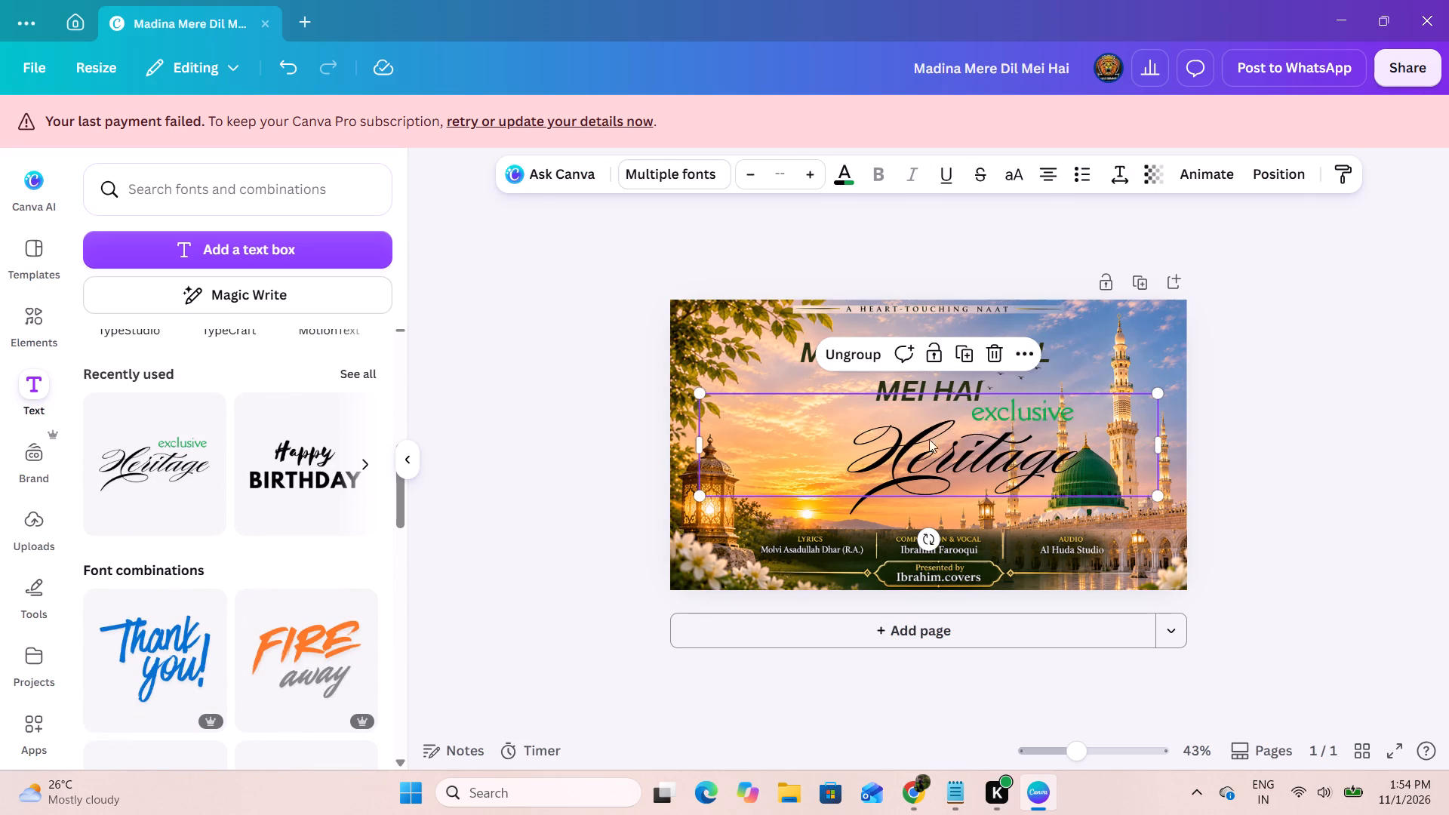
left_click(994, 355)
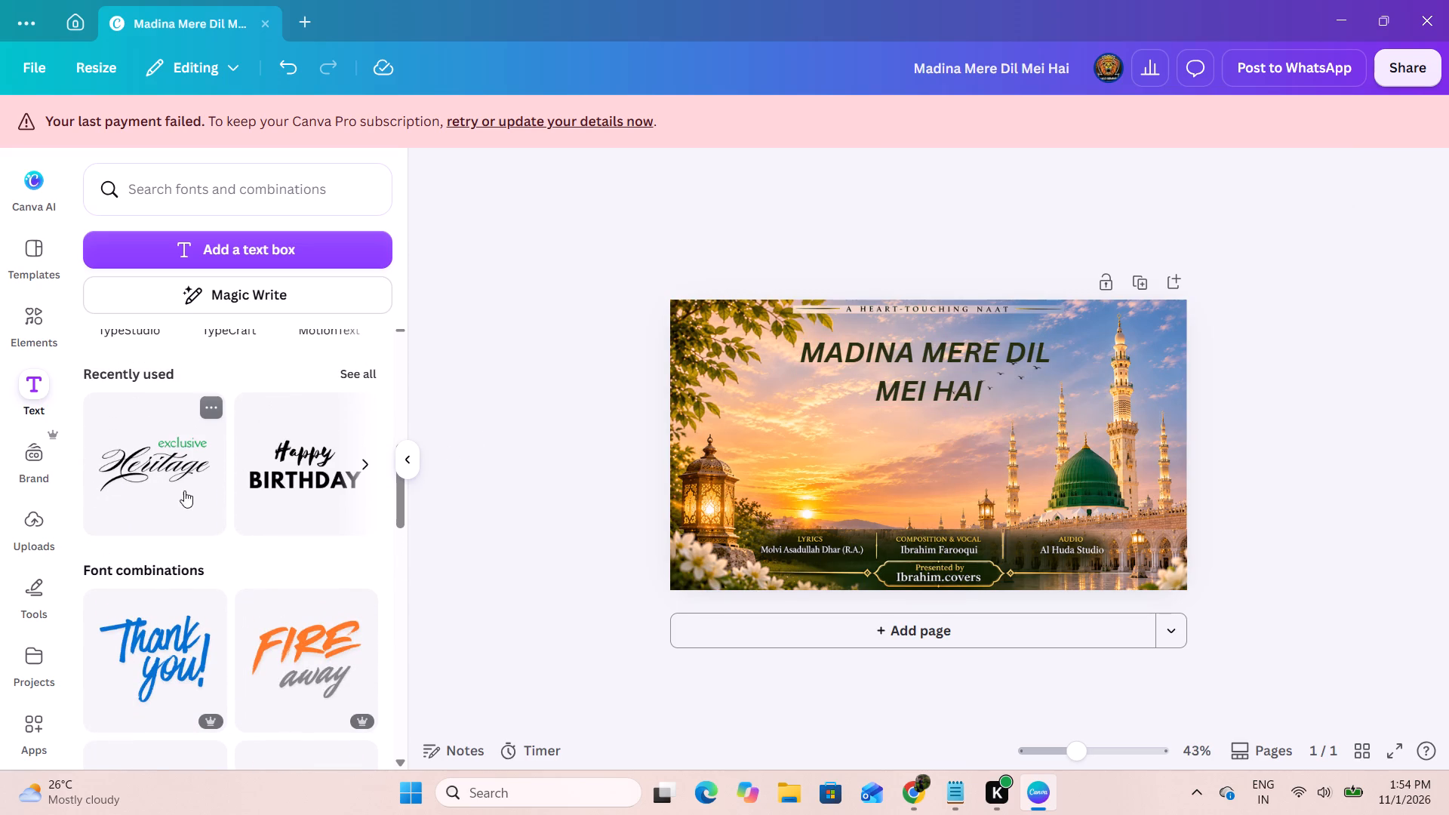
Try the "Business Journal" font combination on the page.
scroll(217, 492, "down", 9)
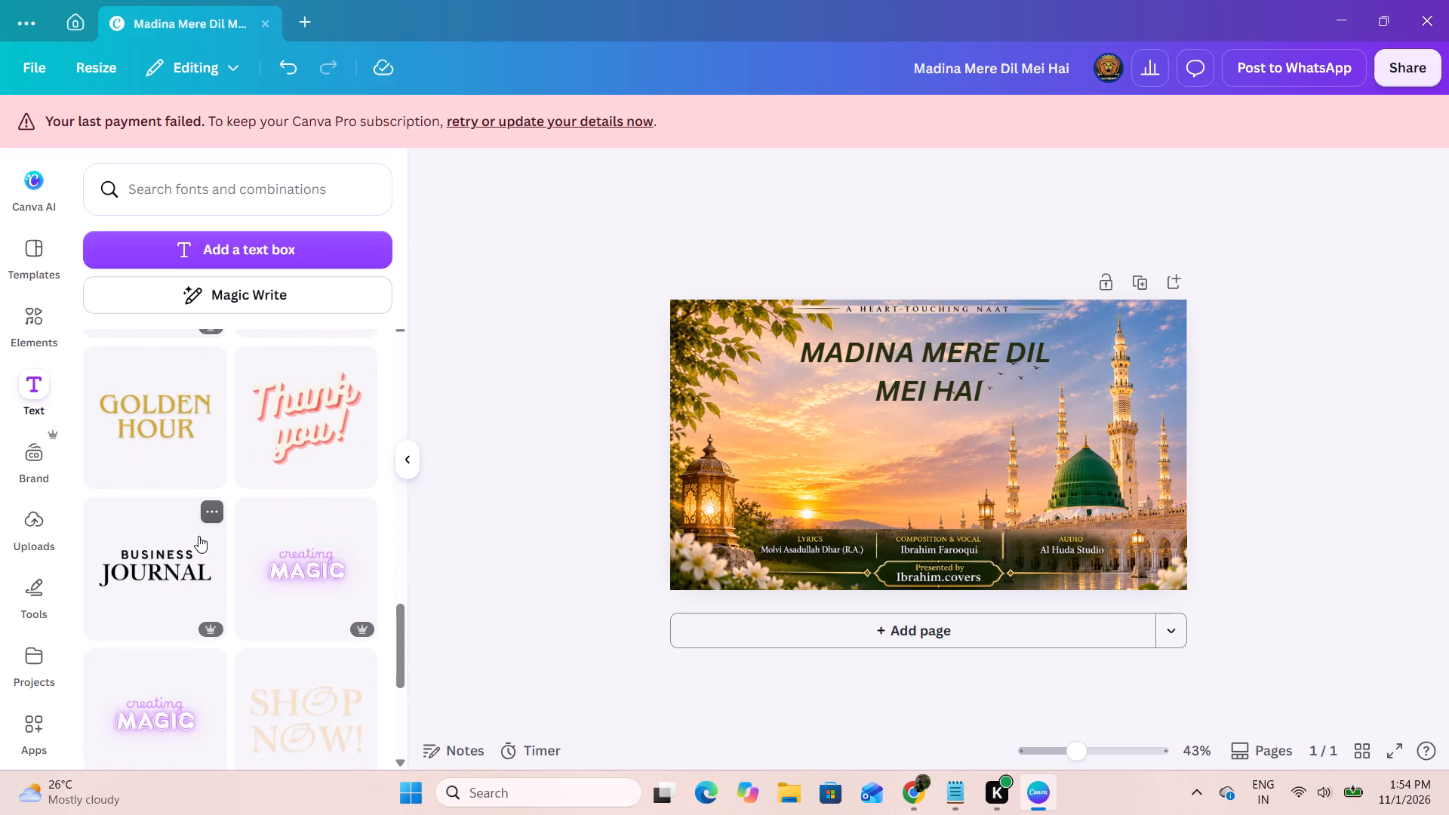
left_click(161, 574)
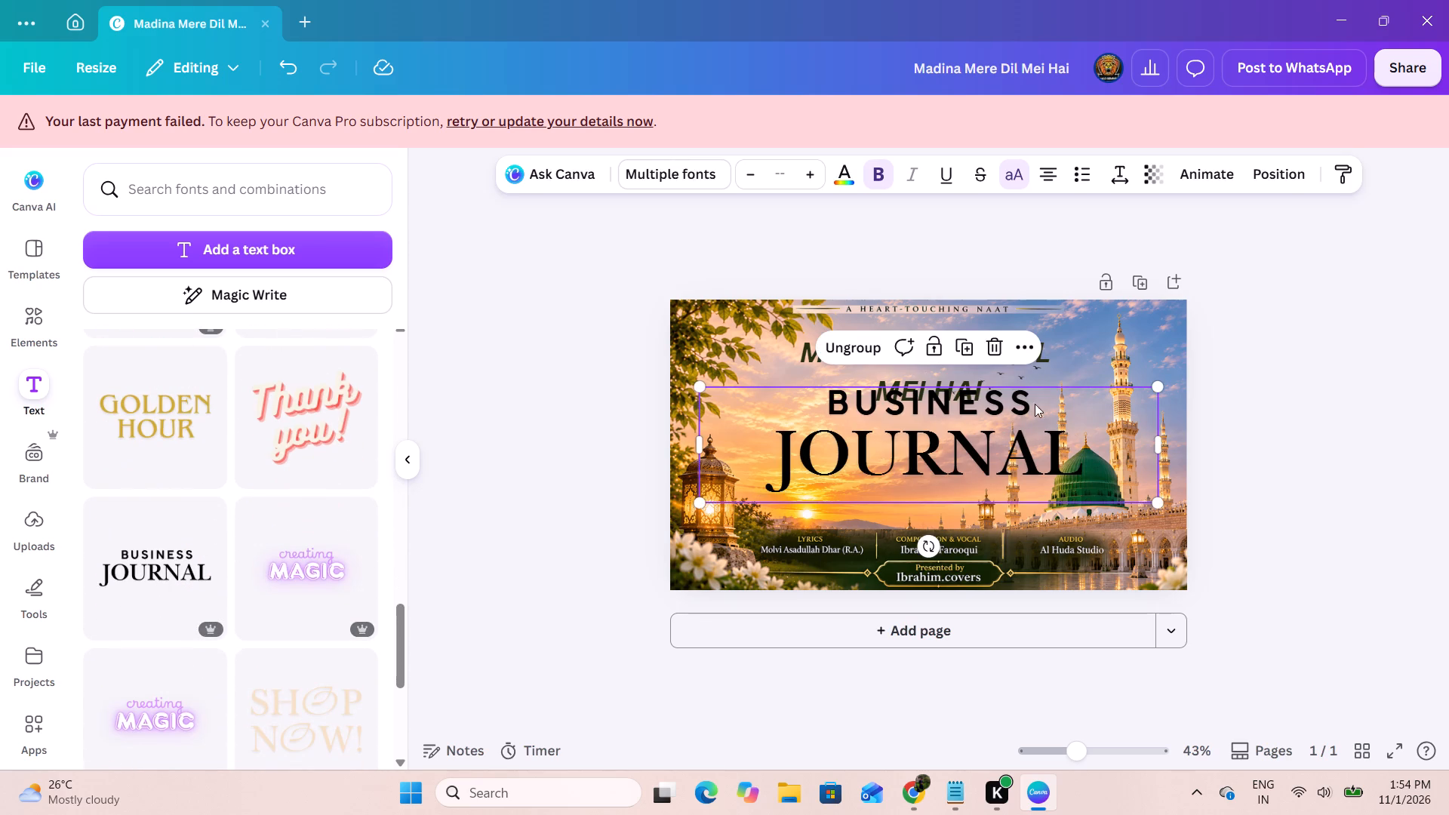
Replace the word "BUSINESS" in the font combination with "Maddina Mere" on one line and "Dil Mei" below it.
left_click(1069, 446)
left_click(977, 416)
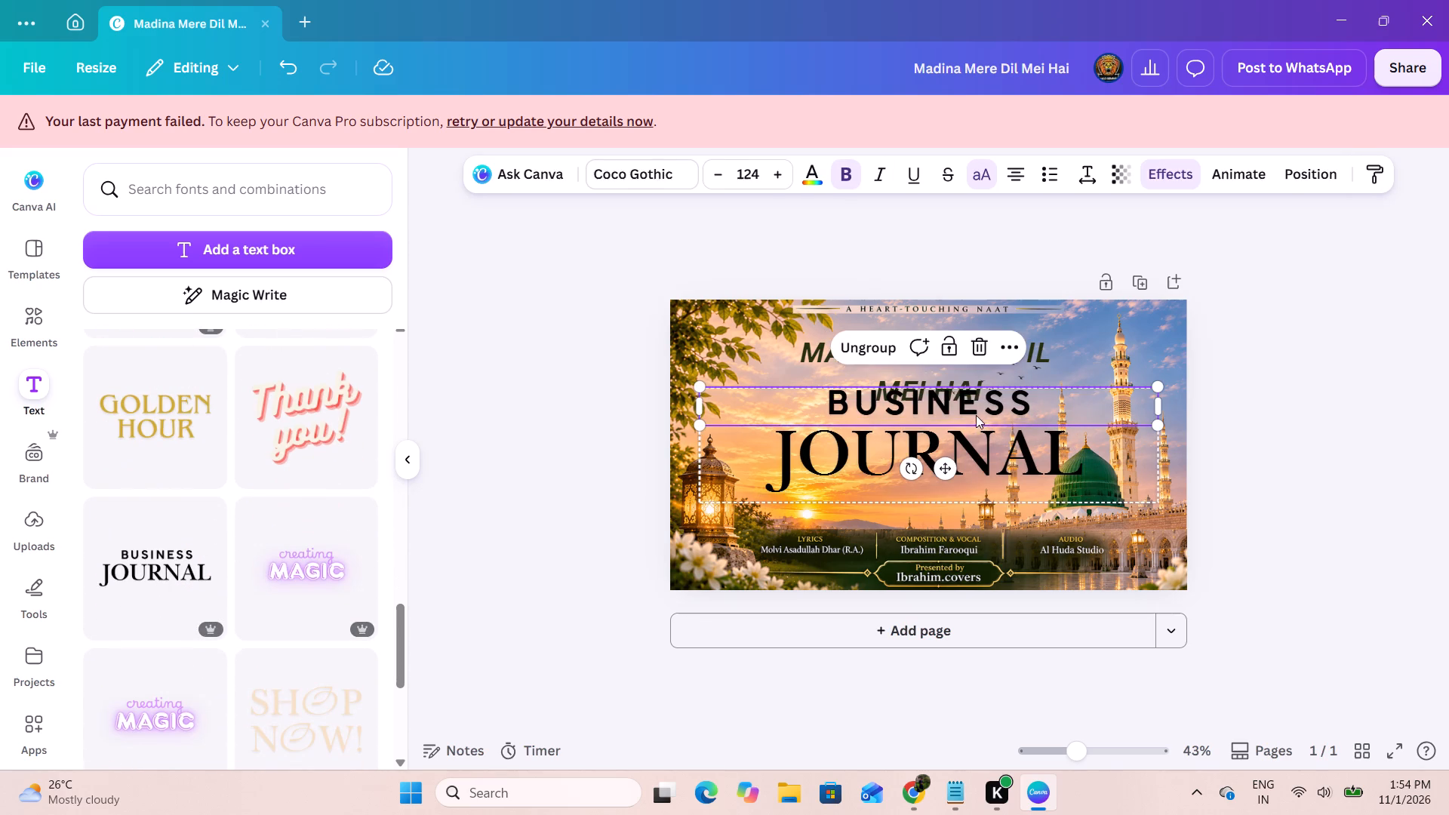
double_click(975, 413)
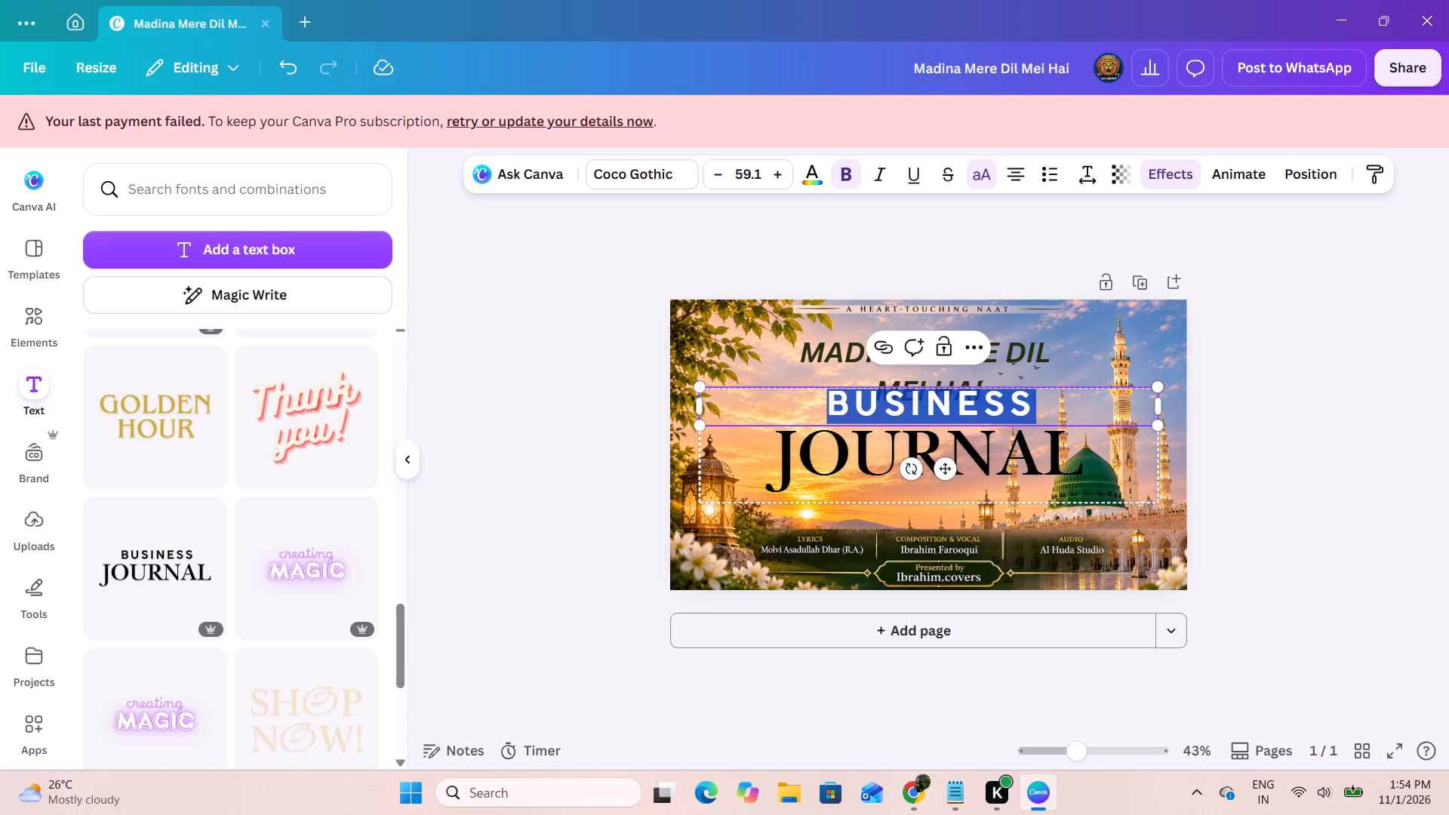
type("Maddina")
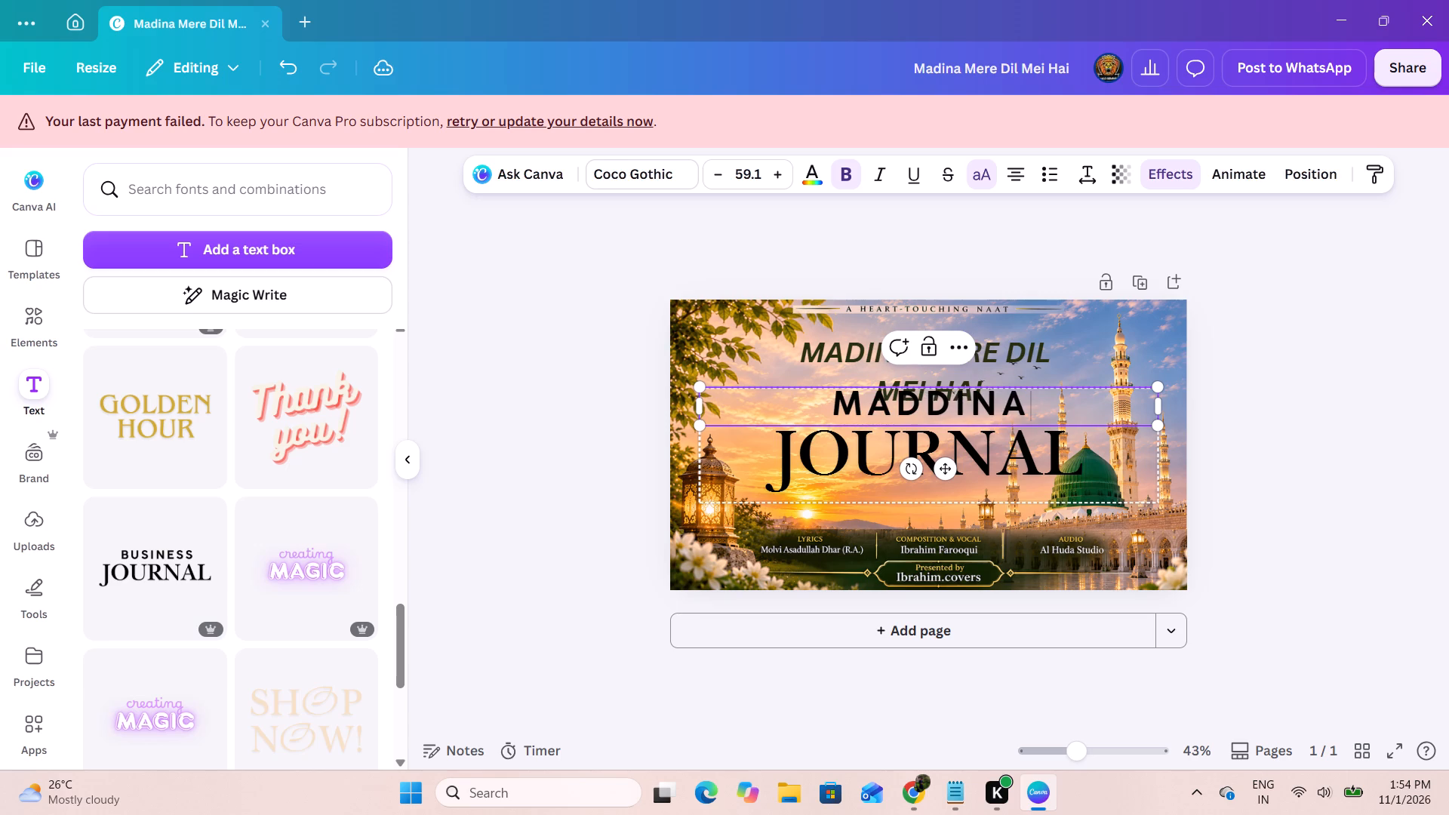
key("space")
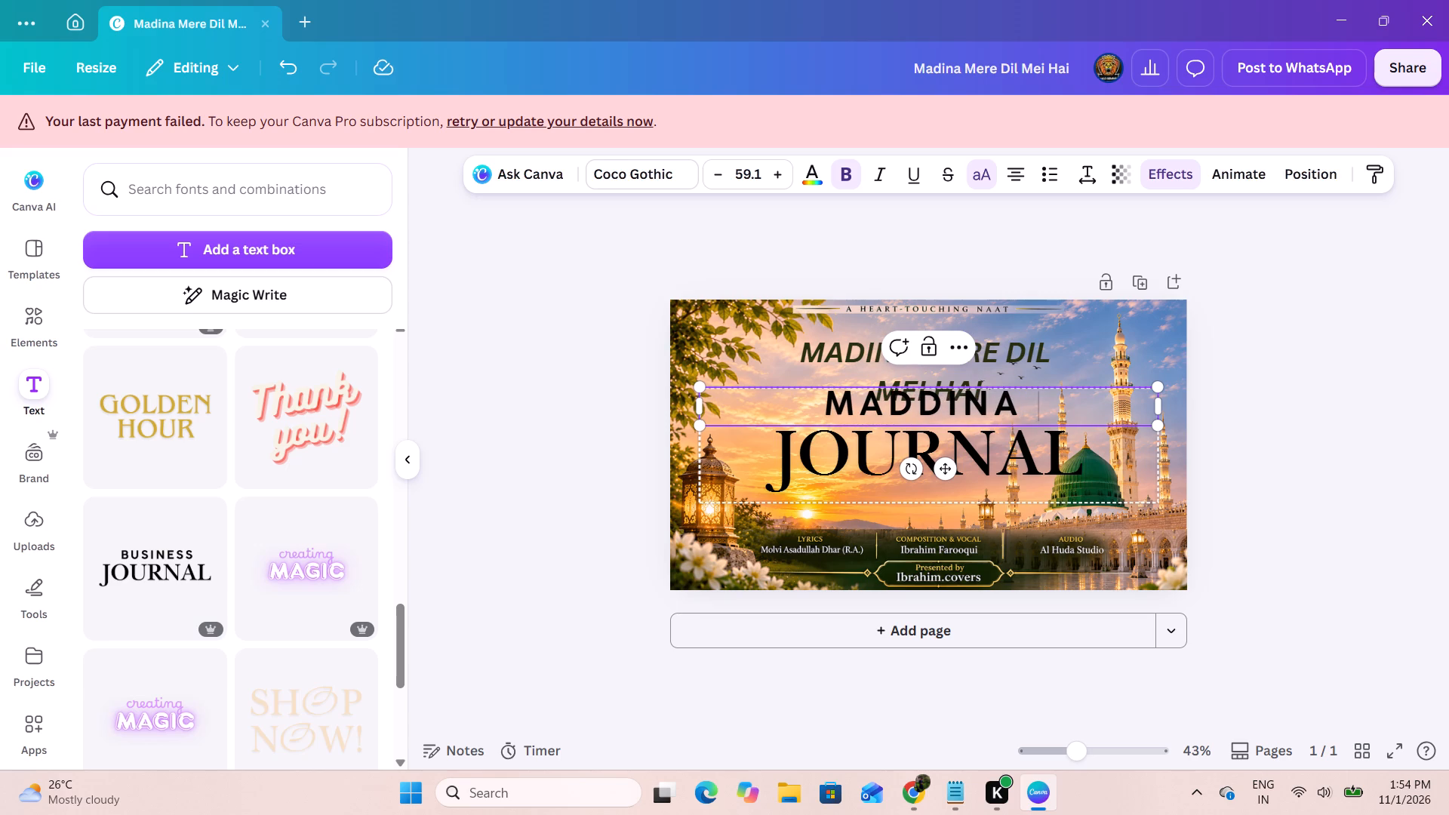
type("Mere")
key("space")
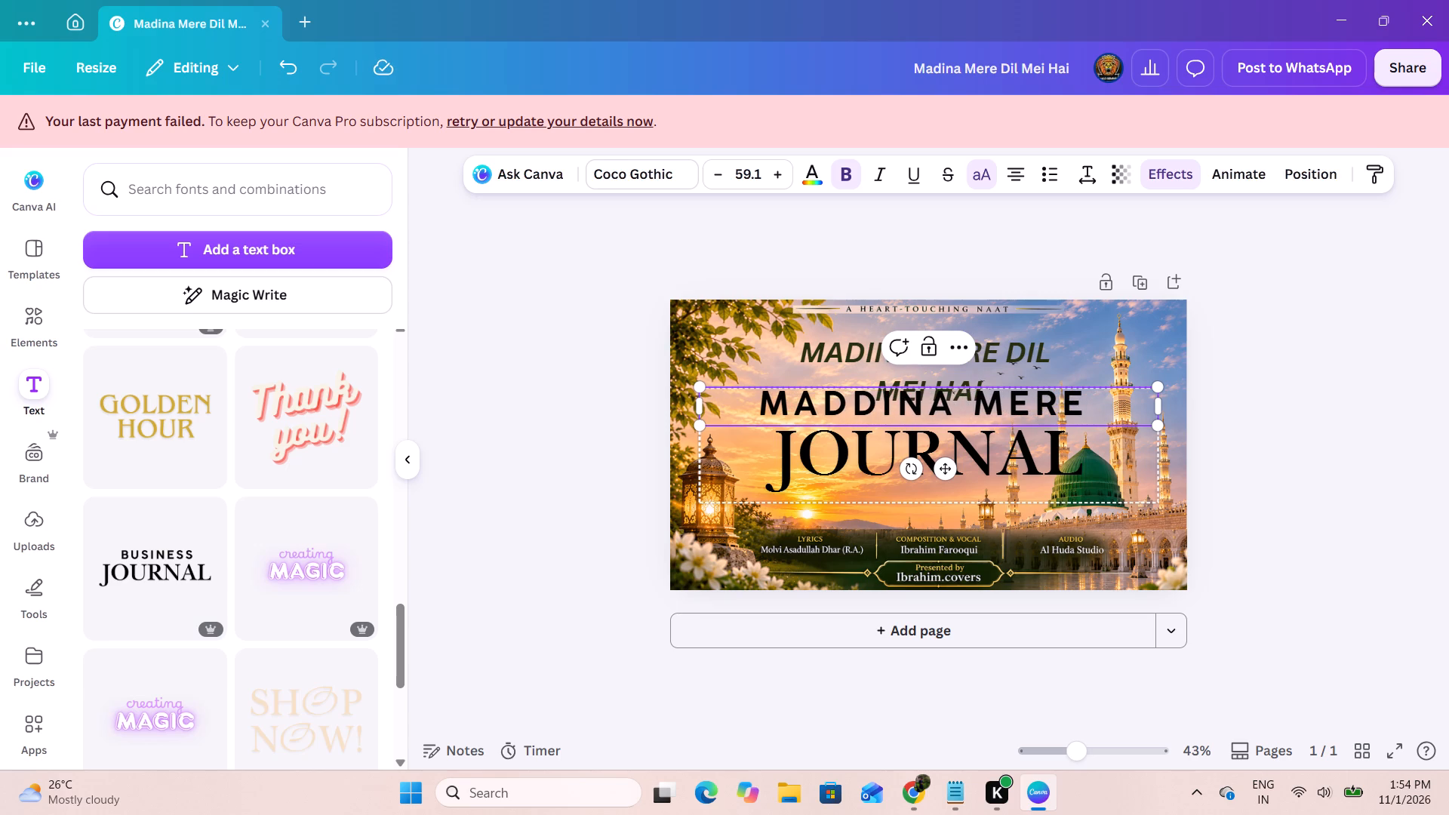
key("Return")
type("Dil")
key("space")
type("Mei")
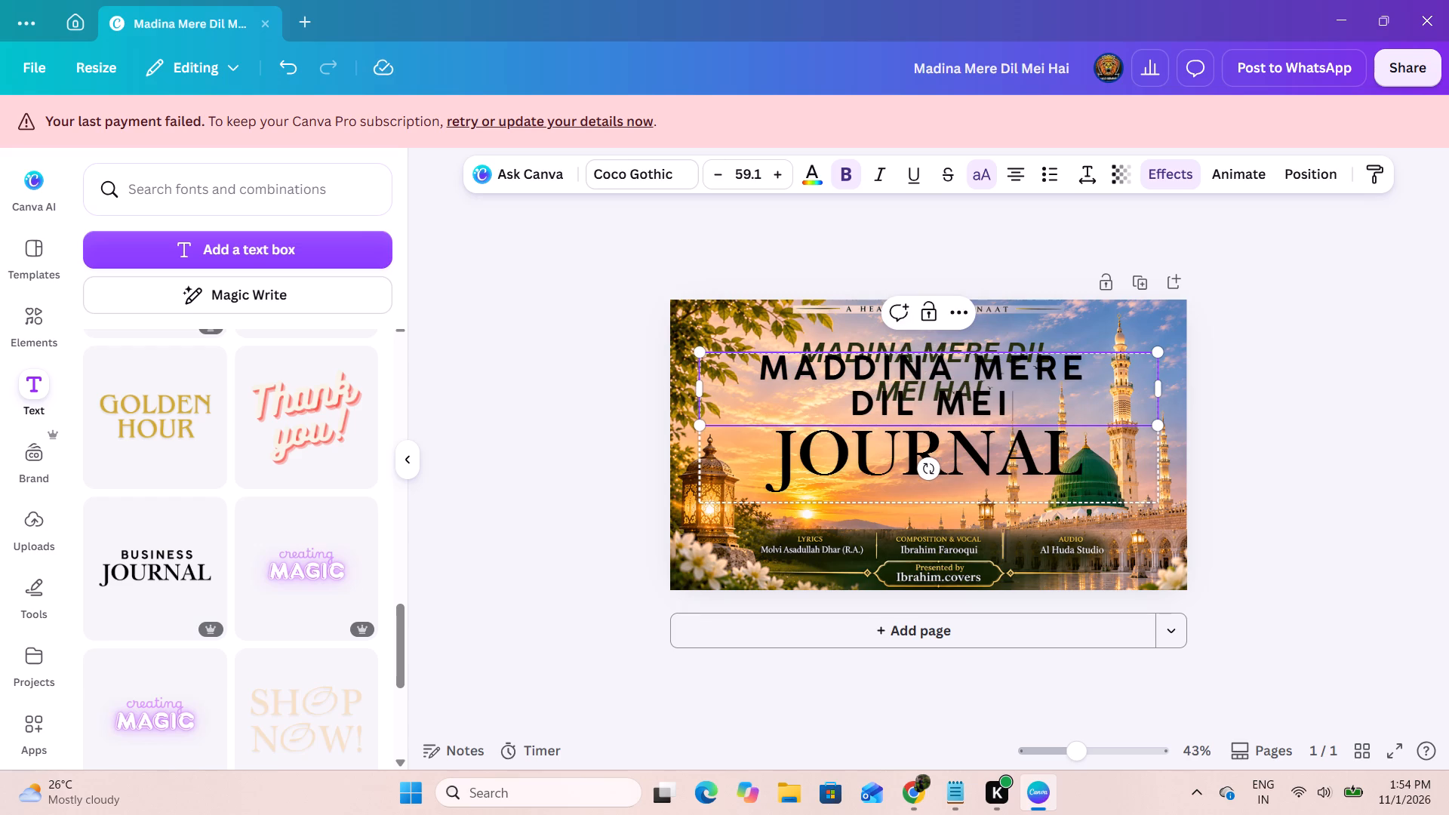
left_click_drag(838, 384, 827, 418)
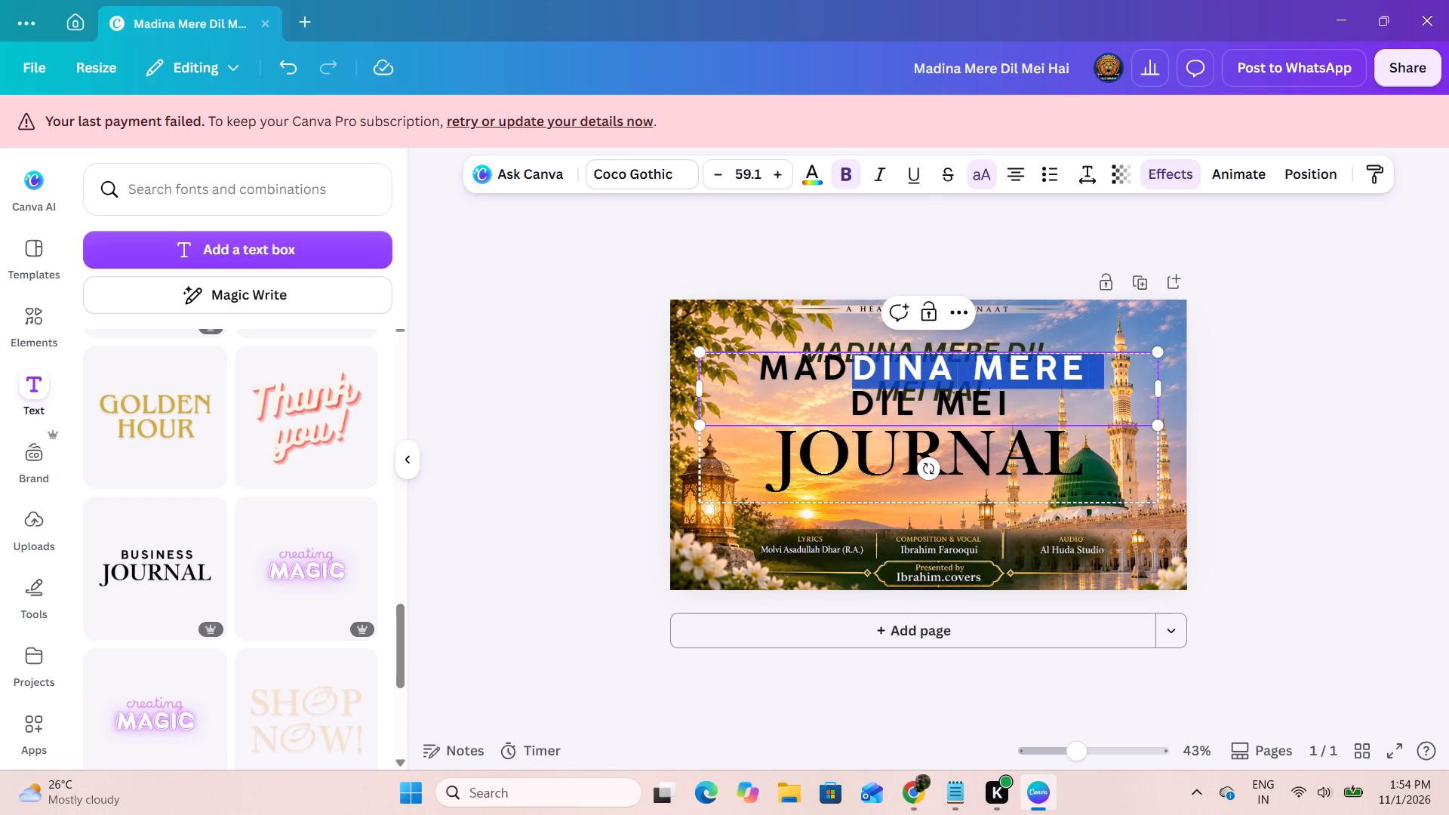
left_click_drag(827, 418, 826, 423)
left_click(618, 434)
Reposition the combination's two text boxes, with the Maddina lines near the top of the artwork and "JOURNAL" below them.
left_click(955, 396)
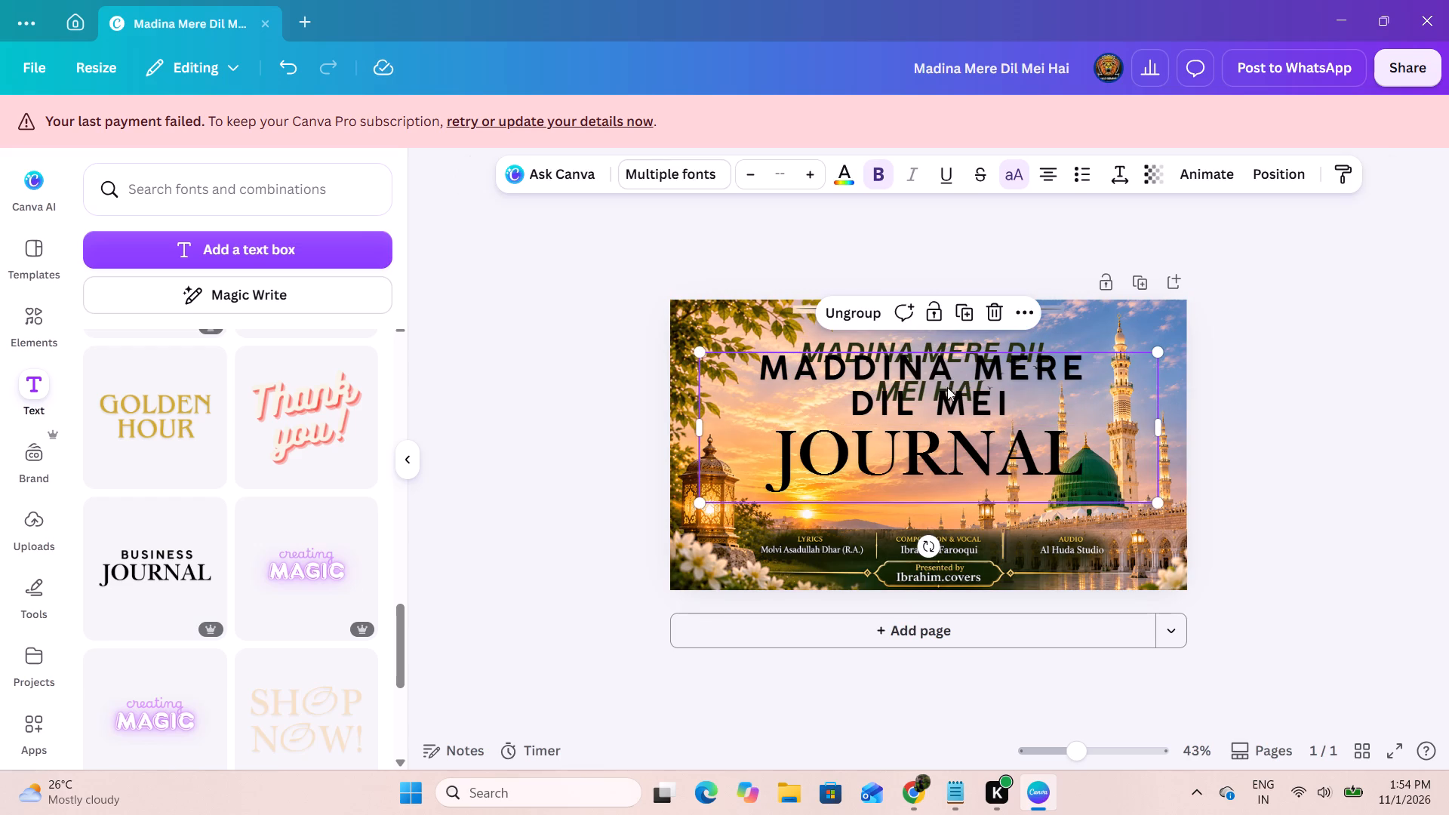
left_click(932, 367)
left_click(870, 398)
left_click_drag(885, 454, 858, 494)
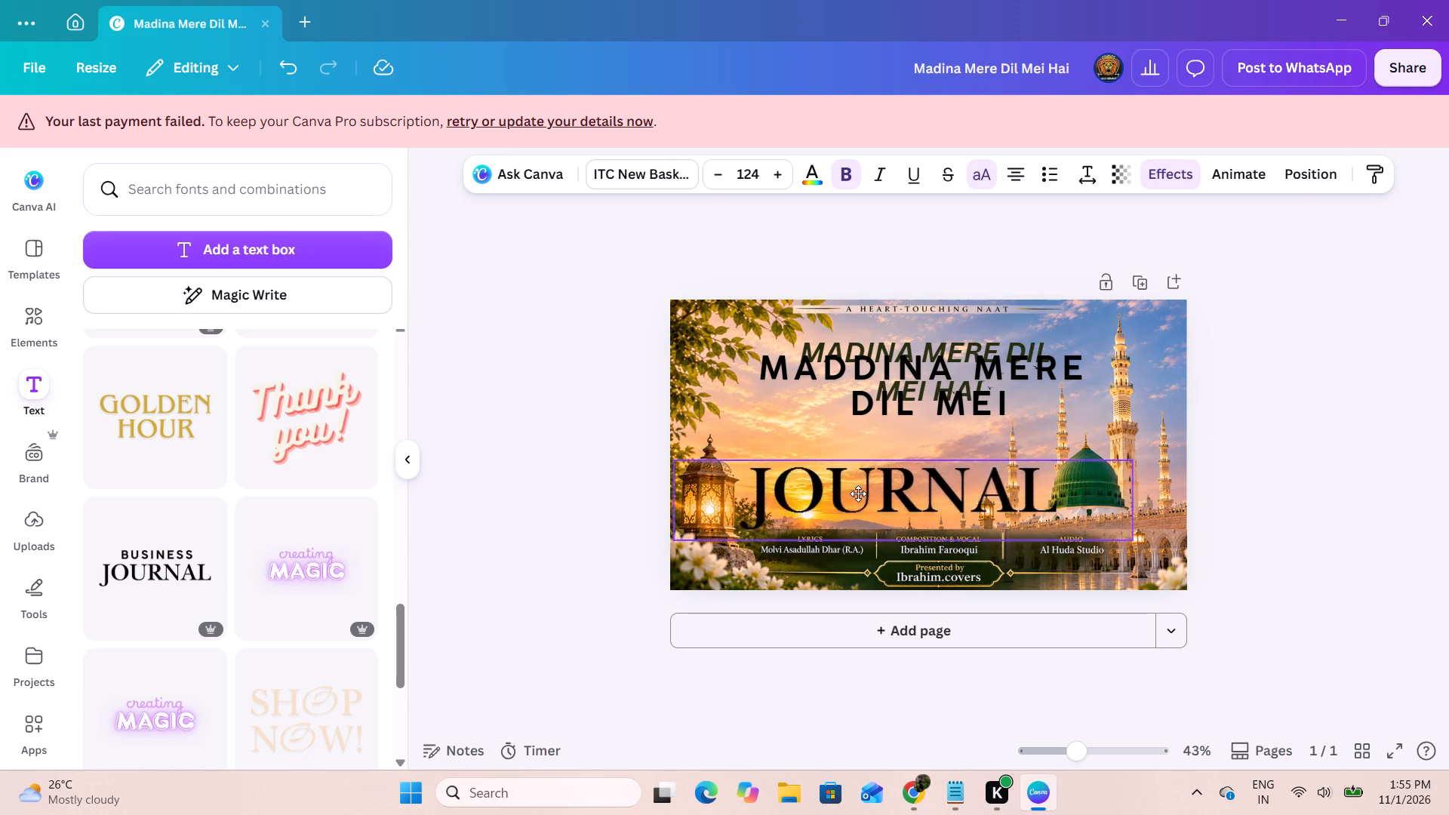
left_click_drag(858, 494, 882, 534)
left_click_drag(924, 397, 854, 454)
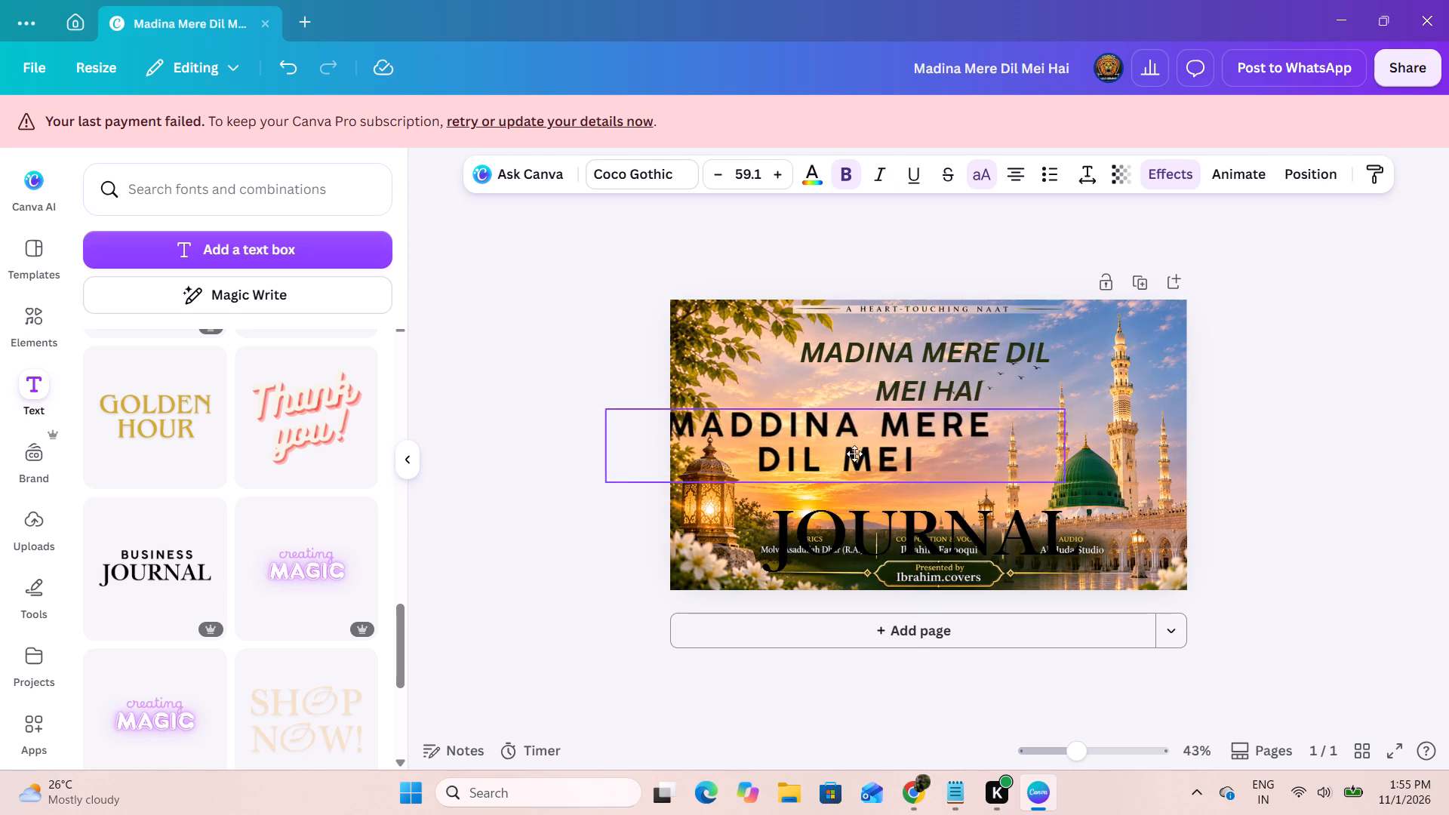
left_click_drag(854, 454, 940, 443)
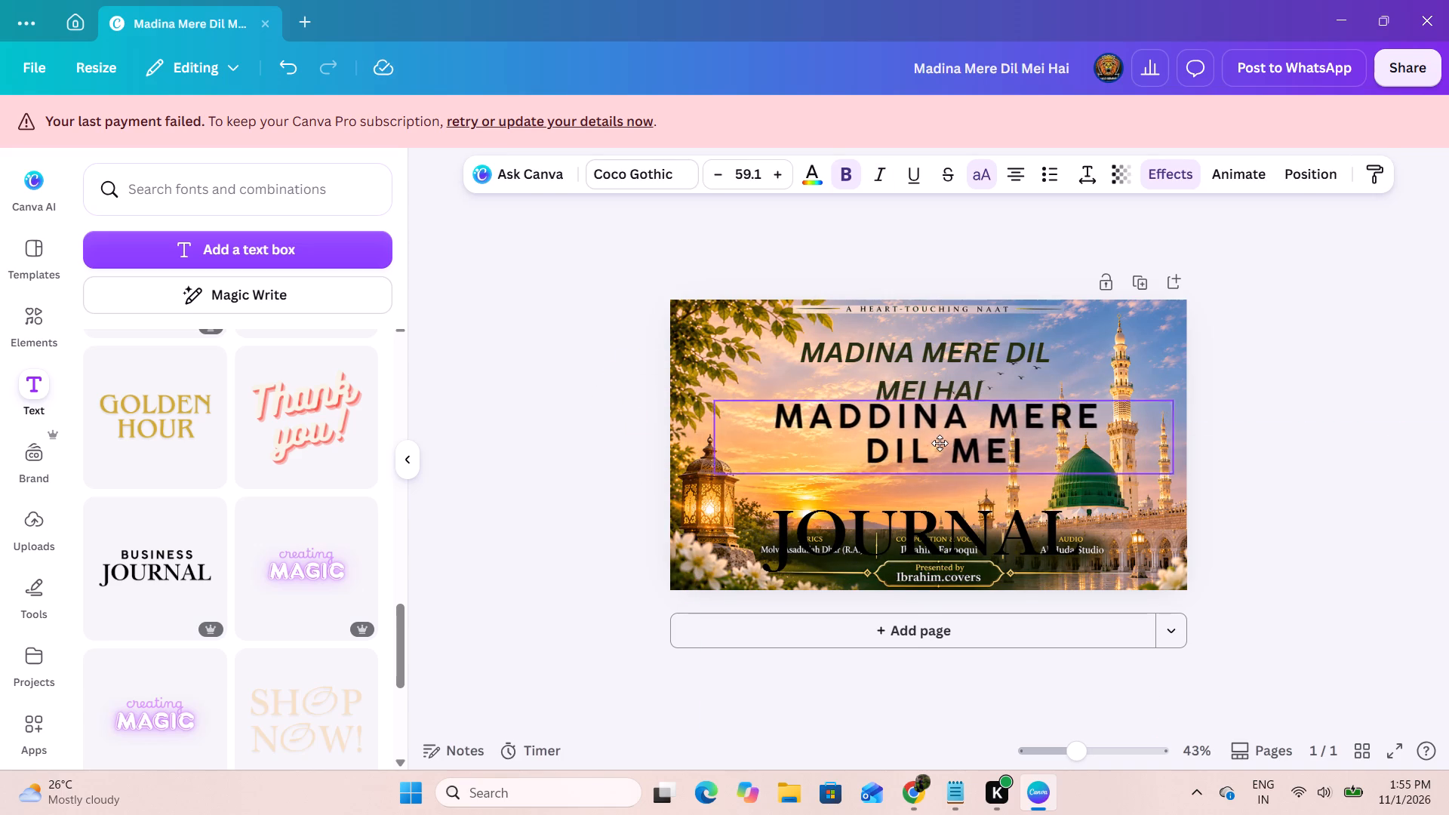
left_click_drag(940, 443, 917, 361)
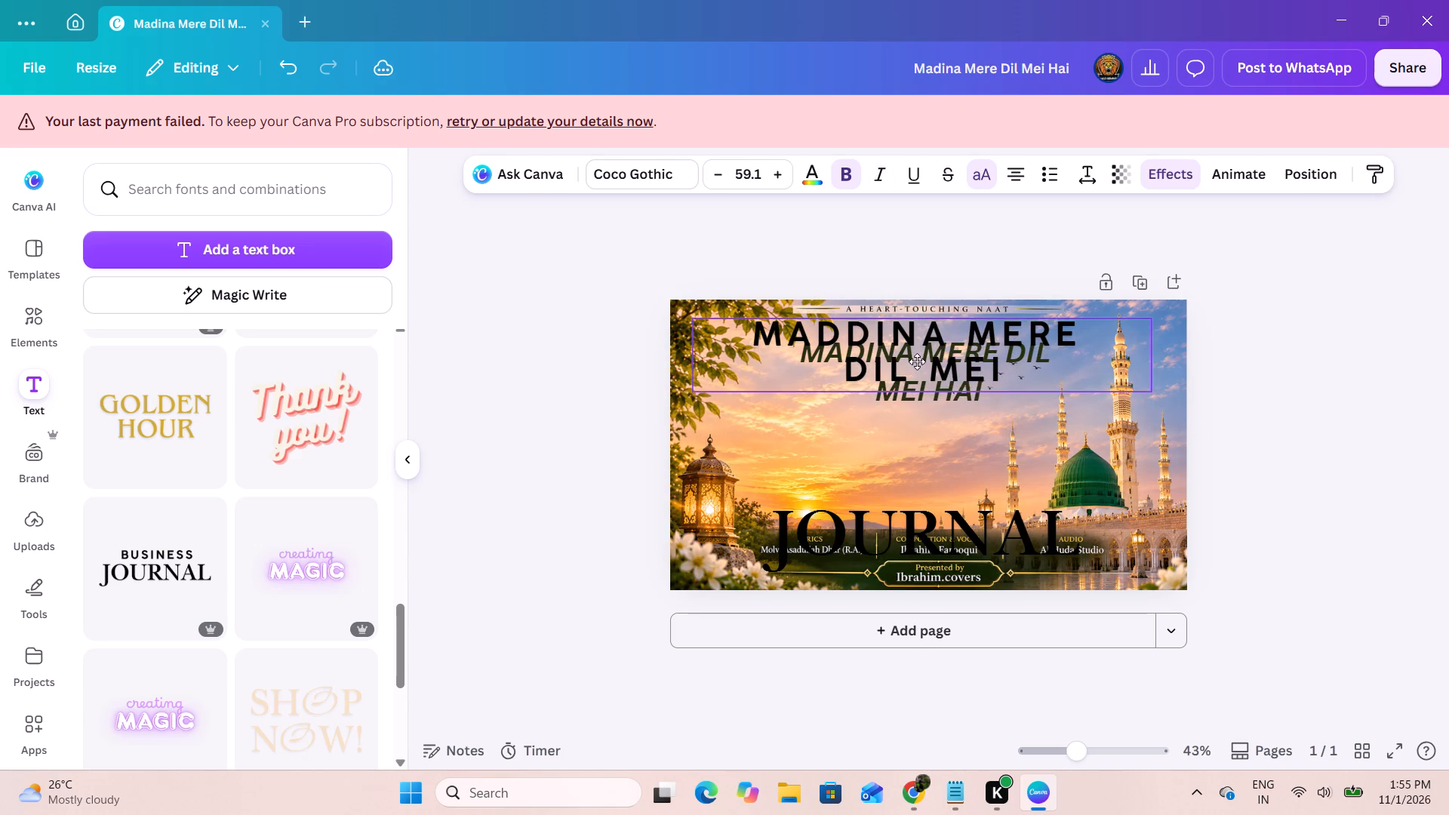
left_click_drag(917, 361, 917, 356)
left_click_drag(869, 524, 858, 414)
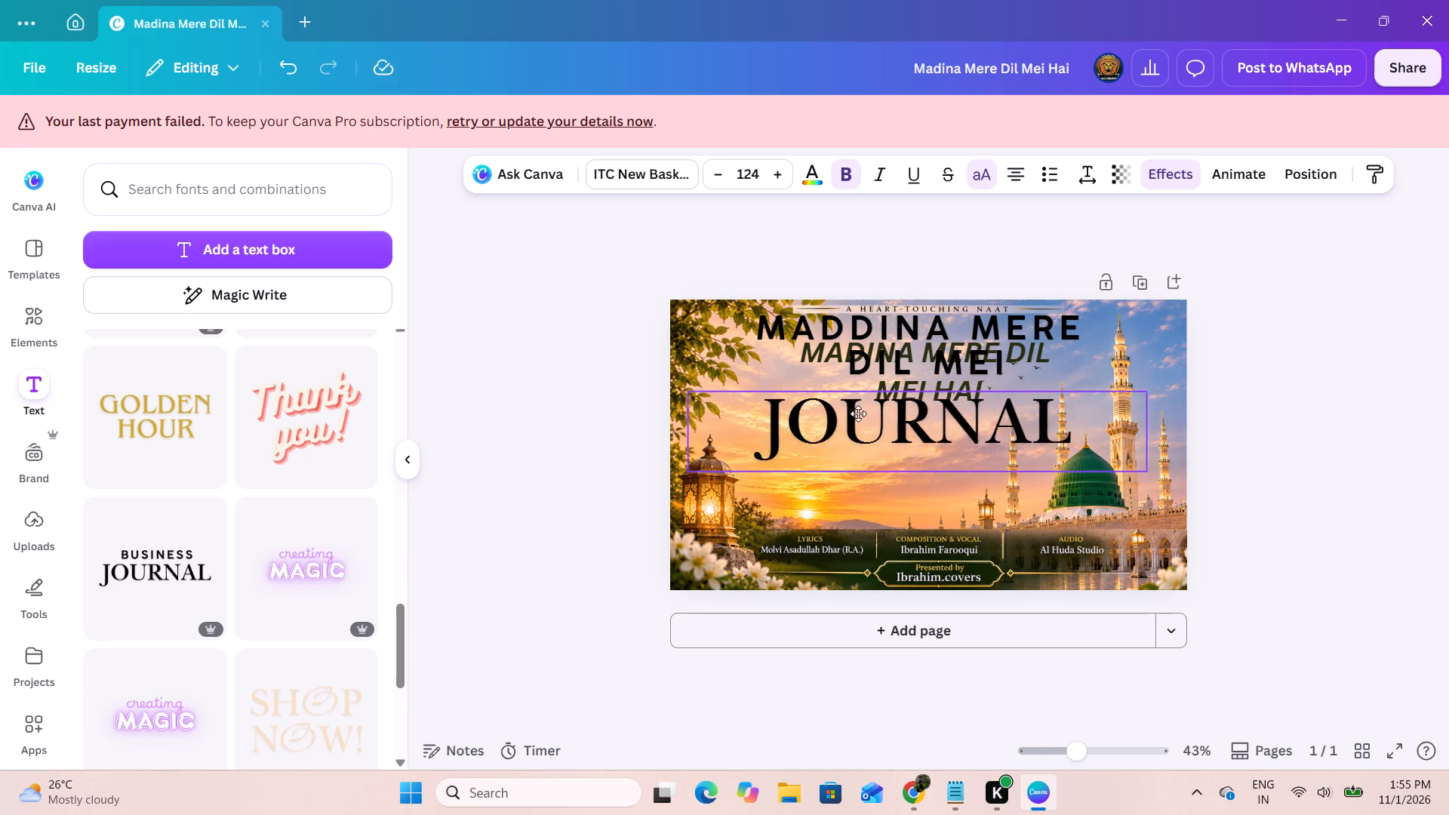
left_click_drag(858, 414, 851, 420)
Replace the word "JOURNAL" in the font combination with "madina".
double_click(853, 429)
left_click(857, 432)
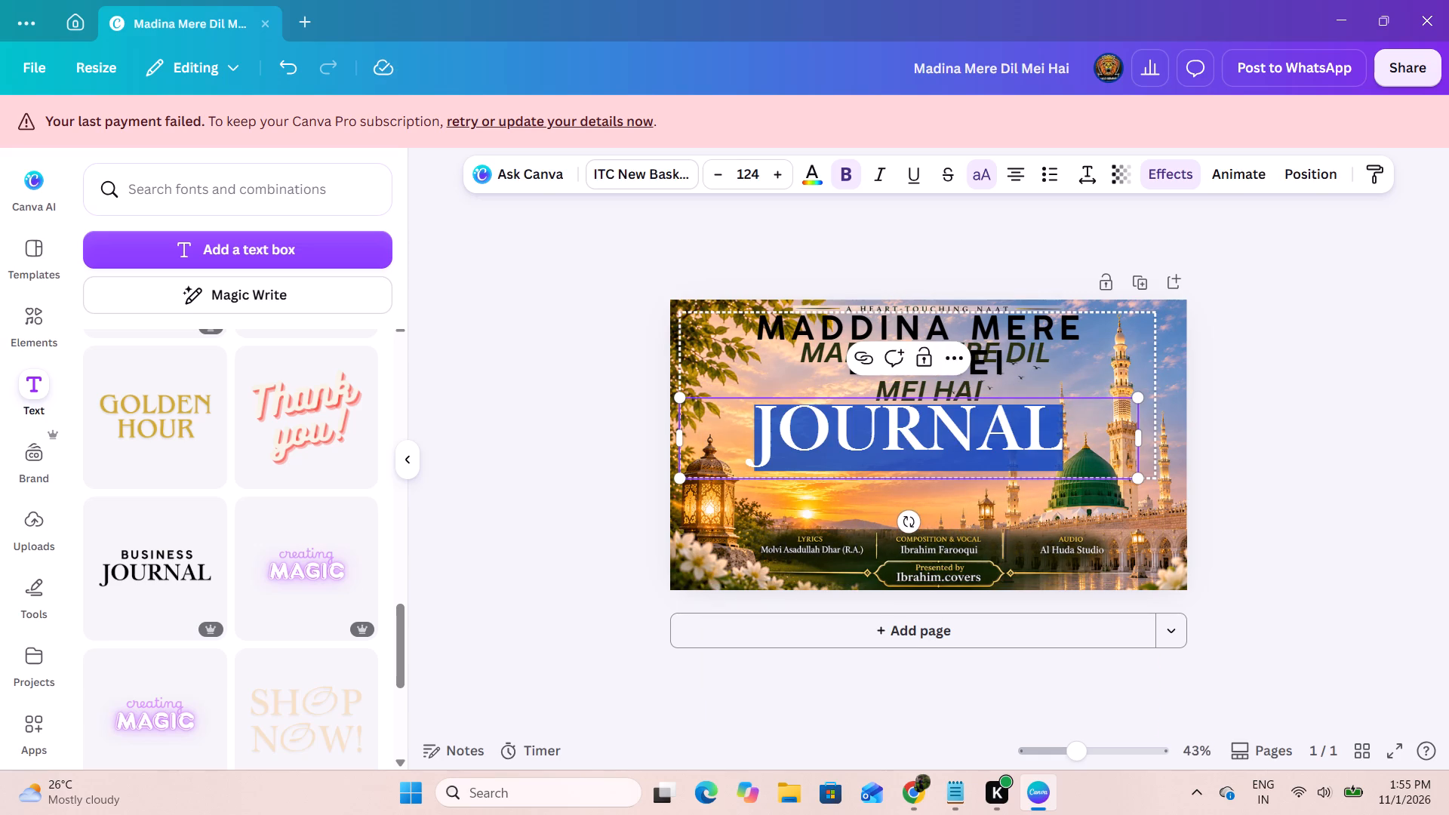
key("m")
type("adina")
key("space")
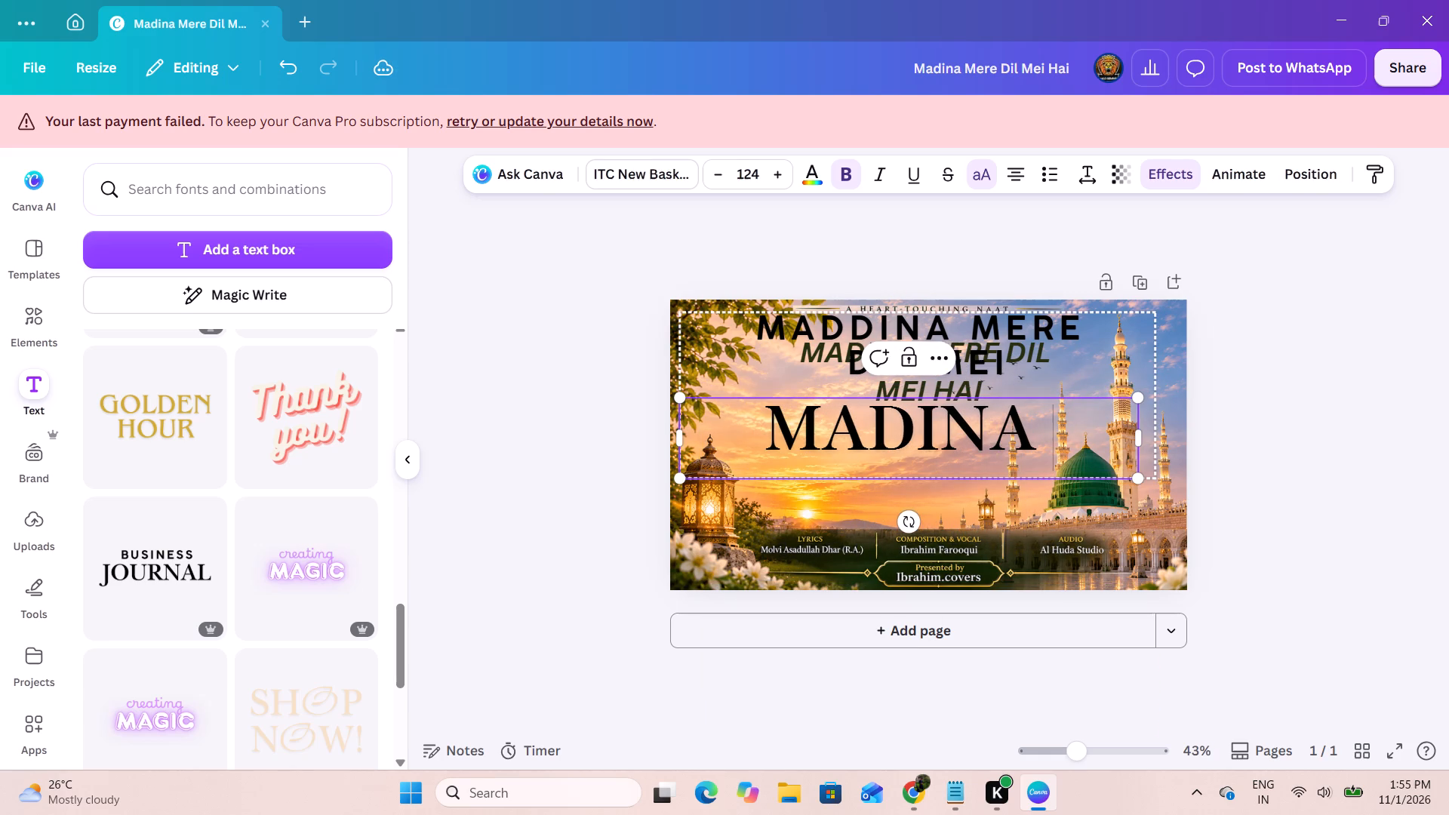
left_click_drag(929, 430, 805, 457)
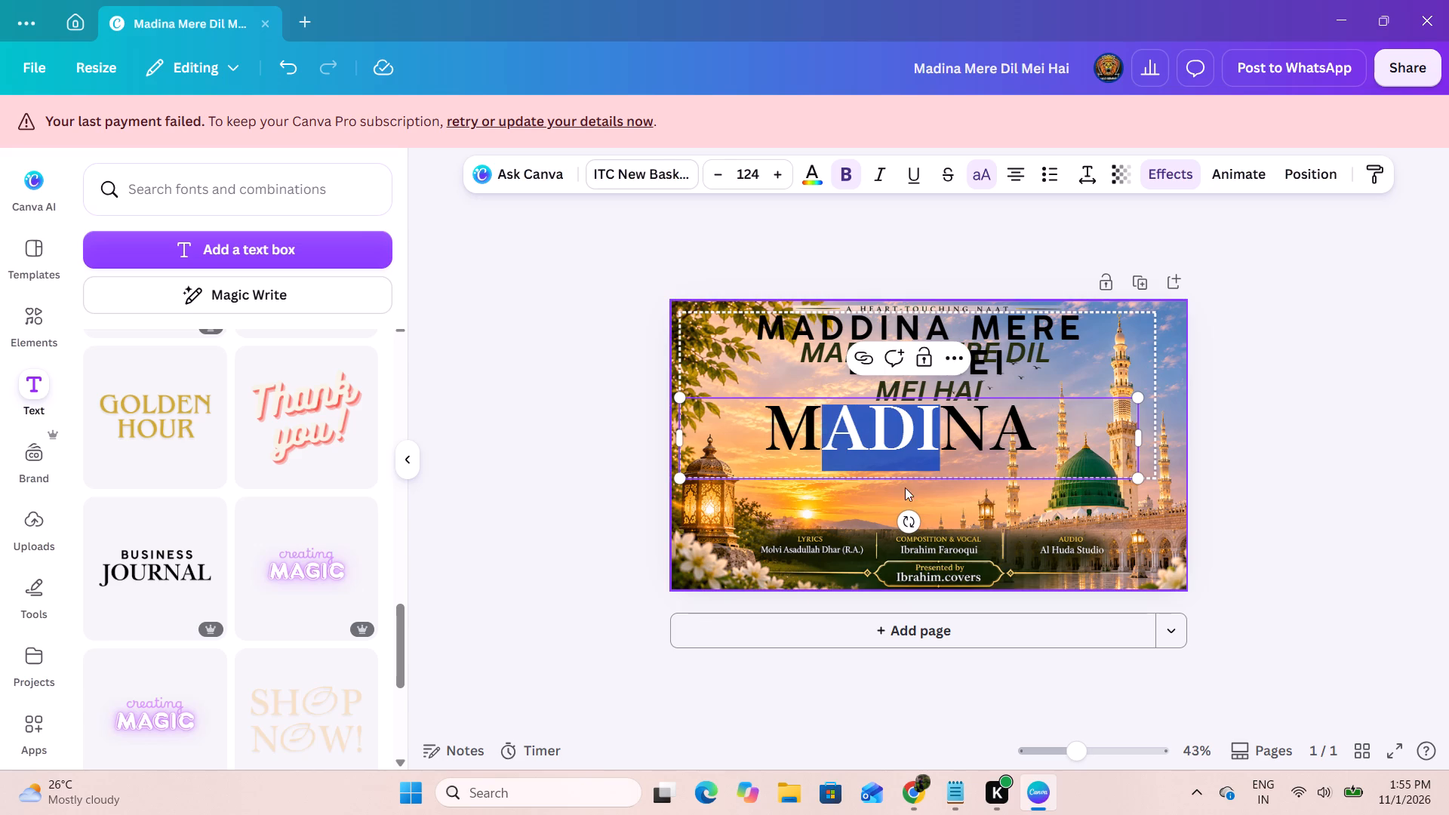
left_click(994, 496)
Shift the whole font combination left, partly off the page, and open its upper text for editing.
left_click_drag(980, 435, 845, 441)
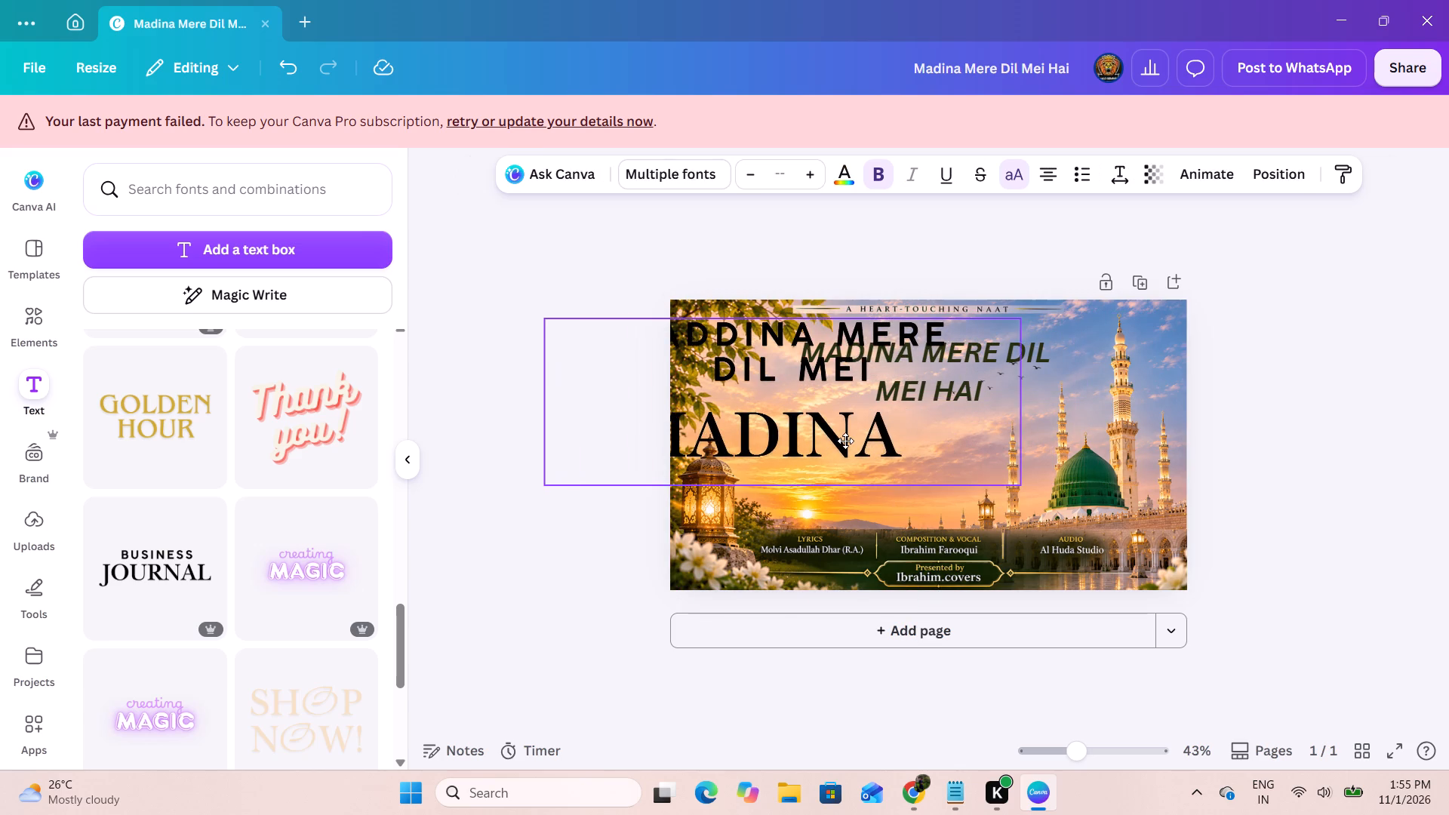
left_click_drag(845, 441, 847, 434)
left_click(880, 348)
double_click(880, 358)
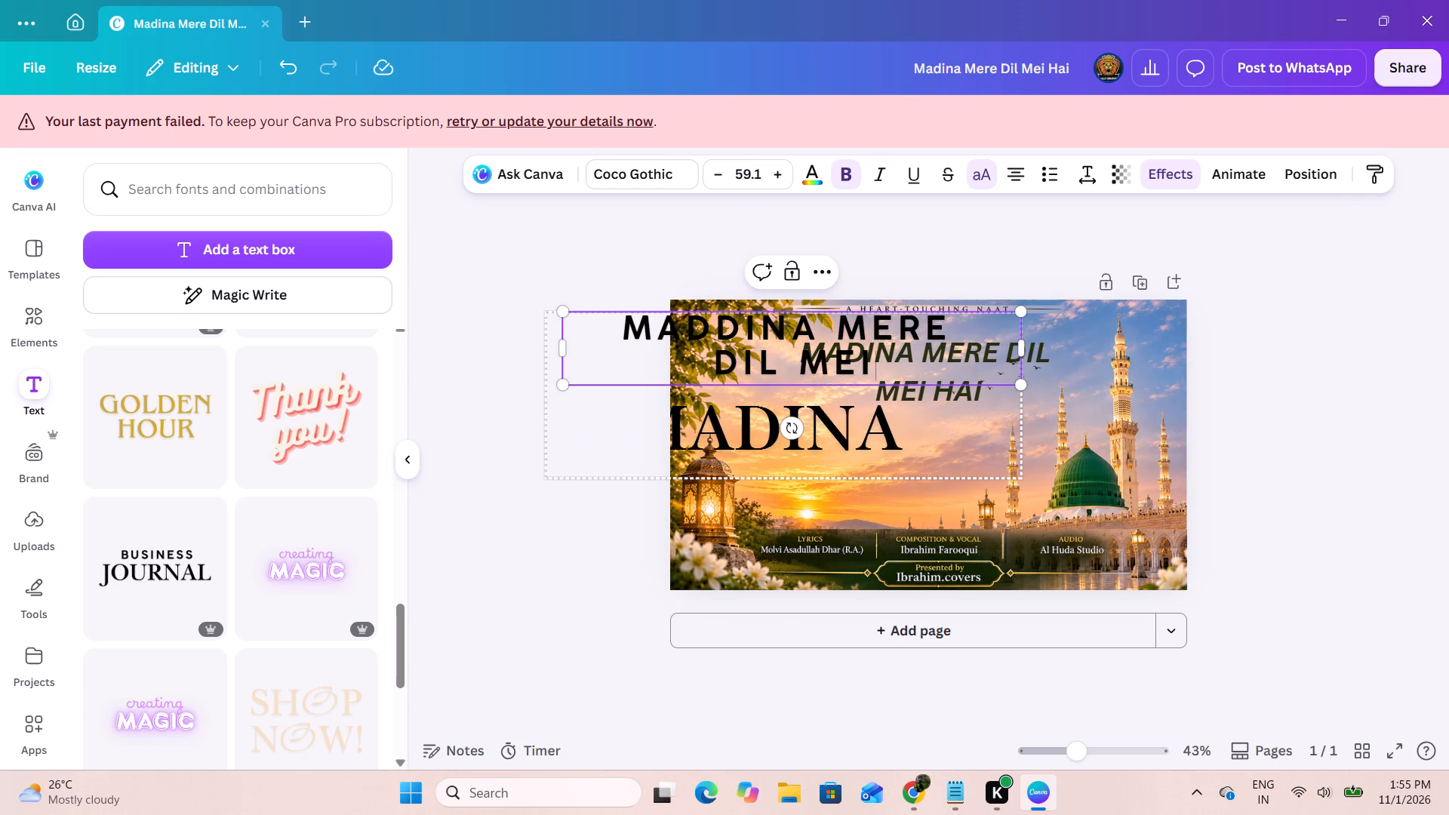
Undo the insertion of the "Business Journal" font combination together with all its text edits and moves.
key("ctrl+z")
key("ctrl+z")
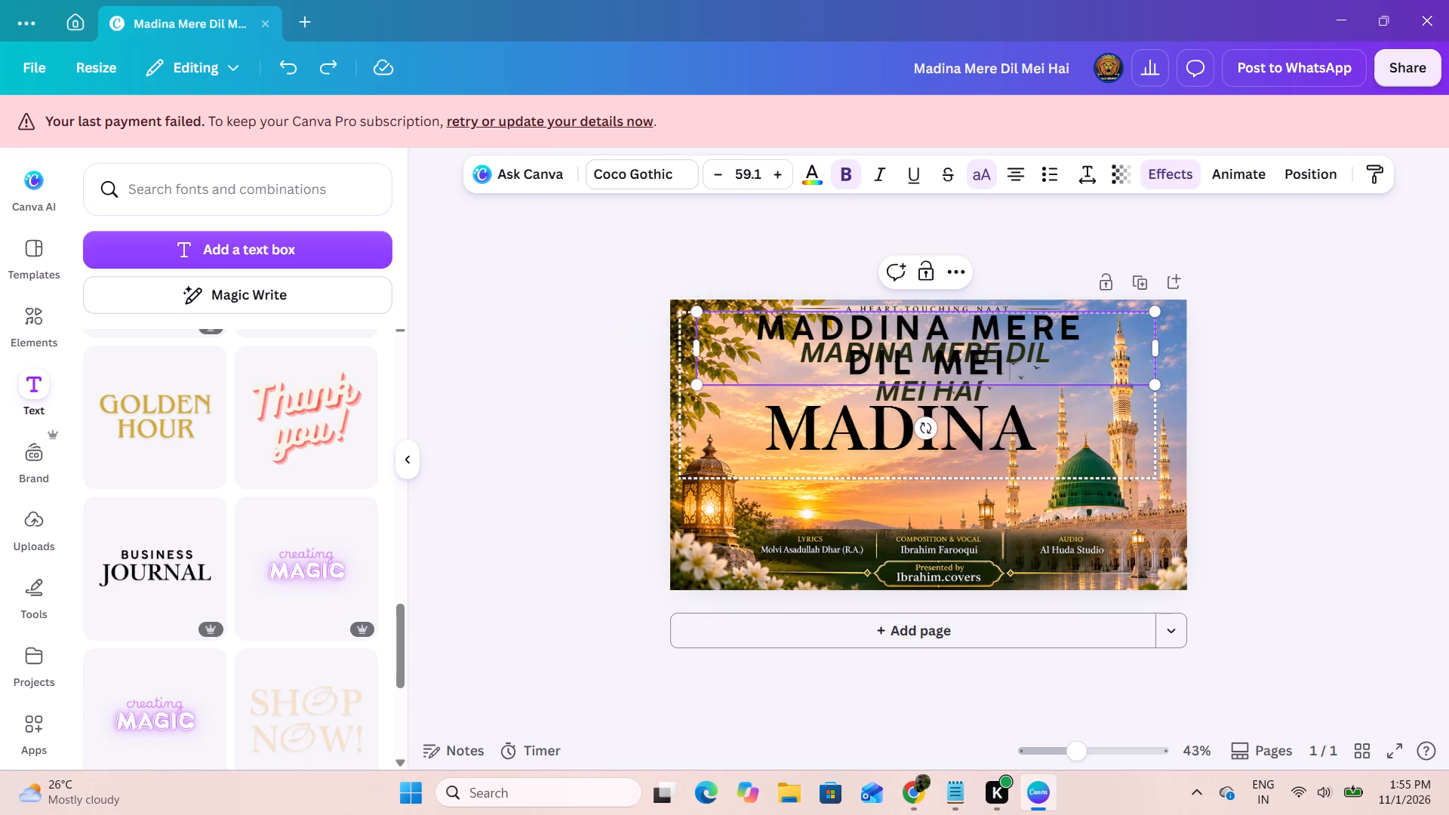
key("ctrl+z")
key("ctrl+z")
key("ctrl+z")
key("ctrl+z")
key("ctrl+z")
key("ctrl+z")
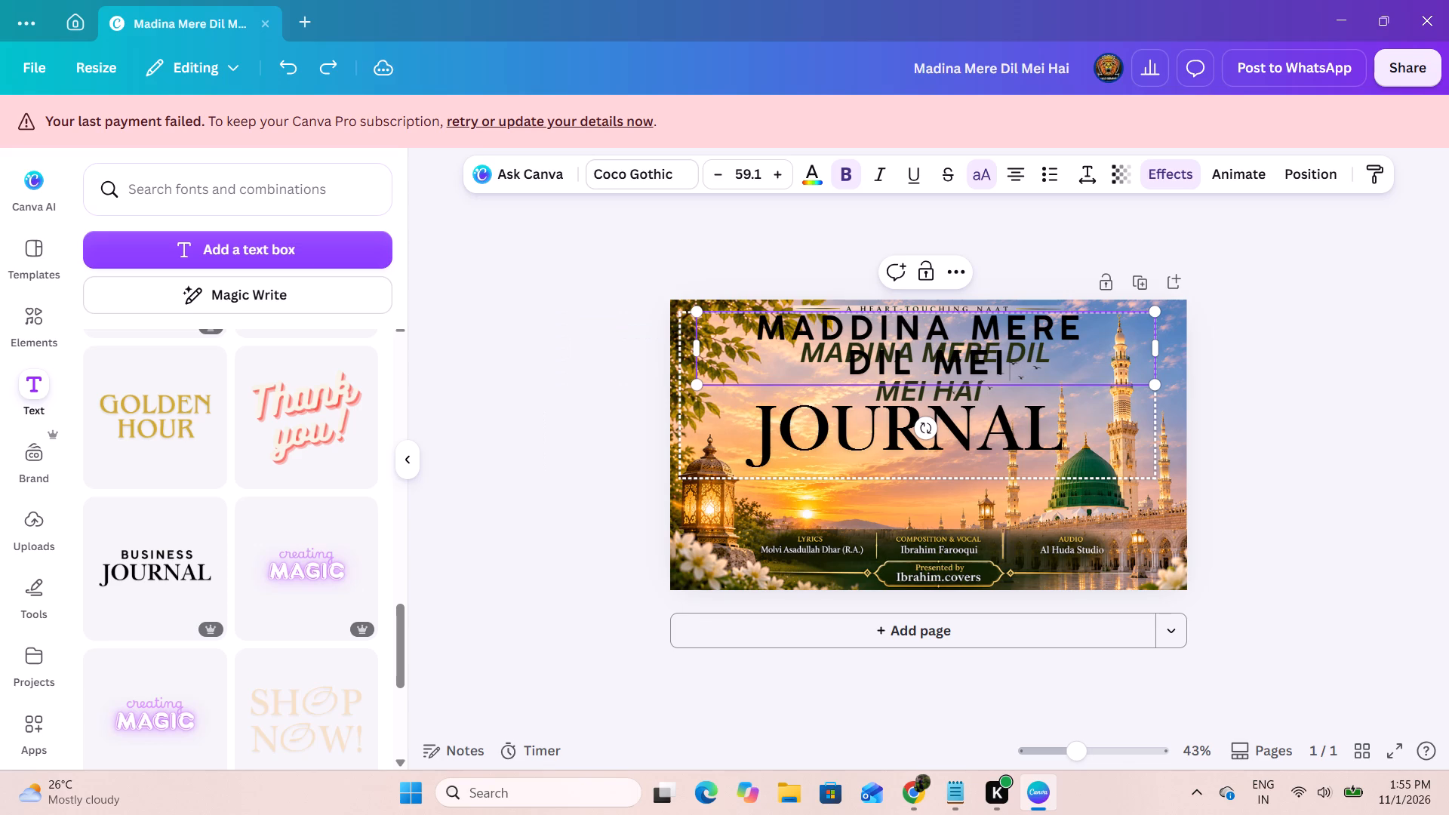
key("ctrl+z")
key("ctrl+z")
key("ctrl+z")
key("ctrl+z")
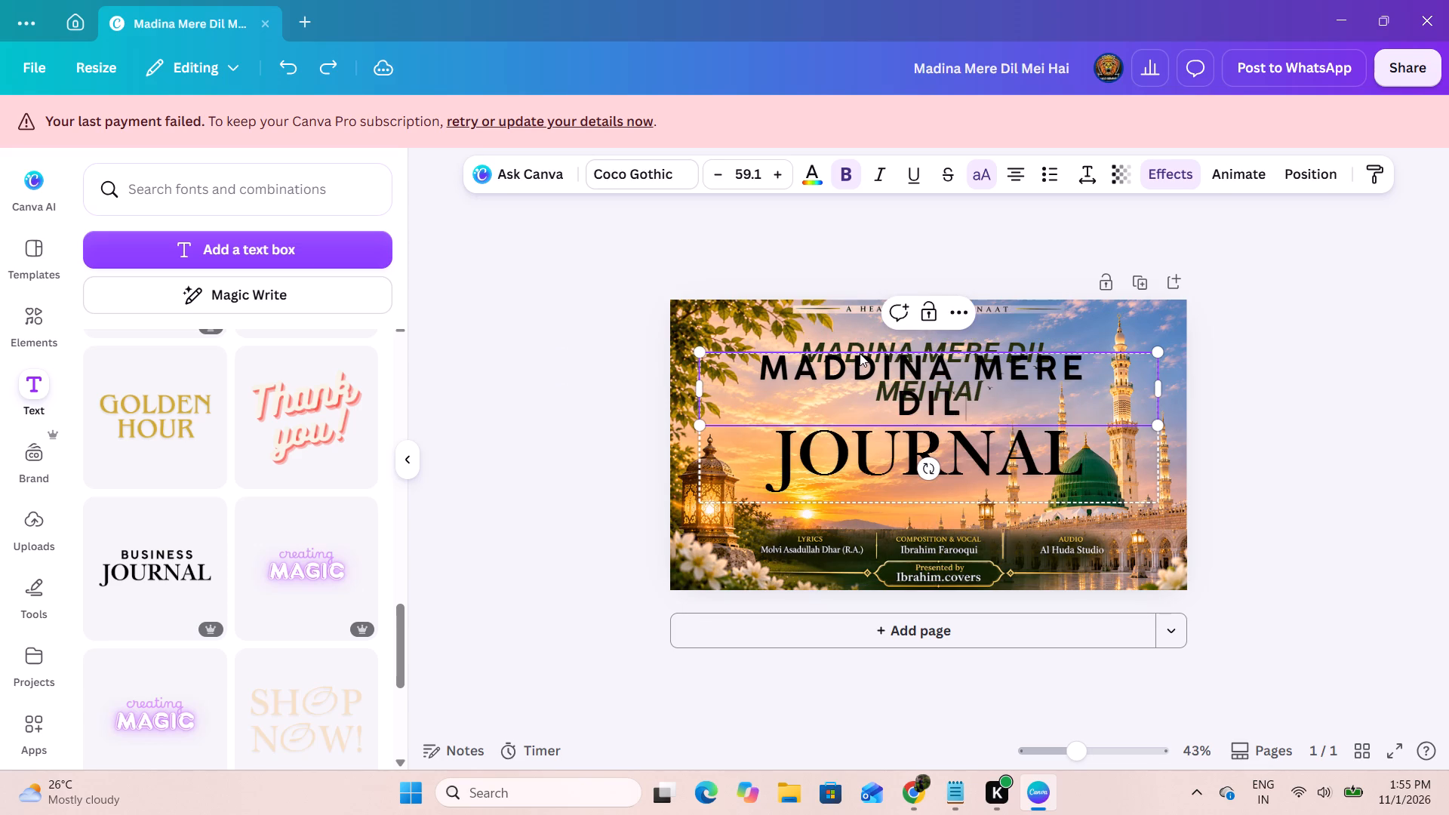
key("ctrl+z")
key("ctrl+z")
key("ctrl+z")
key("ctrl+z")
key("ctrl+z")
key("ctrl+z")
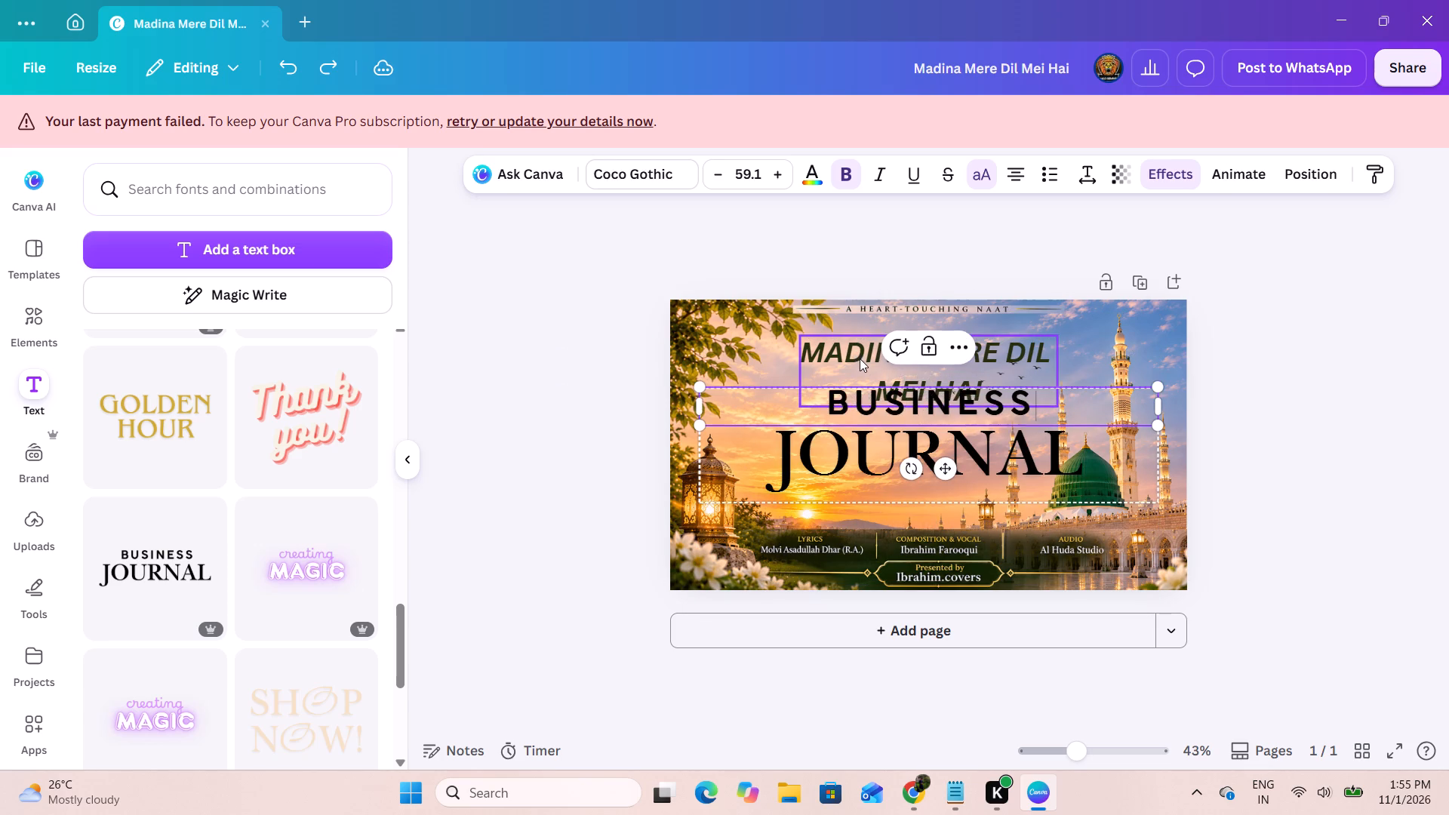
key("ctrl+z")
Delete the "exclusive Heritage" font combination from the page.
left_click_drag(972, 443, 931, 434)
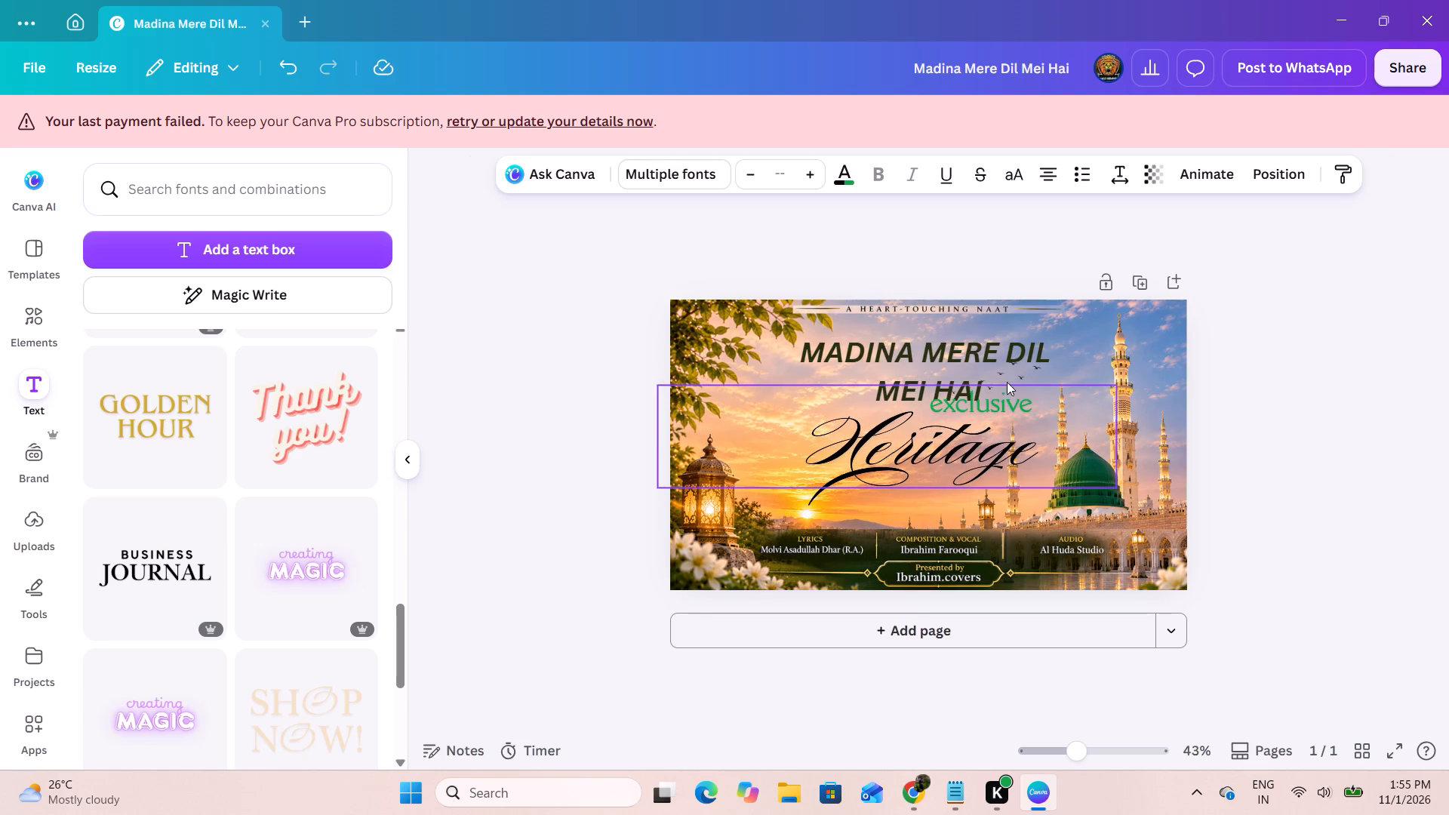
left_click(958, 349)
Shrink the italic "MADINA MERE DIL MEI HAI" title to size 29.2 and park it in the page's upper-left corner.
left_click_drag(955, 370, 804, 324)
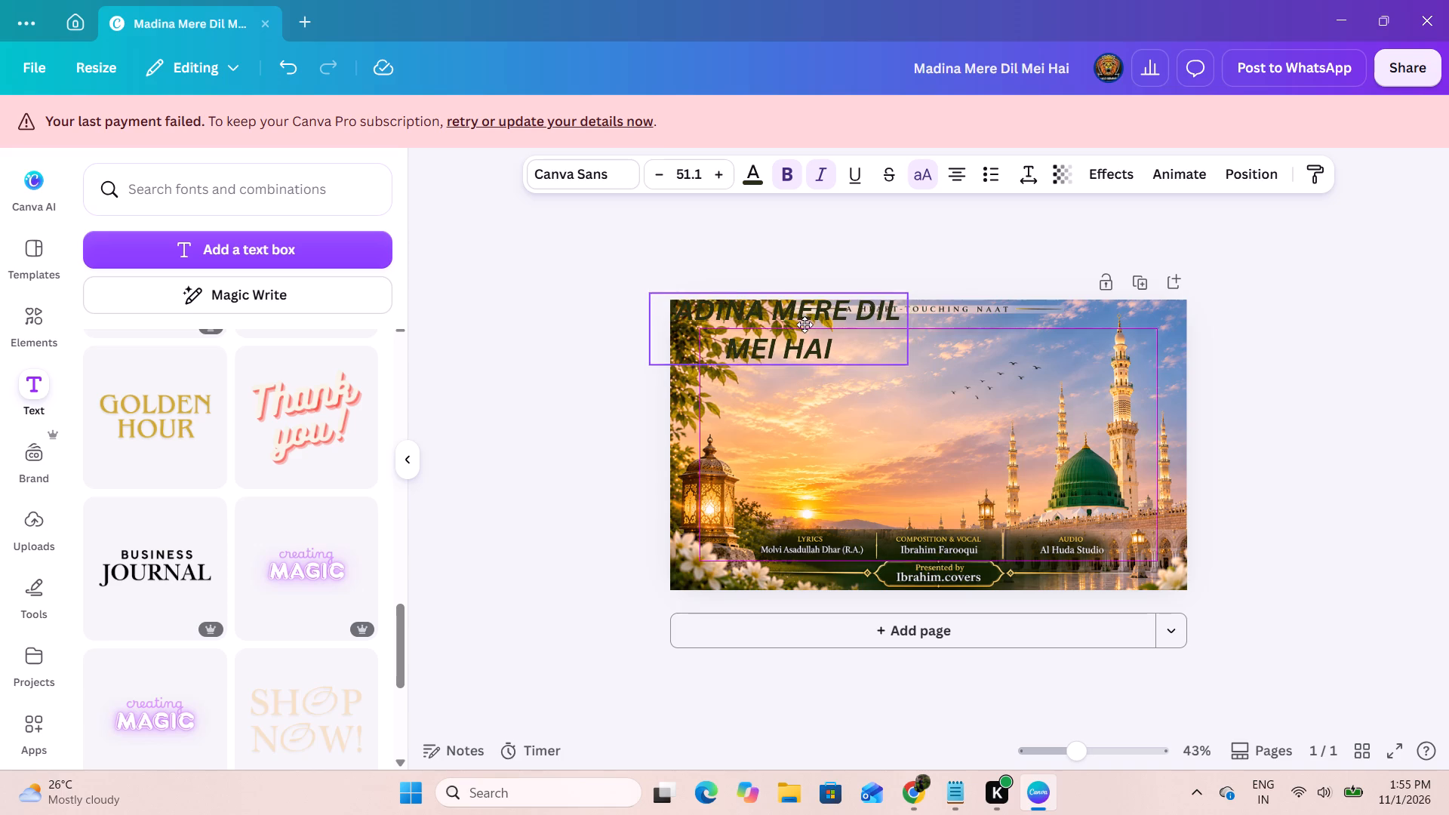
left_click_drag(804, 324, 840, 383)
left_click_drag(940, 419, 832, 378)
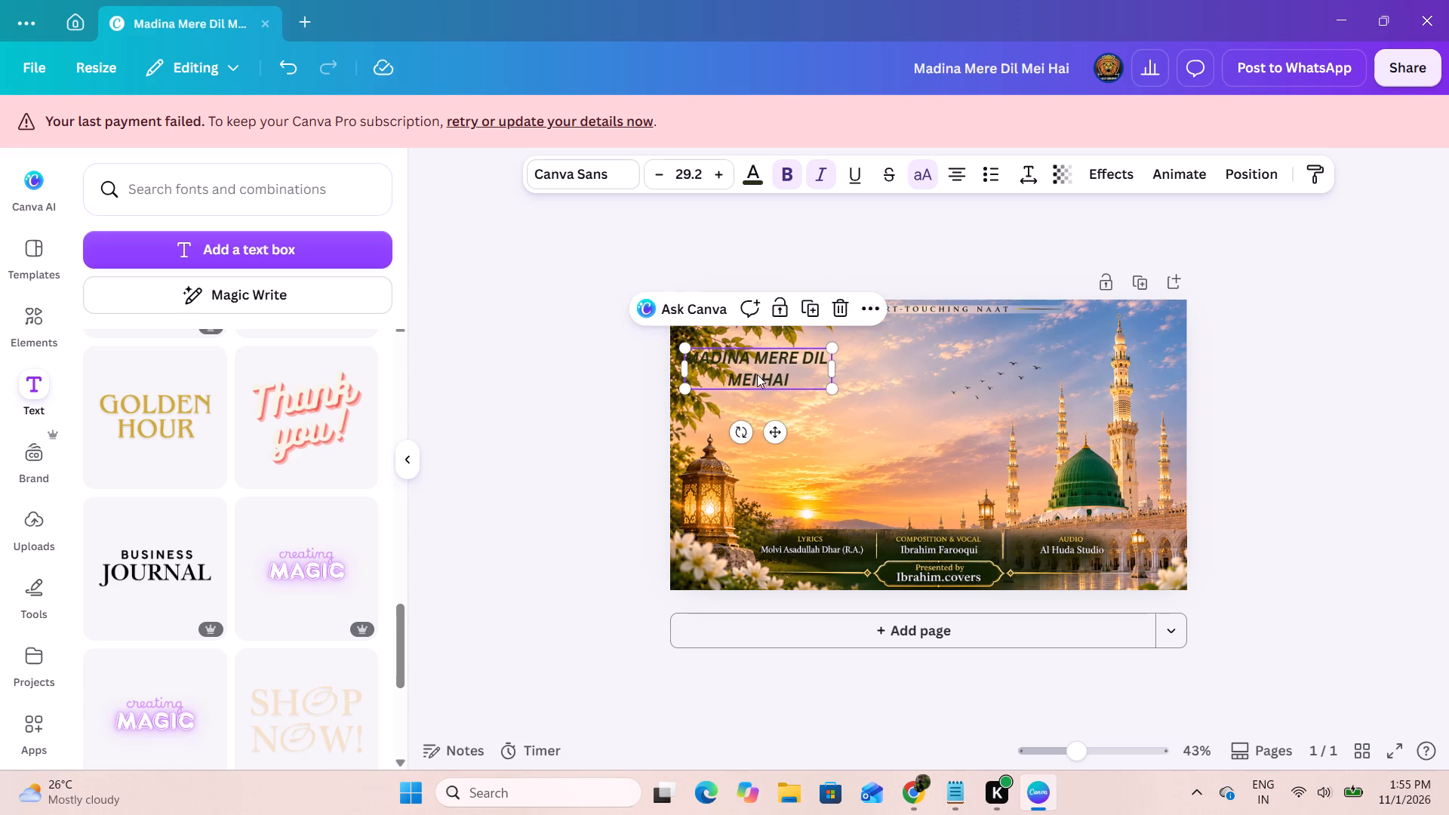
left_click_drag(757, 374, 727, 331)
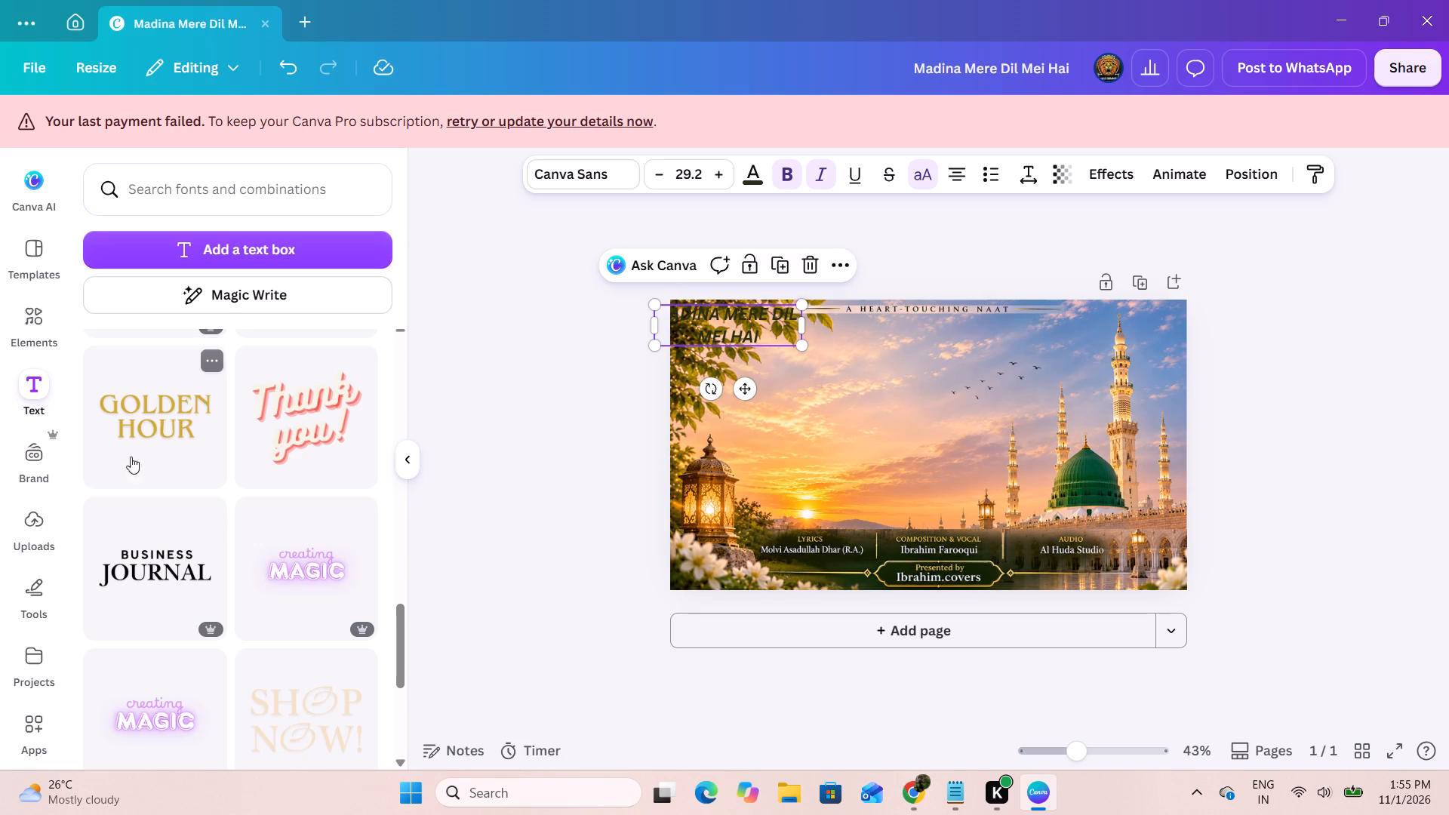
Browse the font combinations and insert the "Happy BIRTHDAY" one onto the page.
scroll(168, 604, "down", 10)
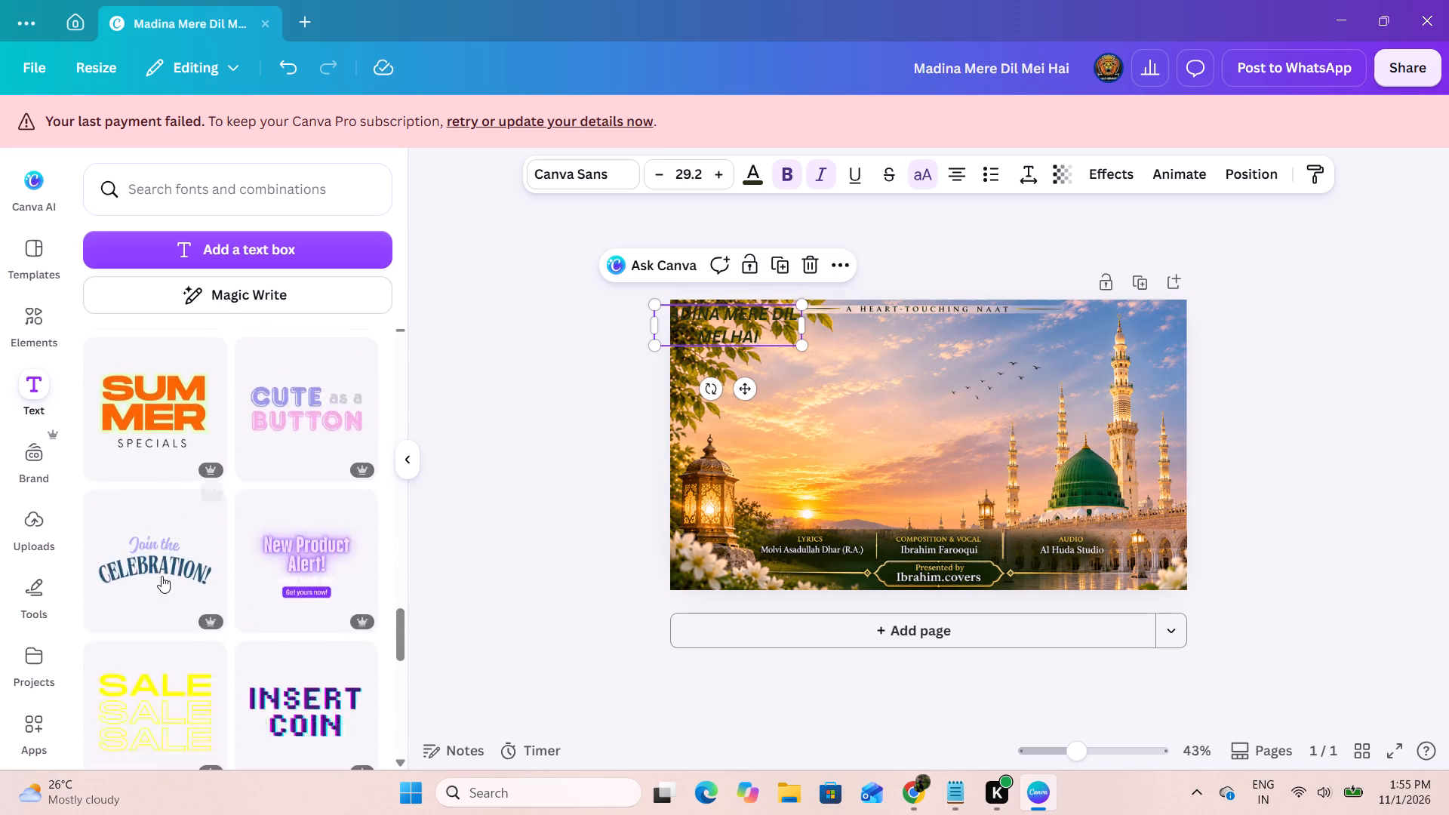
scroll(162, 576, "down", 14)
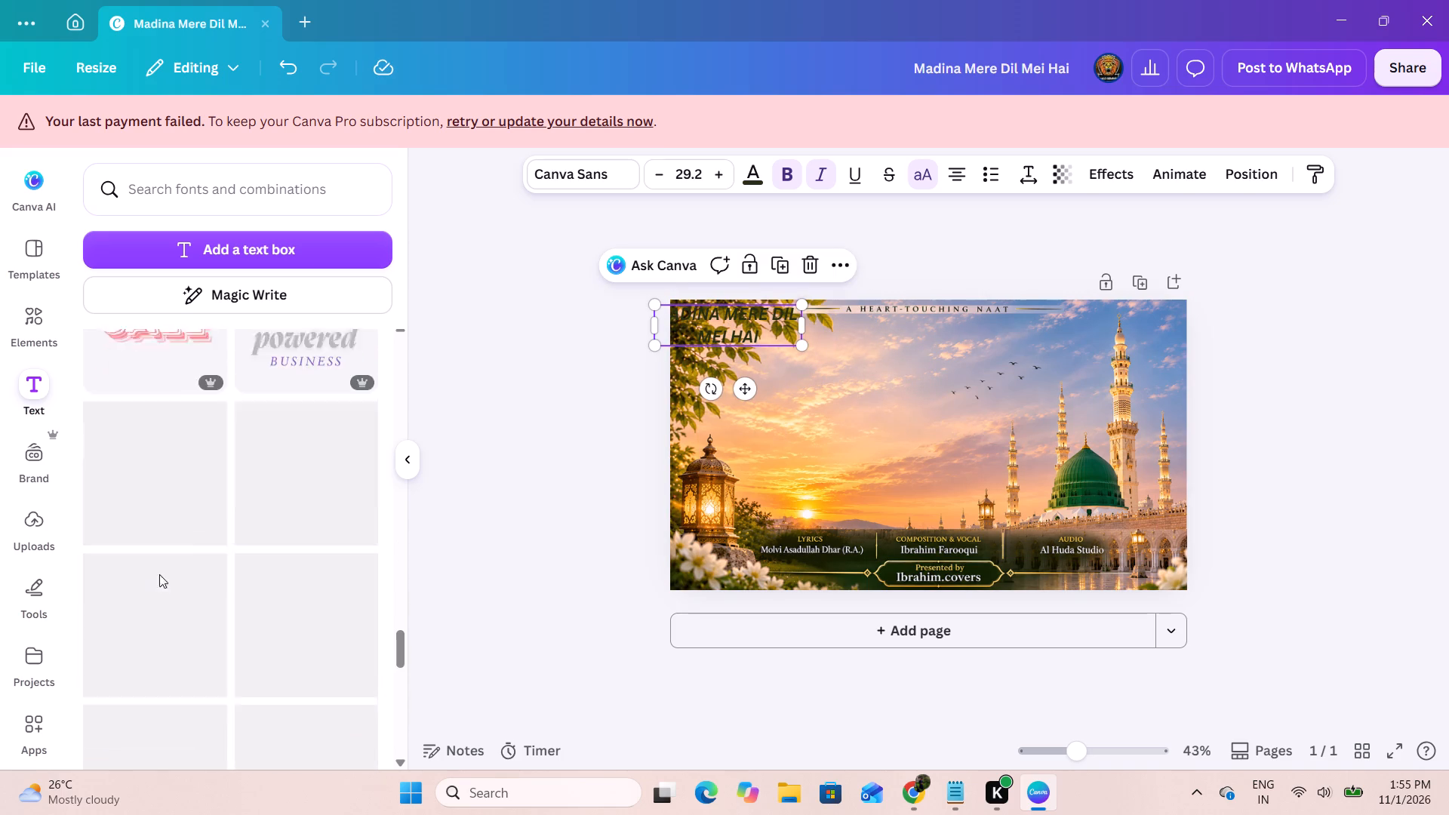
scroll(159, 574, "down", 6)
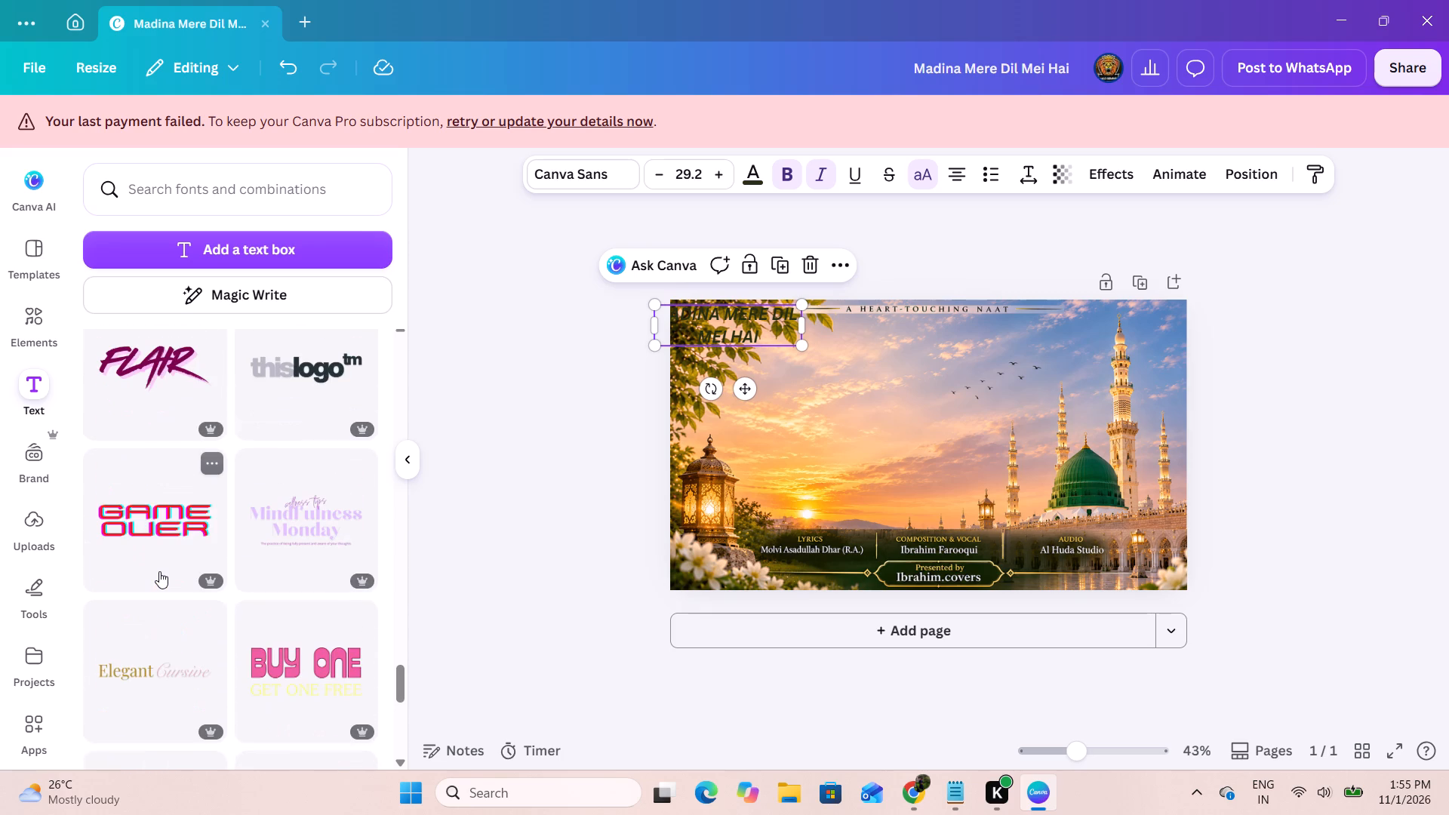
scroll(159, 571, "down", 2)
scroll(159, 571, "up", 8)
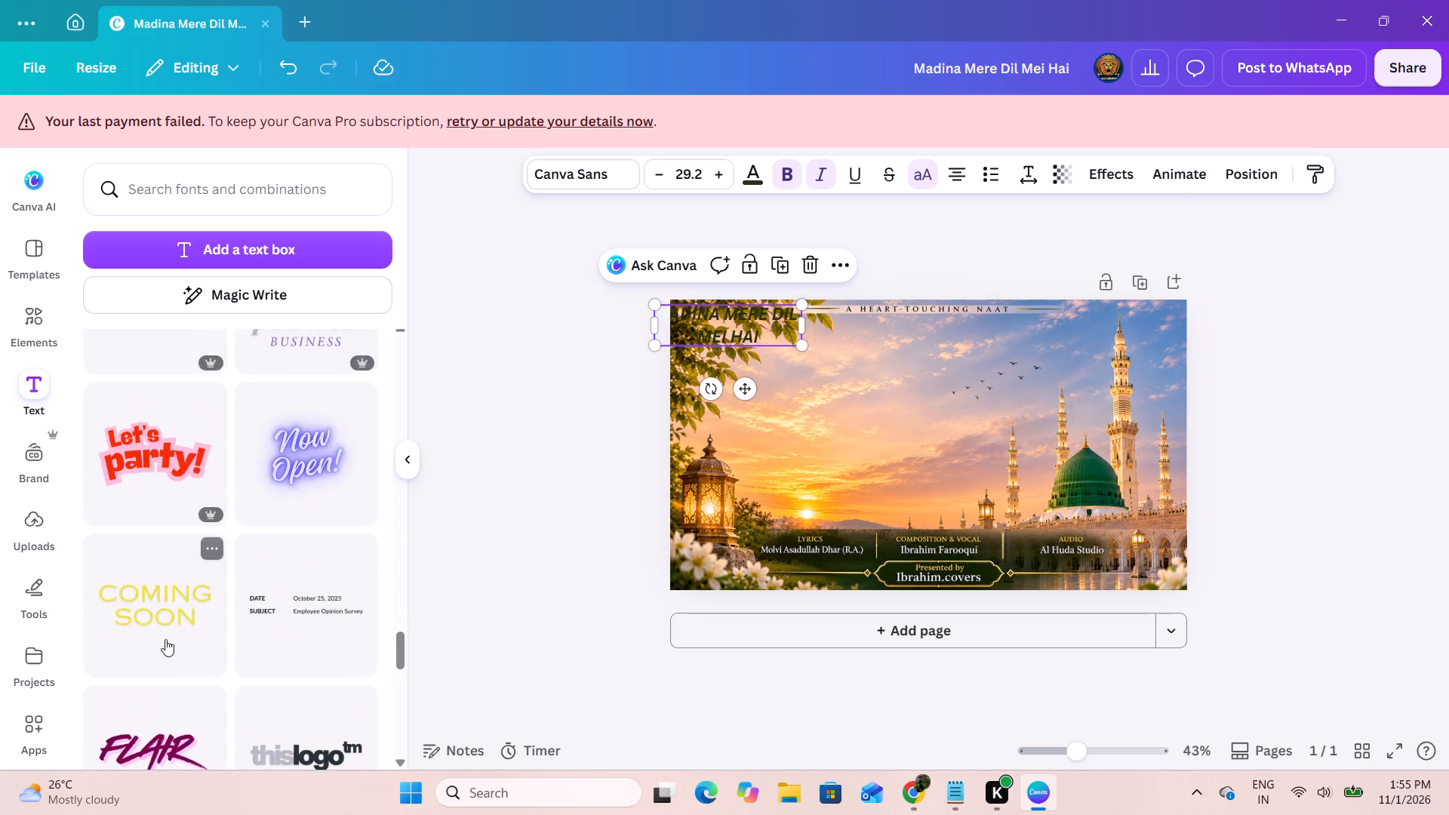
scroll(178, 663, "down", 2)
scroll(154, 601, "up", 17)
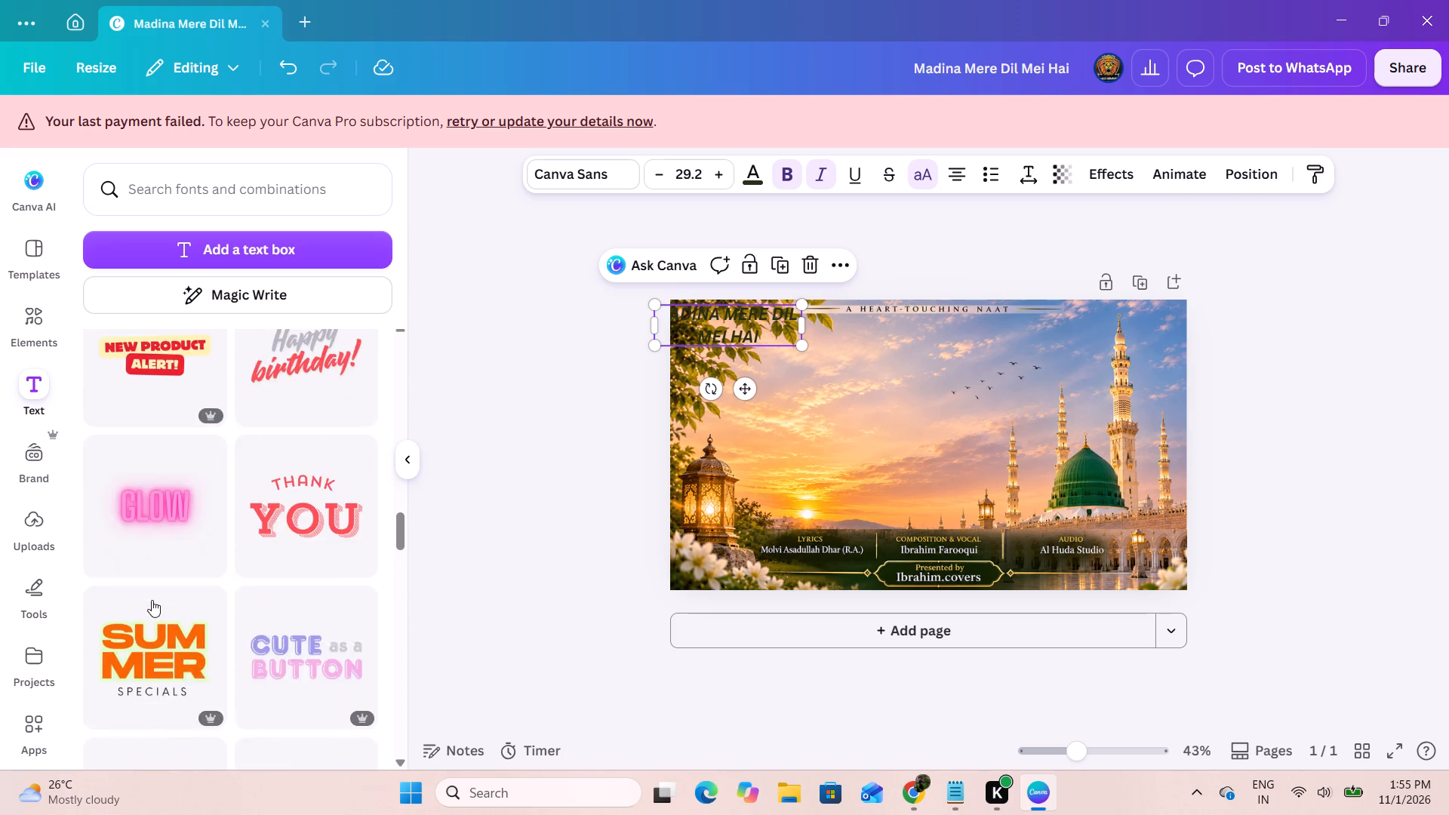
scroll(152, 600, "up", 6)
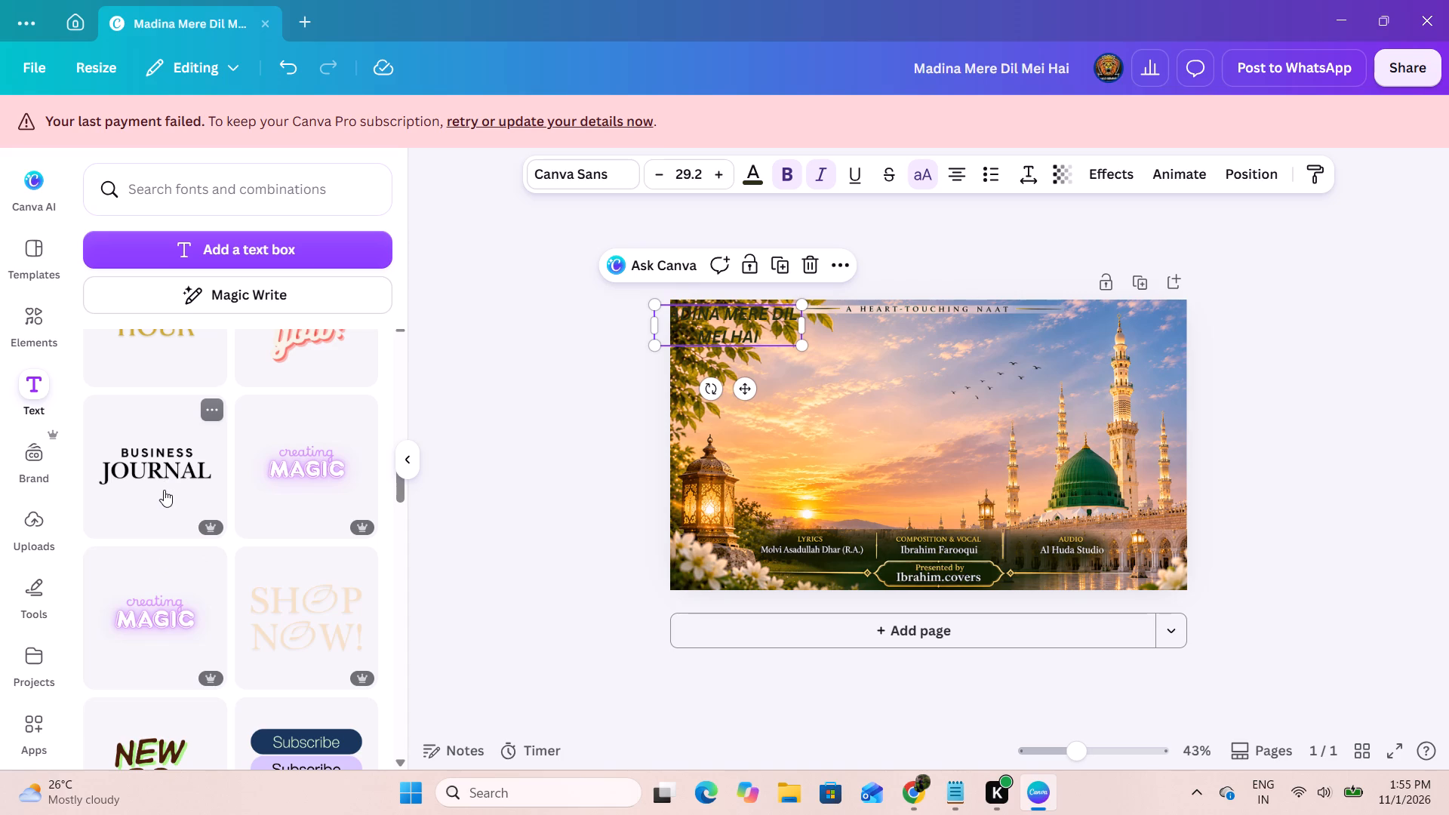
scroll(180, 451, "down", 2)
scroll(180, 451, "up", 4)
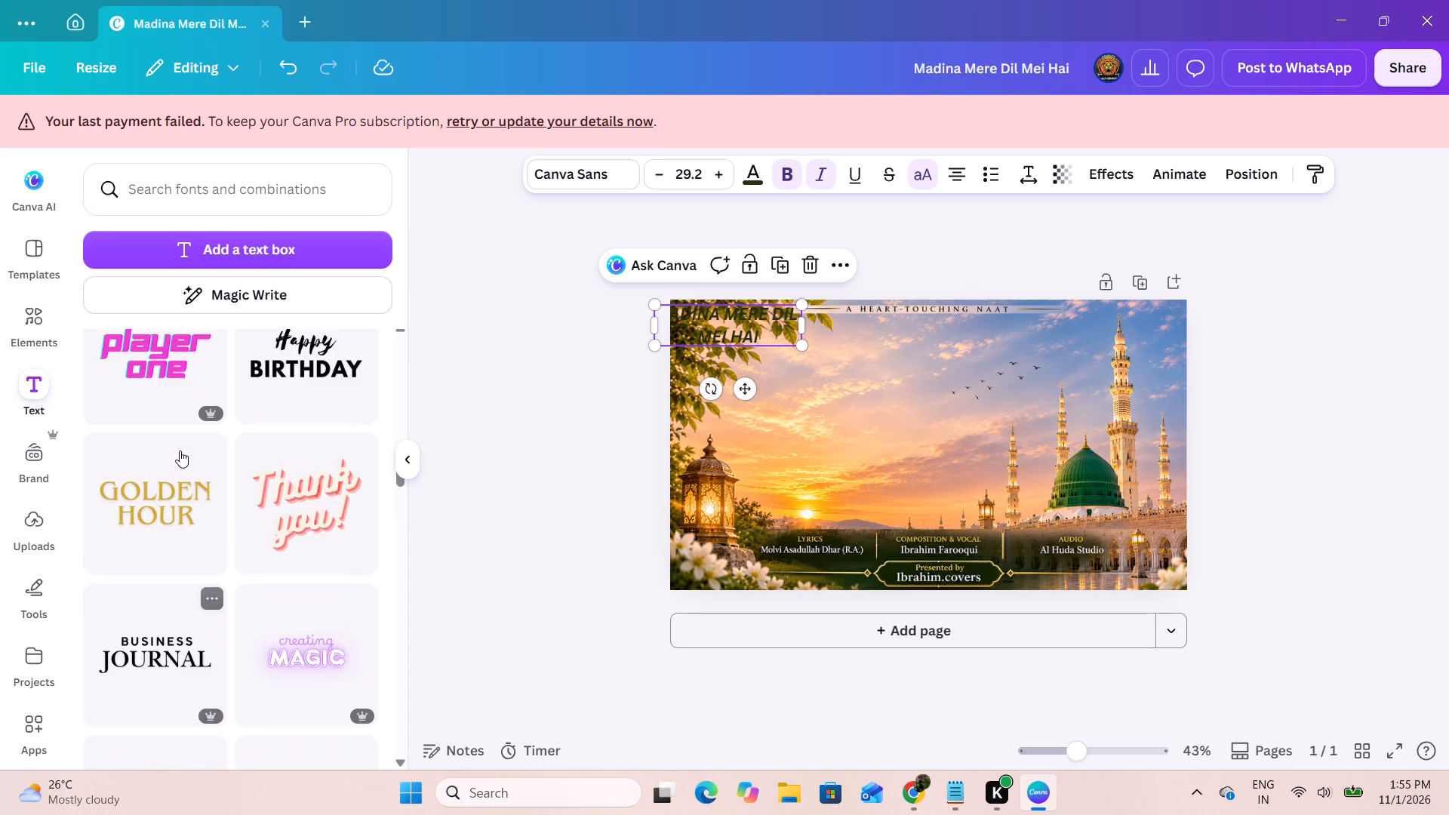
scroll(180, 451, "up", 2)
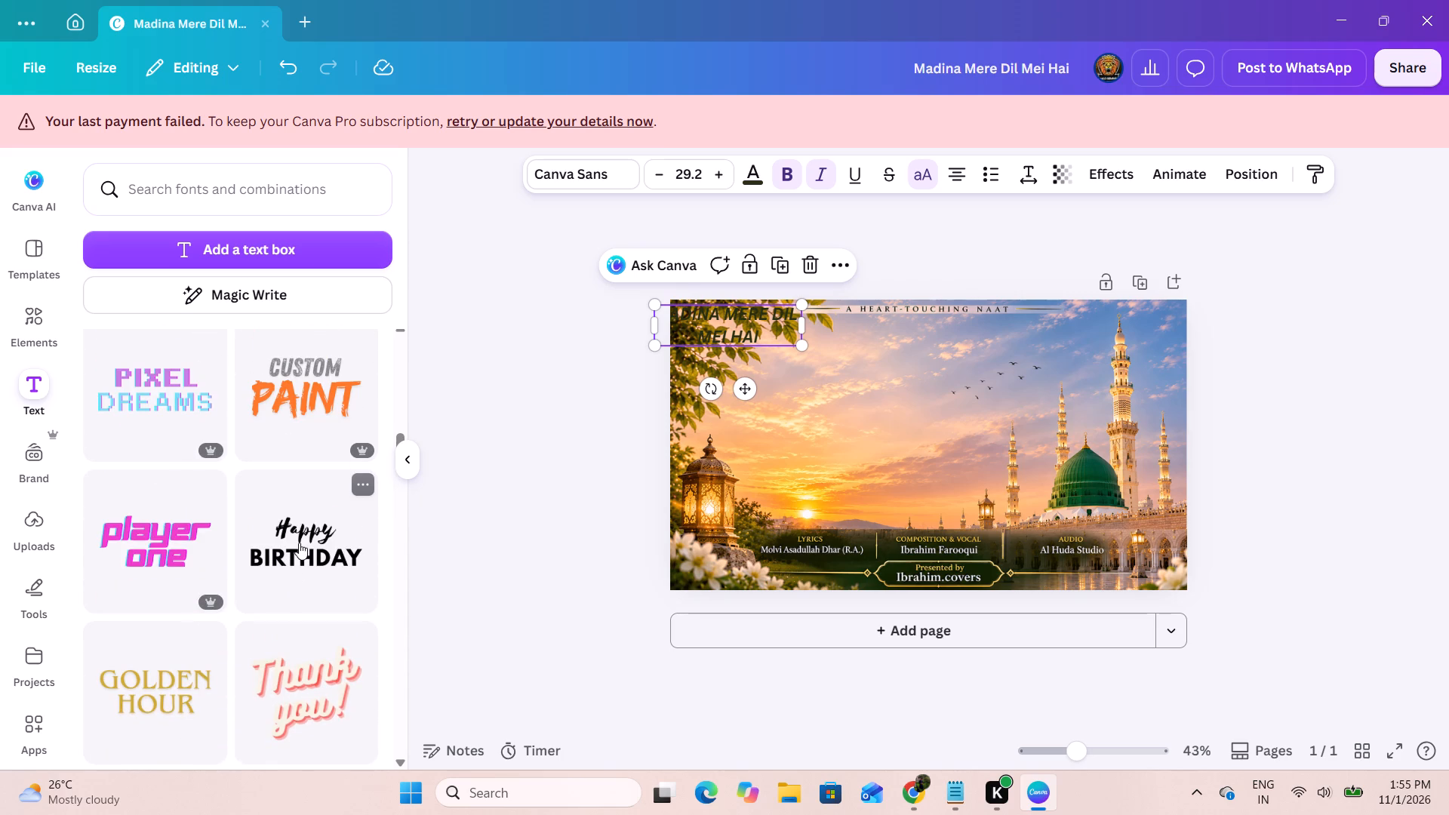
left_click(299, 543)
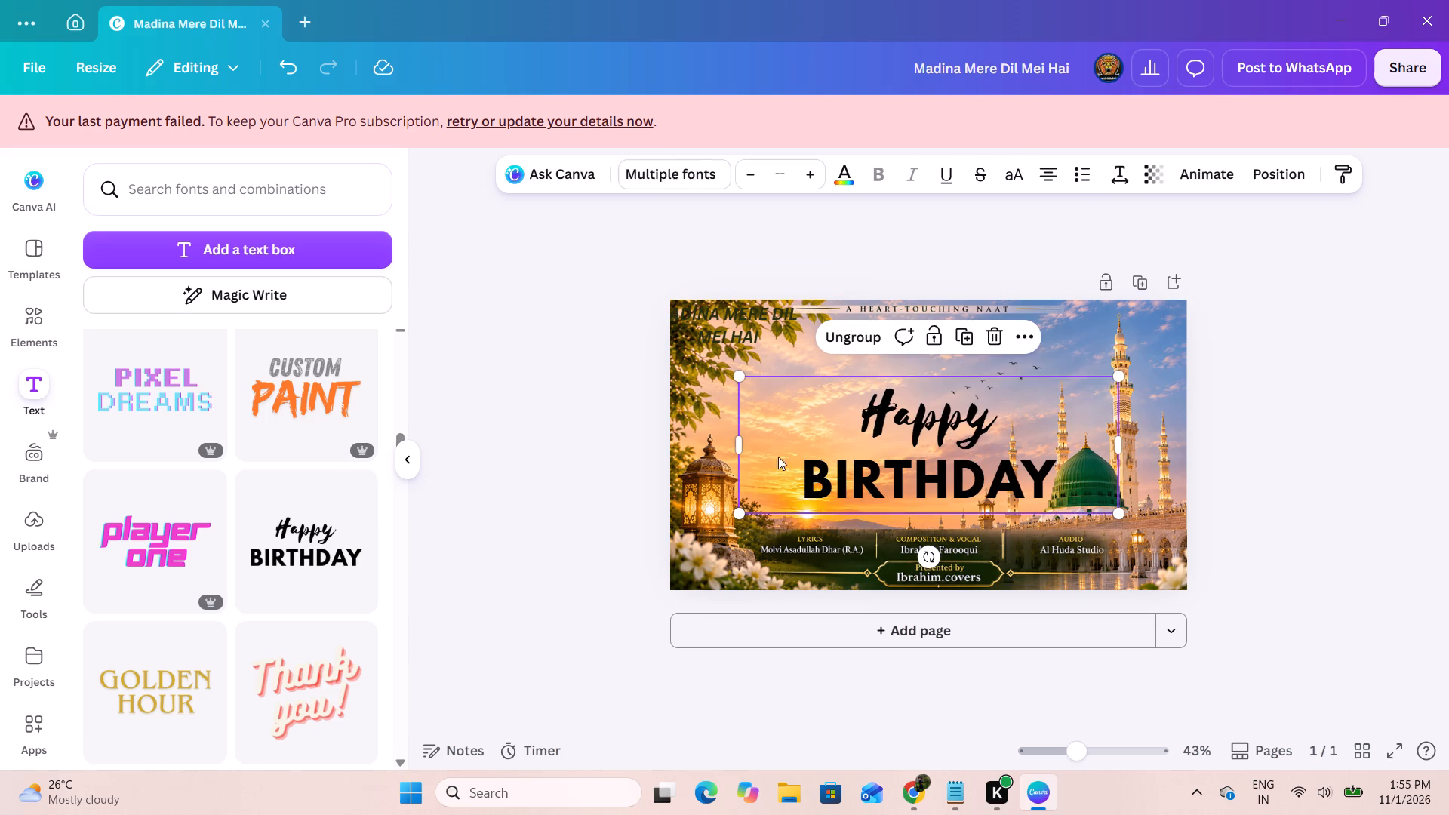
Replace "Happy" with "Madina" and "BIRTHDAY" with "Mere Dil Mei Hai" in the inserted font combination.
double_click(964, 409)
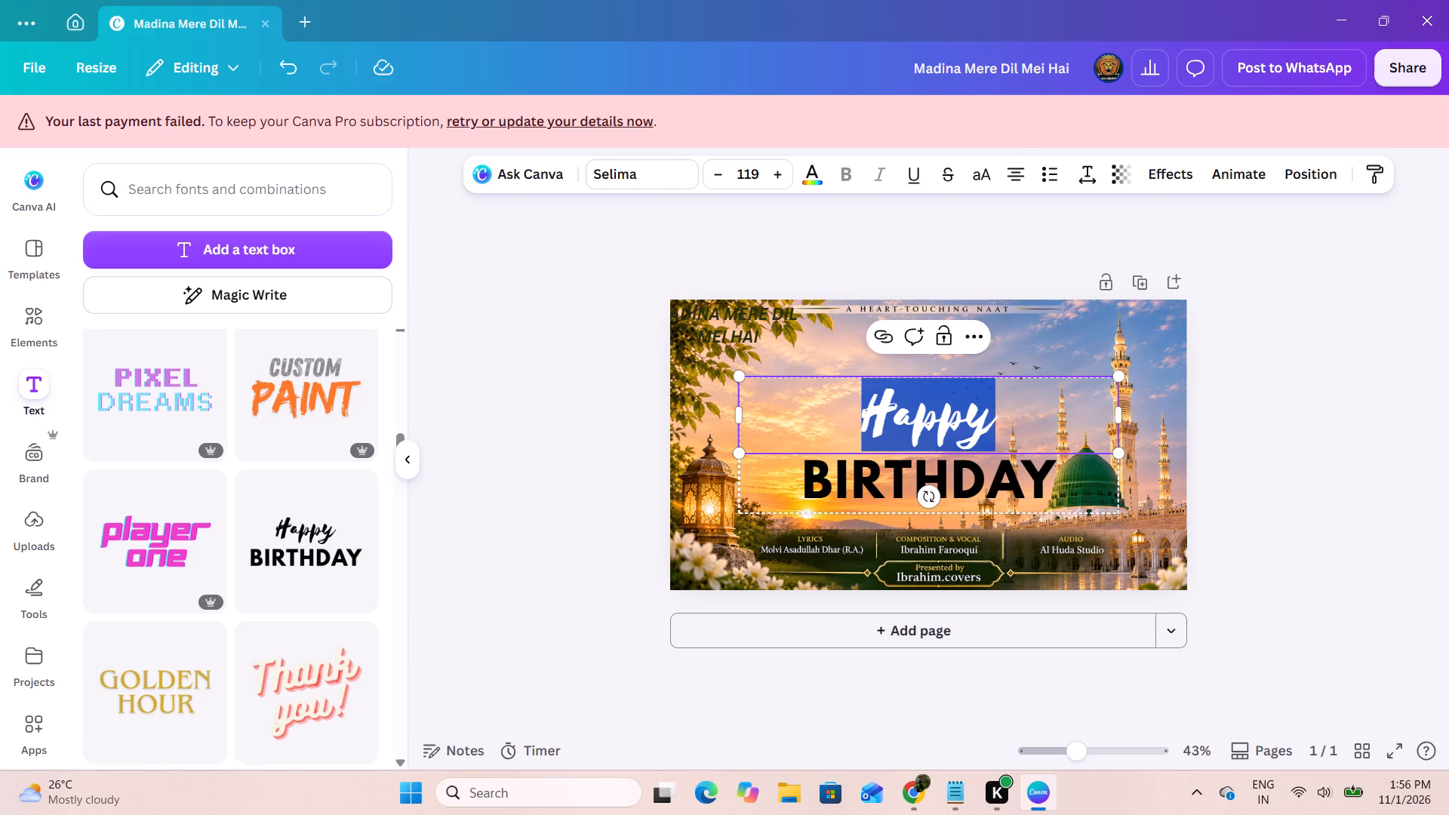
type("Ma")
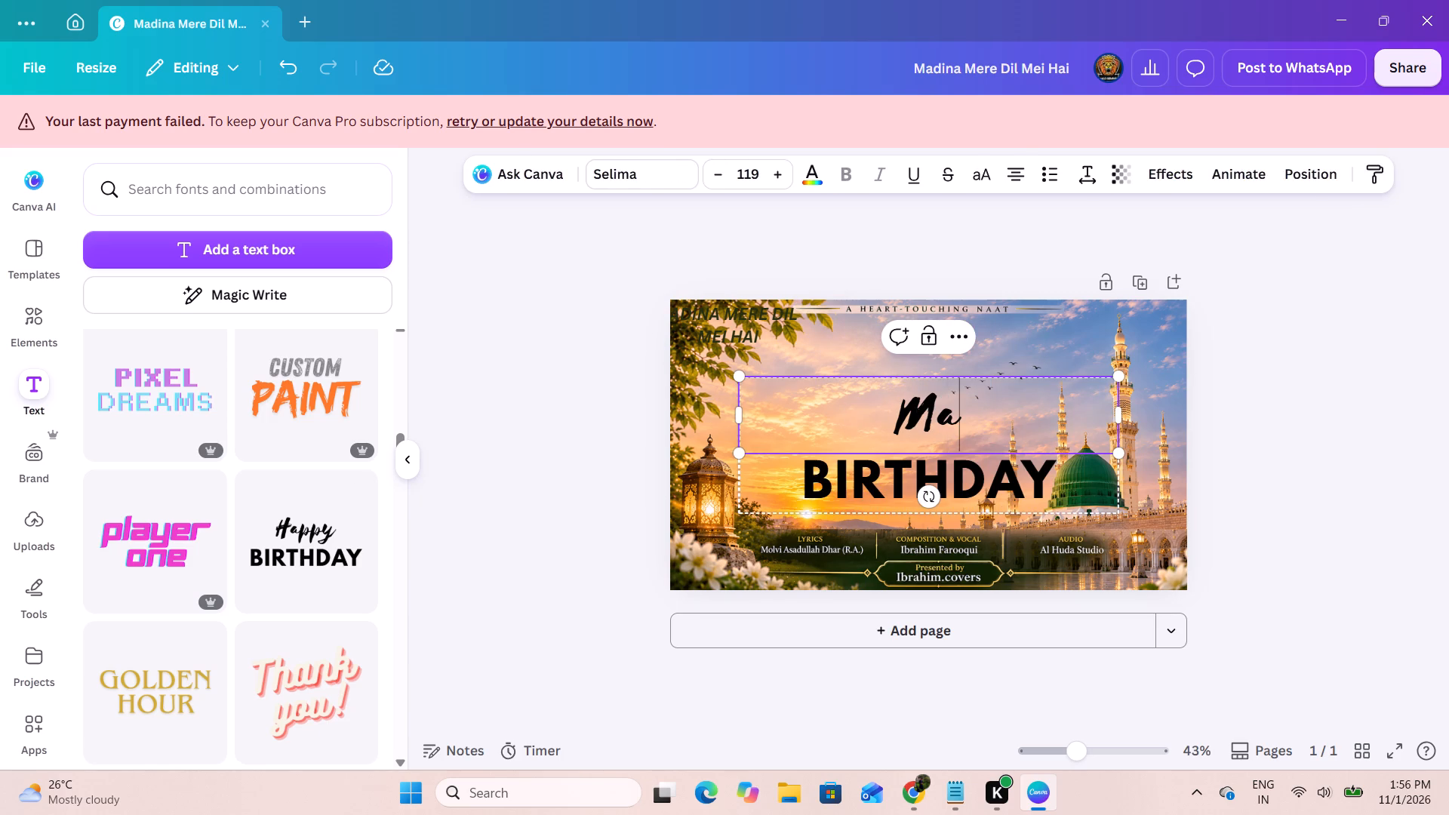
type("dina")
key("space")
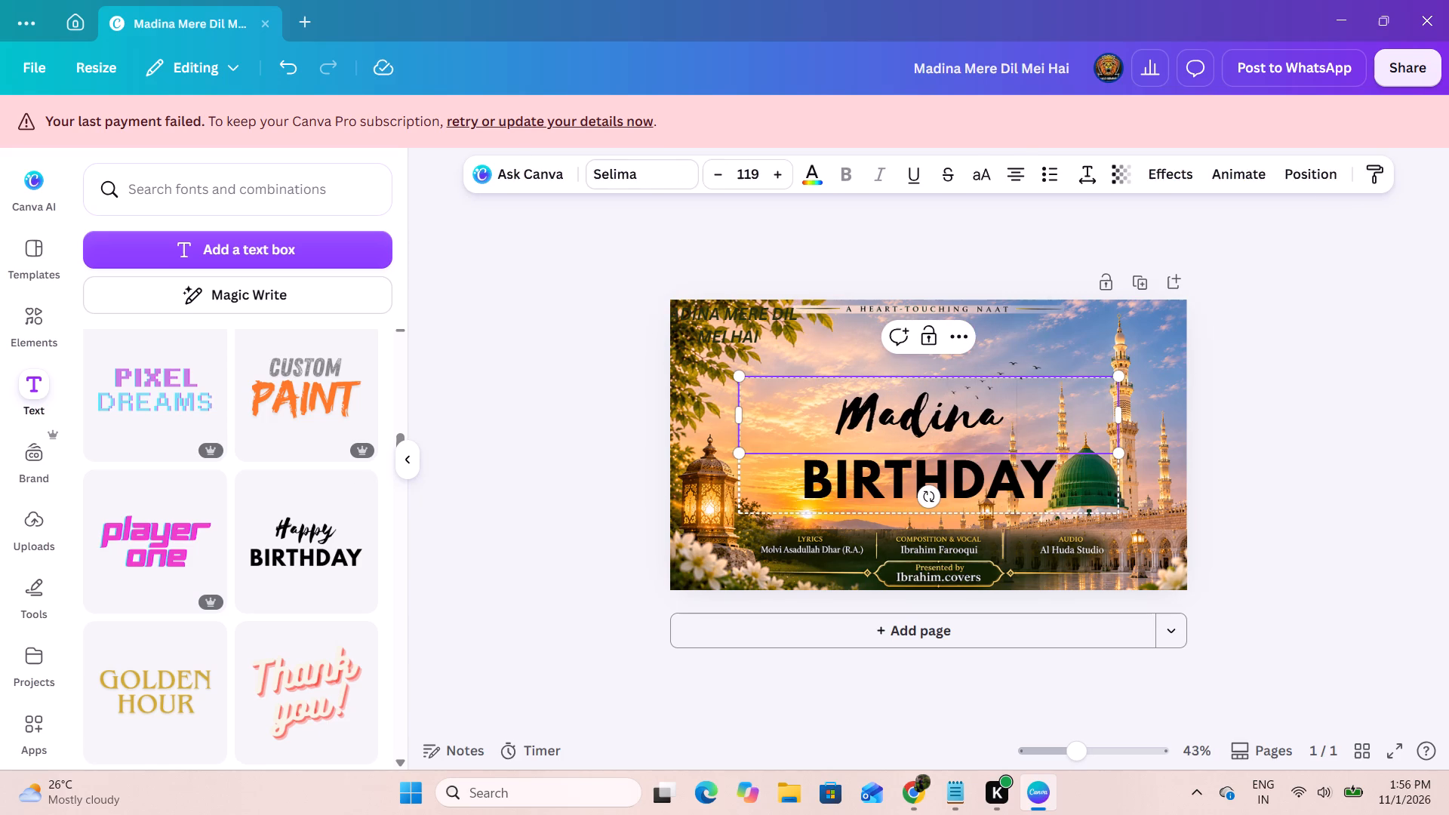
left_click(986, 477)
left_click(986, 475)
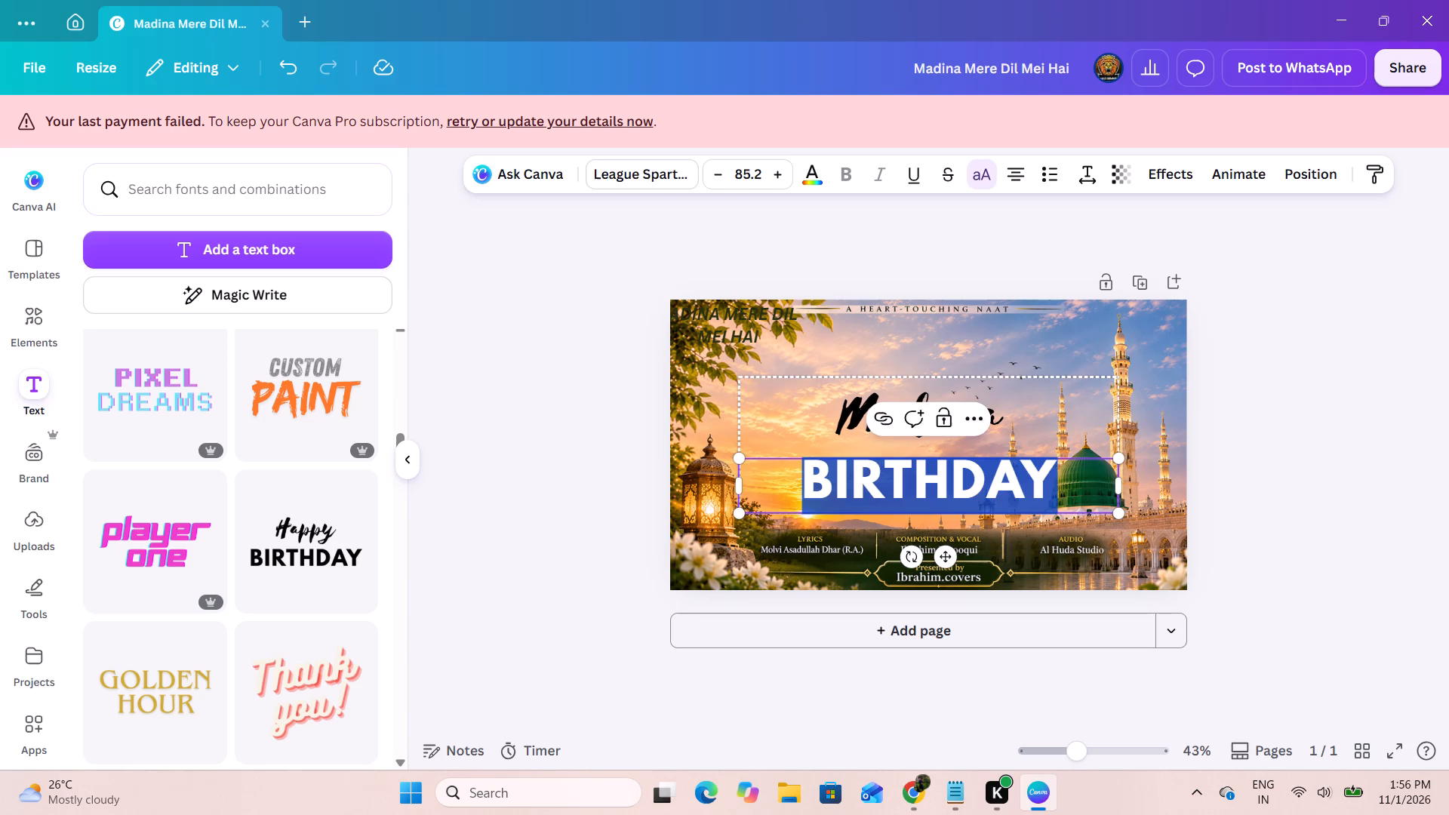
type("Mere")
key("space")
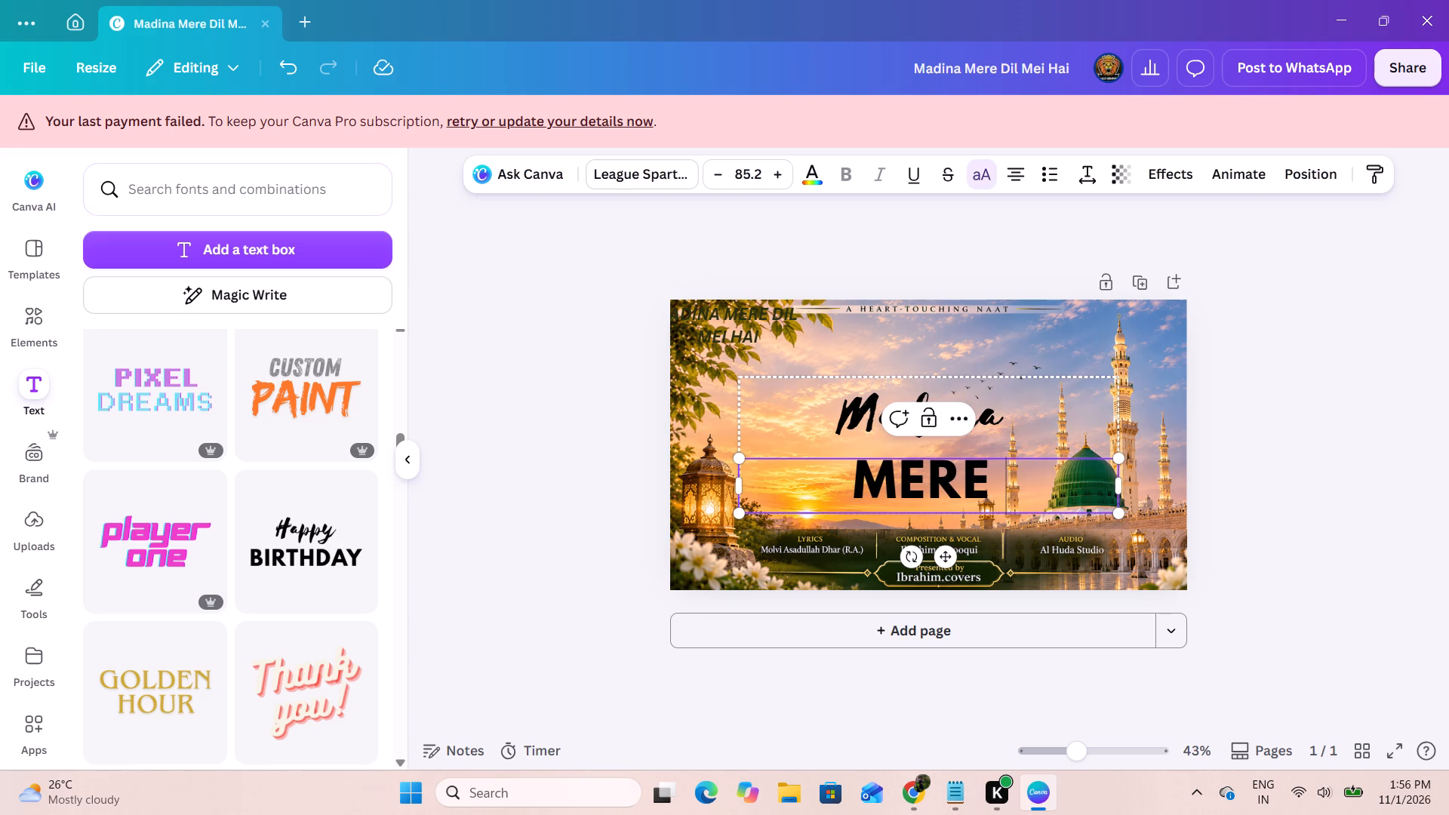
type("Dil Mei Hai")
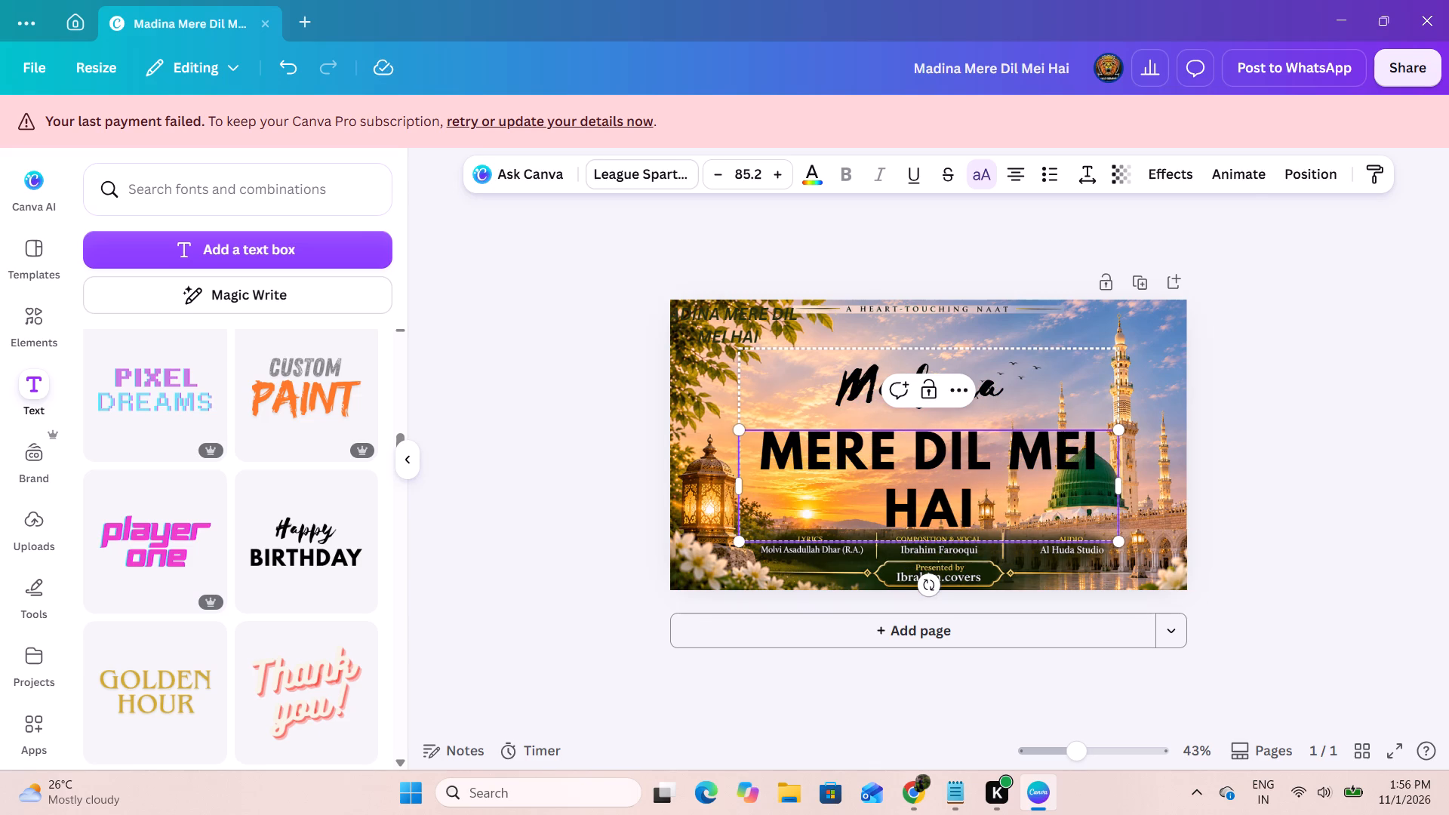
Shrink the "MERE DIL MEI HAI" text to size 54.8.
left_click(1096, 490)
left_click_drag(1116, 540, 1121, 505)
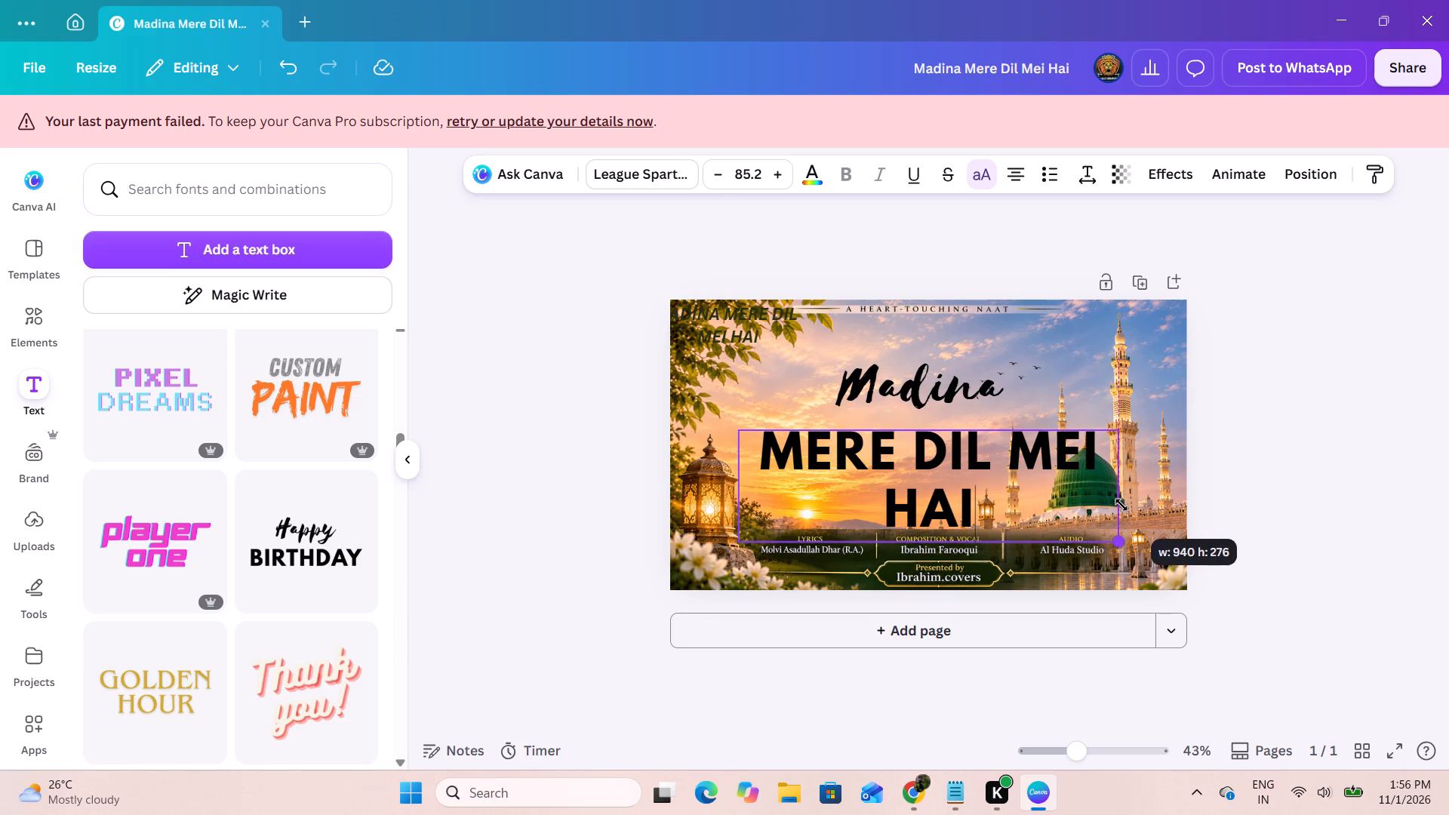
left_click_drag(1121, 505, 984, 489)
Move the script "Madina" text up to sit centred just below the "A Heart-Touching Naat" header.
left_click_drag(937, 366, 921, 352)
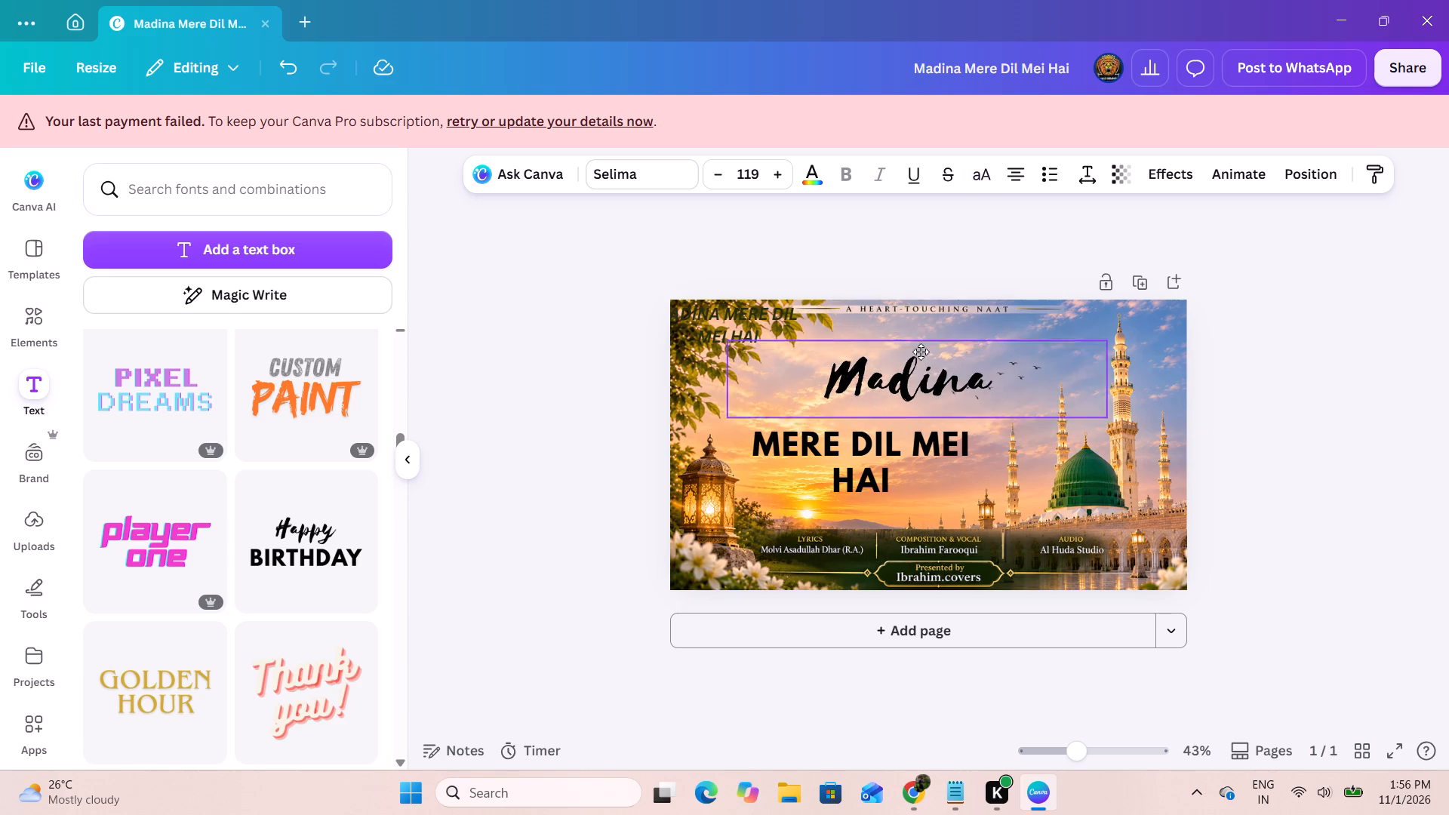
left_click_drag(921, 352, 933, 328)
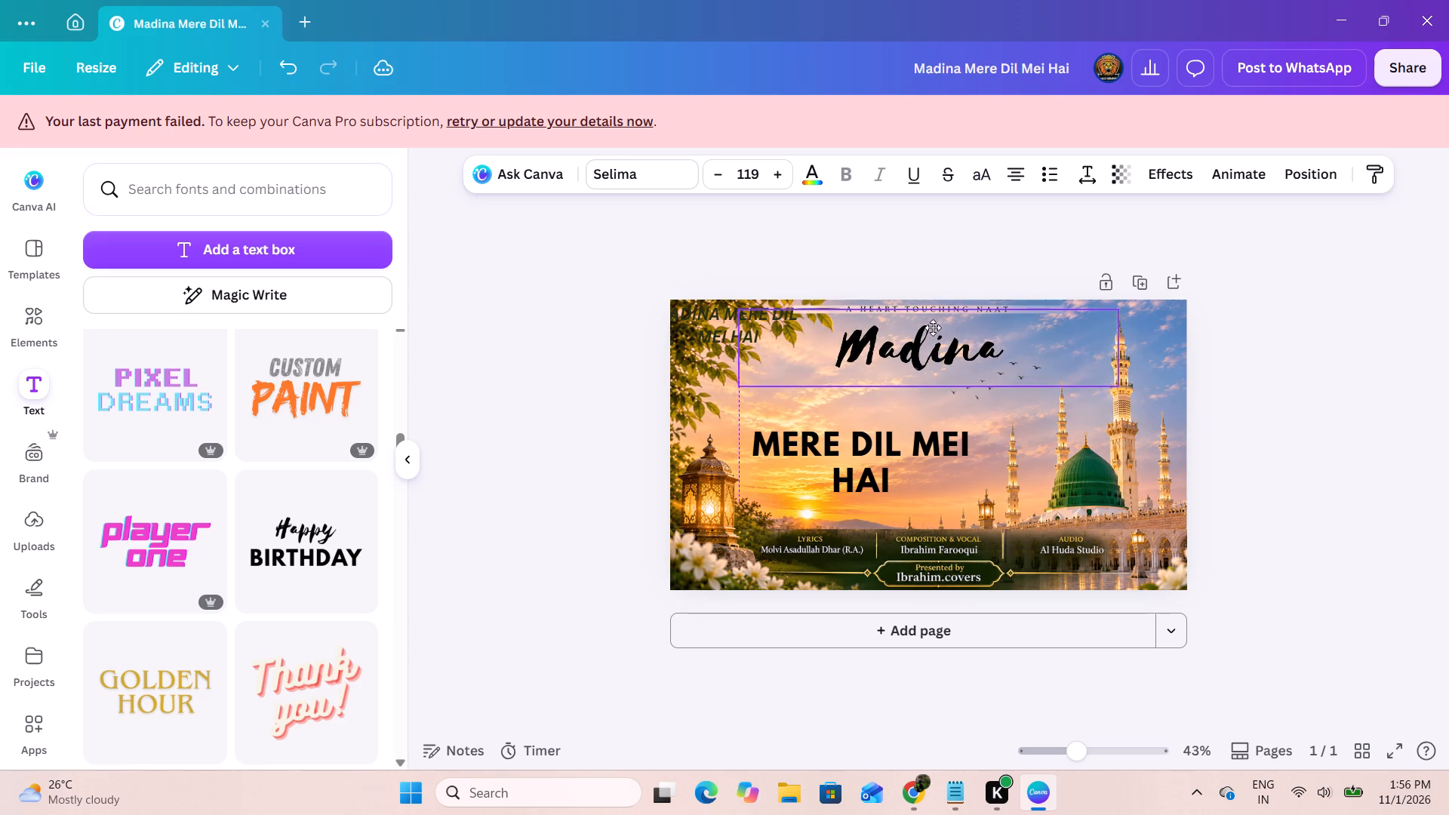
left_click_drag(933, 328, 952, 327)
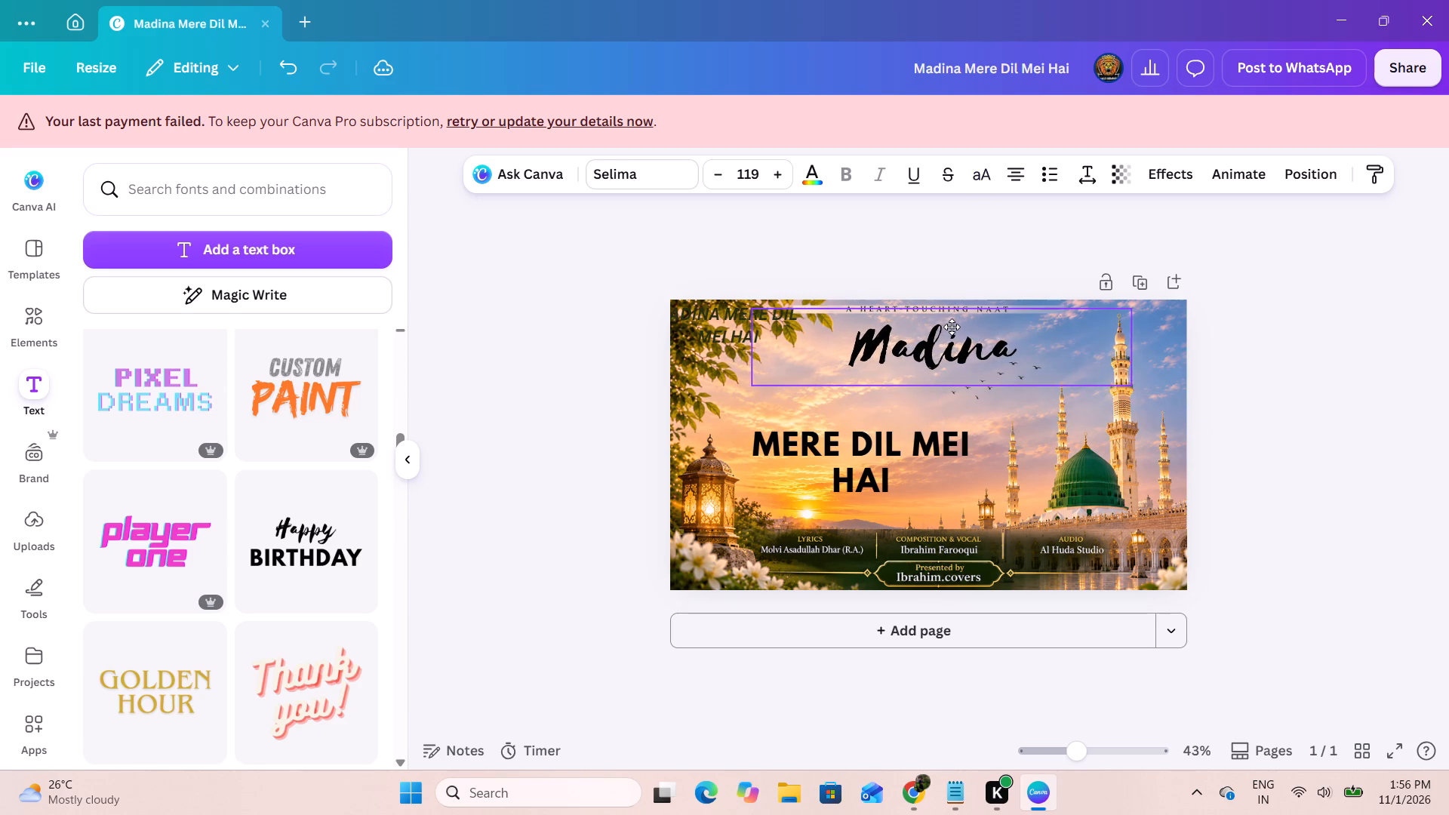
left_click_drag(952, 327, 925, 334)
left_click_drag(912, 348, 938, 343)
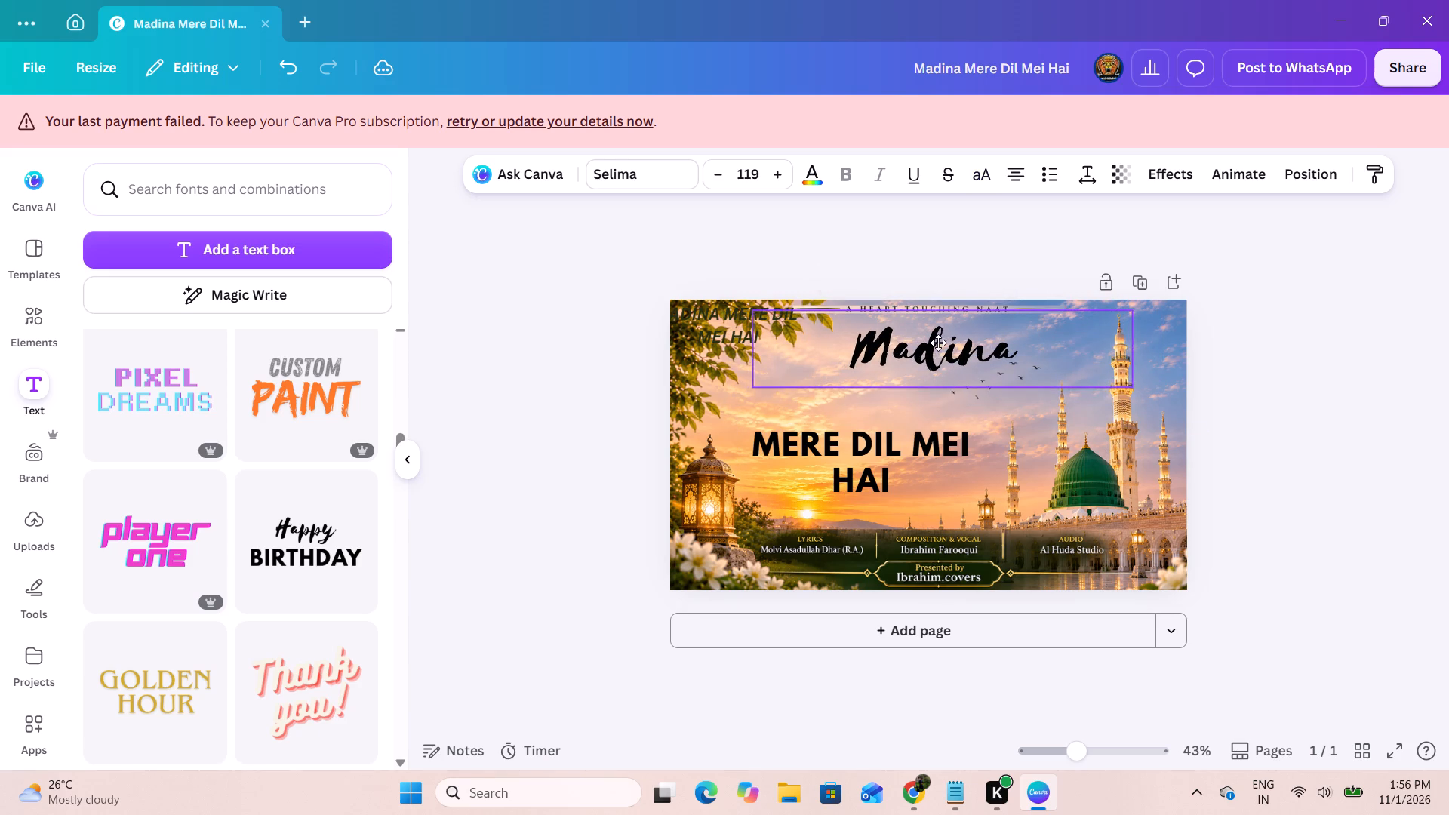
left_click_drag(938, 343, 934, 341)
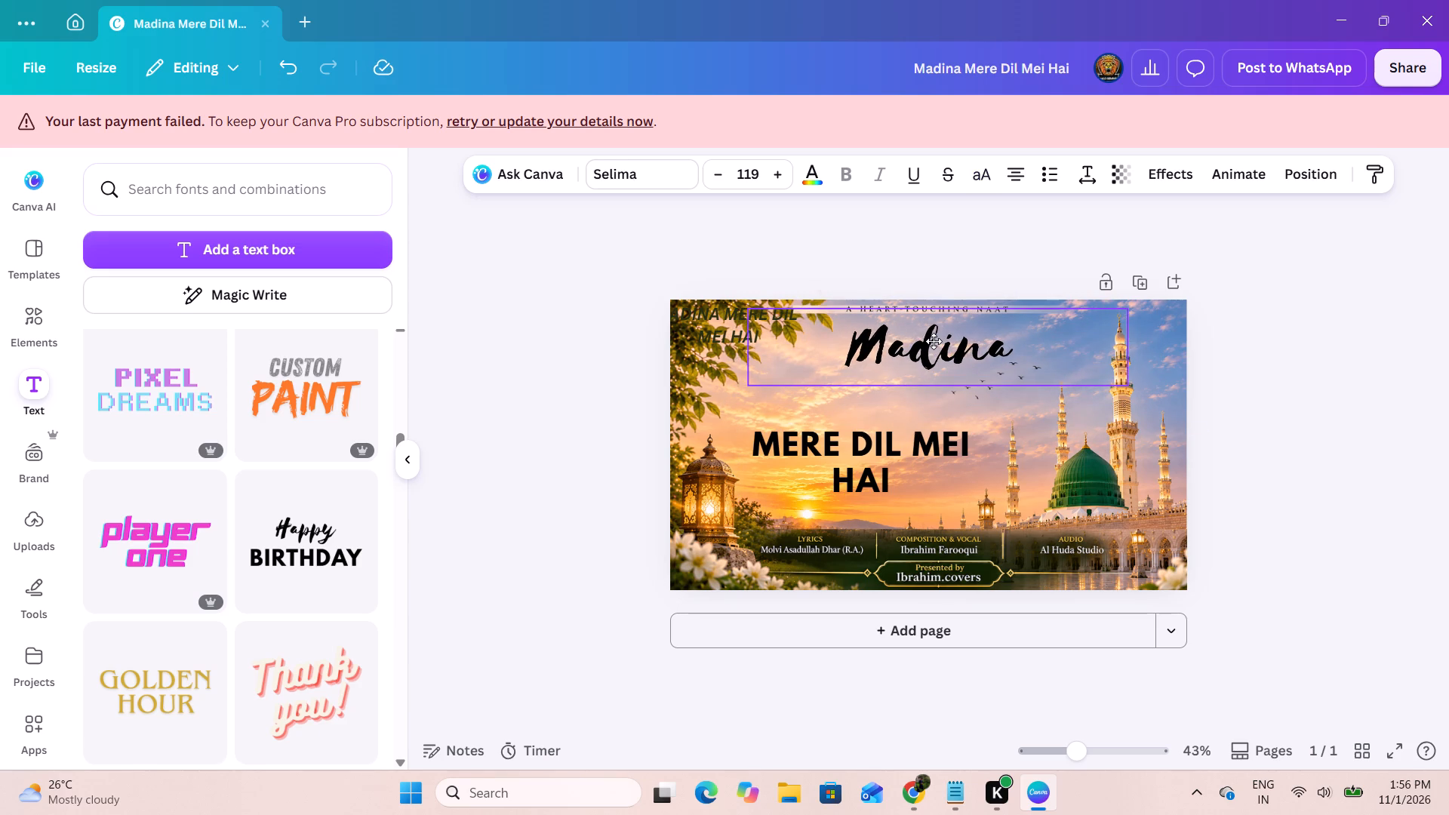
left_click_drag(934, 341, 926, 337)
Place "MERE DIL MEI HAI" centred directly under "Madina" and reduce it to size 44.2.
left_click(866, 457)
left_click_drag(866, 457, 924, 398)
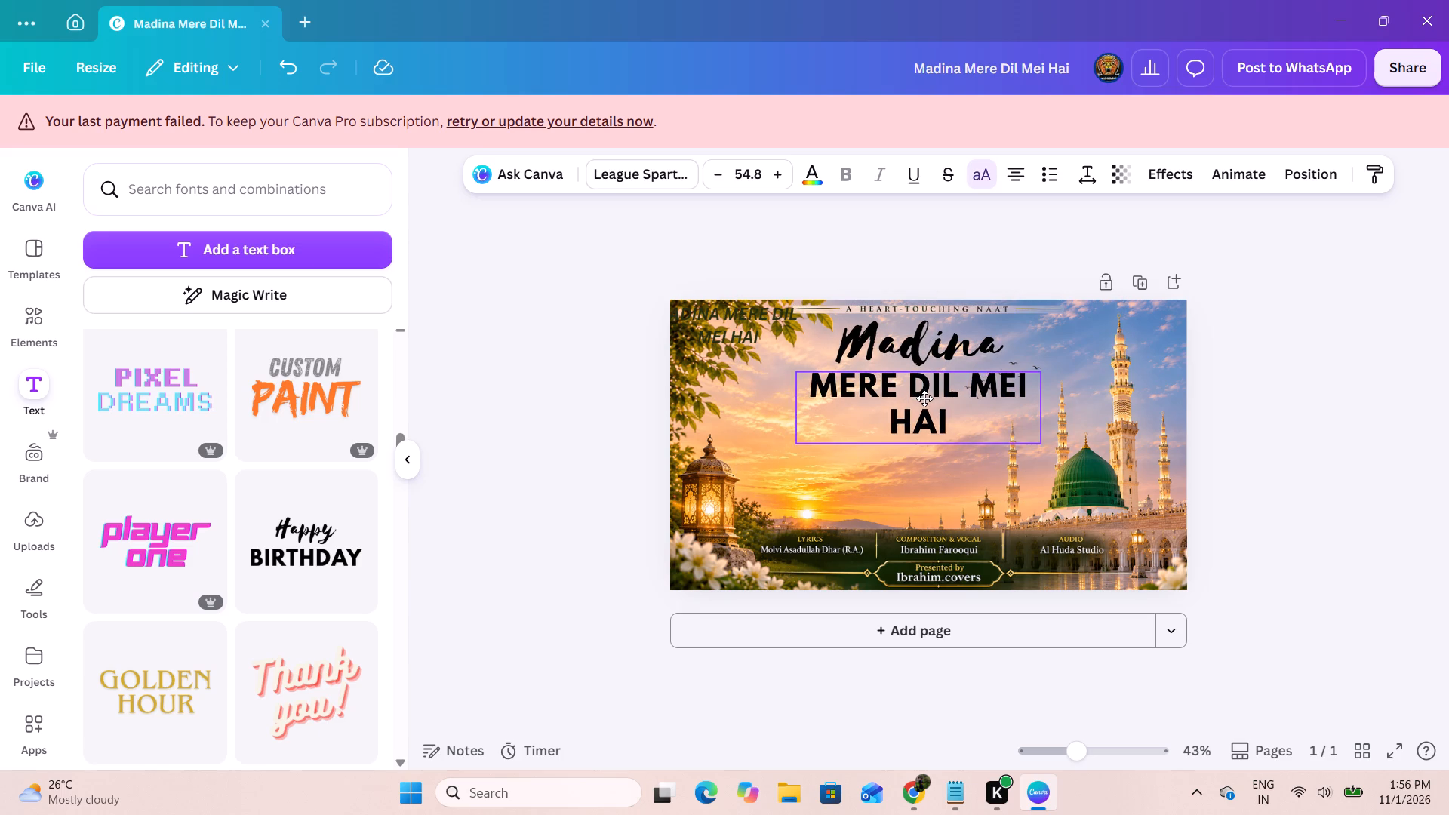
left_click_drag(924, 398, 922, 404)
left_click_drag(1044, 451, 998, 434)
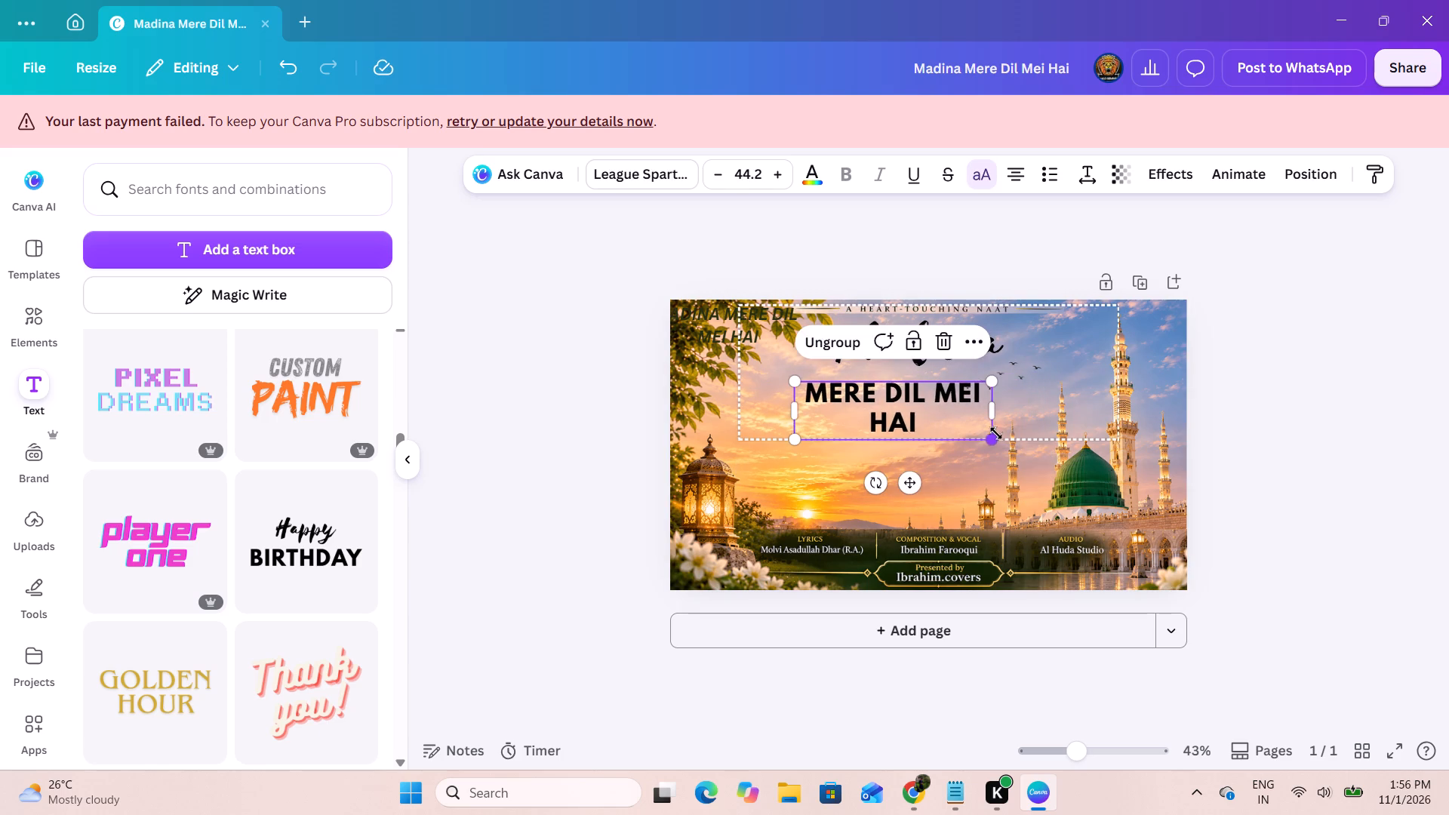
left_click_drag(912, 408, 945, 400)
Preview the thumbnail design full screen and return to the editor.
left_click(1240, 388)
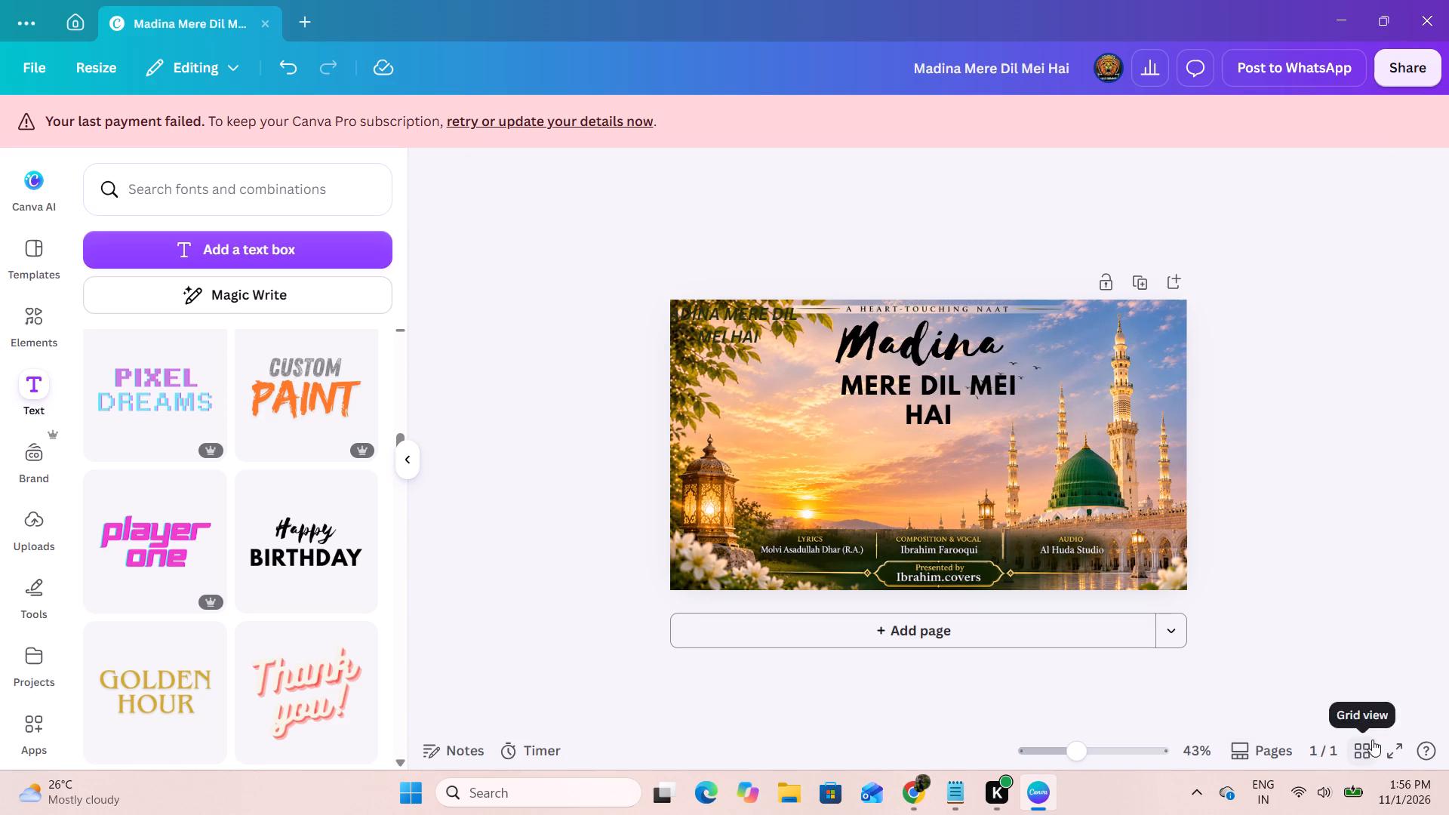
left_click(1392, 745)
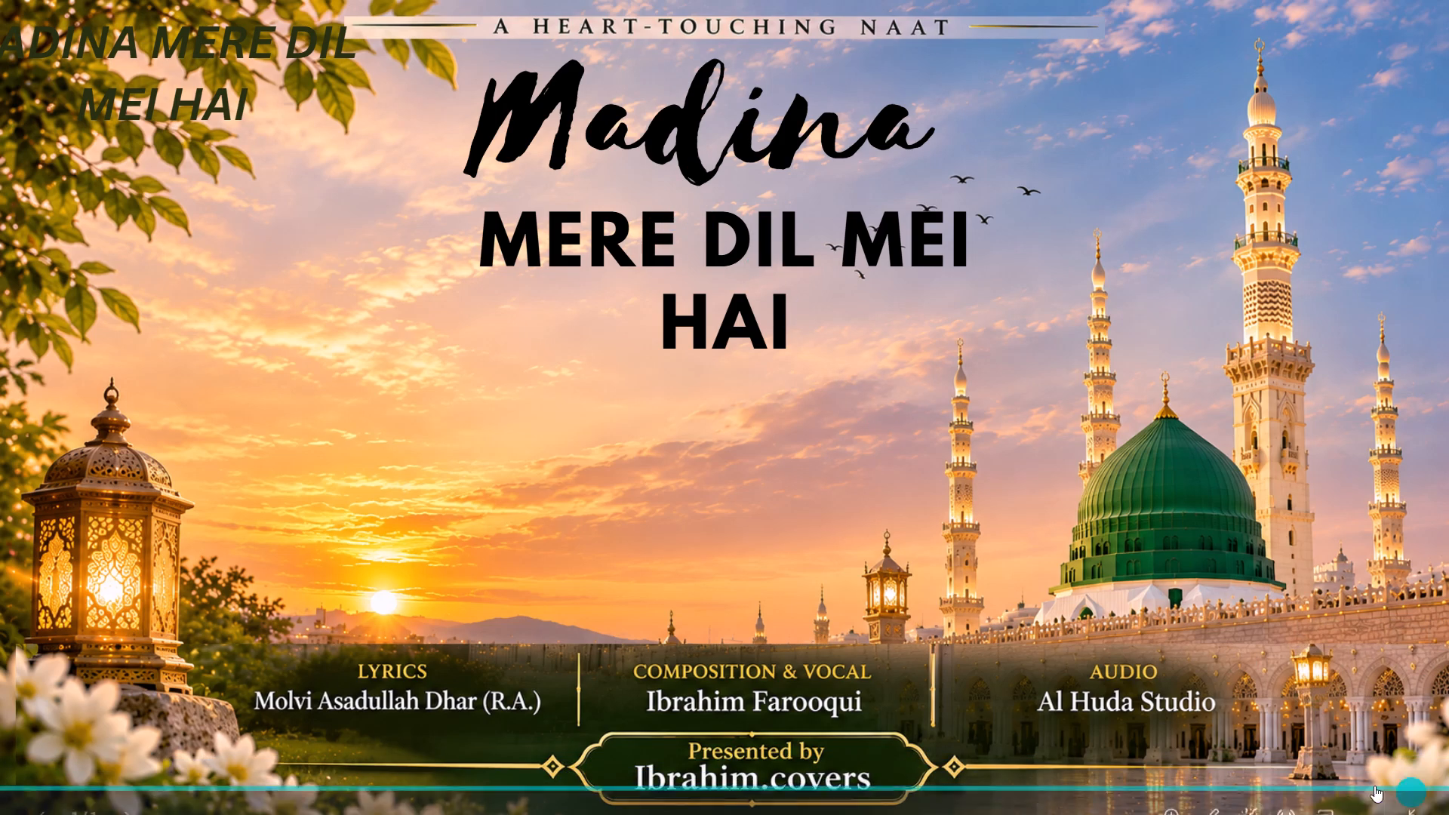
left_click(1399, 781)
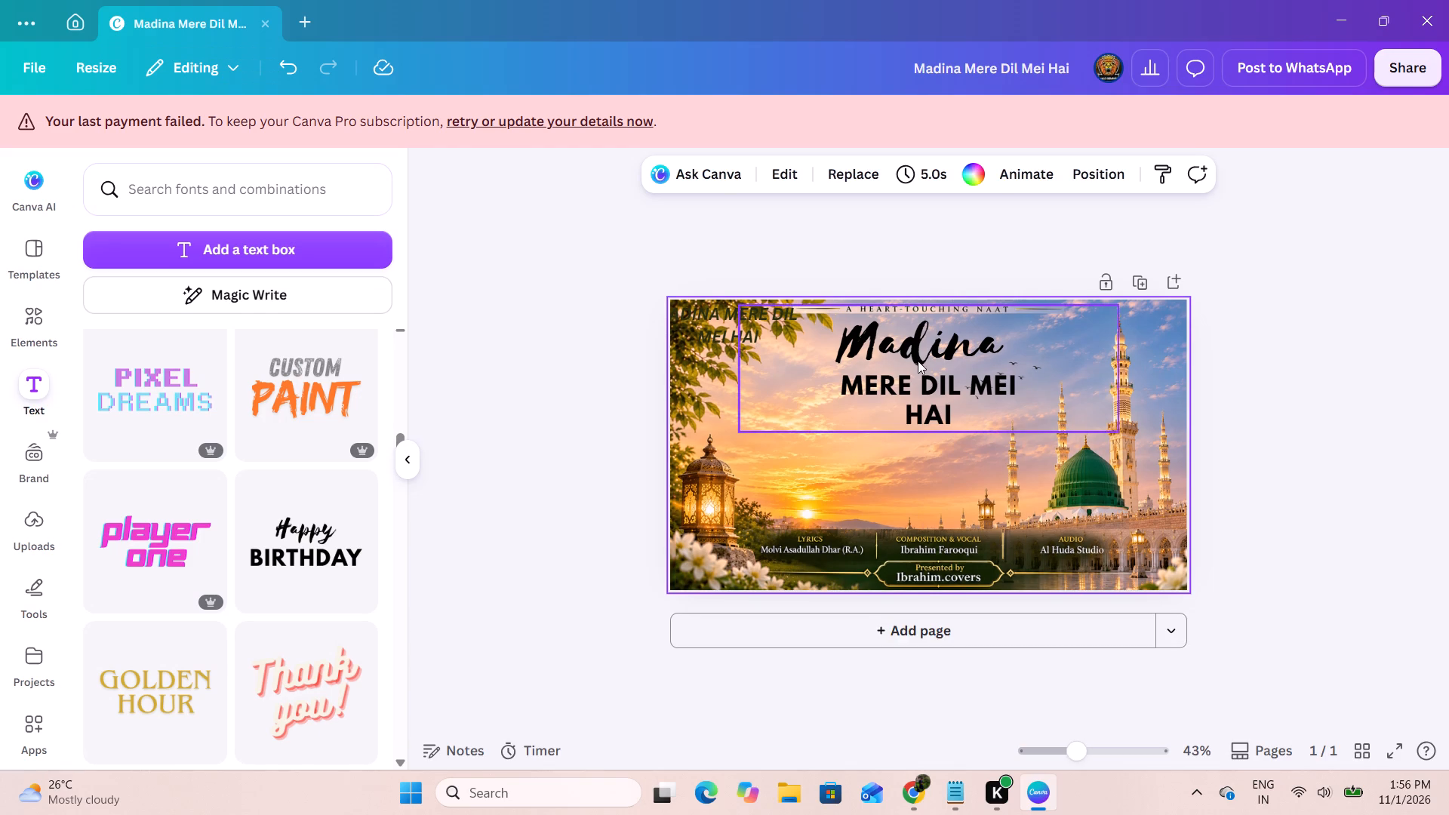
Enlarge the grouped title until "Madina" is size 137, and shift it slightly left of the page centre.
left_click(906, 340)
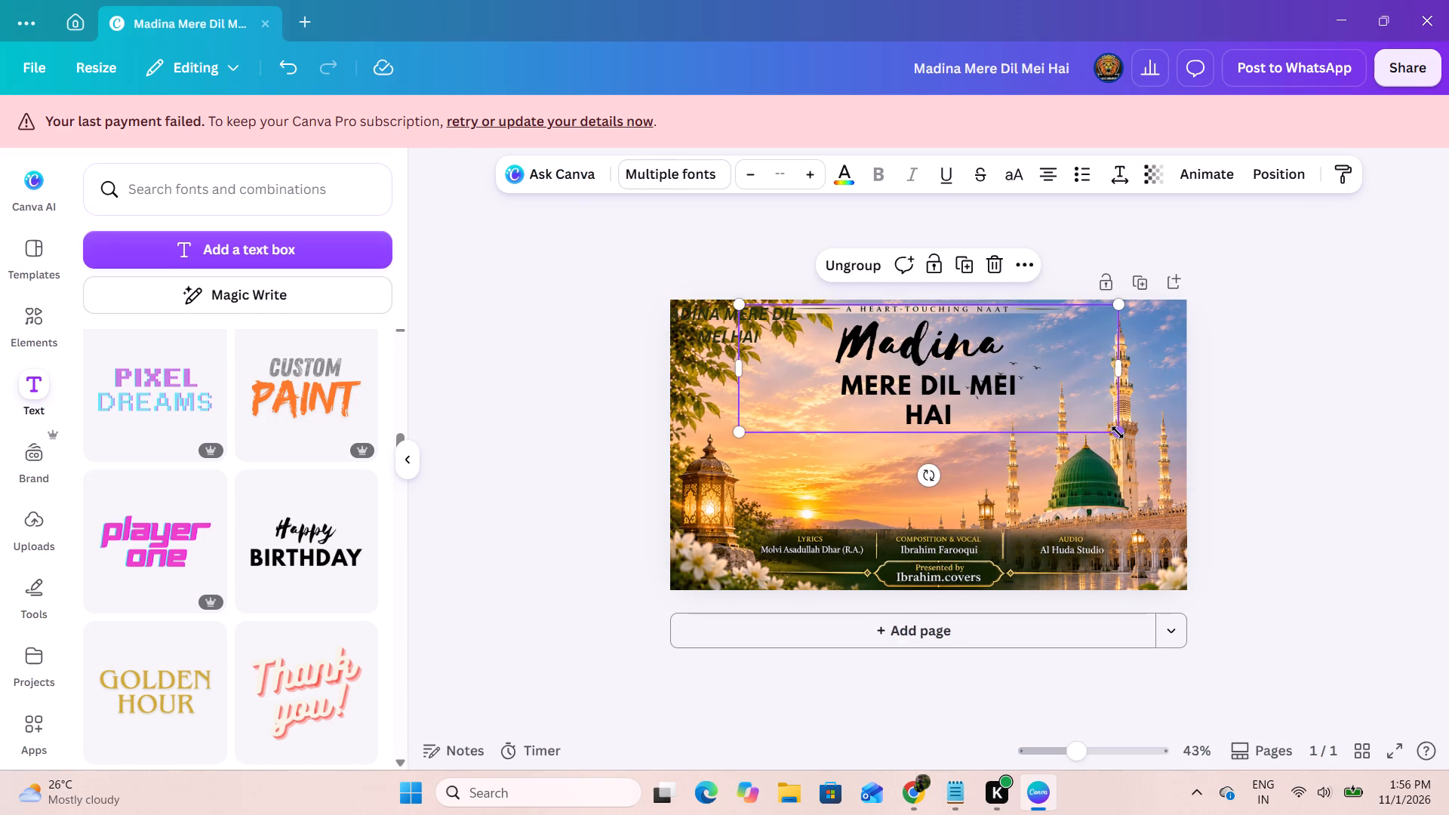
left_click_drag(1118, 432, 1164, 484)
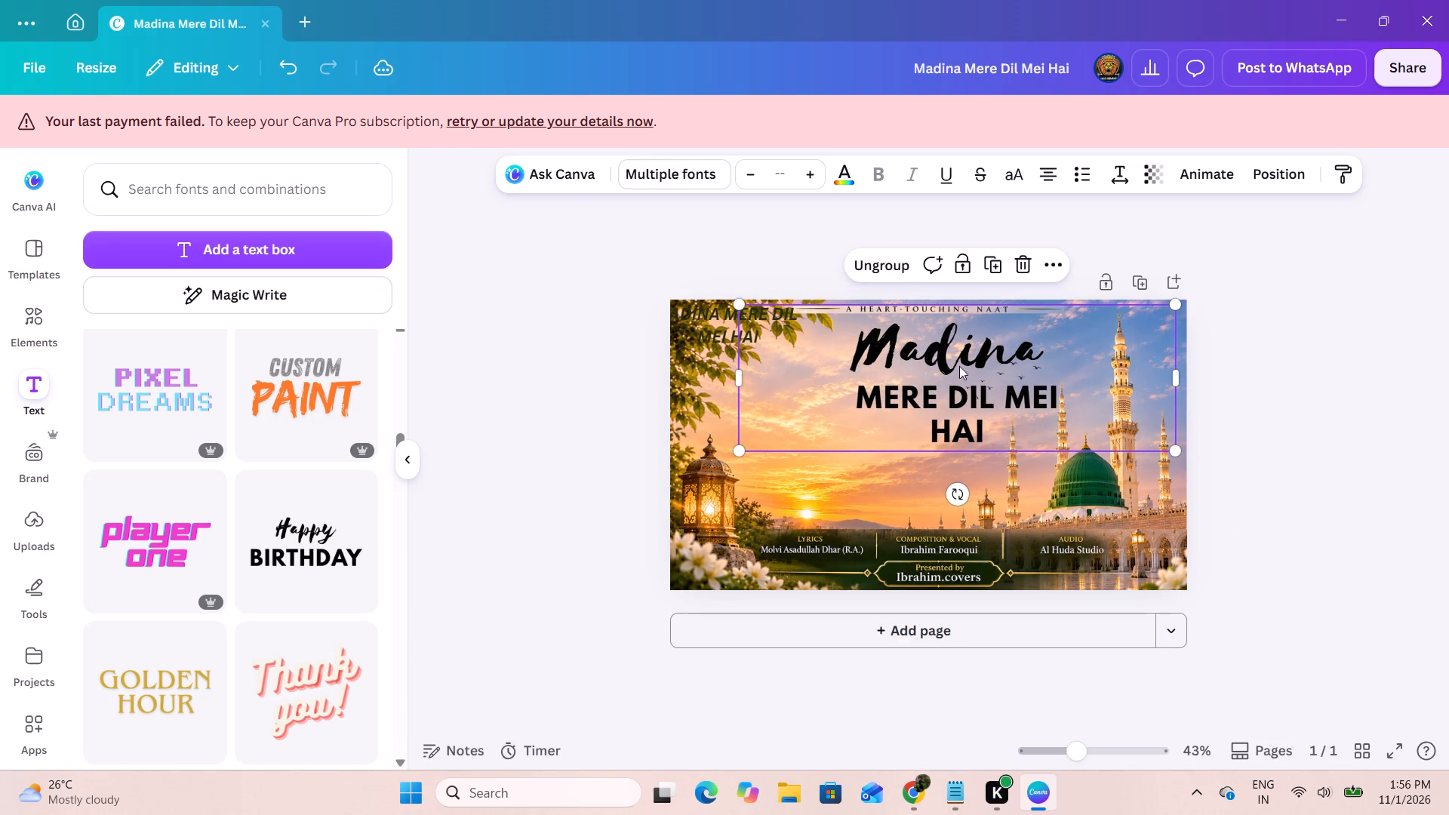
left_click_drag(998, 386, 943, 398)
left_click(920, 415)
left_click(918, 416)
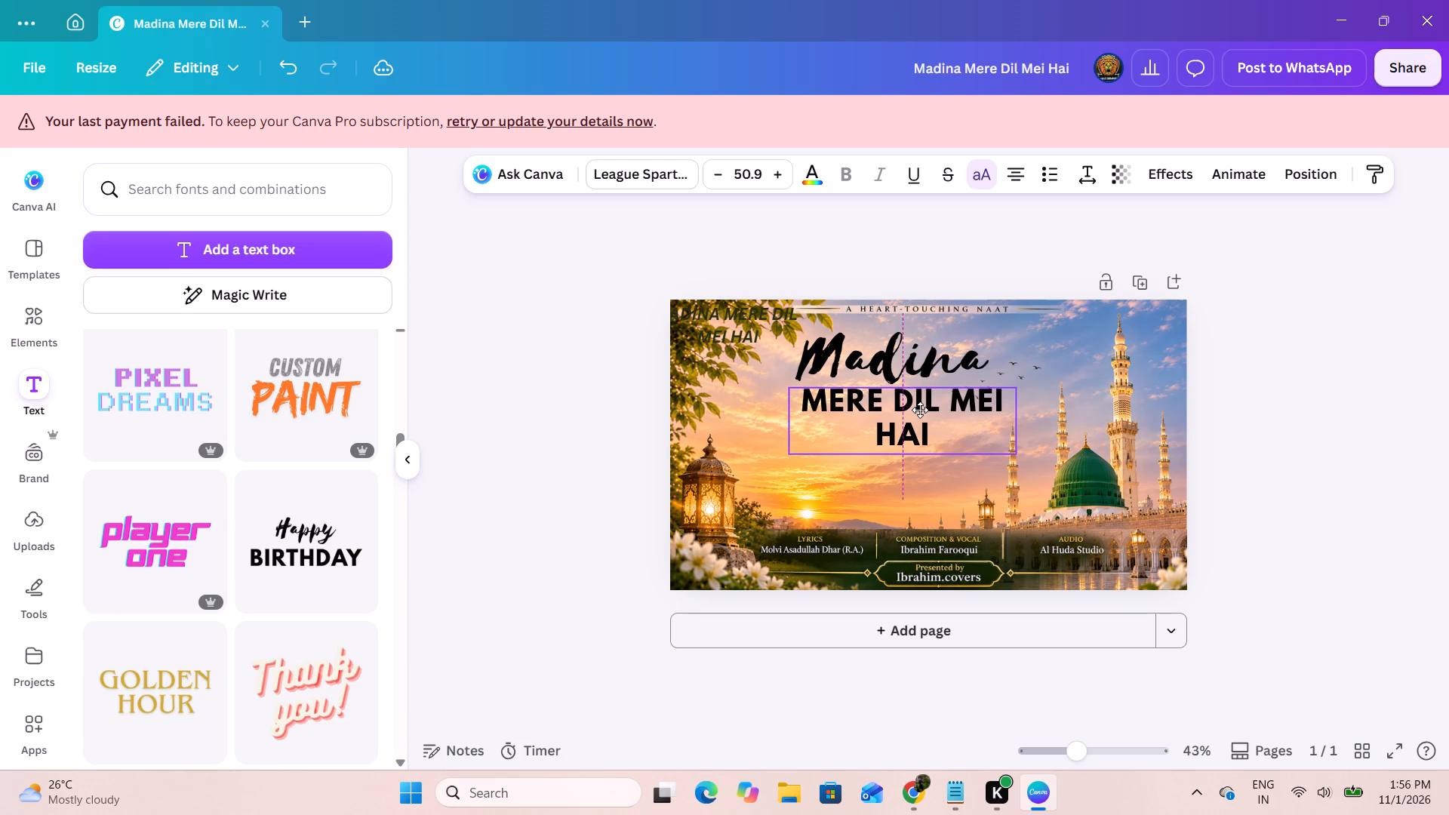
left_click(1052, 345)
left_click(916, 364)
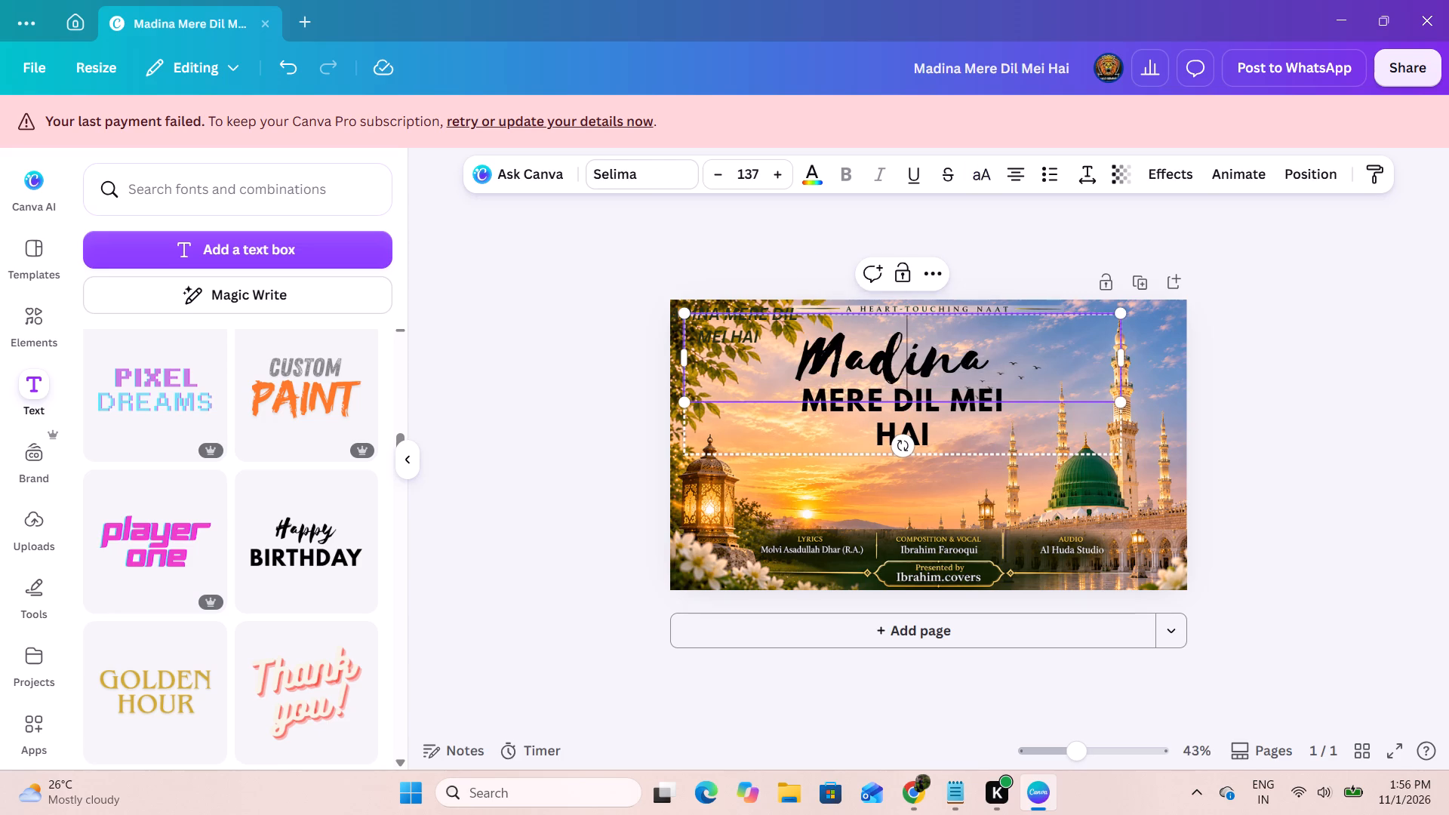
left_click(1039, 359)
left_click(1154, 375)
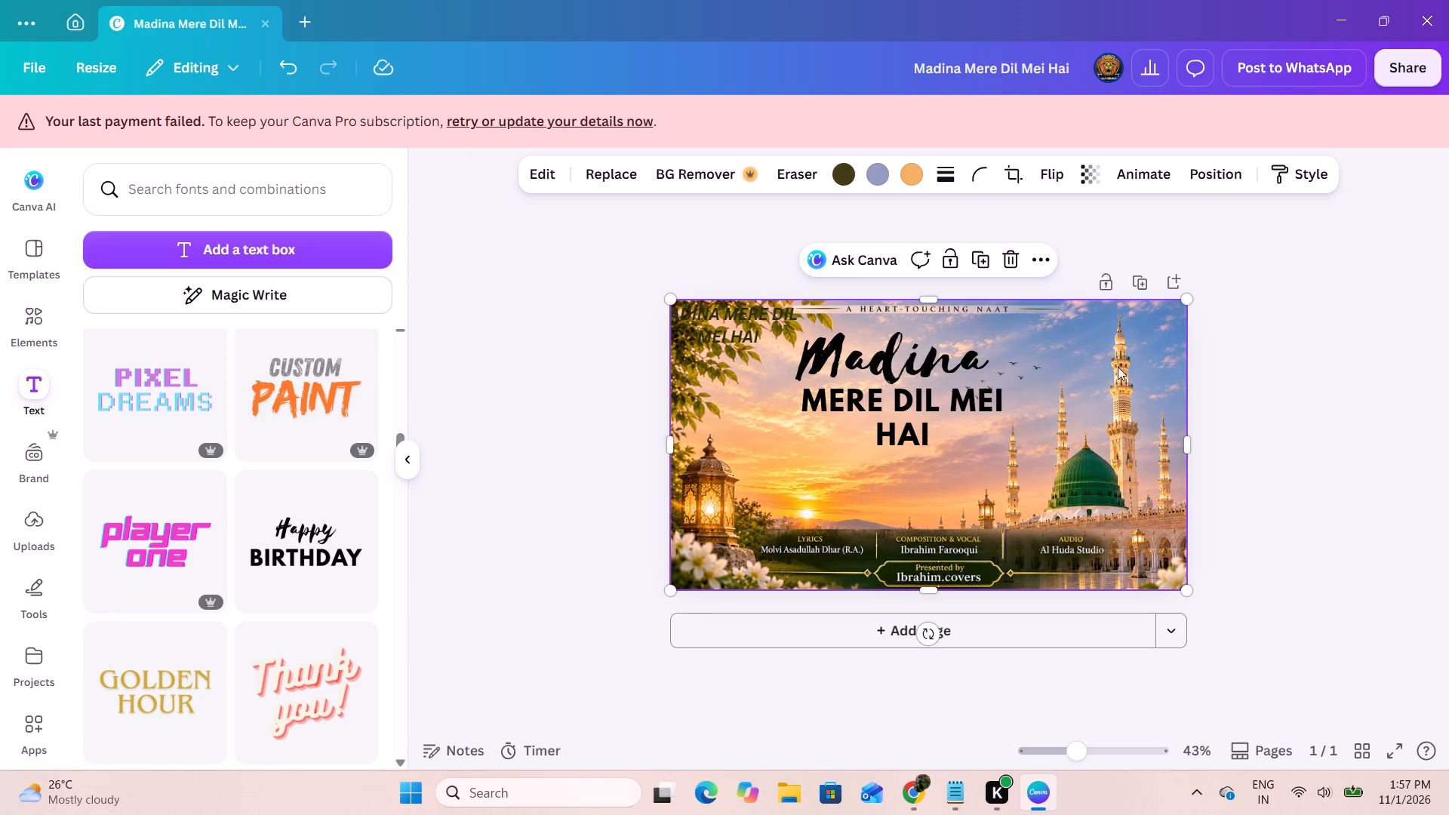
Delete the "MERE DIL MEI HAI" line from the grouped title, keeping the script "Madina" text.
left_click(909, 349)
left_click(896, 355)
left_click(898, 365)
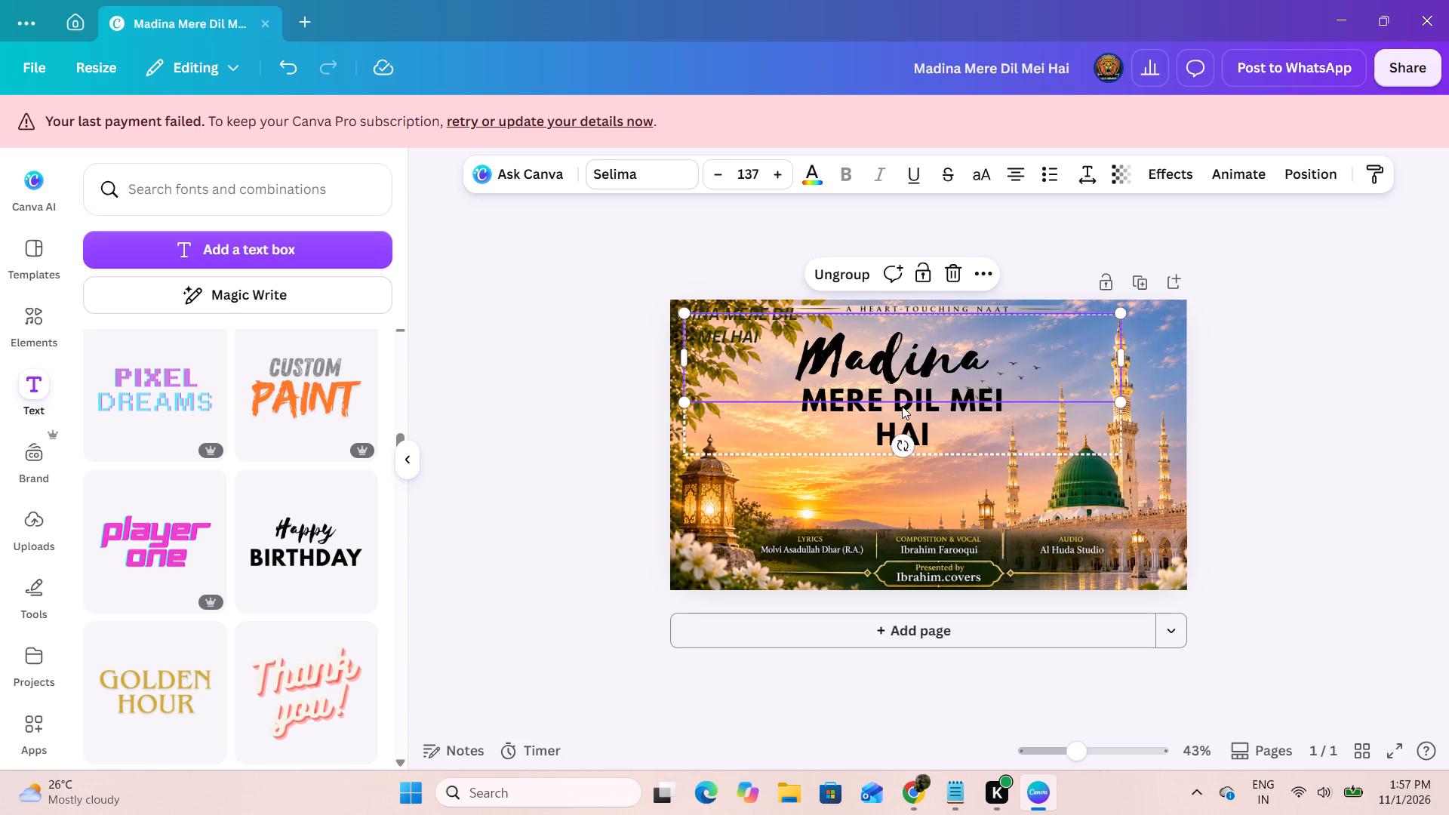
left_click(935, 407)
left_click(931, 410)
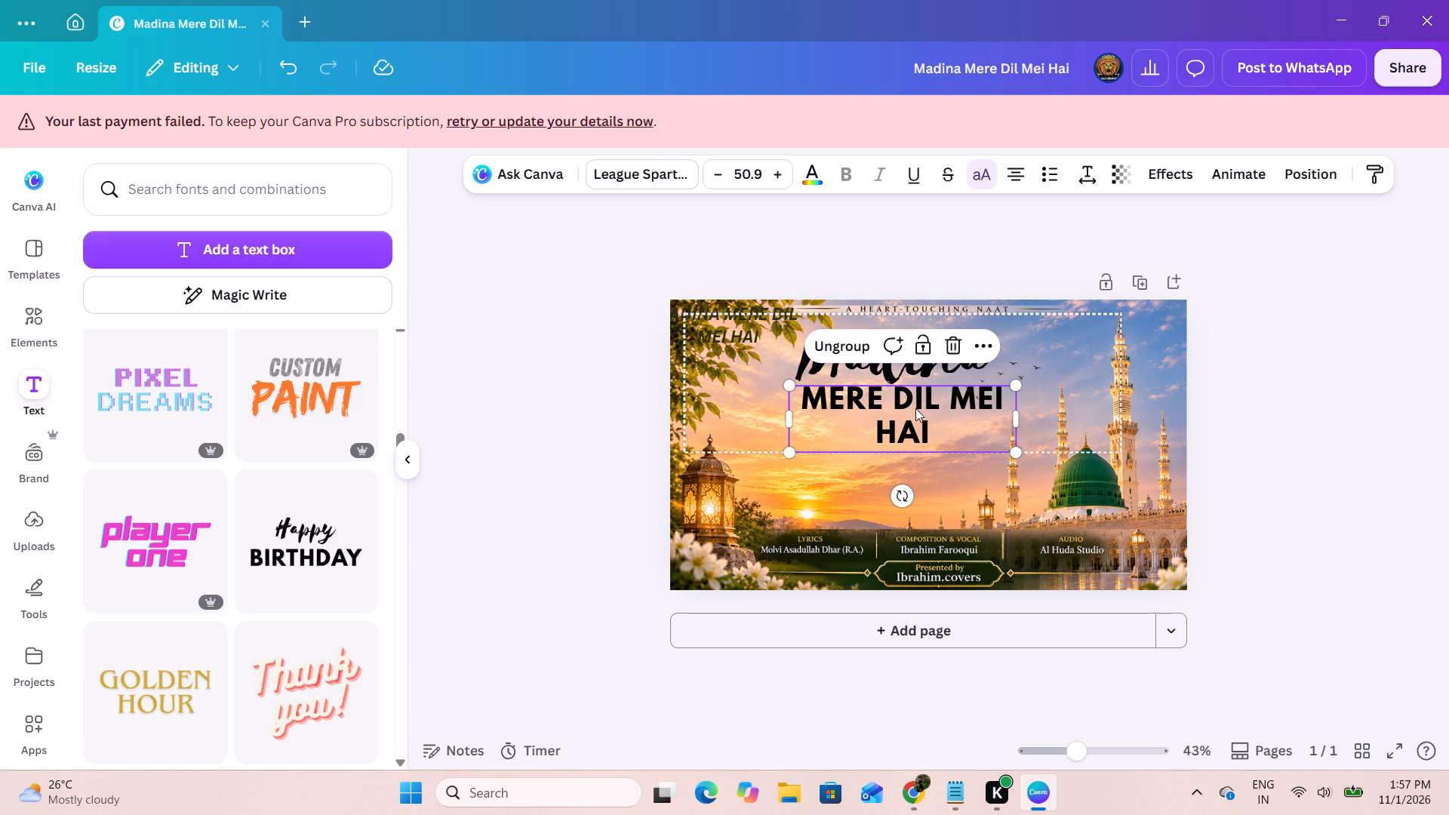
left_click(951, 345)
Move the script "Madina" text to the horizontal centre of the page, just below the "A Heart-Touching Naat" header.
left_click_drag(905, 359, 912, 364)
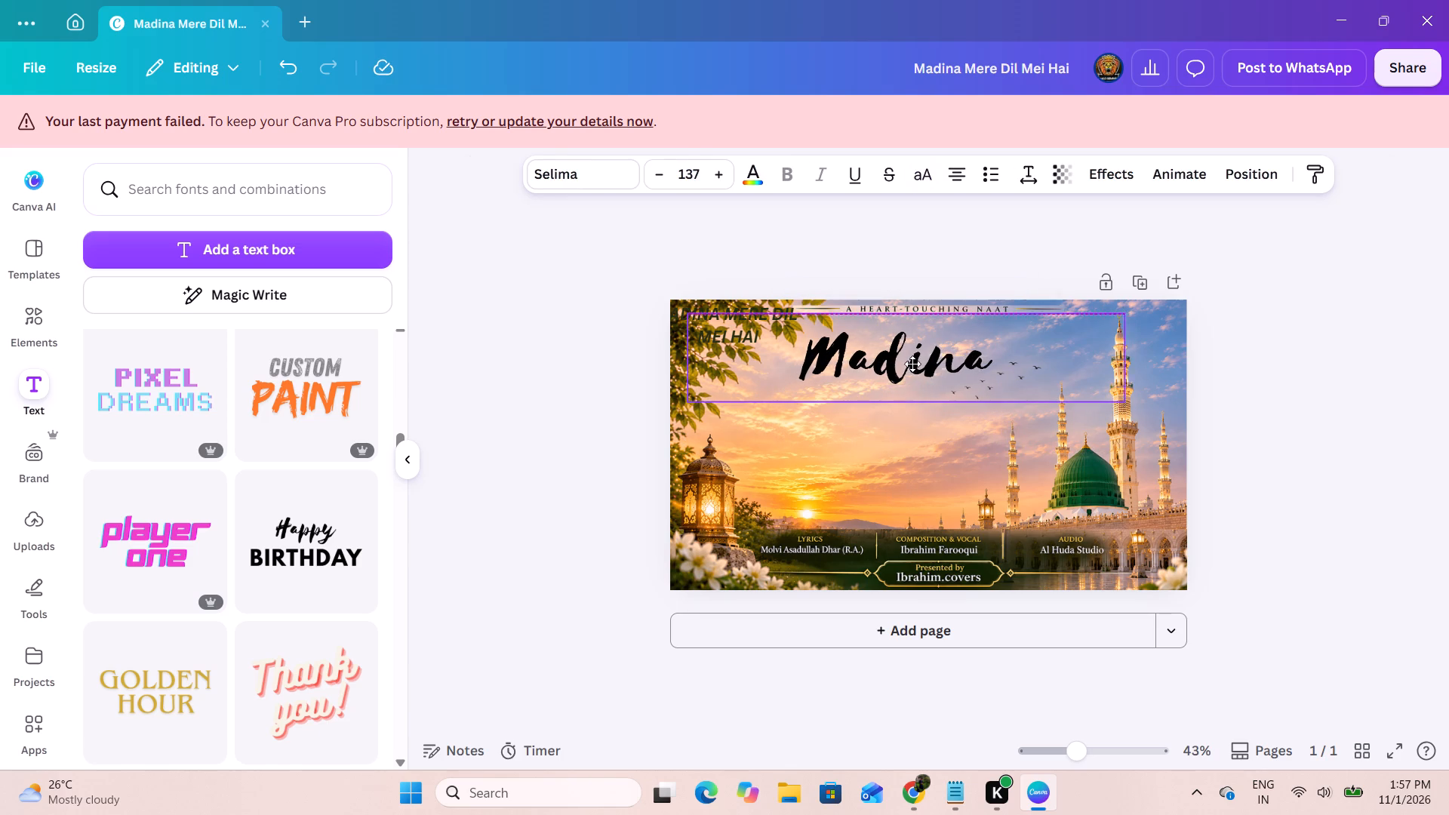
left_click_drag(912, 364, 903, 365)
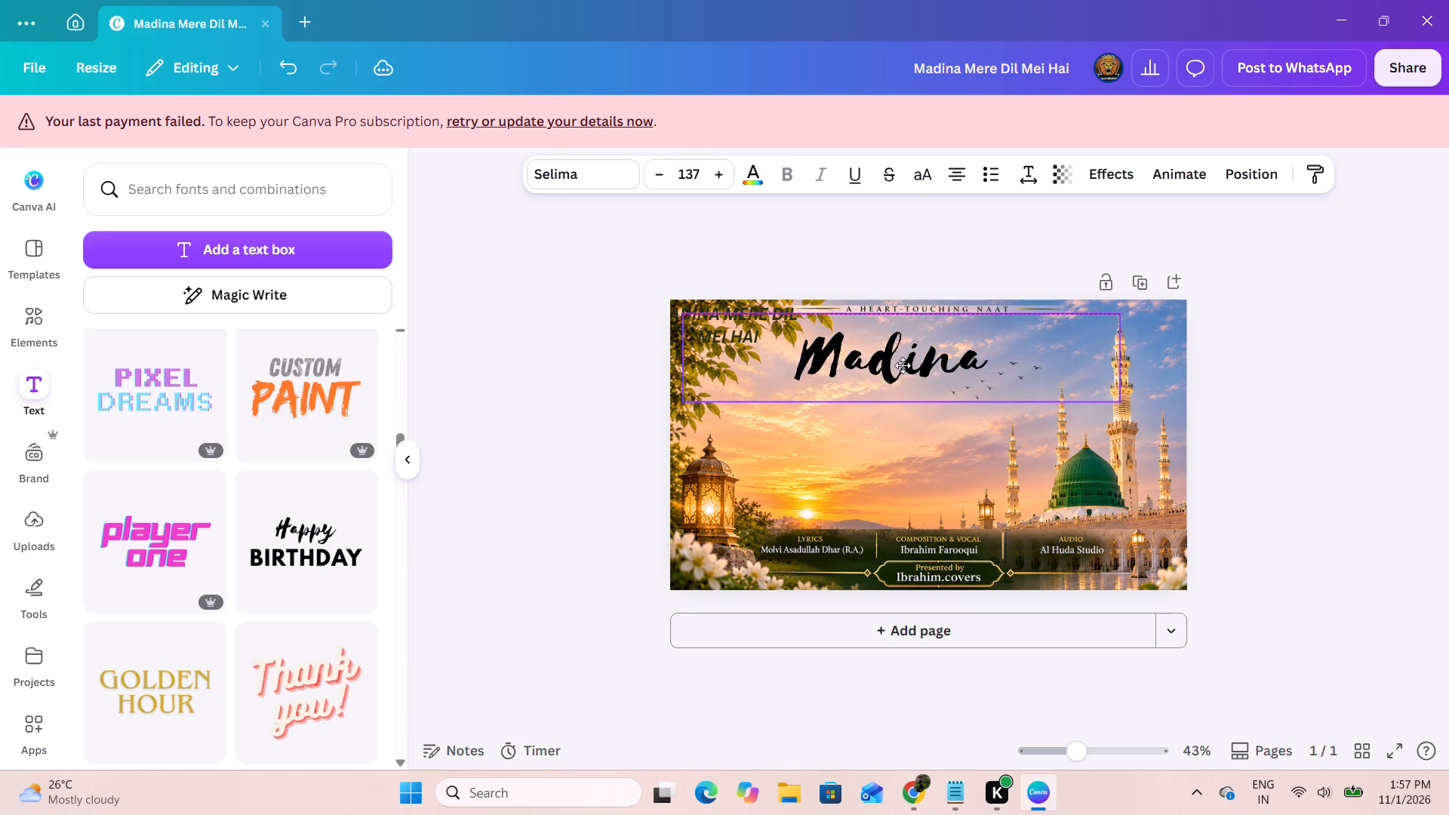
left_click_drag(903, 365, 931, 352)
Add the recently used "Business Journal" font combination to the page and delete its "JOURNAL" line.
scroll(219, 506, "down", 1)
scroll(214, 505, "up", 5)
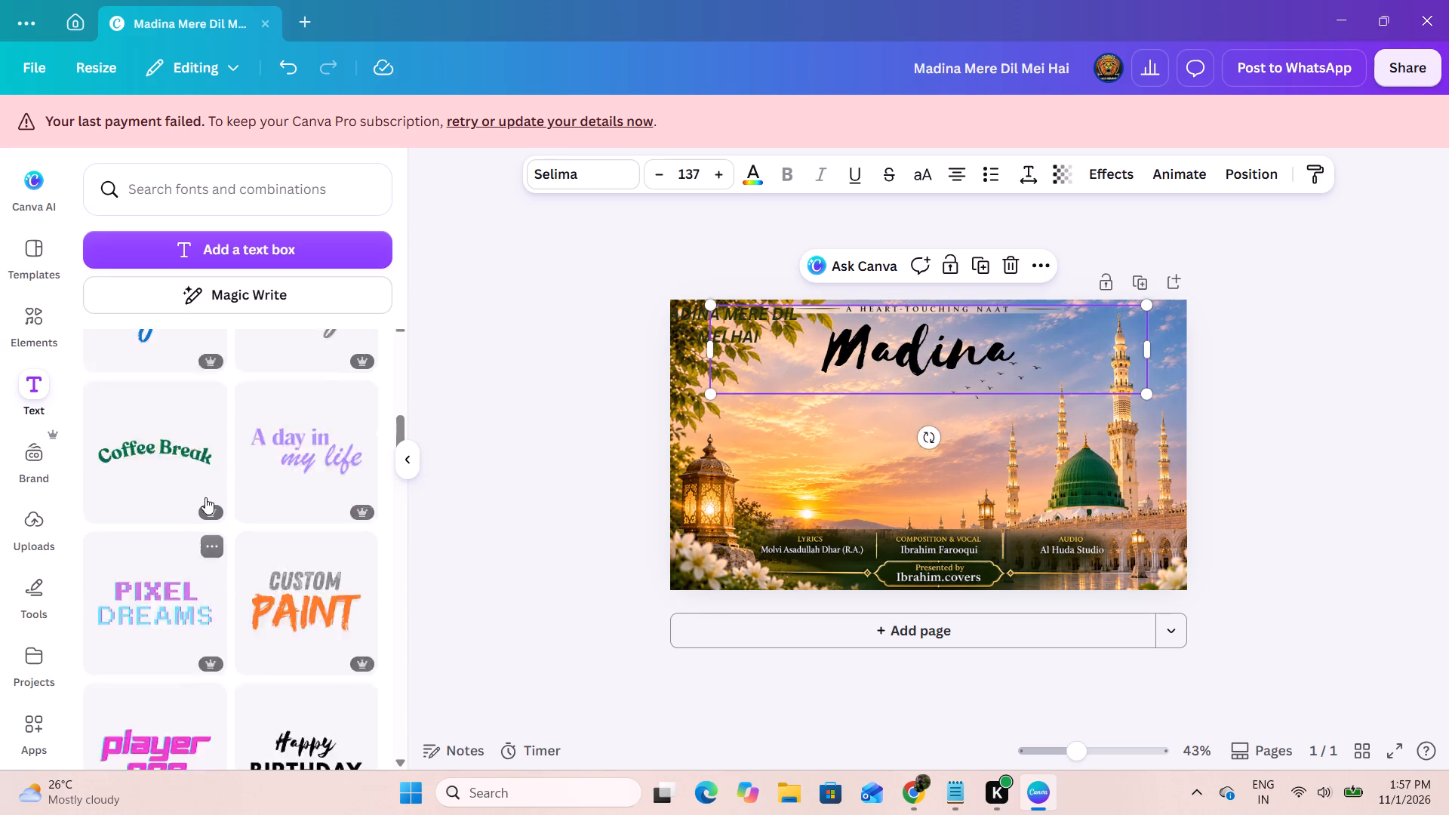
scroll(205, 497, "up", 4)
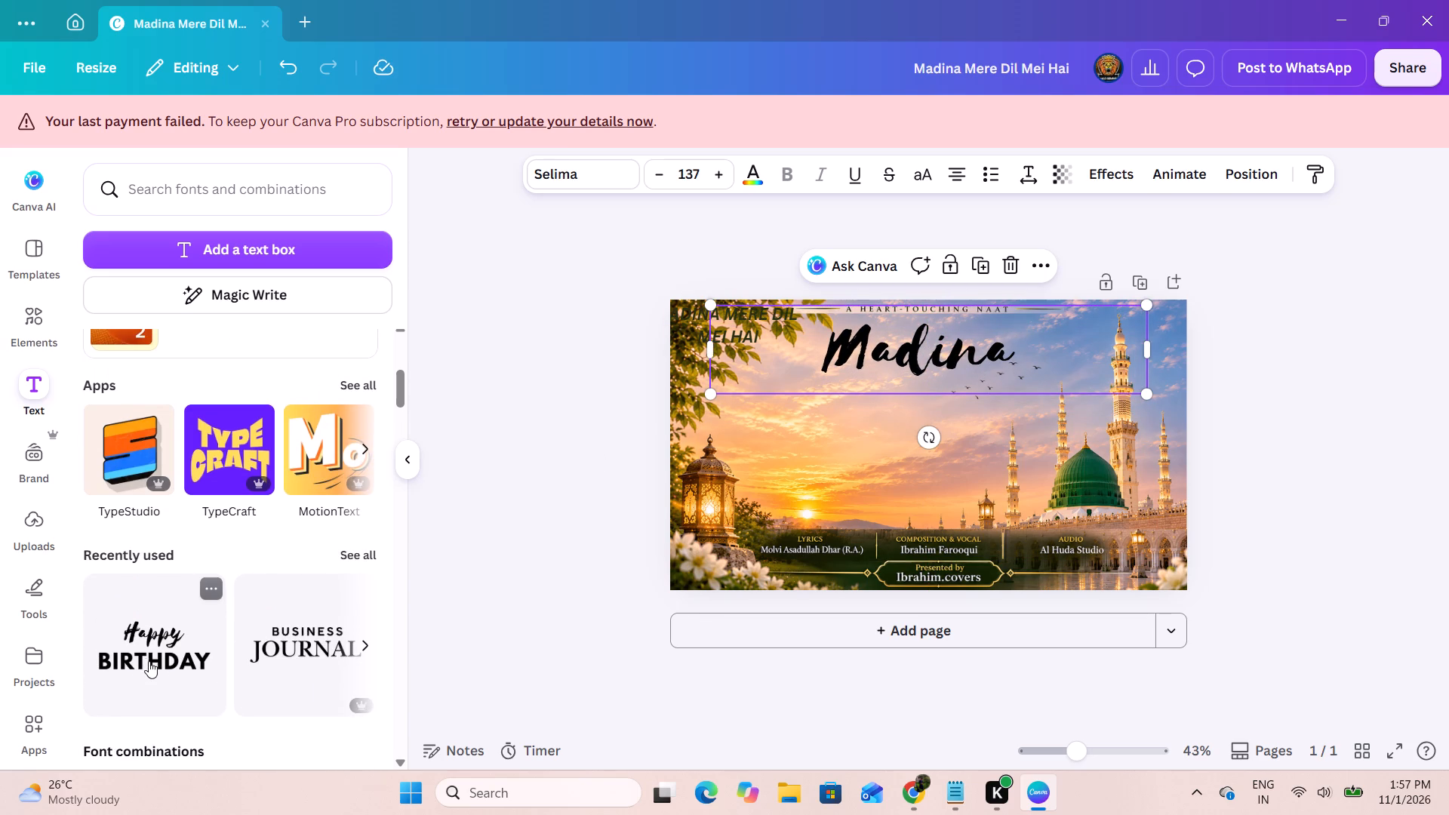
left_click(311, 639)
left_click(1017, 462)
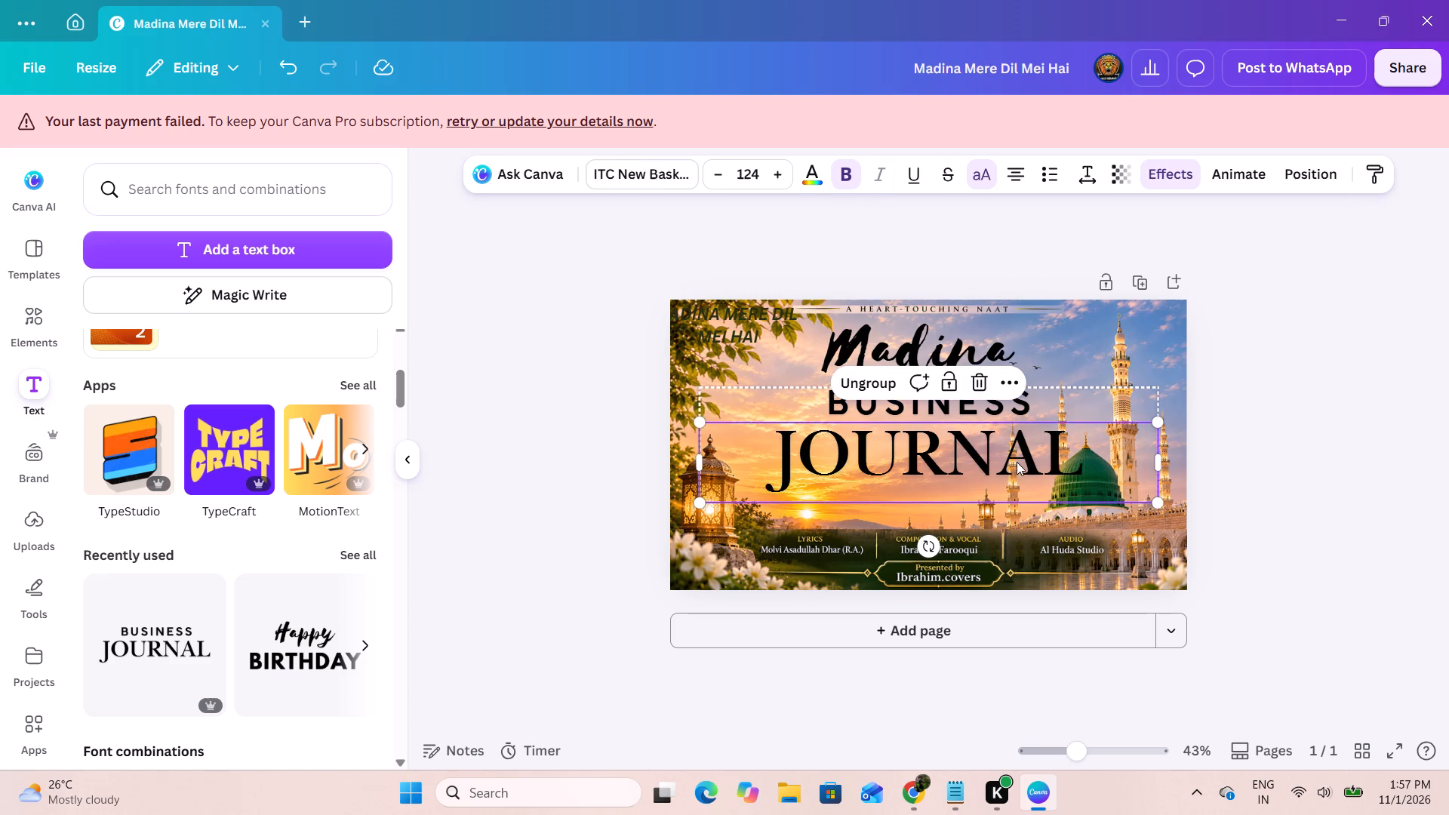
left_click(1024, 457)
key("BackSpace")
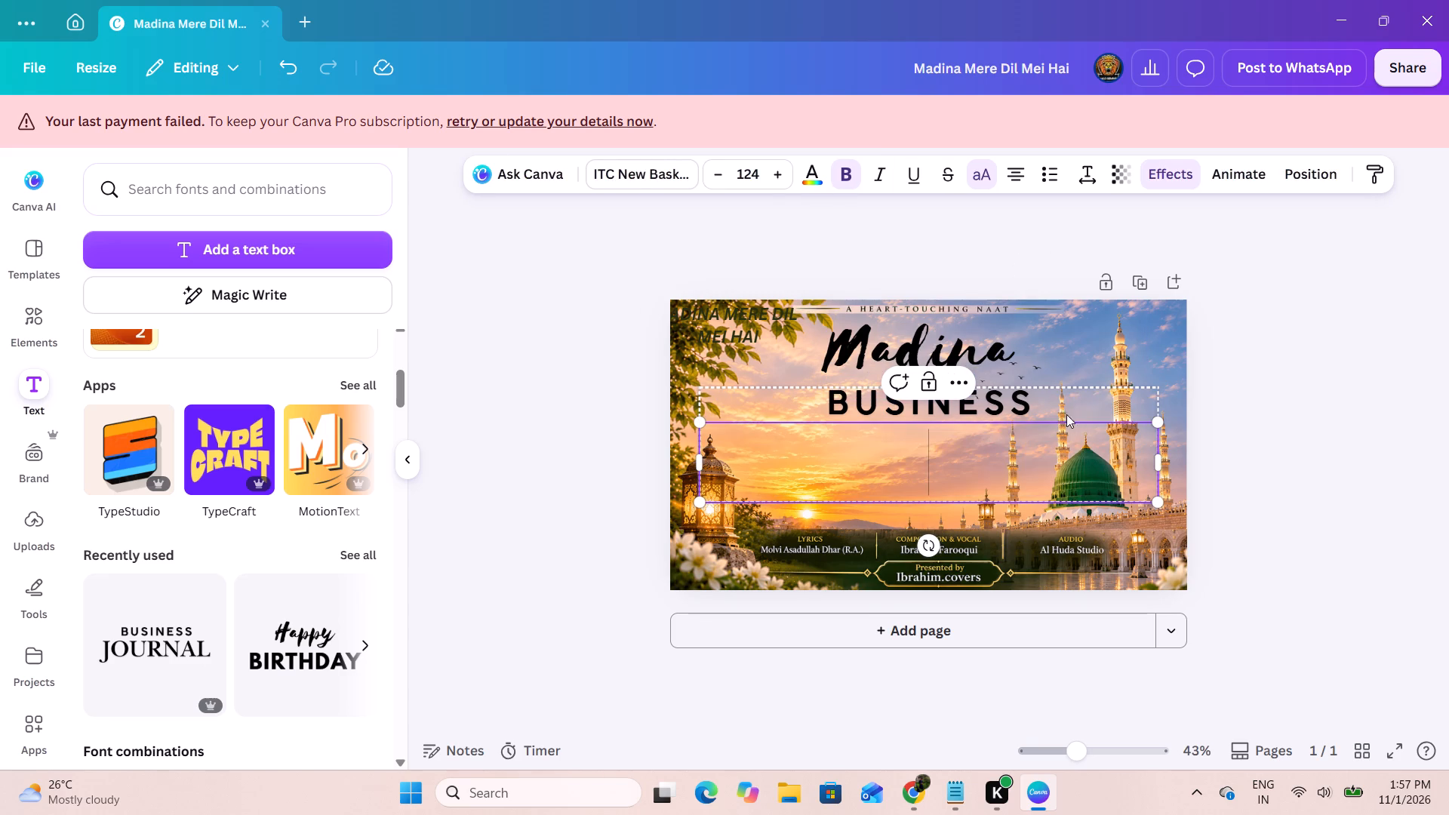
left_click(1001, 404)
left_click(1008, 469)
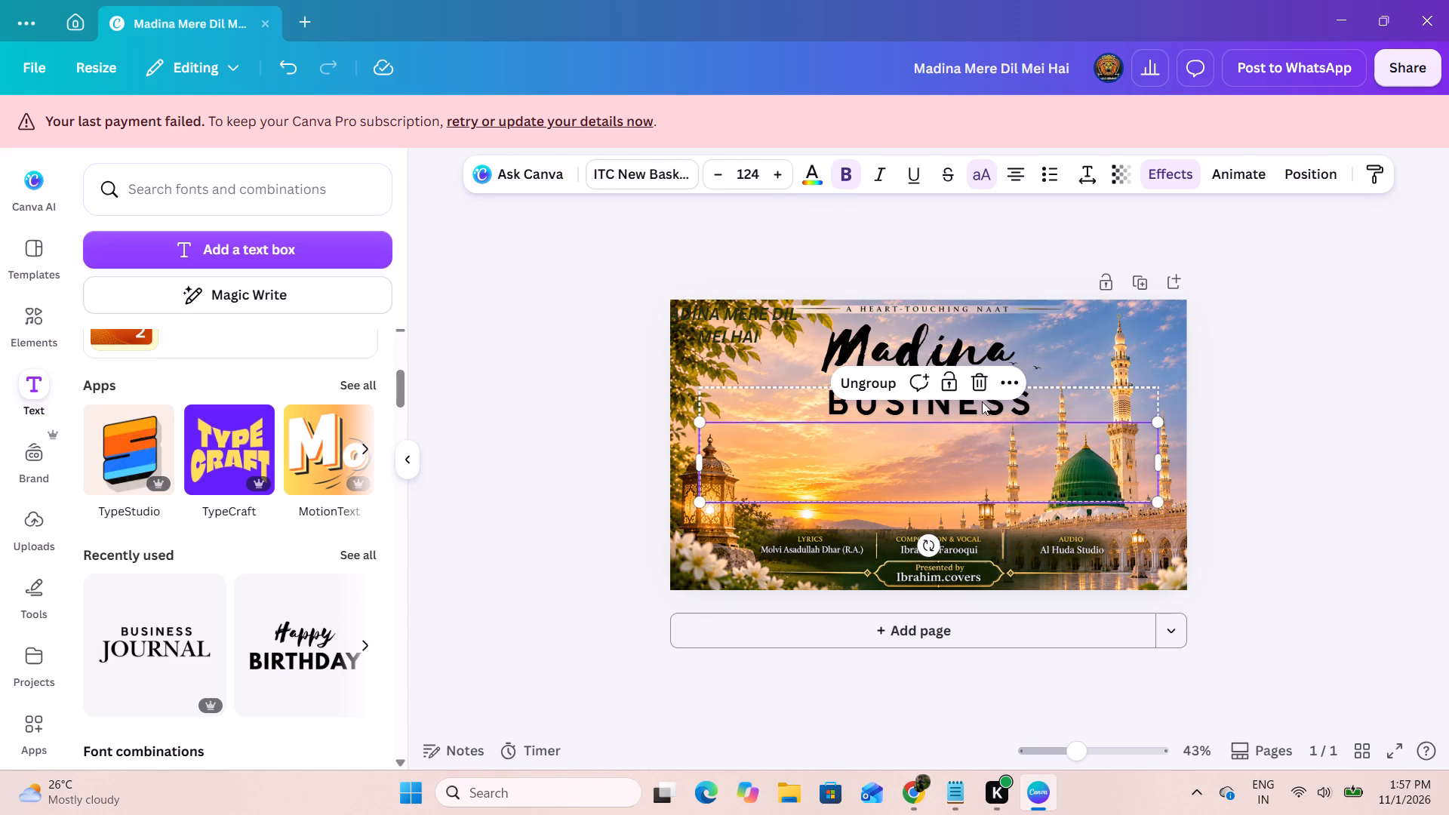
left_click(976, 383)
Replace the "BUSINESS" text with "Mere Dil mei hai".
double_click(980, 404)
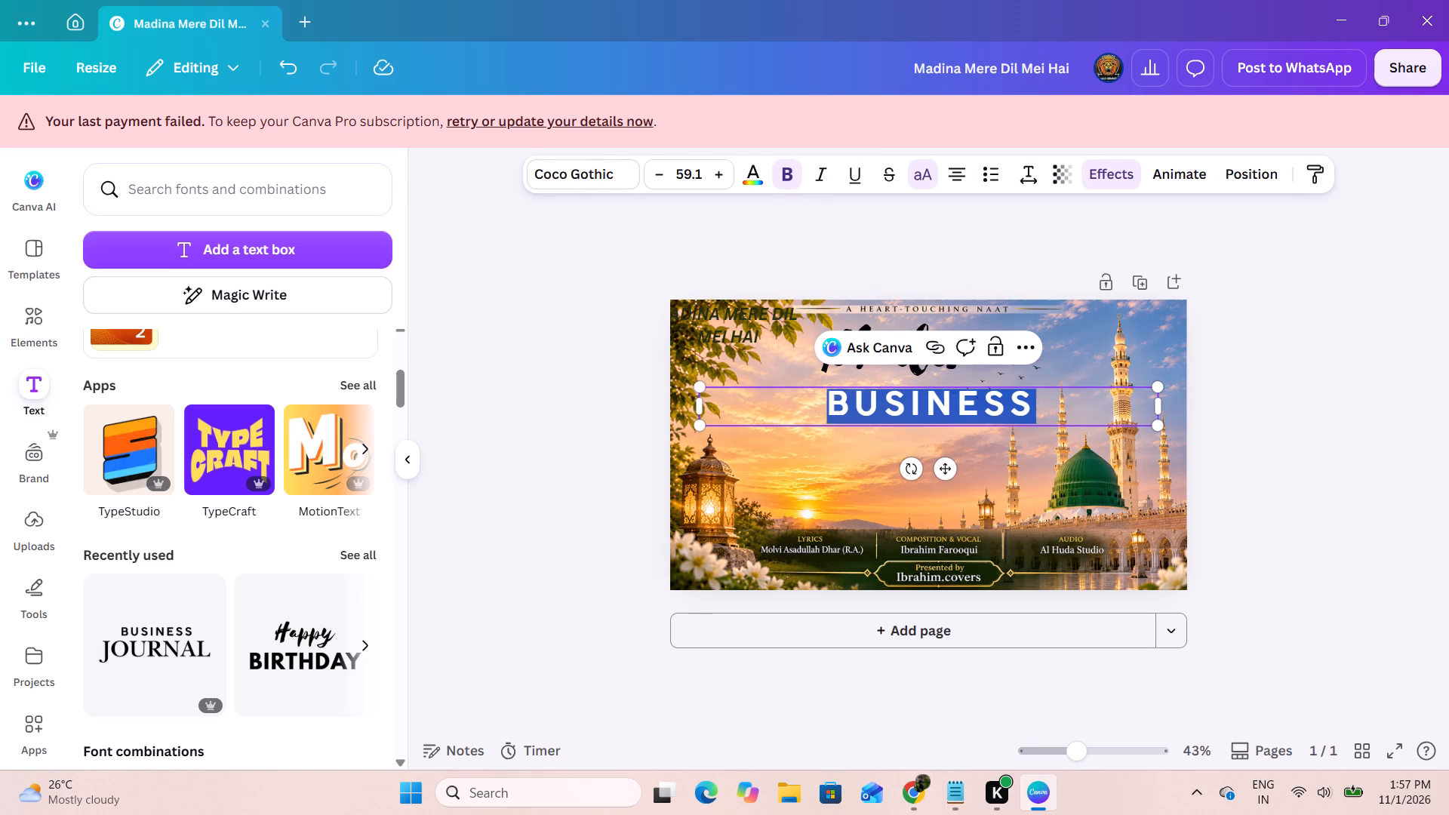
type("Mere")
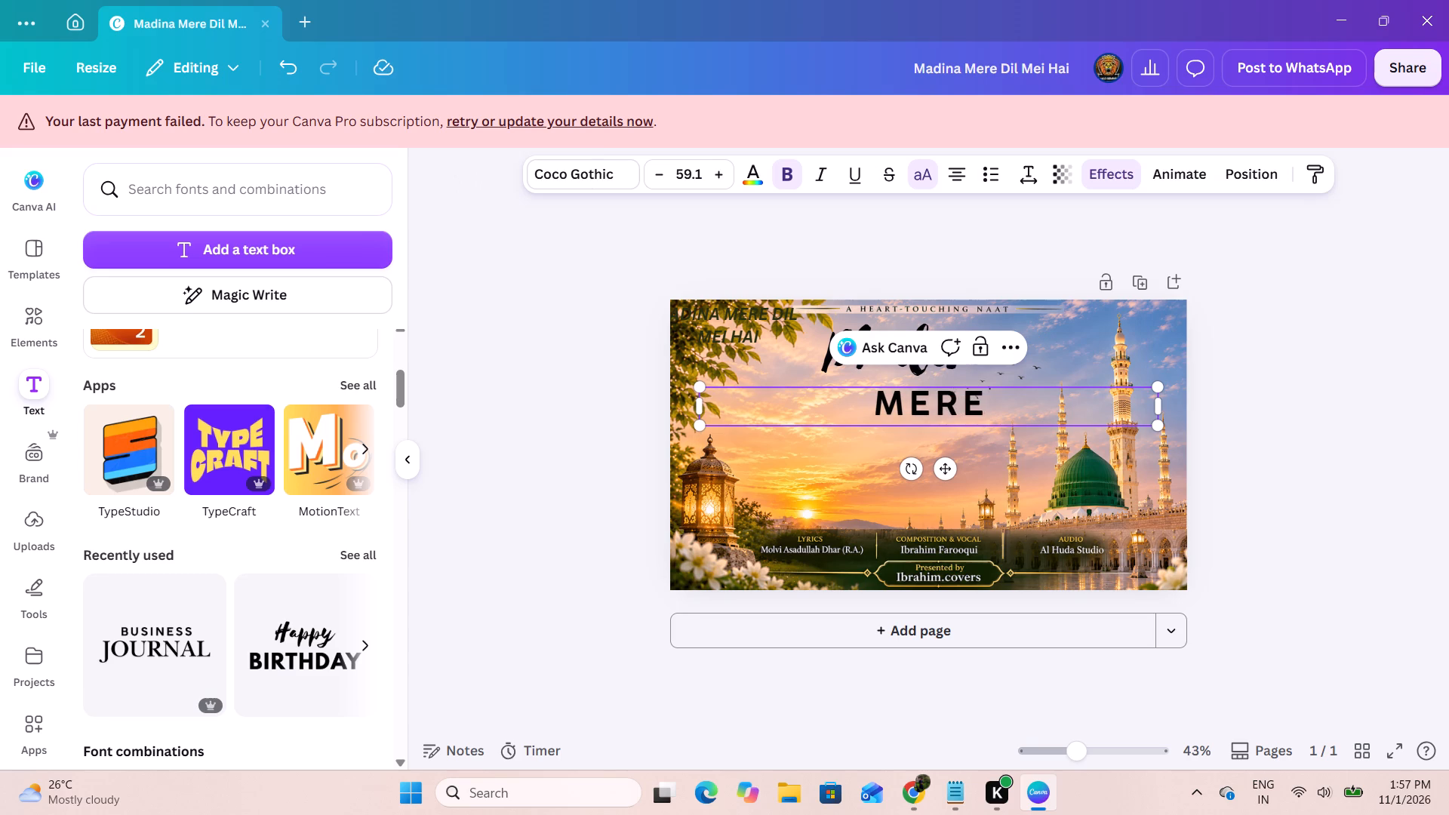
key("space")
type("Dil m")
type("ei")
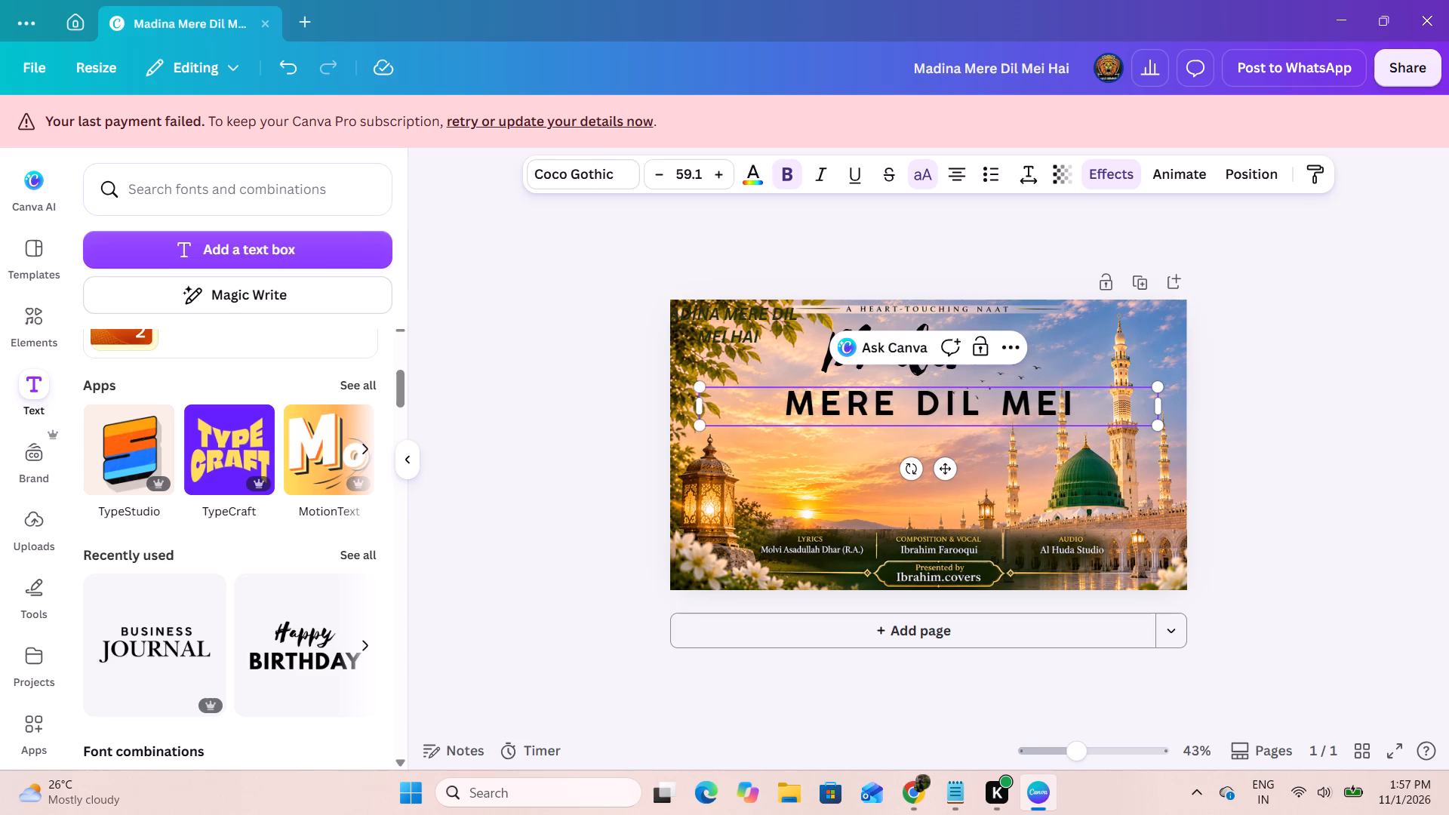
key("space")
type("hai")
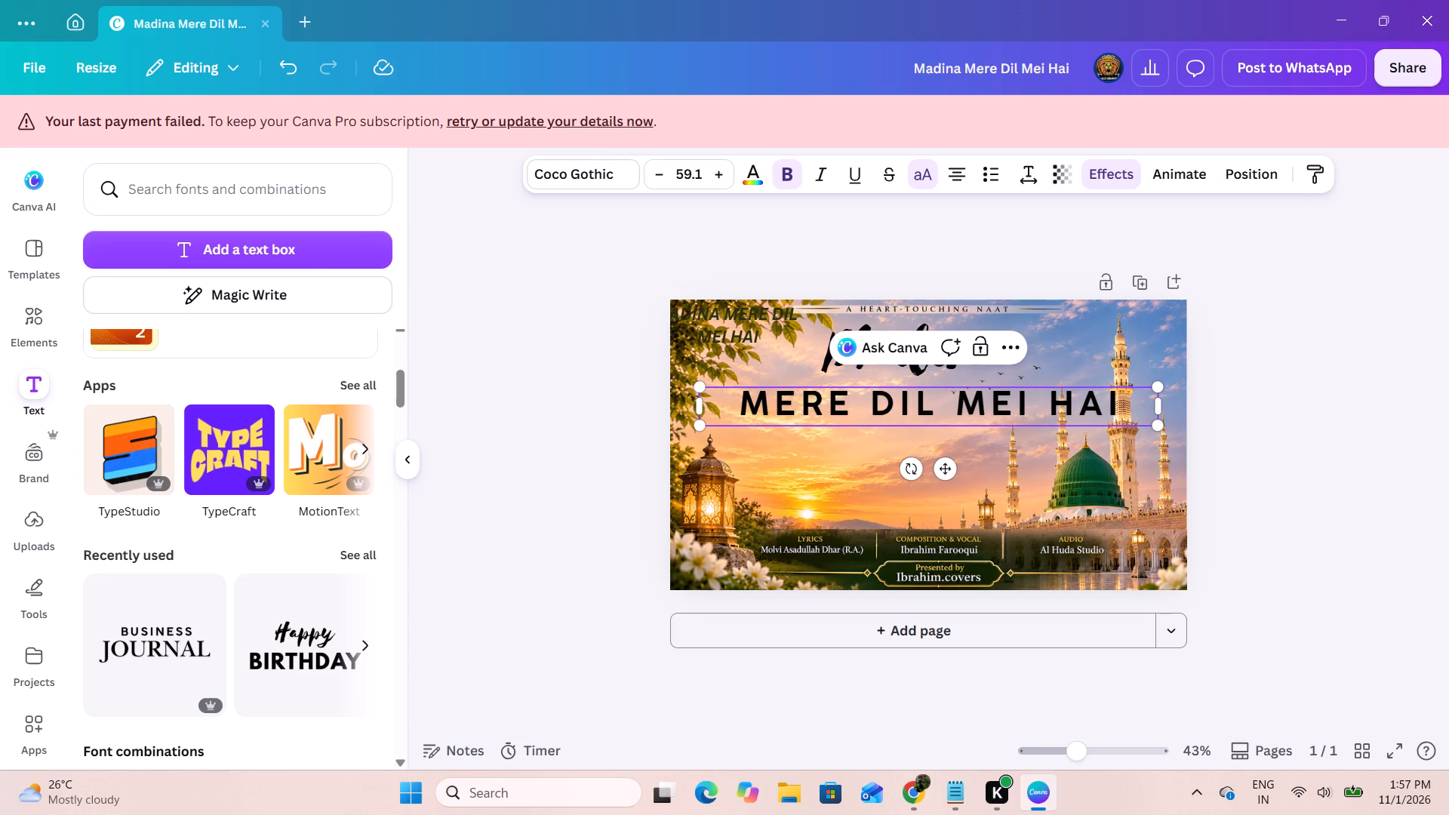
left_click(1300, 426)
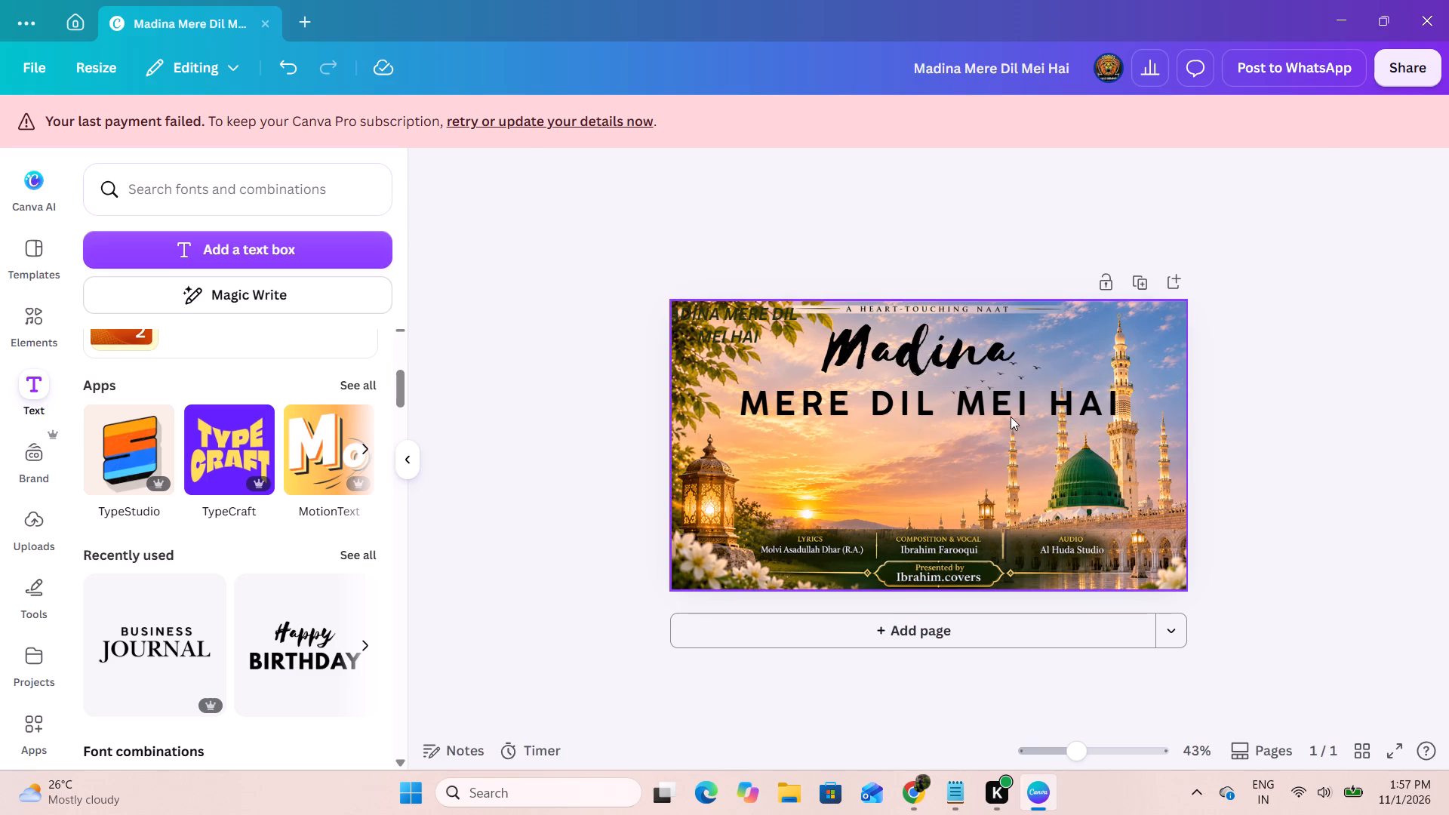
Move "MERE DIL MEI HAI" further down from the script title and shift "Madina" slightly right of the page centre.
left_click_drag(1011, 417, 1001, 415)
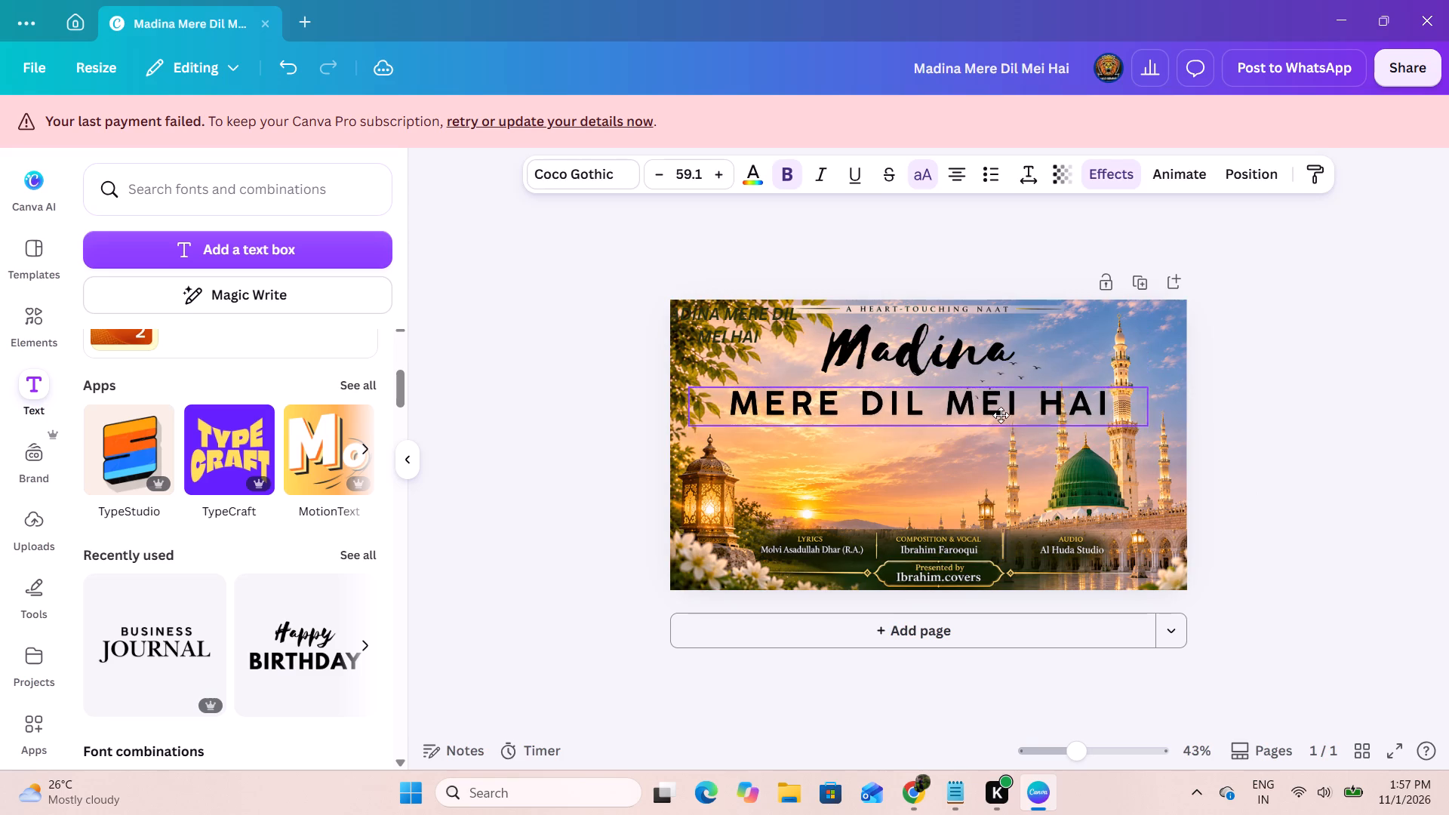
left_click_drag(1001, 415, 1014, 462)
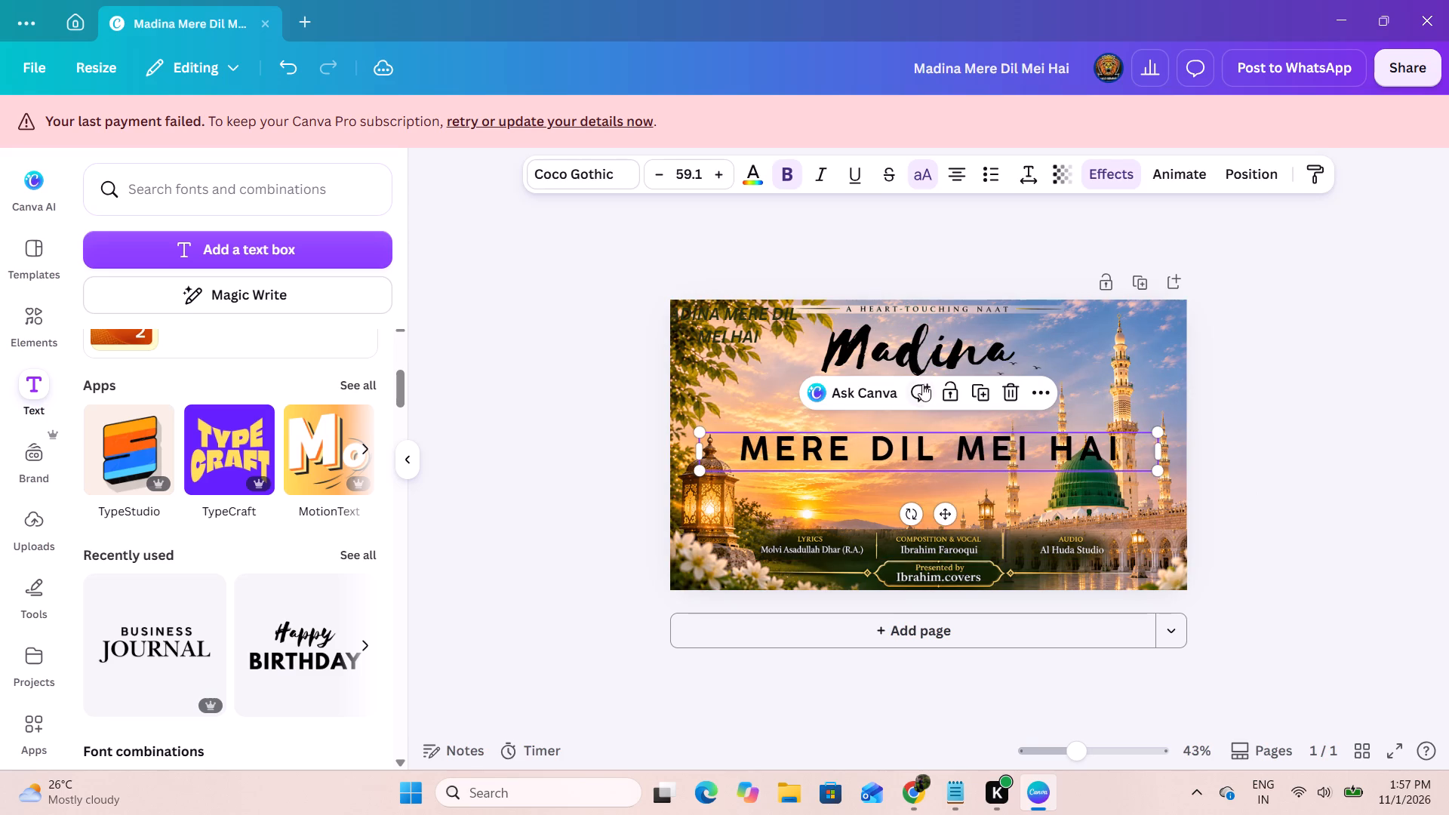
left_click_drag(915, 349, 931, 341)
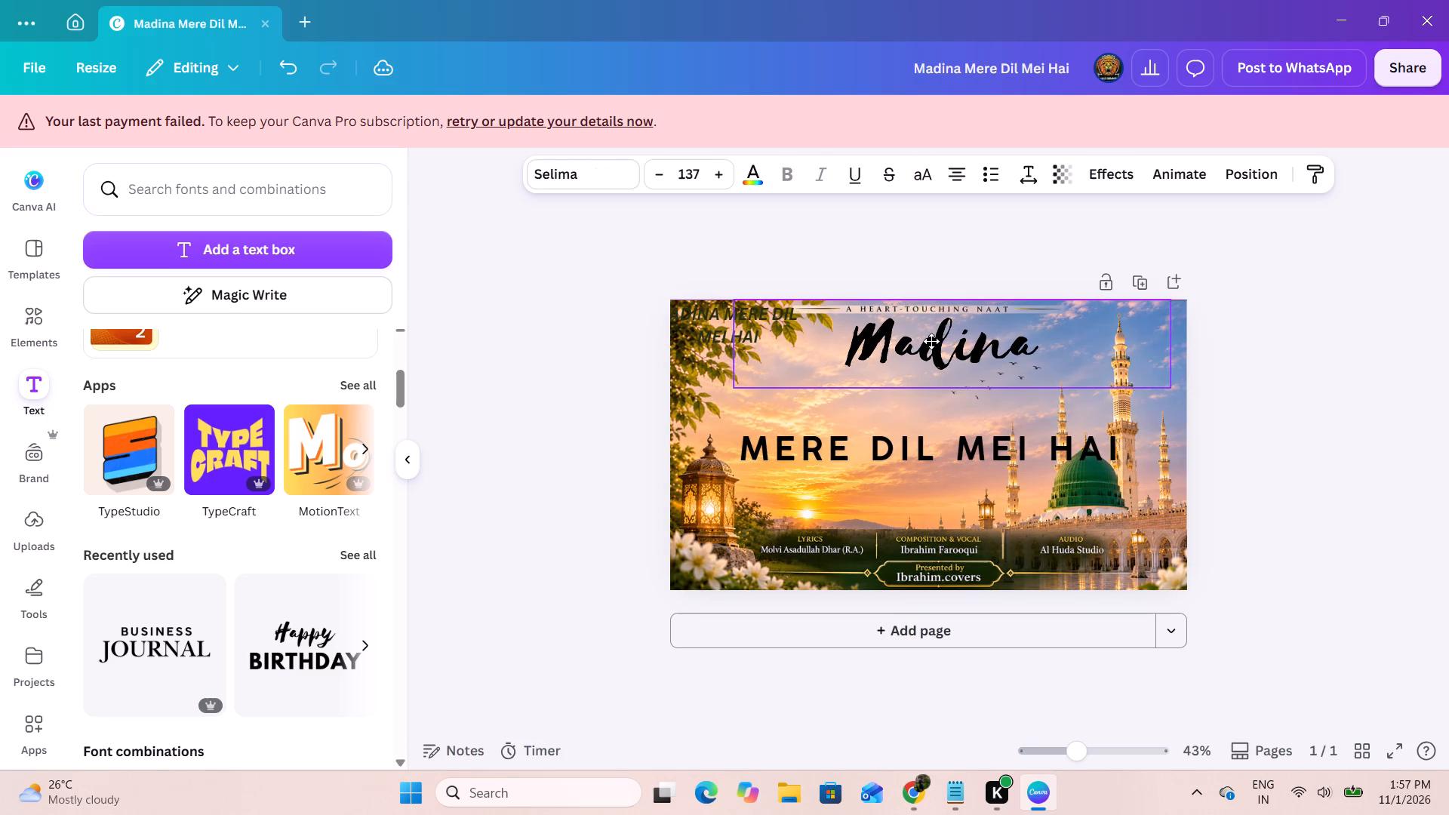
left_click_drag(931, 341, 921, 349)
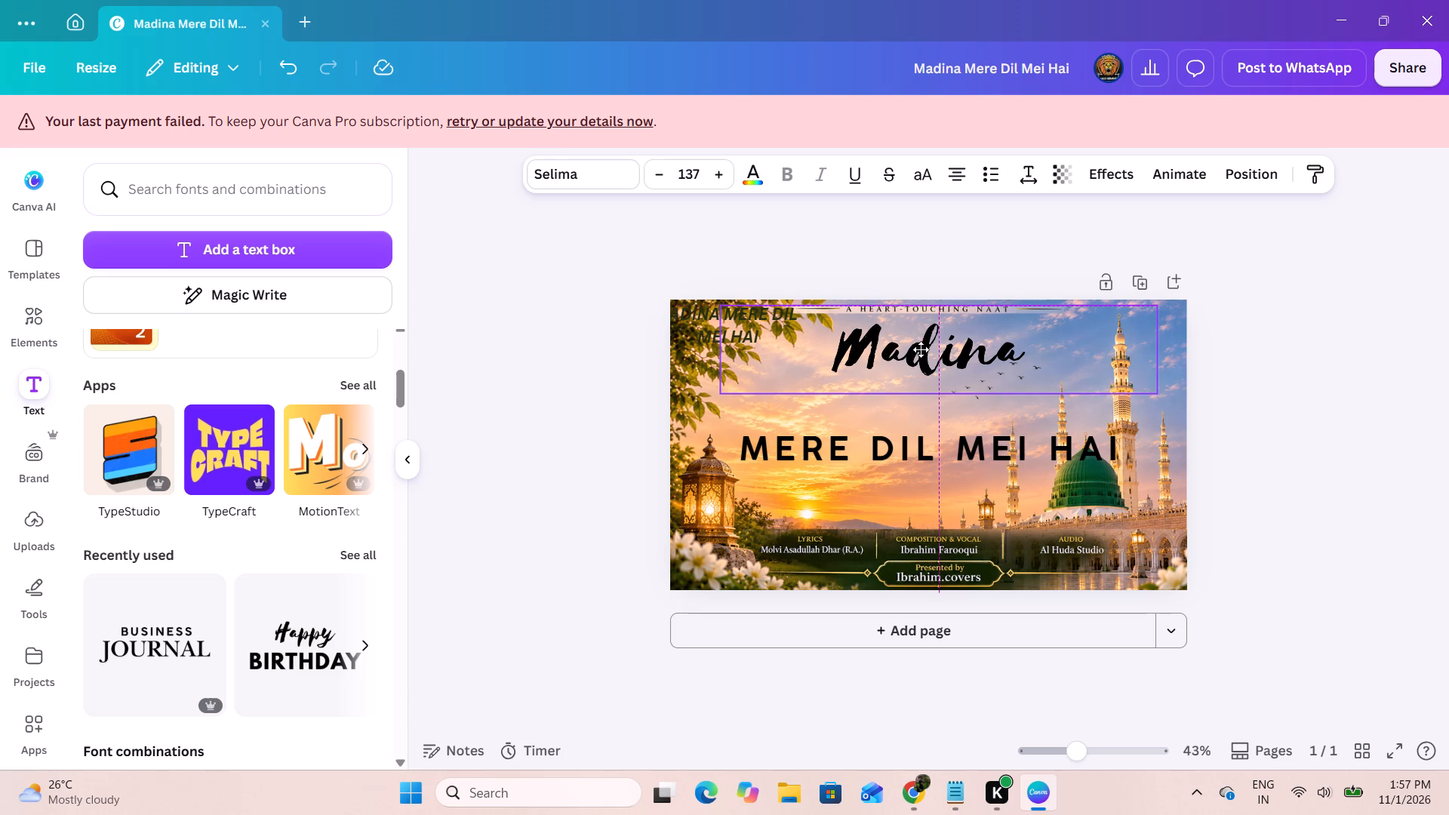
left_click_drag(921, 349, 922, 346)
Reduce "MERE DIL MEI HAI" to size 45.4 and place it directly under "Madina", slightly left of the page centre.
left_click(917, 445)
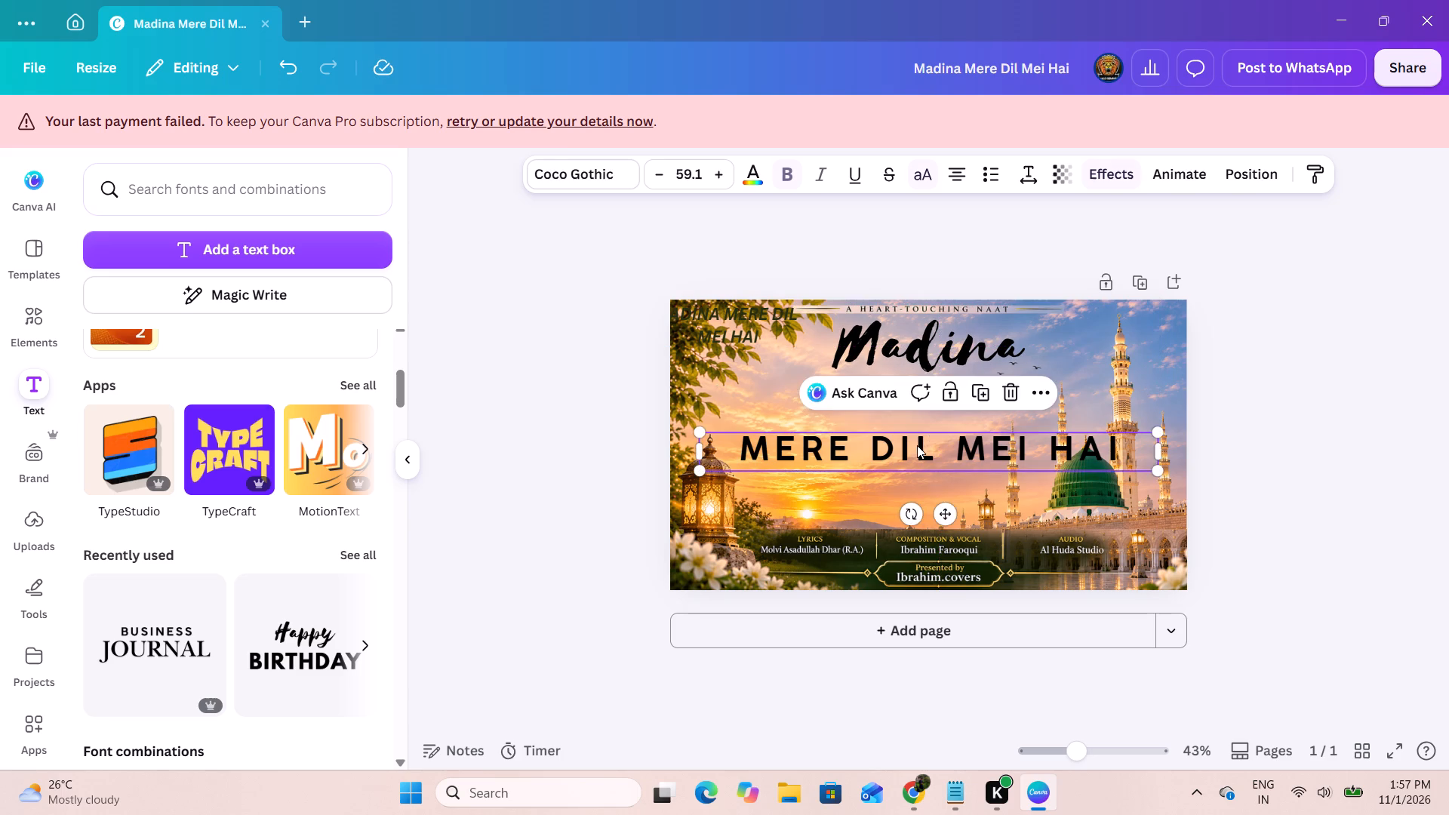
left_click_drag(917, 445, 921, 395)
left_click_drag(1162, 420, 1078, 412)
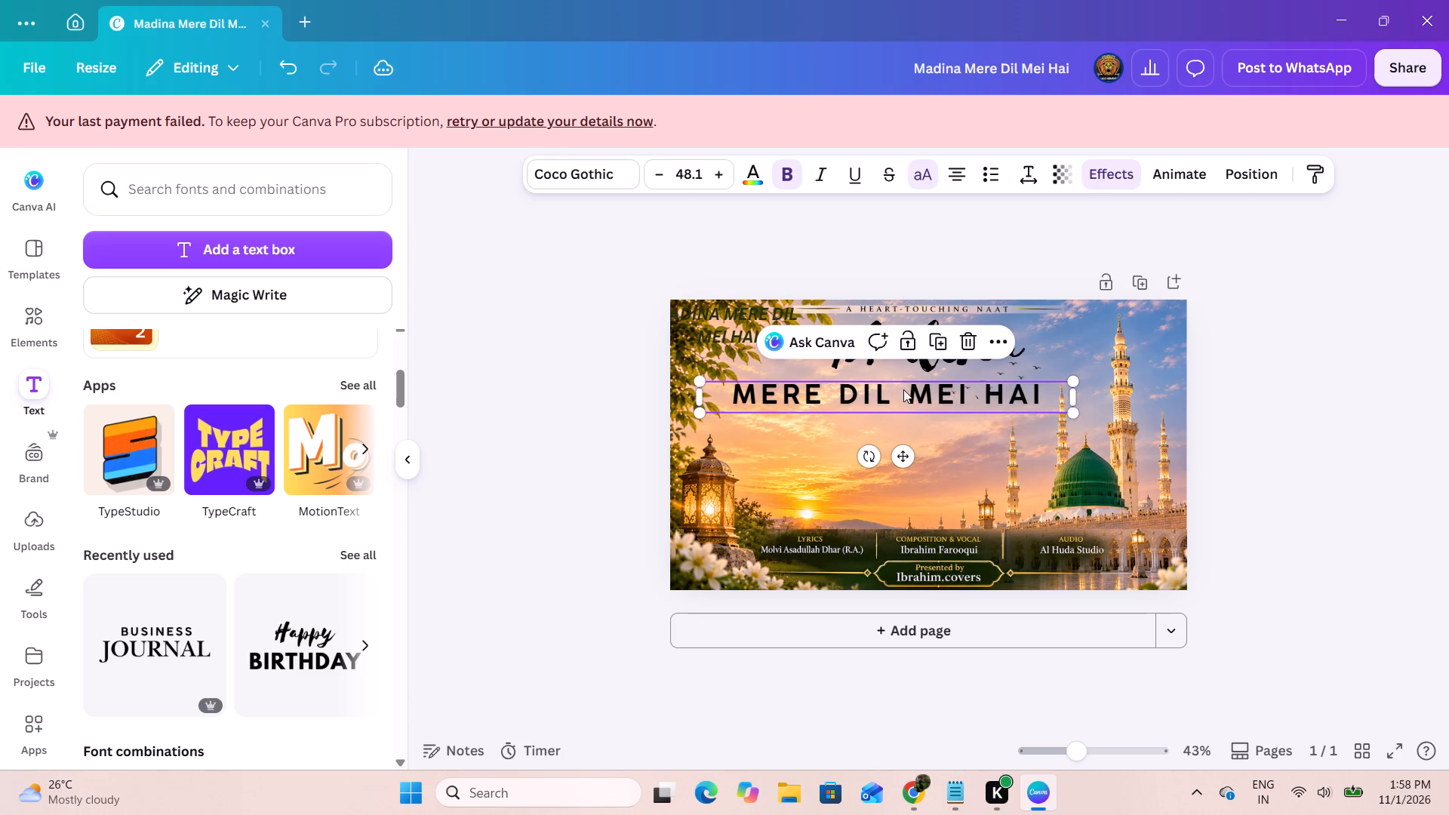
left_click_drag(900, 389, 940, 386)
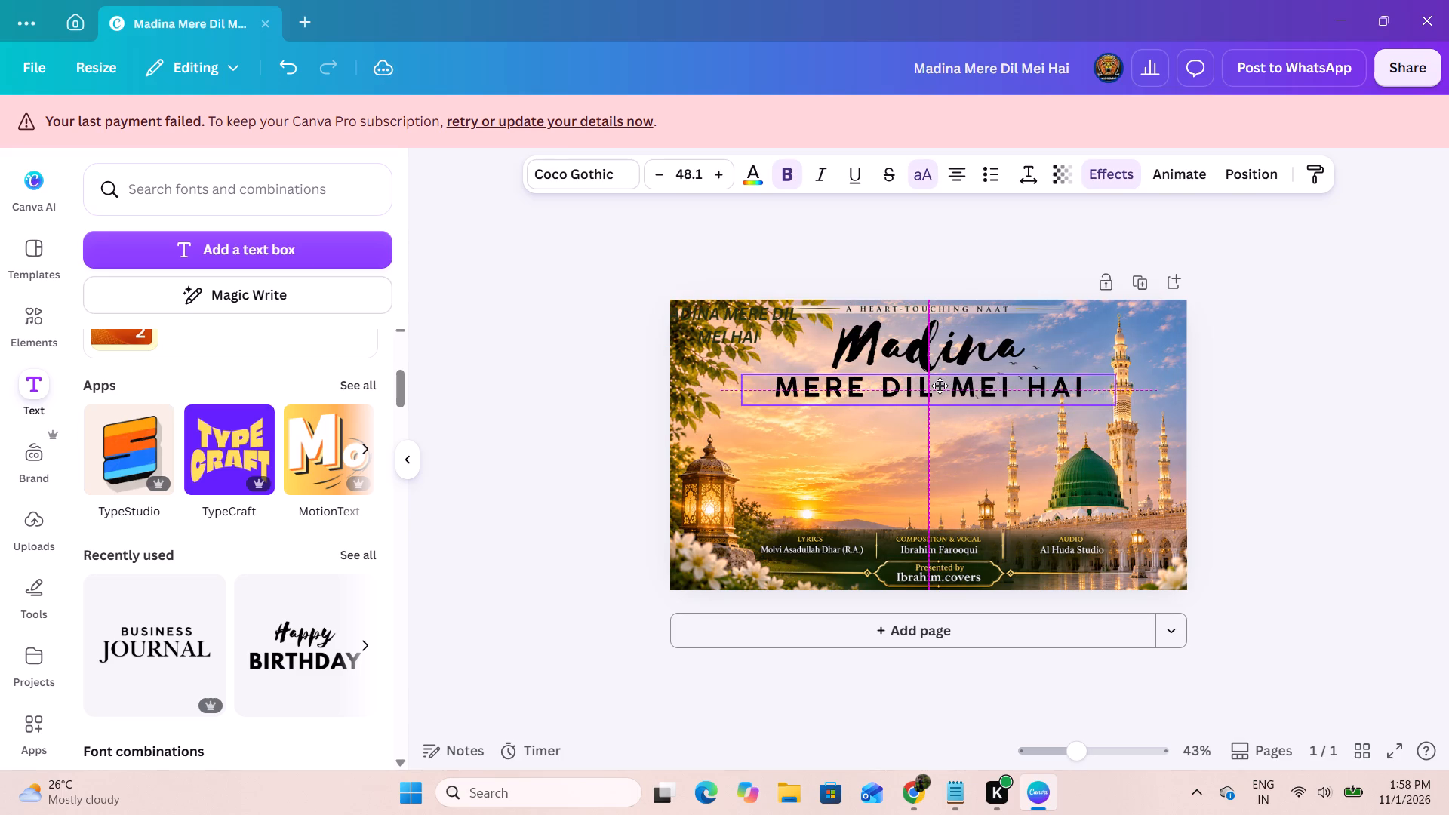
left_click_drag(940, 386, 931, 386)
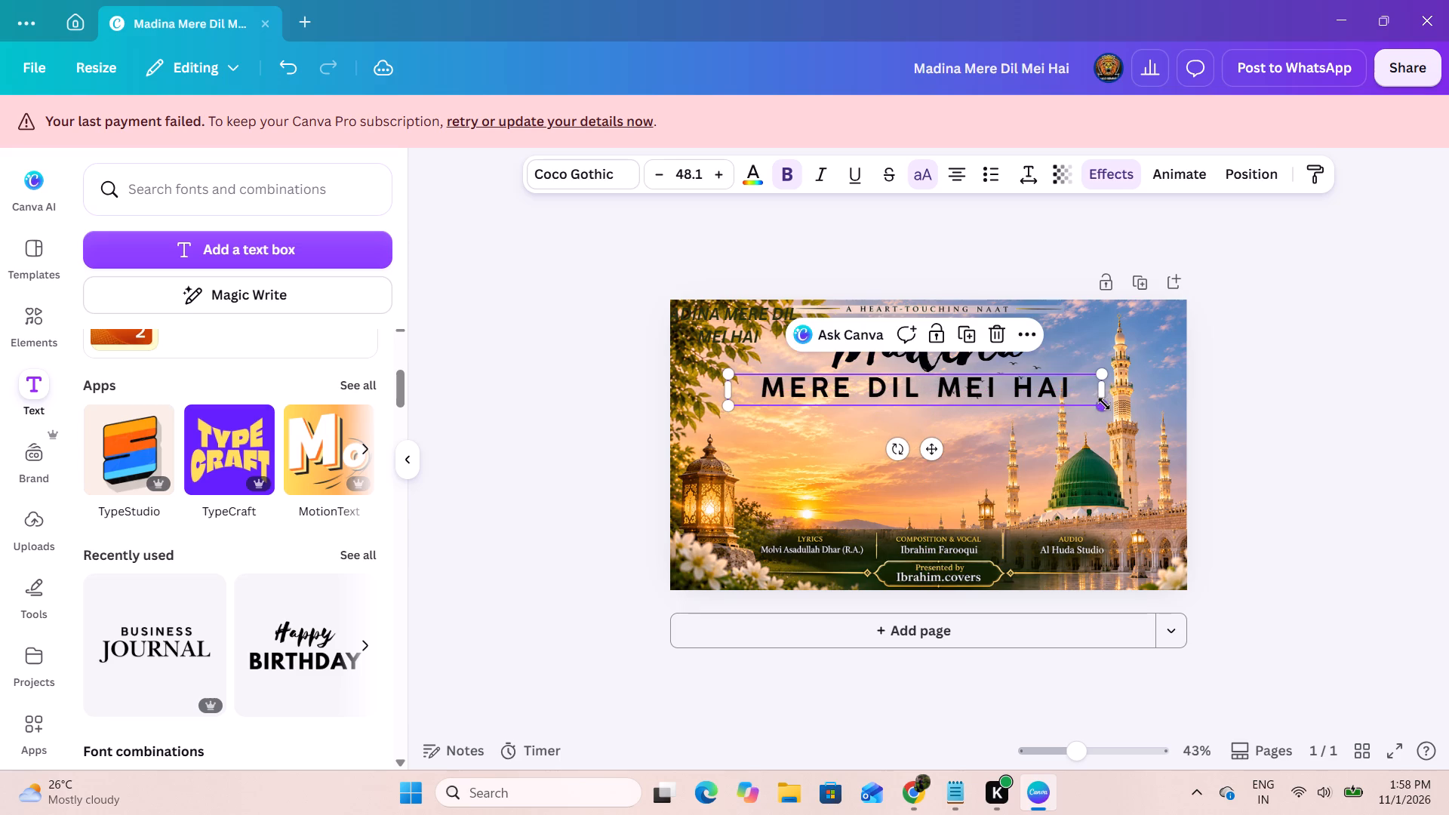
left_click_drag(1104, 404, 1083, 402)
left_click_drag(948, 385, 966, 389)
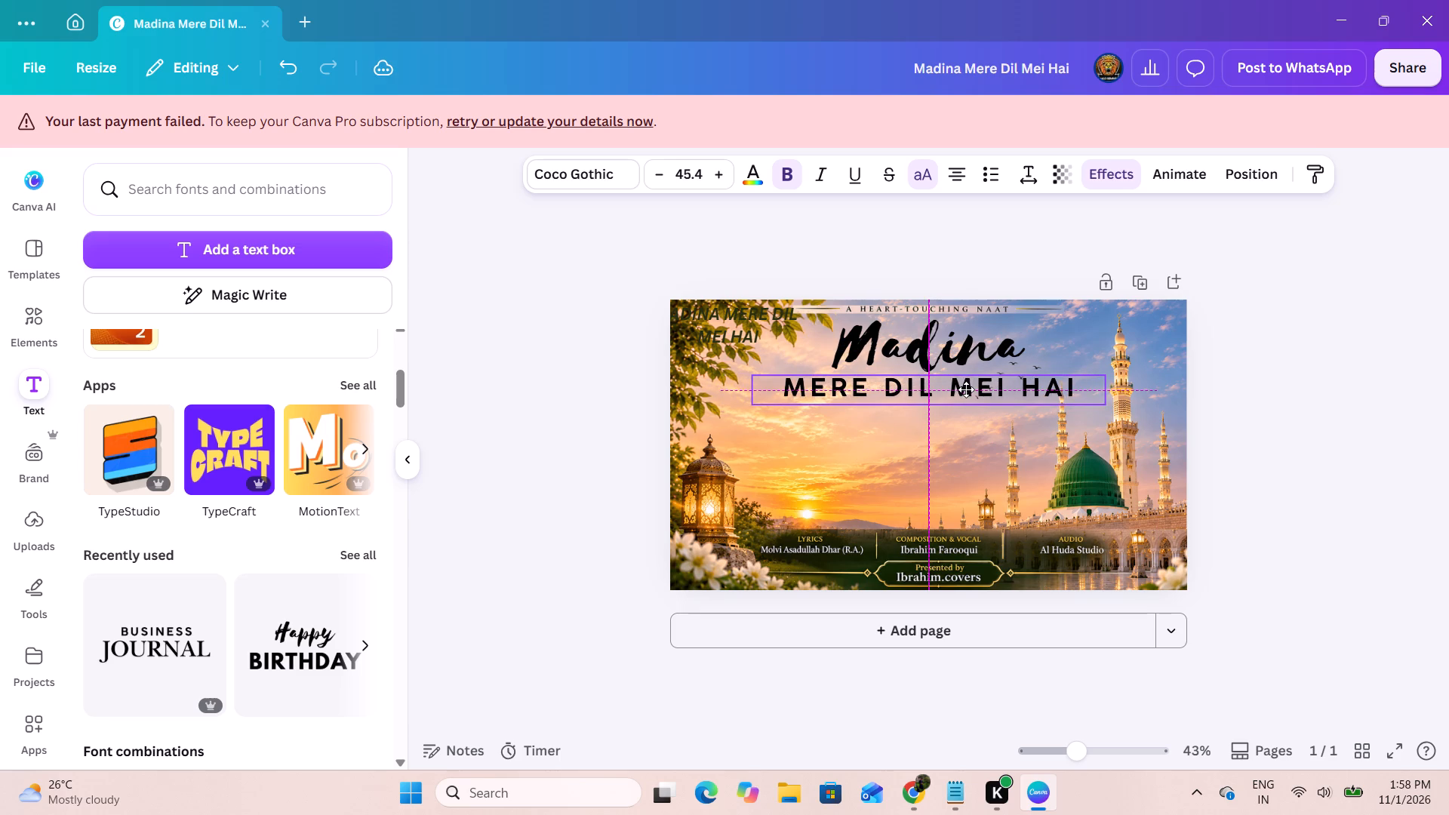
left_click_drag(966, 389, 965, 387)
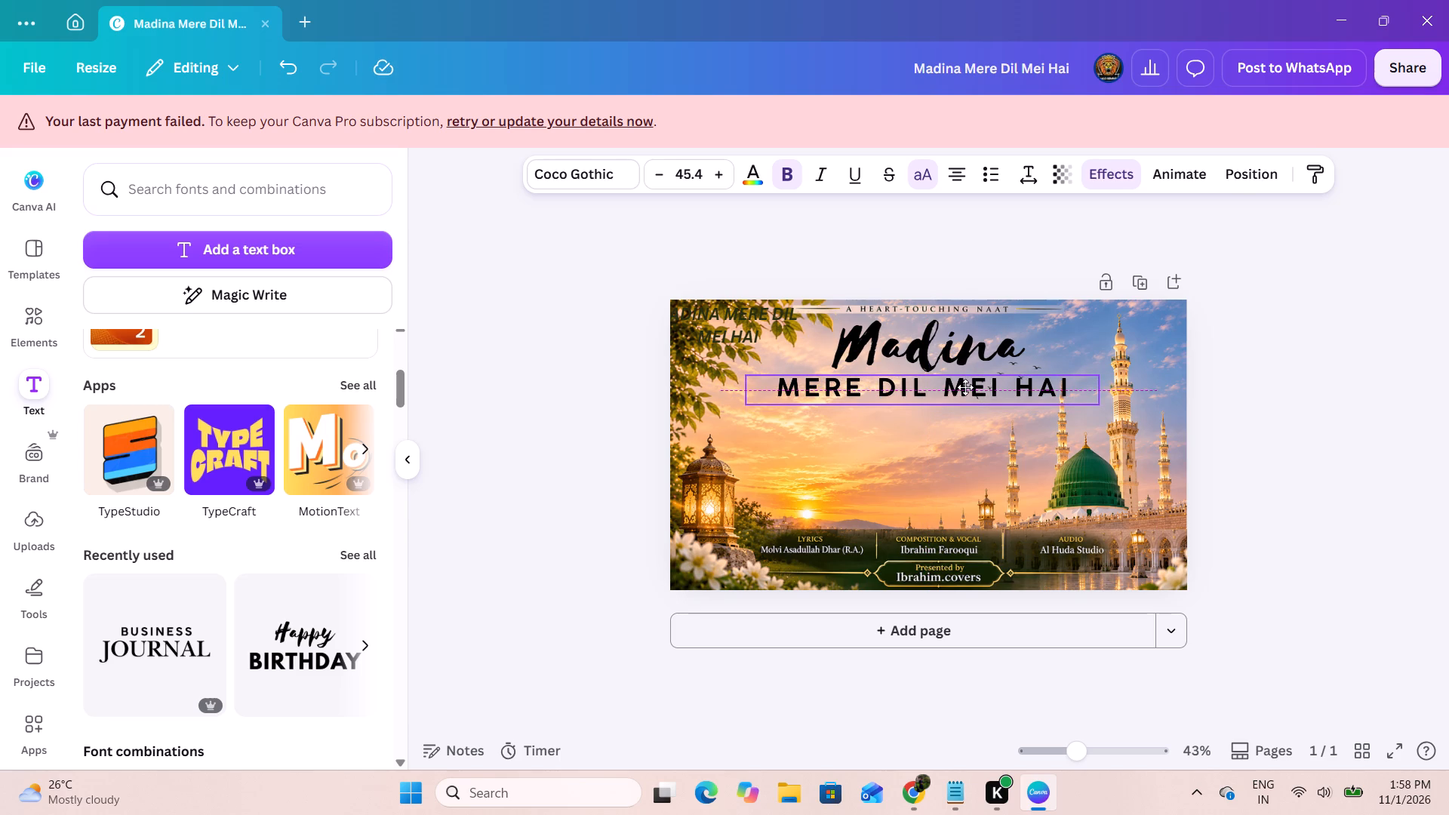
left_click_drag(965, 387, 958, 401)
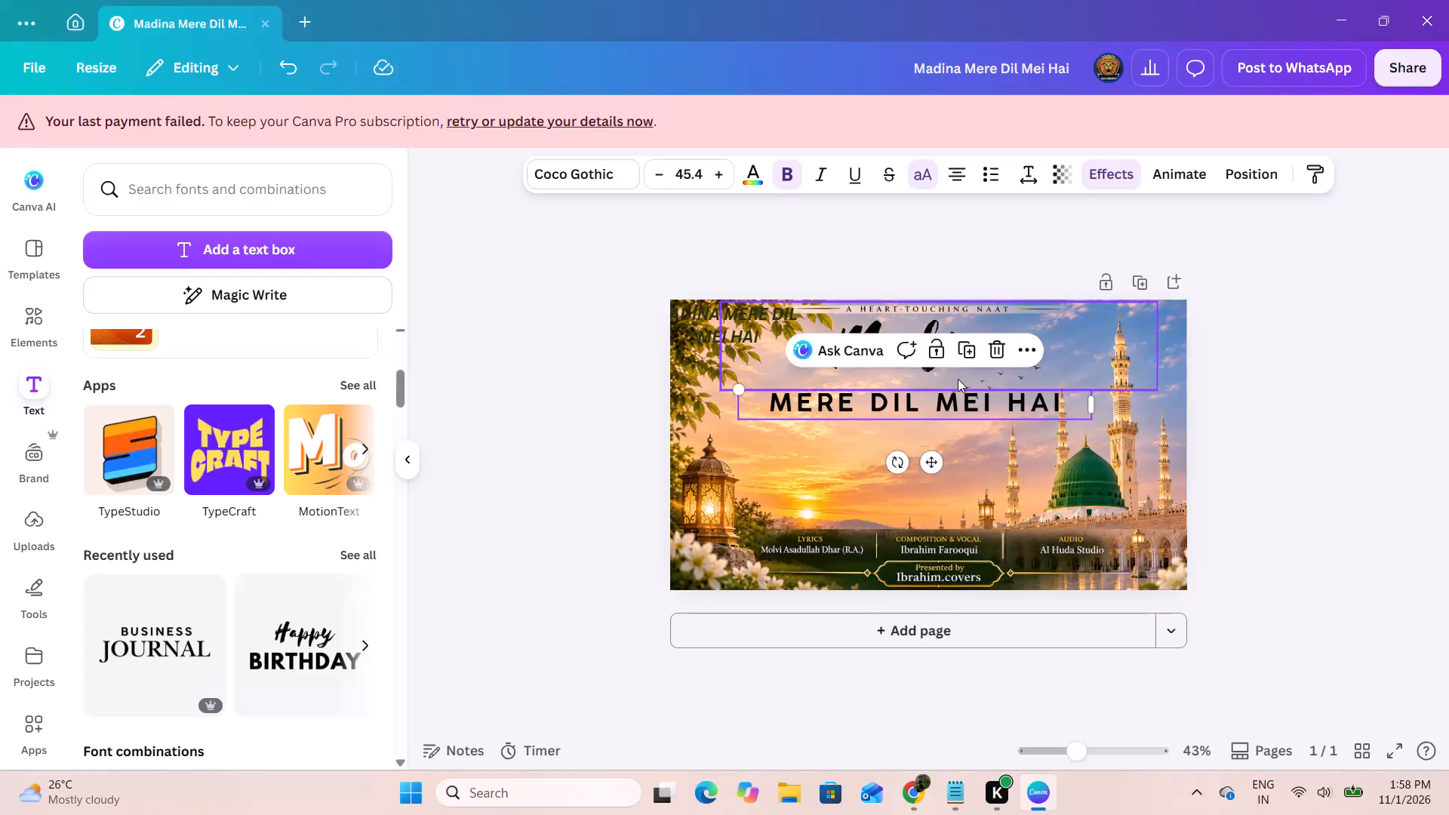
left_click(1251, 346)
Lower the script "Madina" text until its bottom strokes slightly overlap the top of "MERE DIL MEI HAI".
left_click(926, 346)
left_click_drag(926, 346, 916, 360)
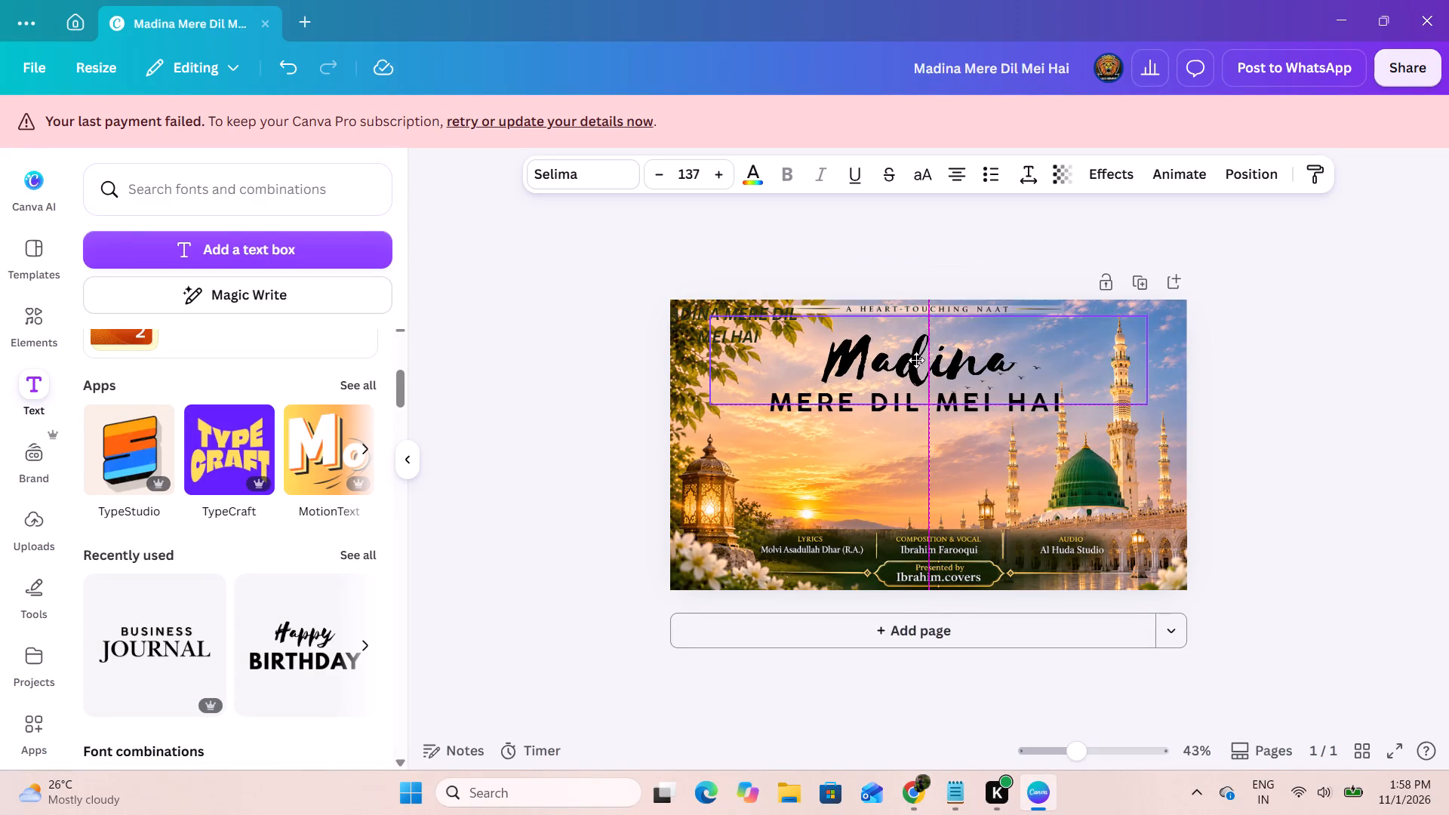
left_click_drag(916, 360, 928, 361)
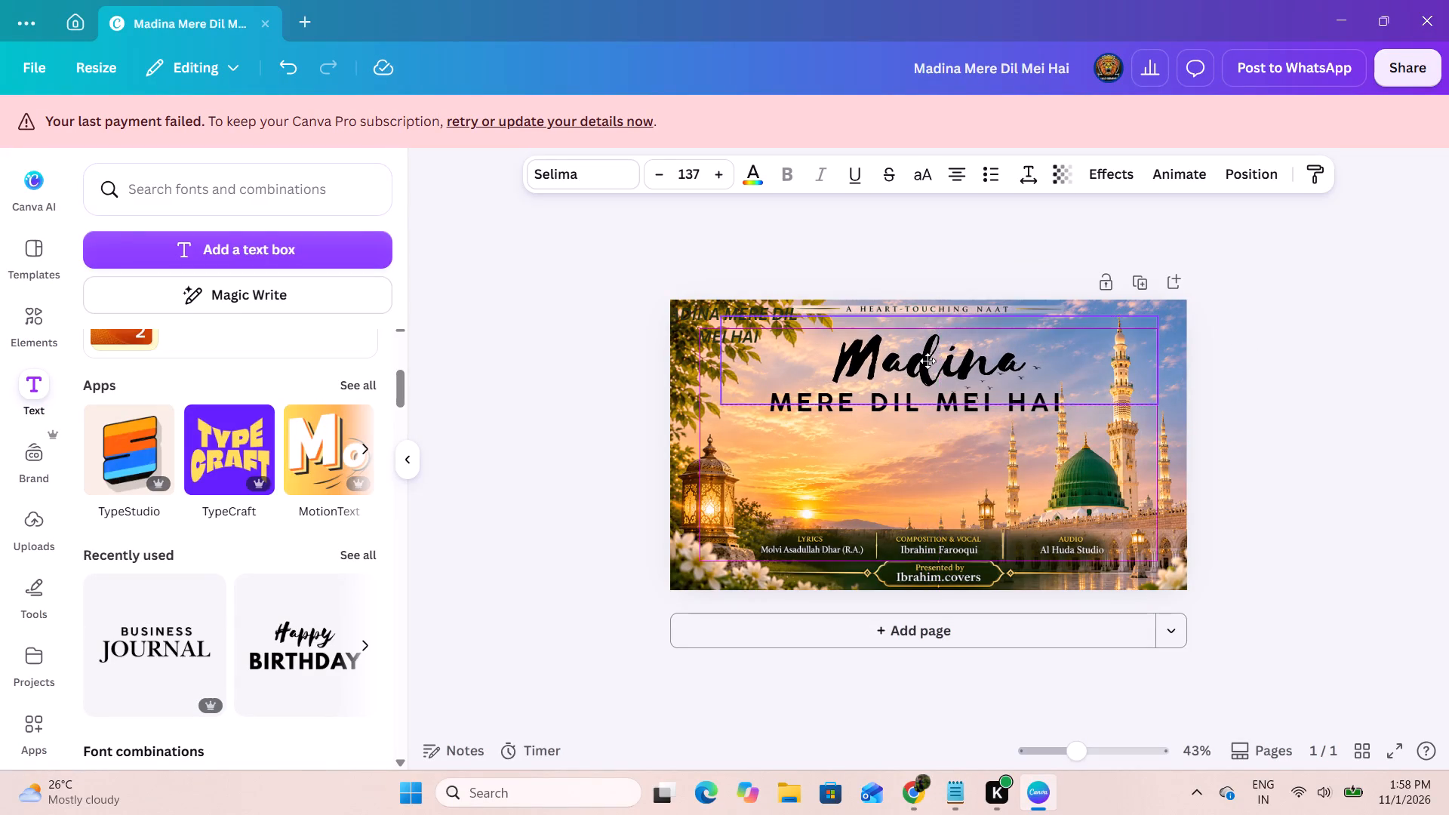
left_click_drag(928, 361, 923, 372)
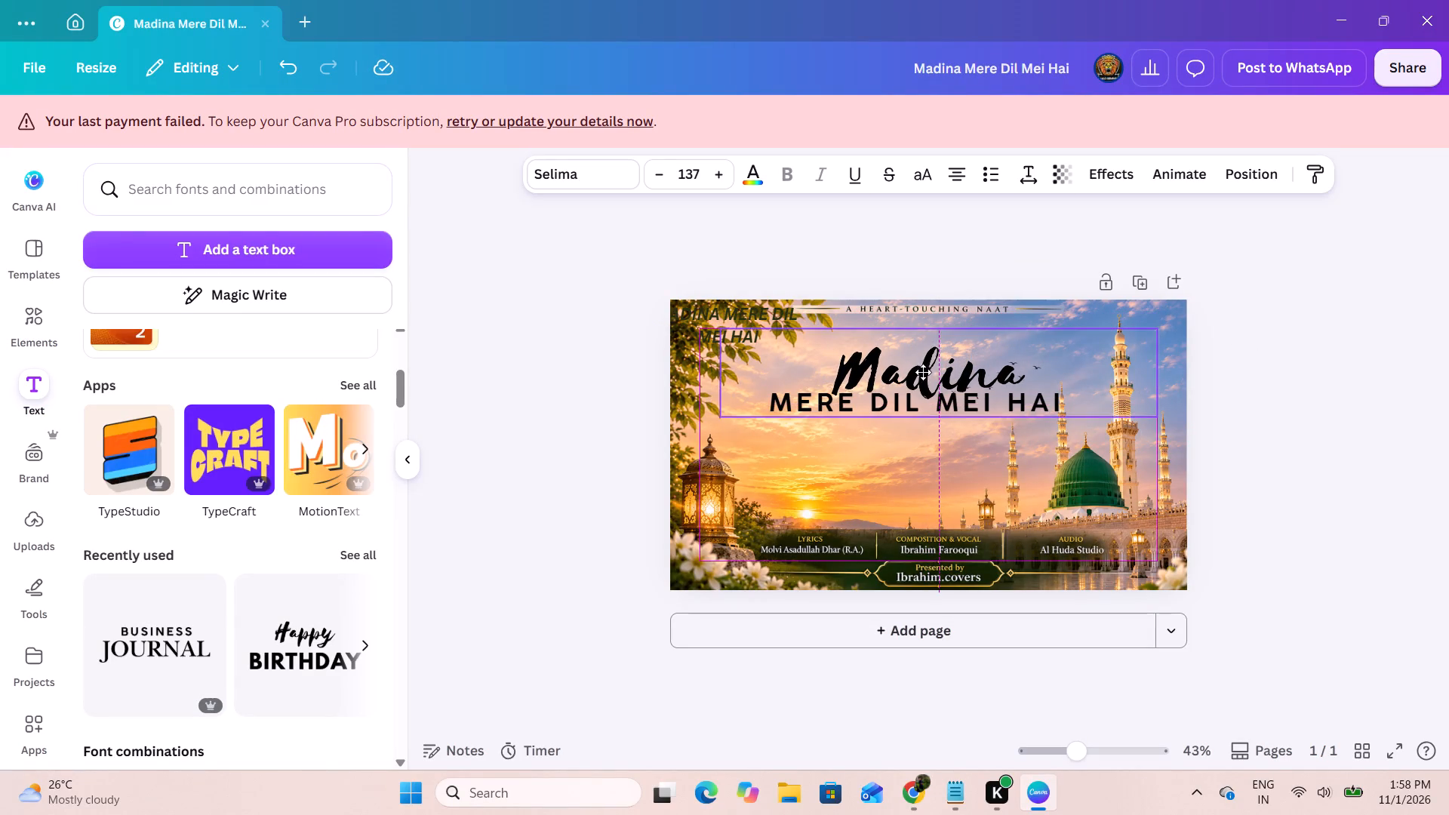
left_click_drag(923, 372, 921, 371)
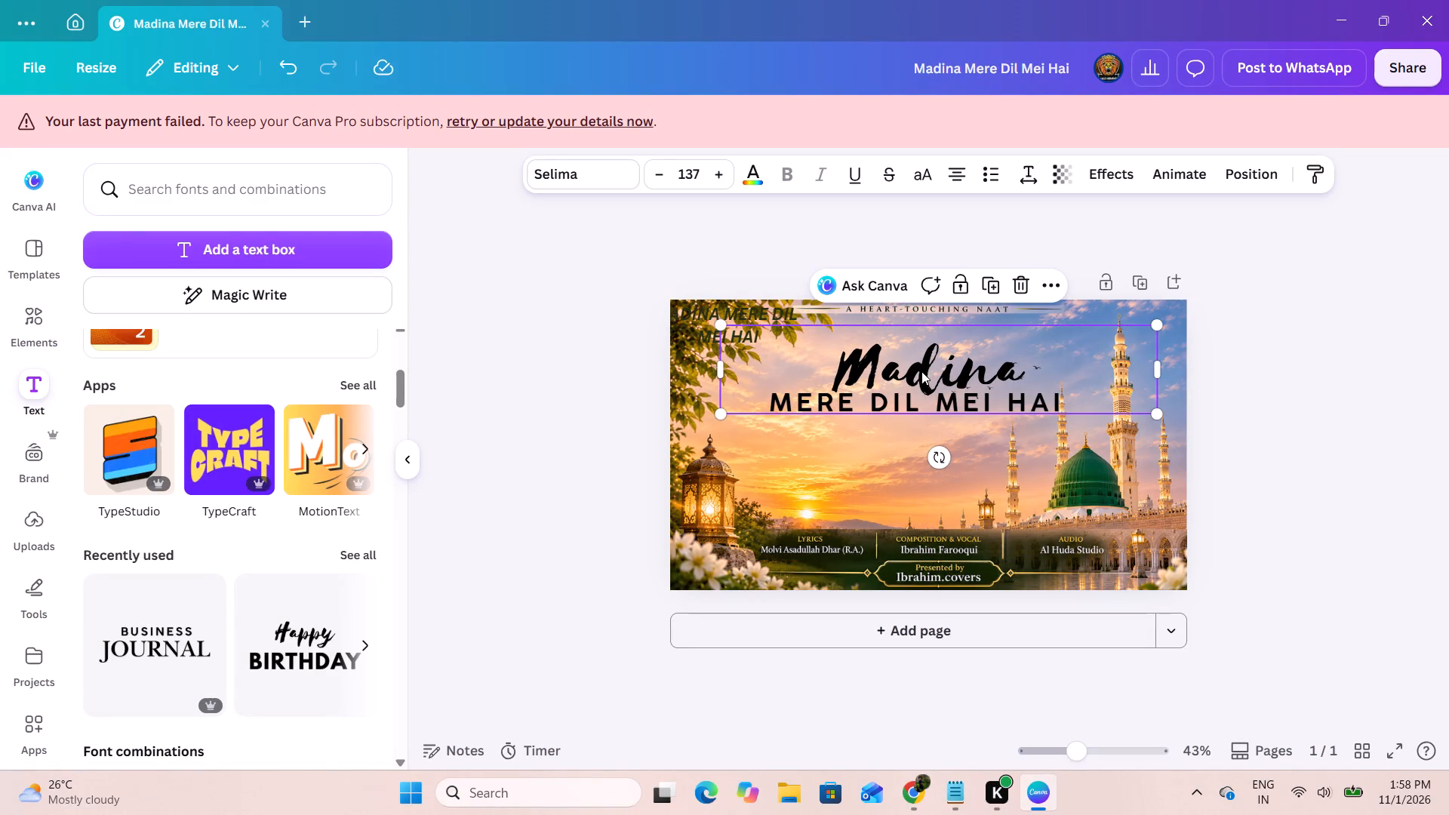
key("Down")
key("Down")
key("Down")
key("Down")
key("Down")
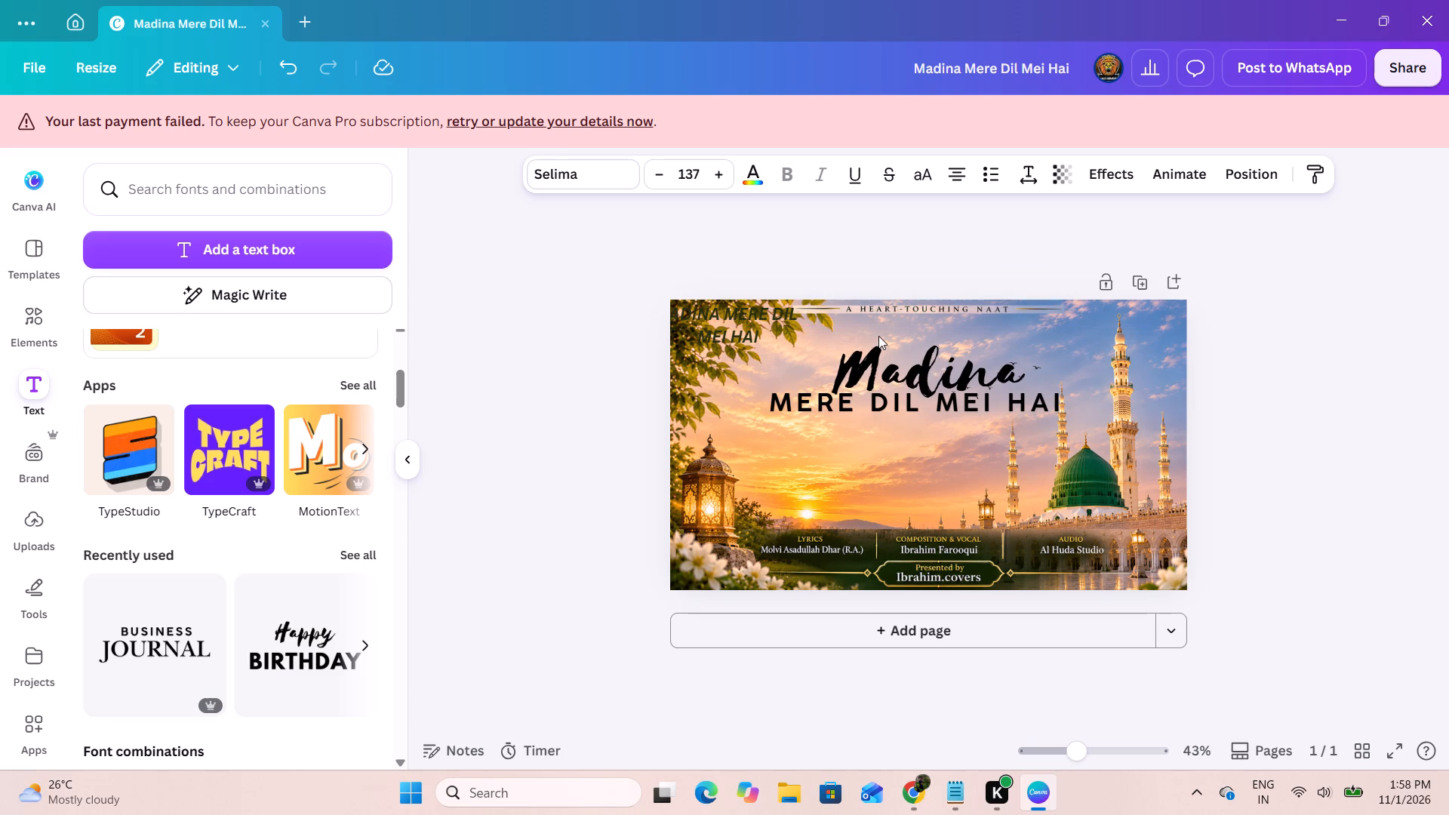
key("Down")
key("Down")
key("Down")
key("Down")
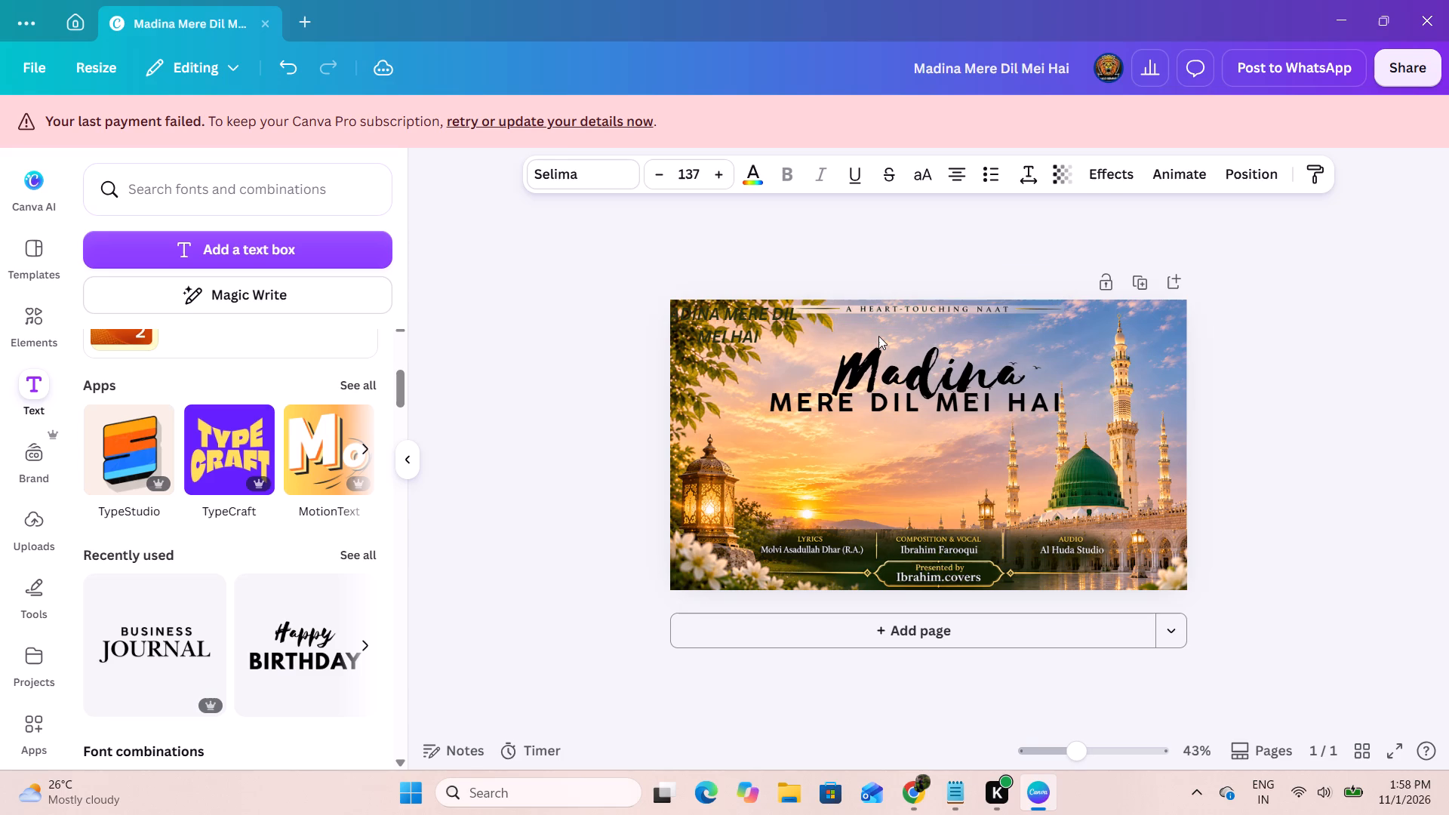
key("Down")
key("Up")
key("Up")
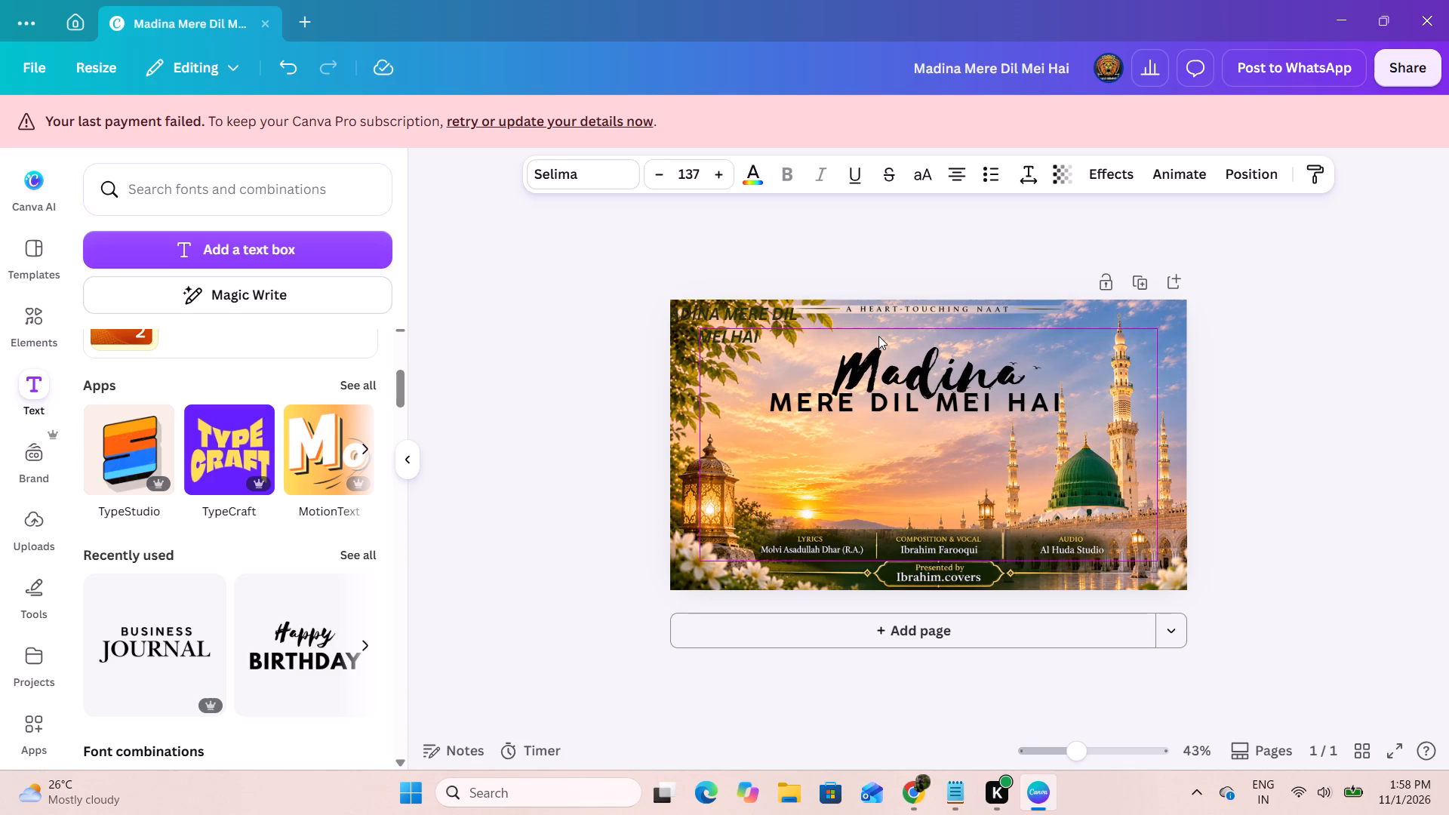
left_click(1360, 364)
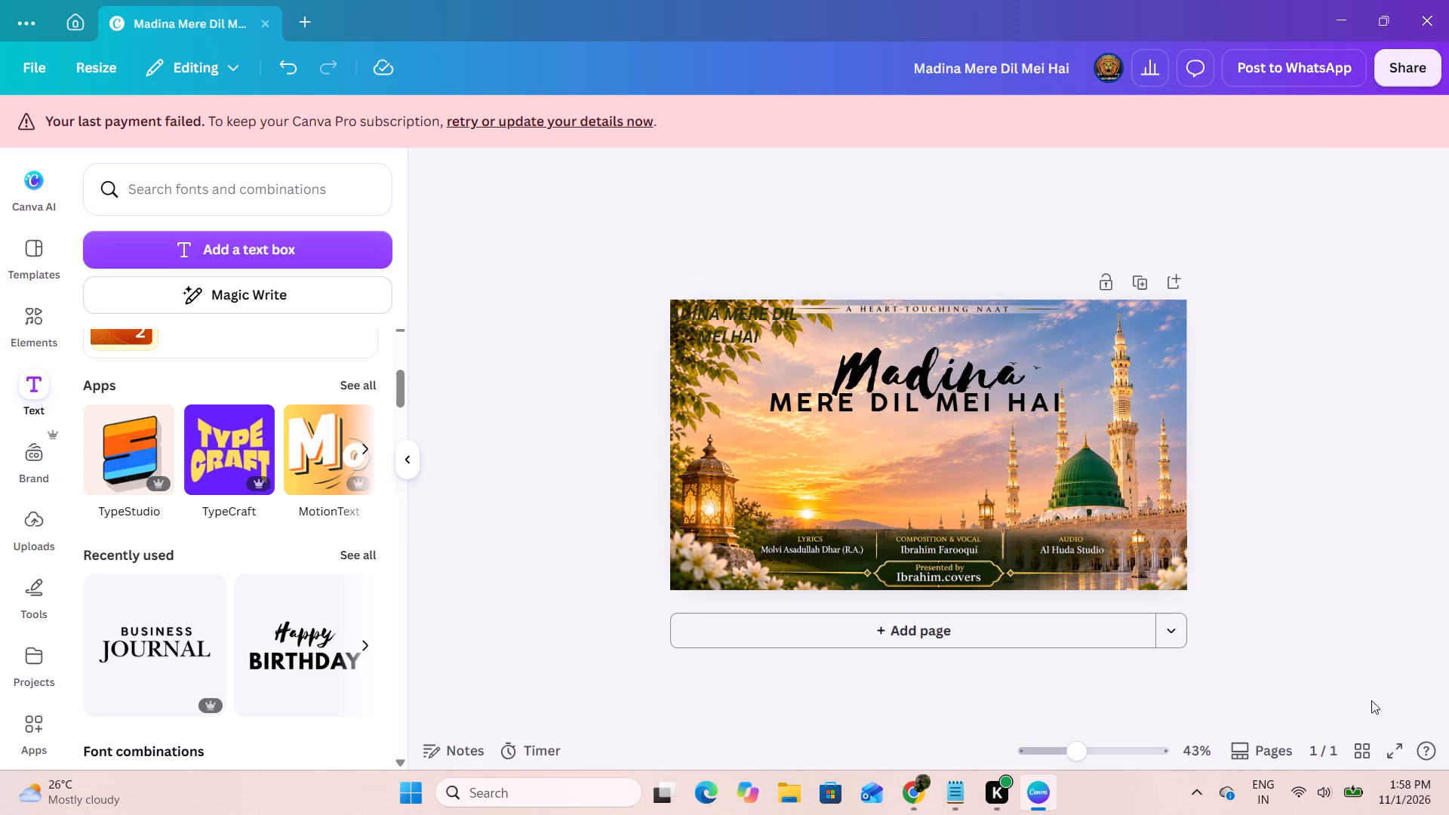
Preview the thumbnail design full screen and return to the editor.
left_click(1396, 745)
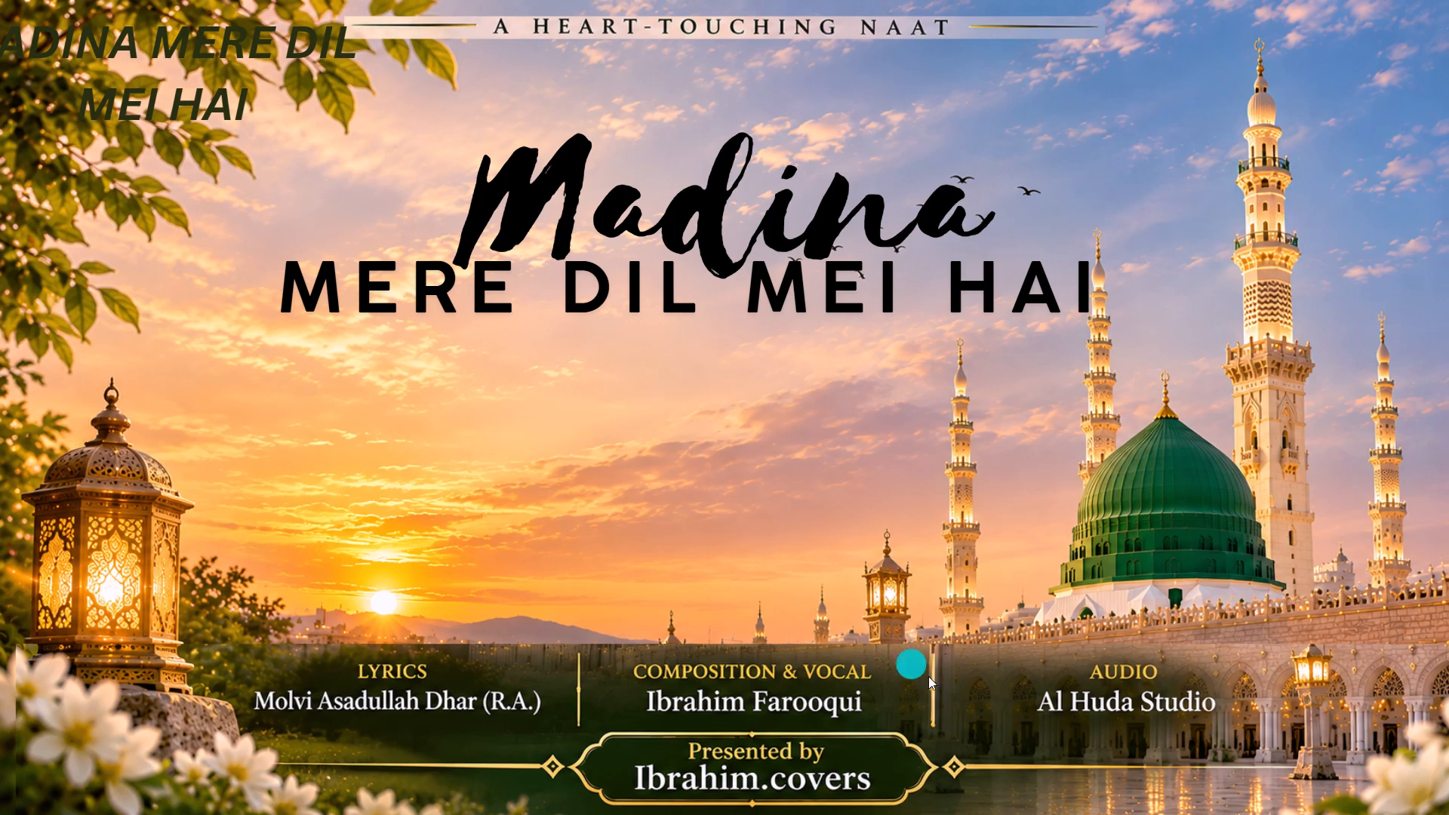
left_click(1406, 798)
Move "MERE DIL MEI HAI" down clear of the script title, then enlarge "Madina" to size 152, shifted left of the page centre.
left_click_drag(896, 398, 894, 409)
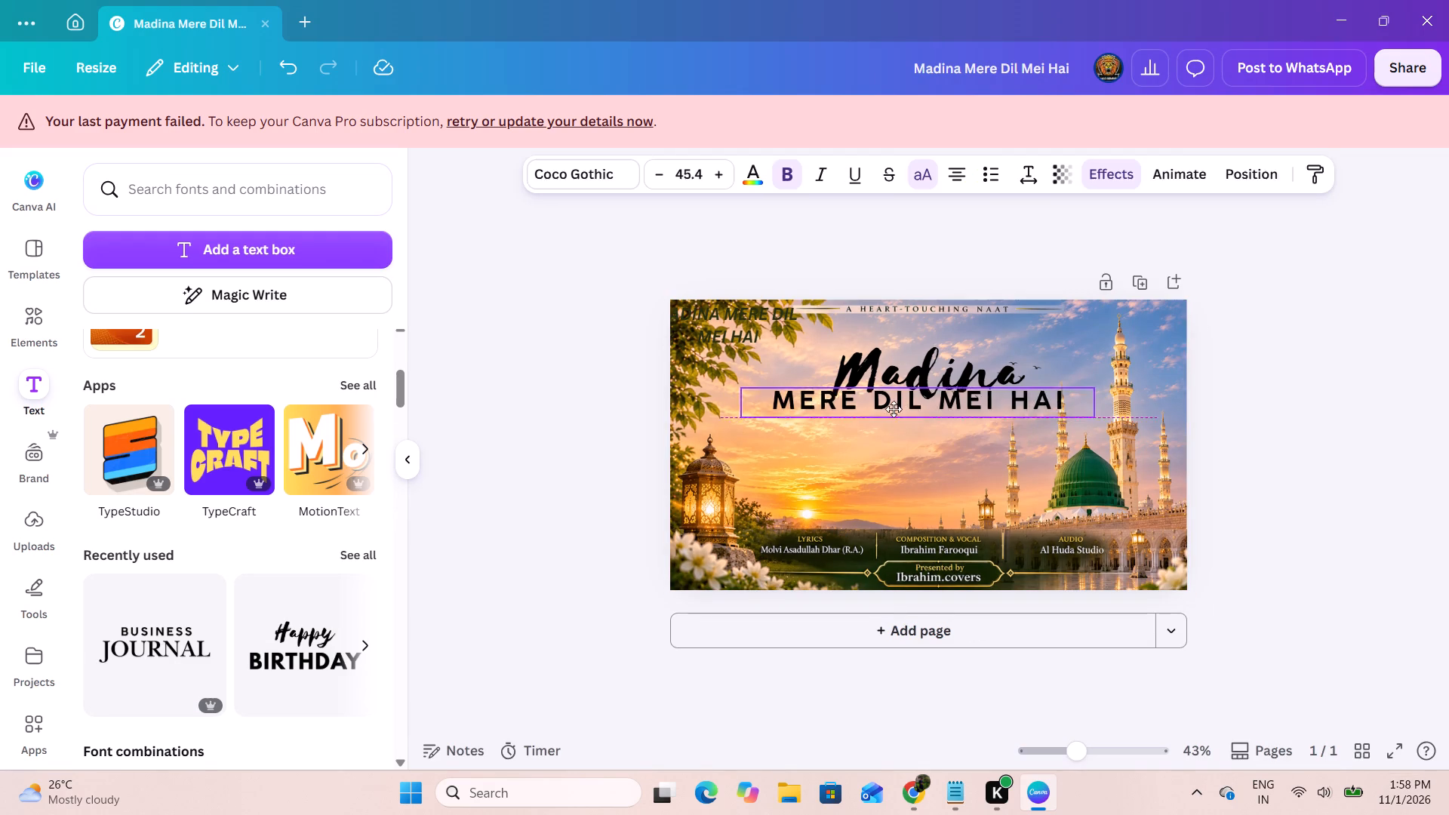
left_click_drag(894, 409, 854, 445)
left_click_drag(934, 359, 854, 361)
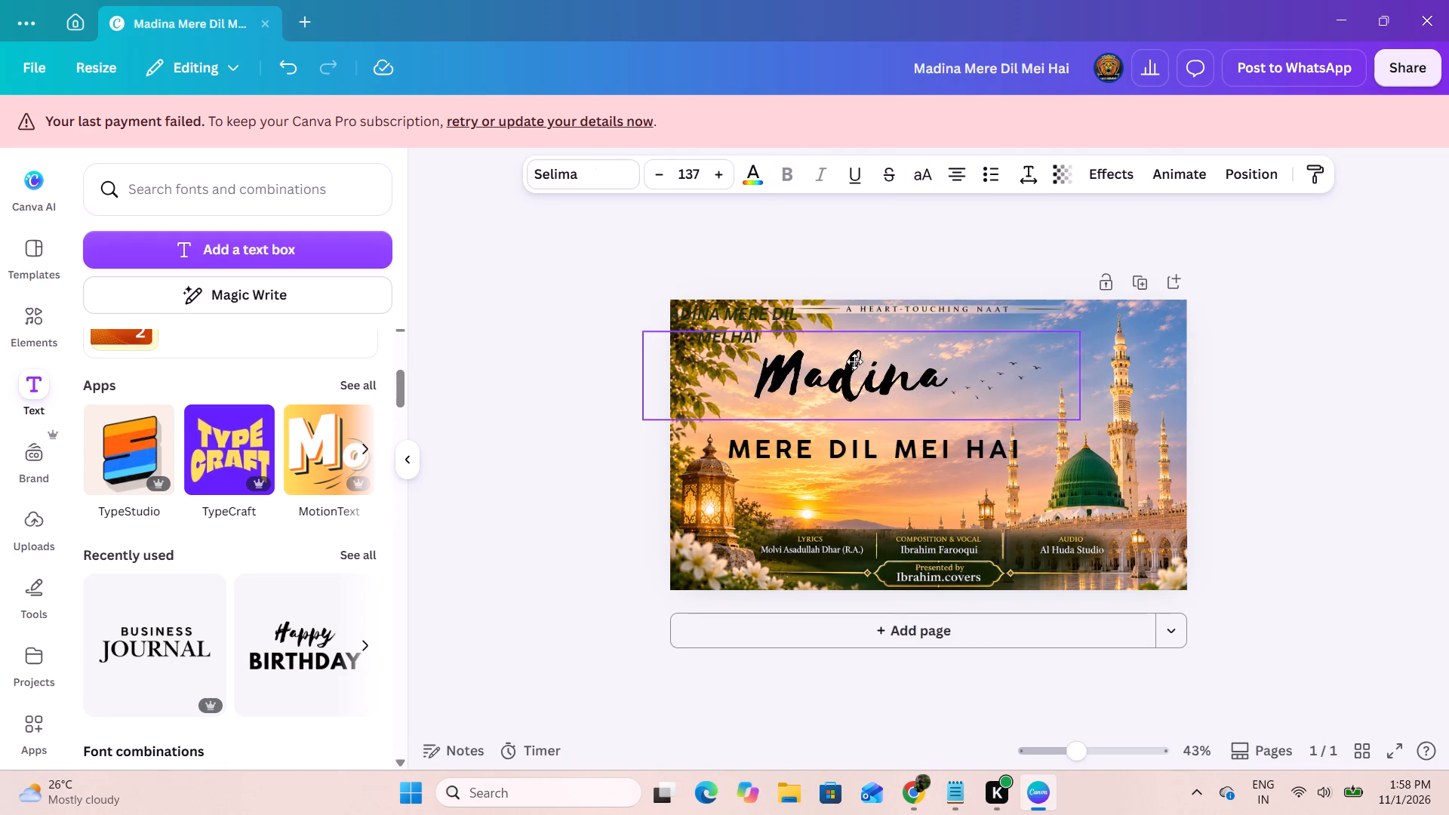
left_click_drag(854, 361, 850, 366)
left_click_drag(1072, 415, 1078, 420)
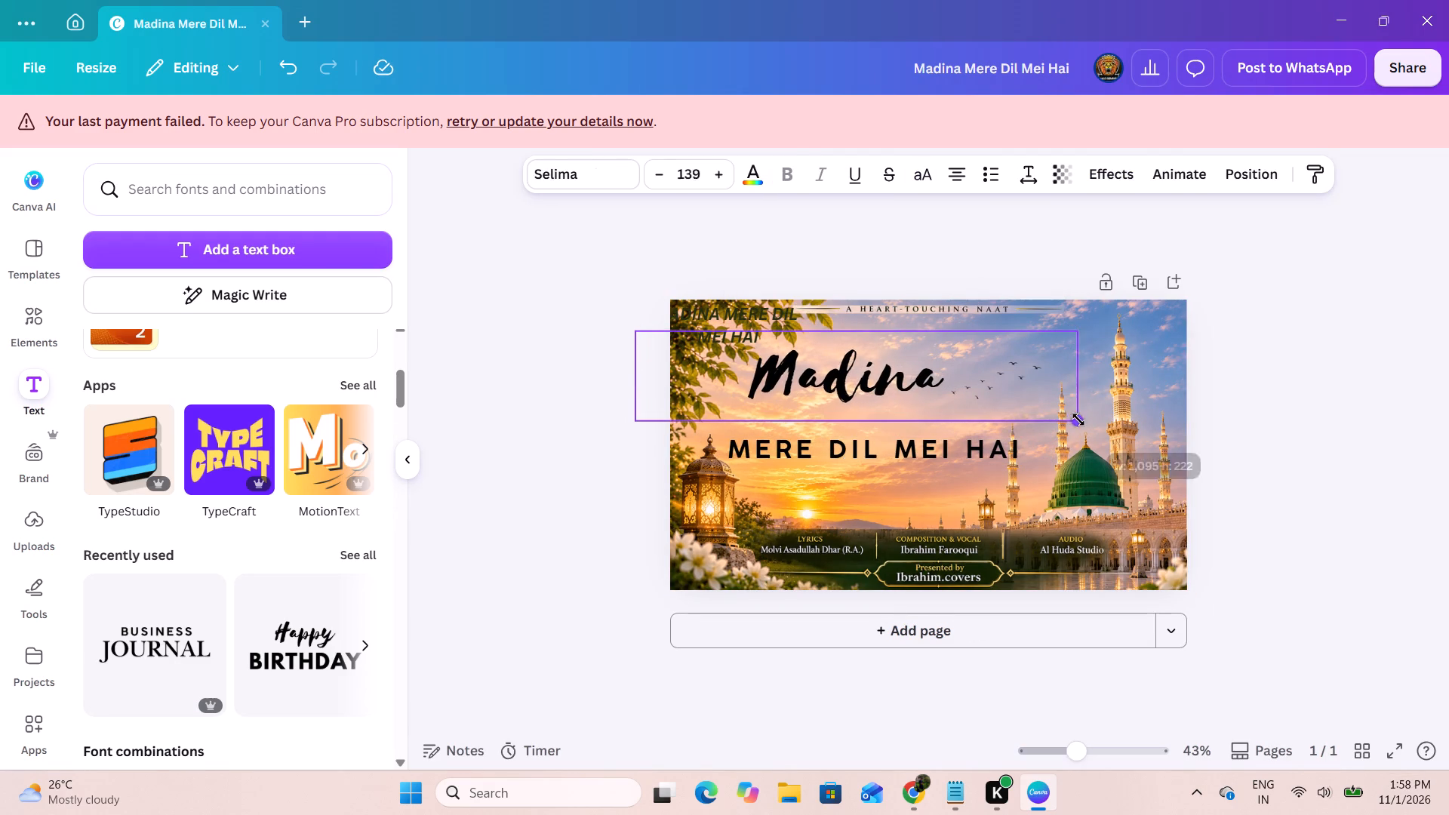
left_click_drag(1078, 420, 1117, 434)
left_click_drag(889, 374, 876, 363)
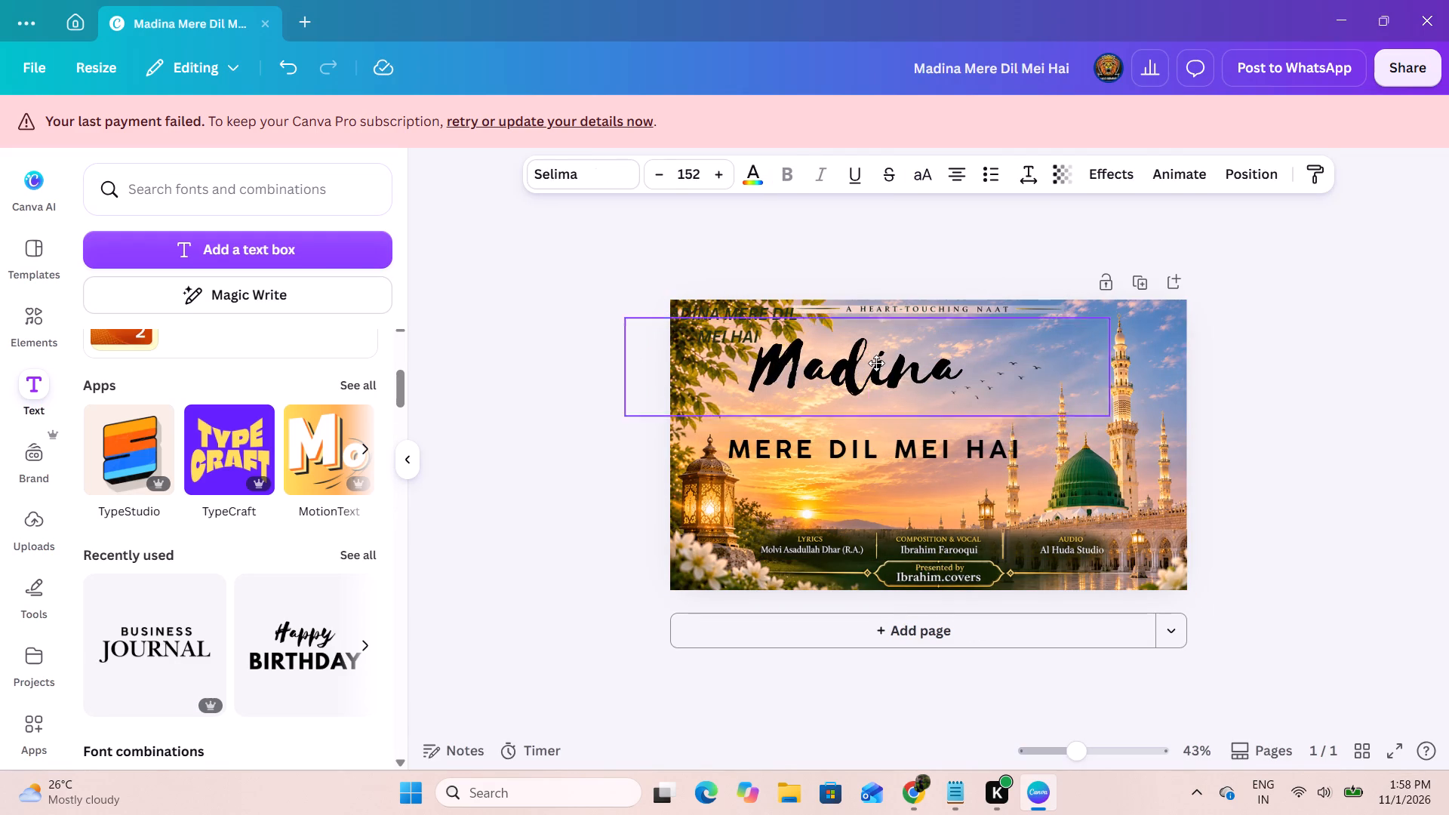
left_click_drag(876, 363, 881, 364)
Move "MERE DIL MEI HAI" up and slightly left so it sits directly beneath the enlarged "Madina".
left_click(968, 458)
left_click_drag(955, 452, 944, 428)
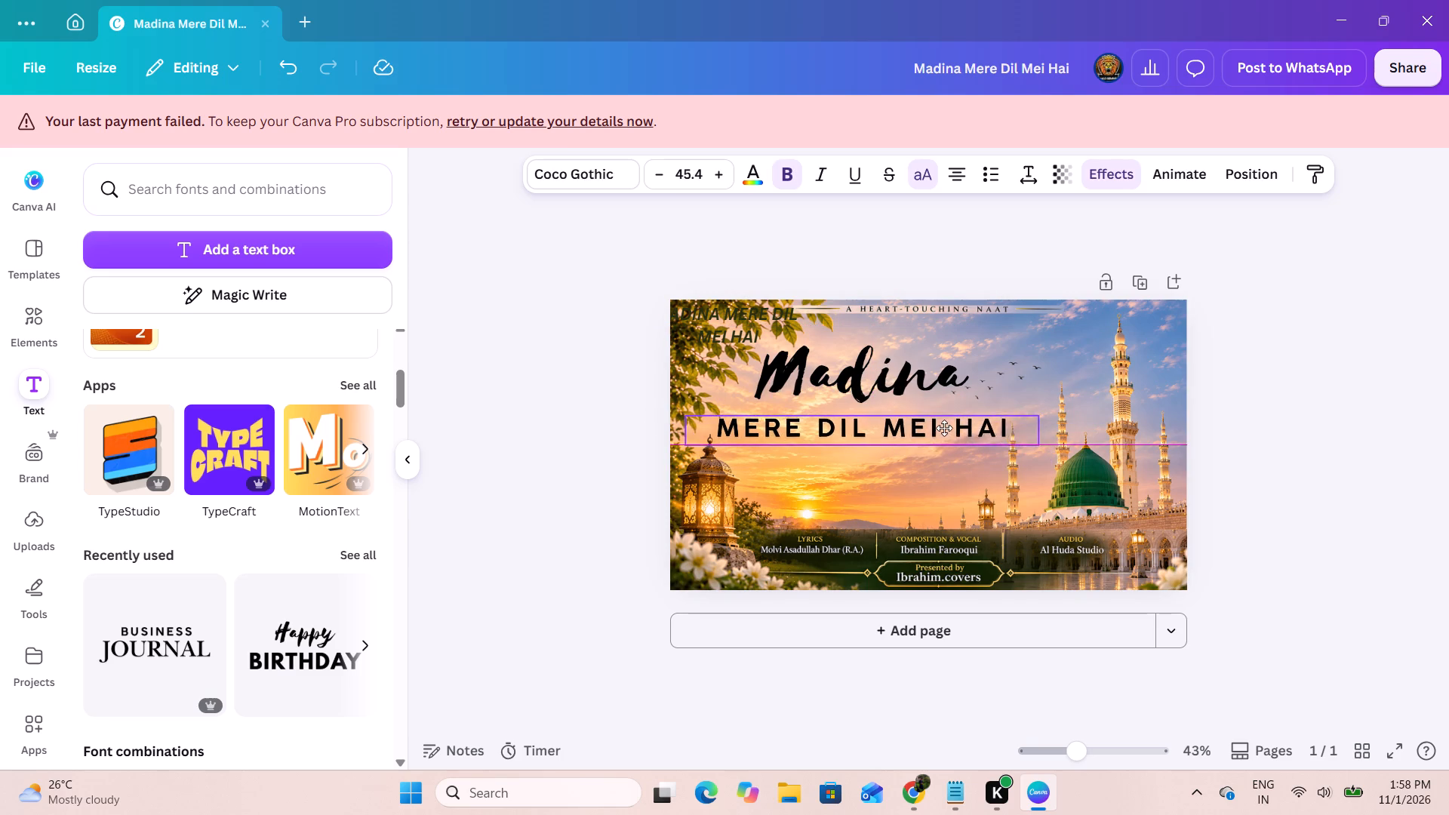
left_click_drag(944, 428, 934, 413)
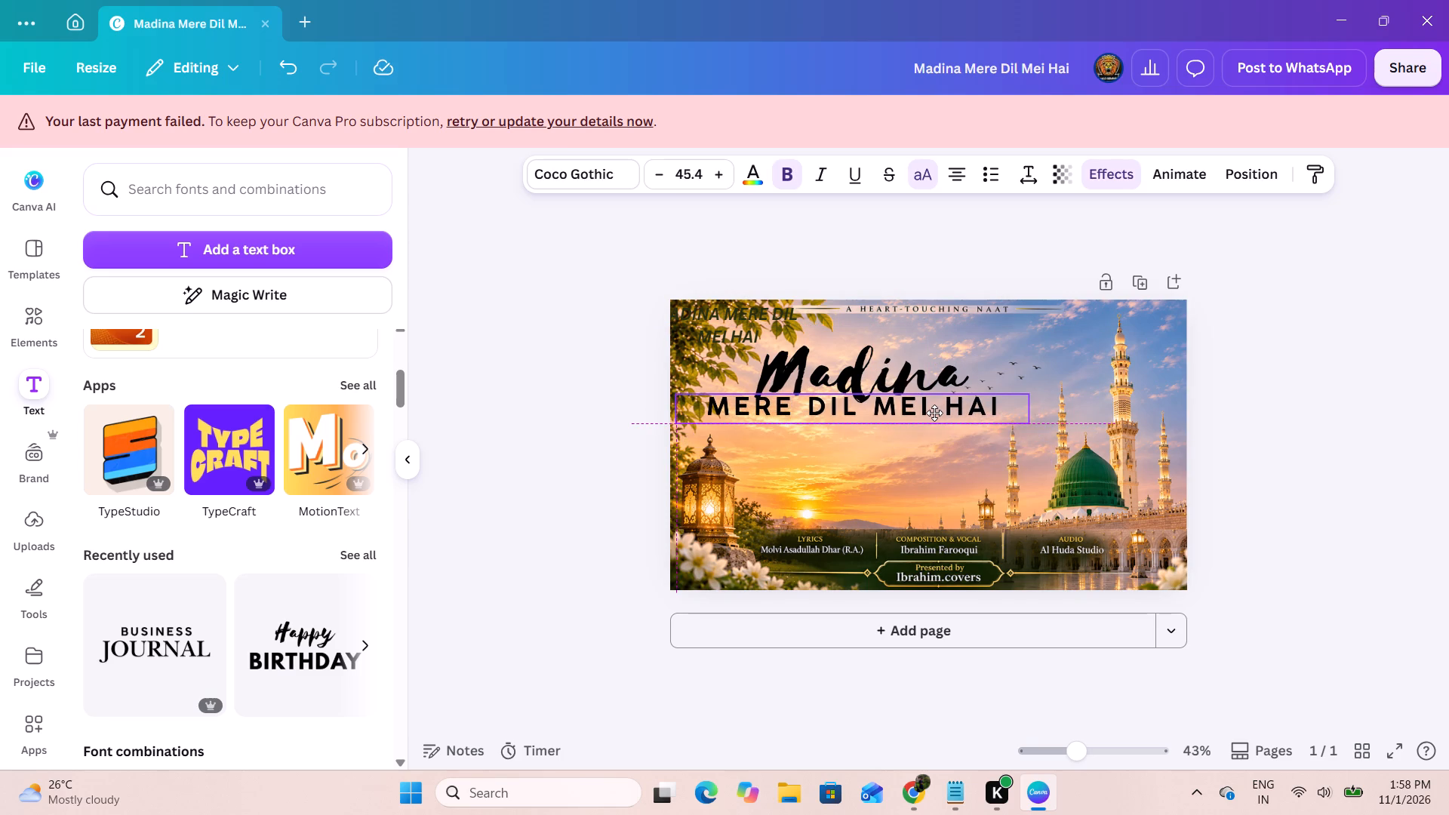
left_click_drag(934, 413, 934, 411)
left_click(1010, 420)
left_click(1010, 416)
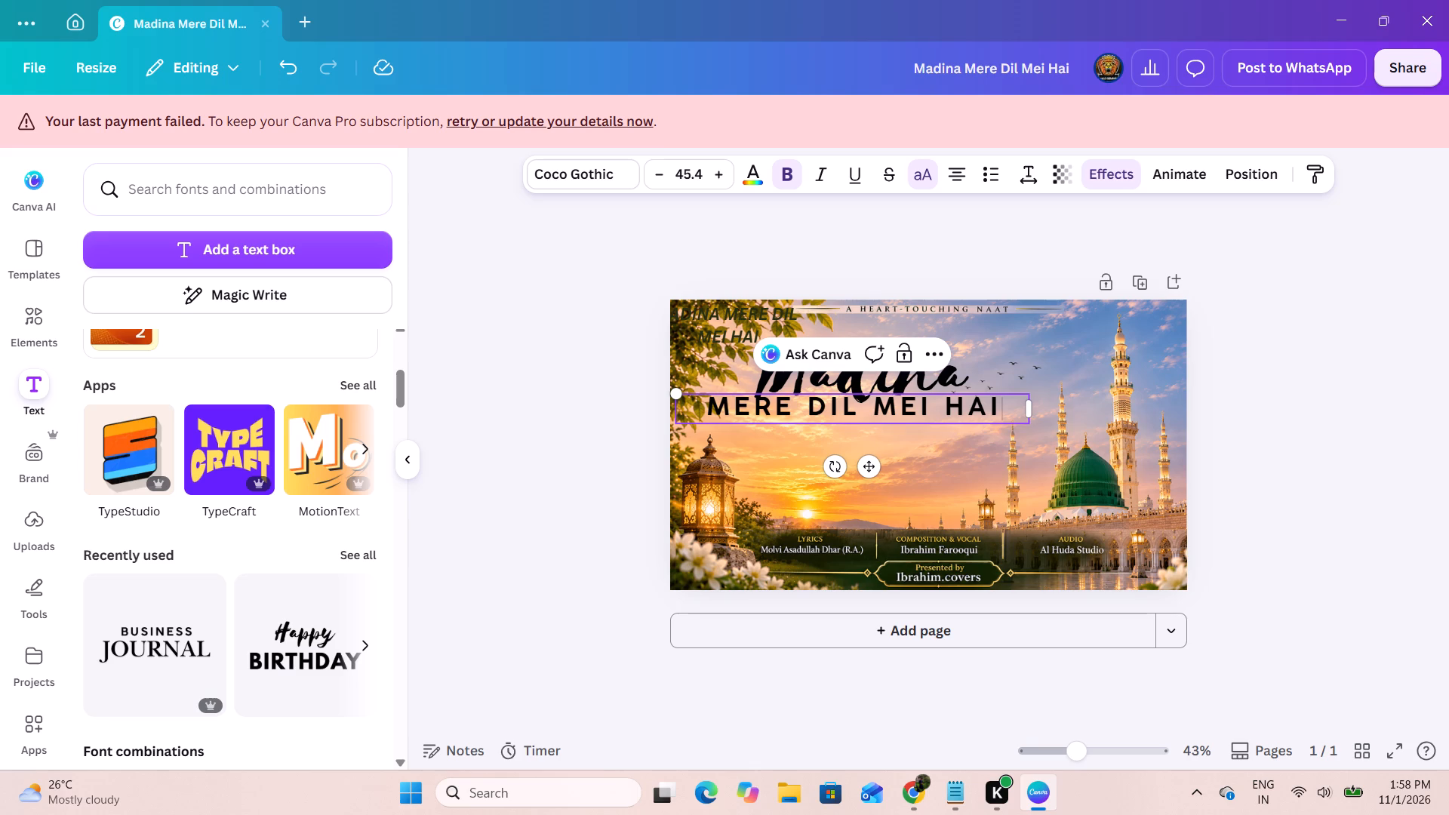
left_click_drag(574, 444, 585, 444)
left_click(825, 411)
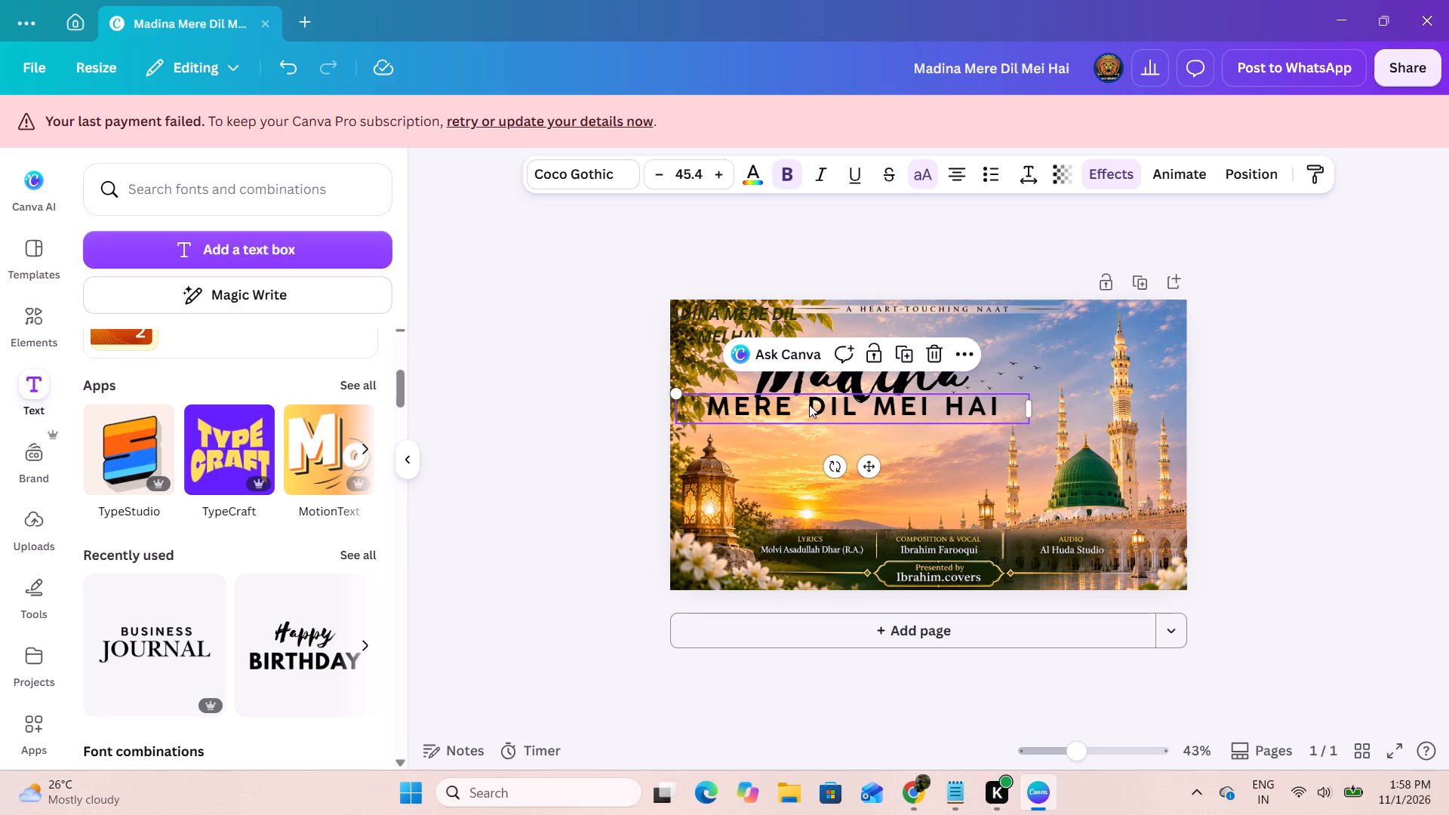
Reduce "MERE DIL MEI HAI" to size 40.6 and roughly centre it just beneath "Madina".
left_click_drag(677, 392, 698, 404)
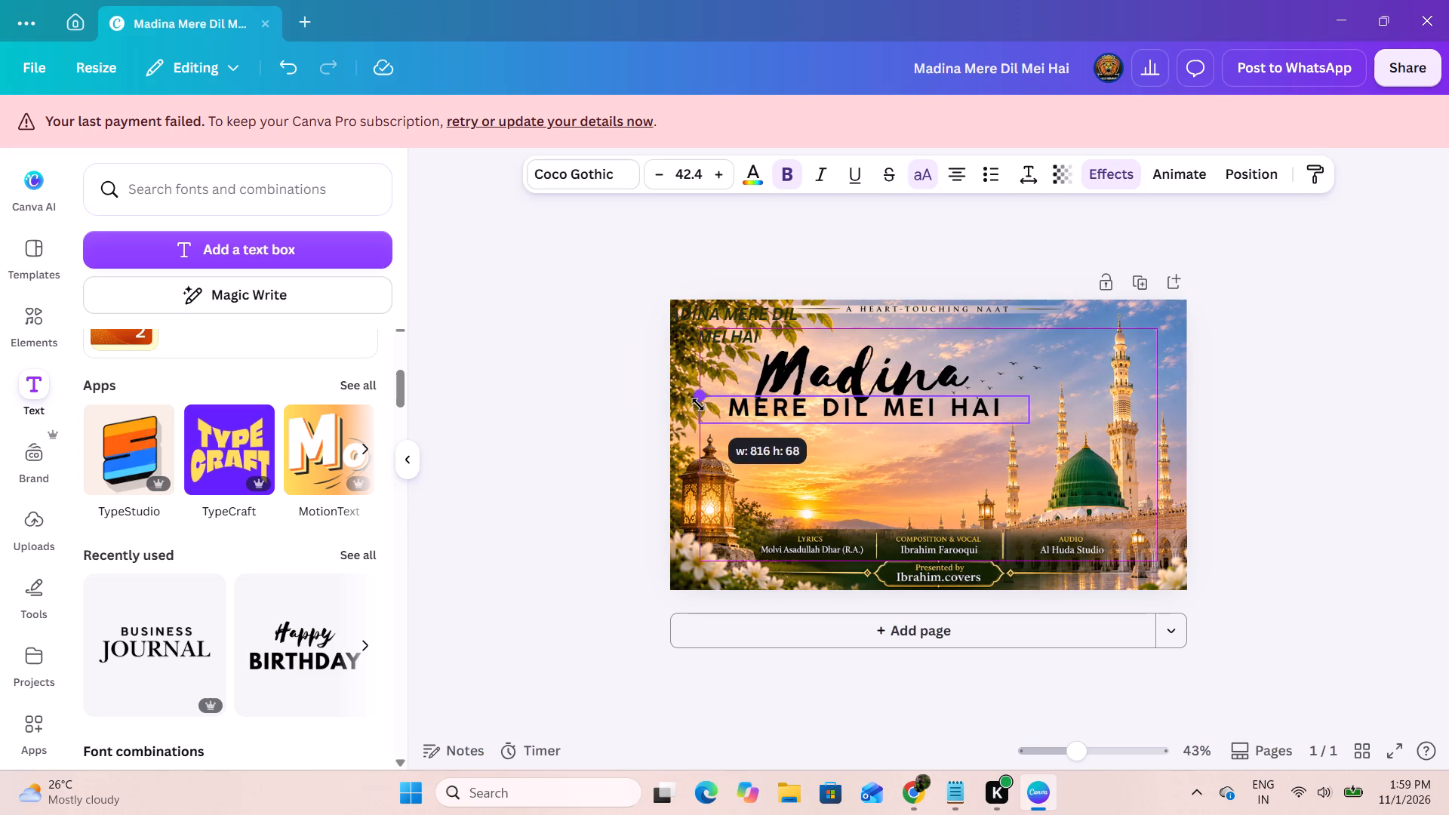
left_click_drag(698, 404, 703, 405)
left_click_drag(844, 412, 828, 407)
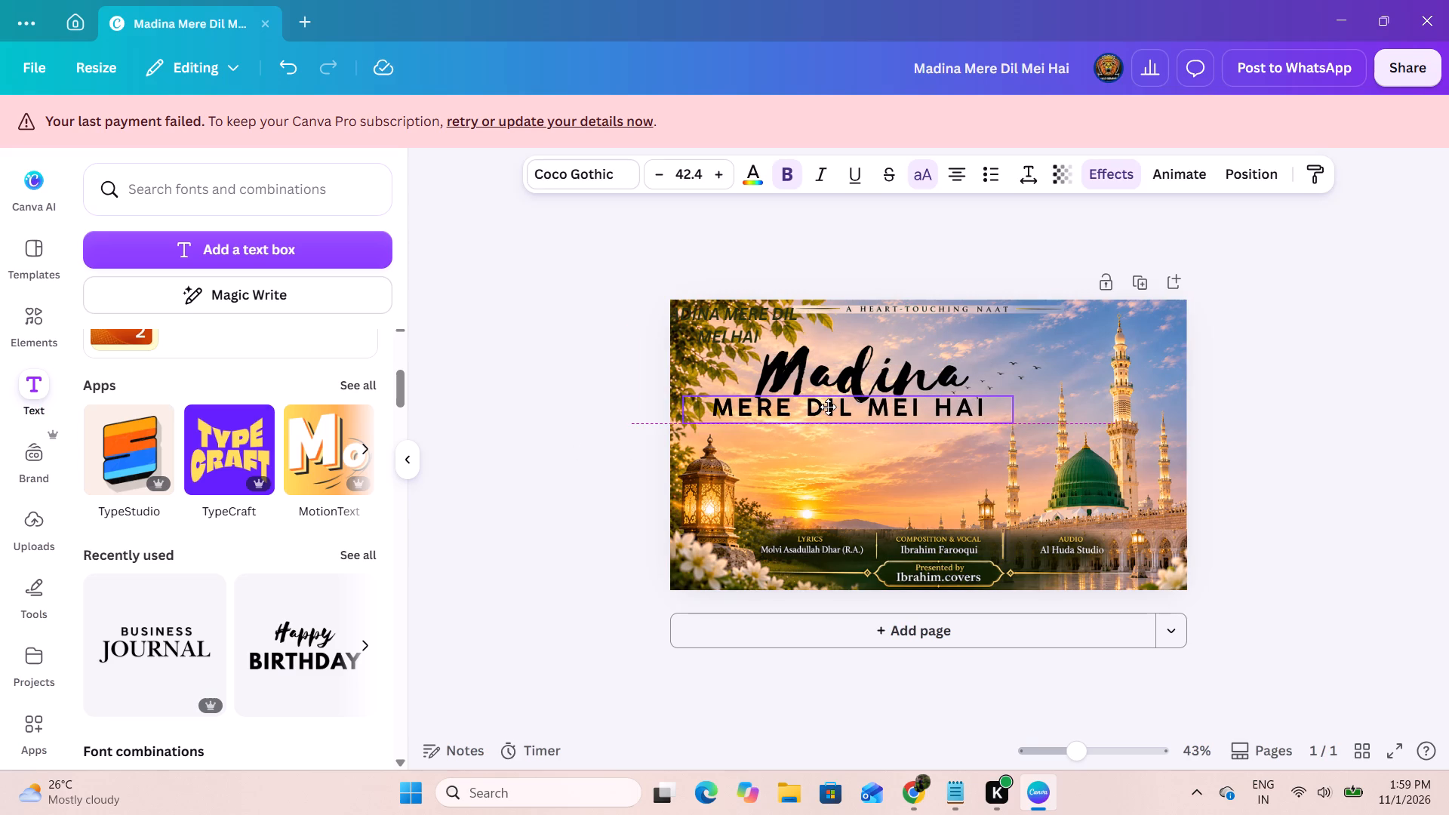
left_click_drag(828, 407, 830, 403)
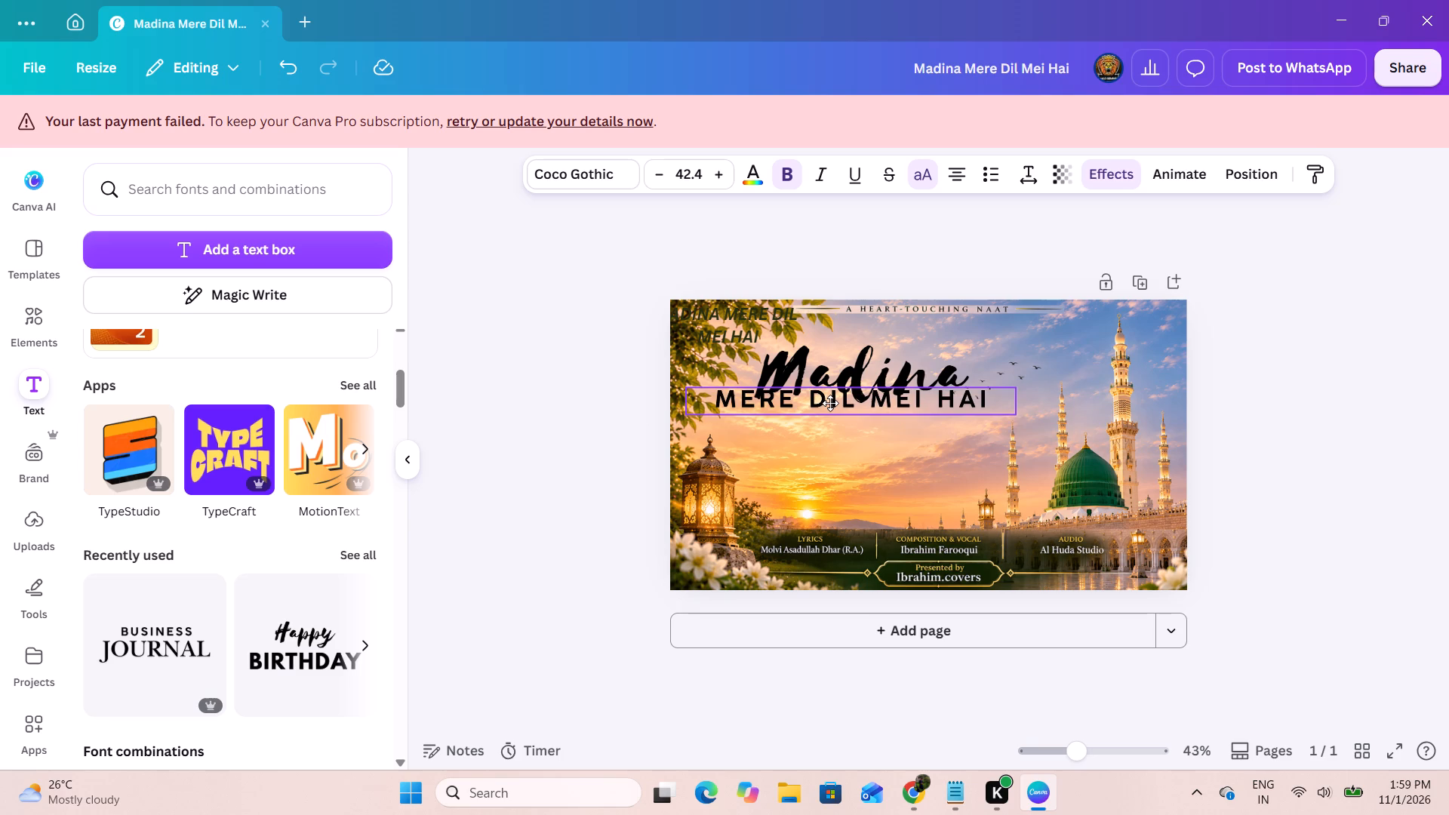
left_click_drag(830, 403, 831, 408)
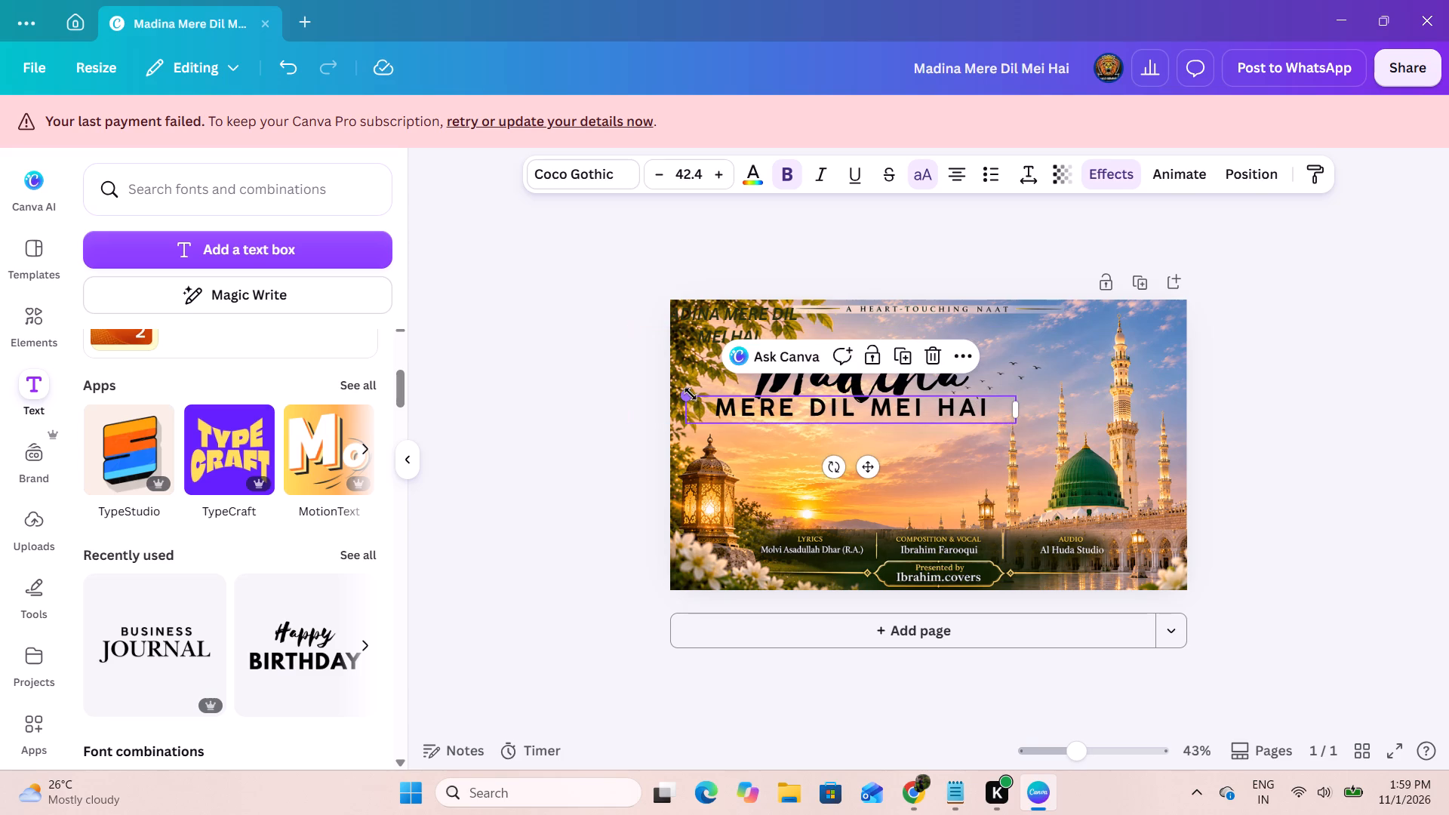
left_click_drag(691, 394, 704, 403)
left_click_drag(831, 405, 826, 404)
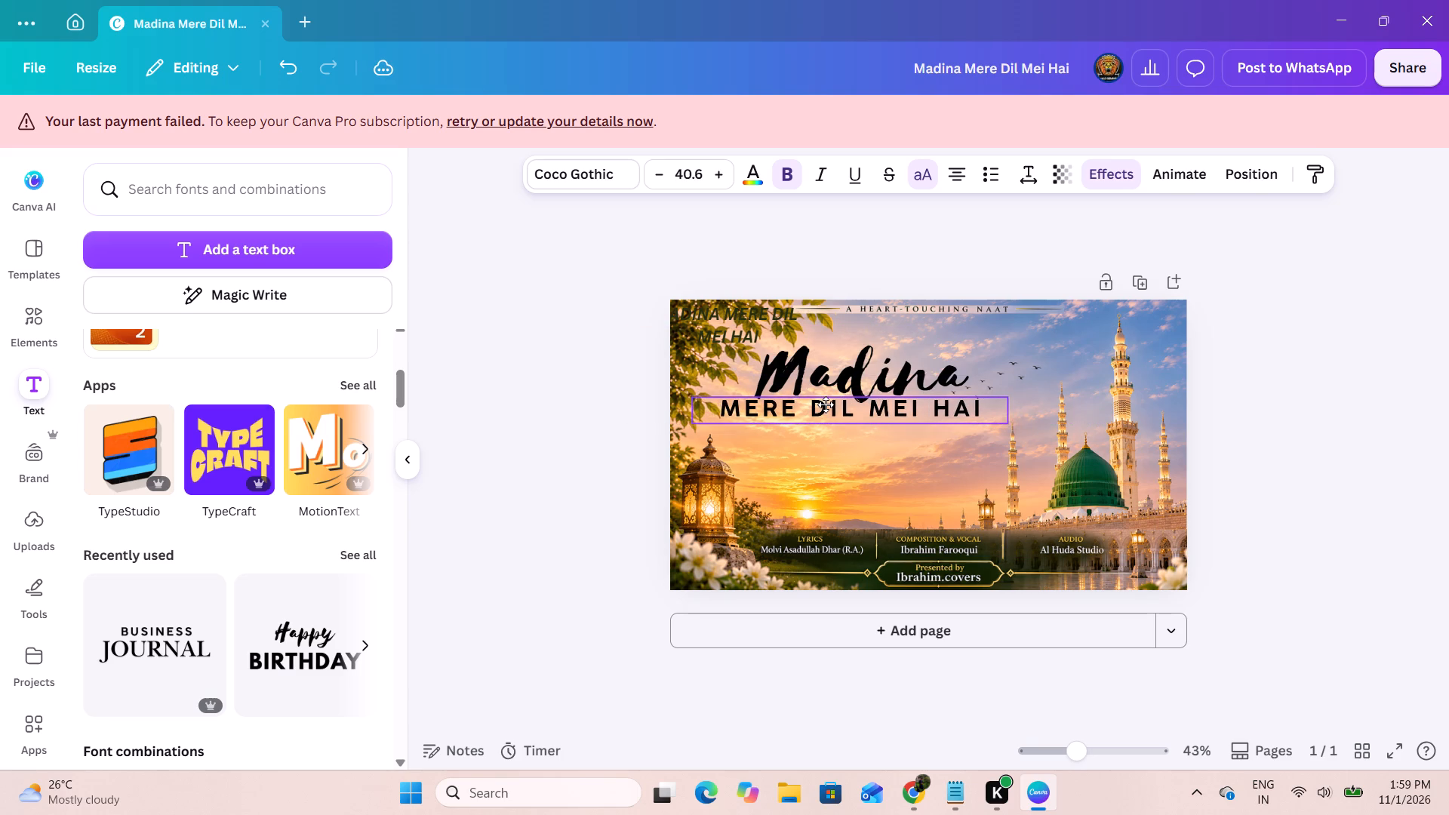
left_click_drag(826, 404, 821, 401)
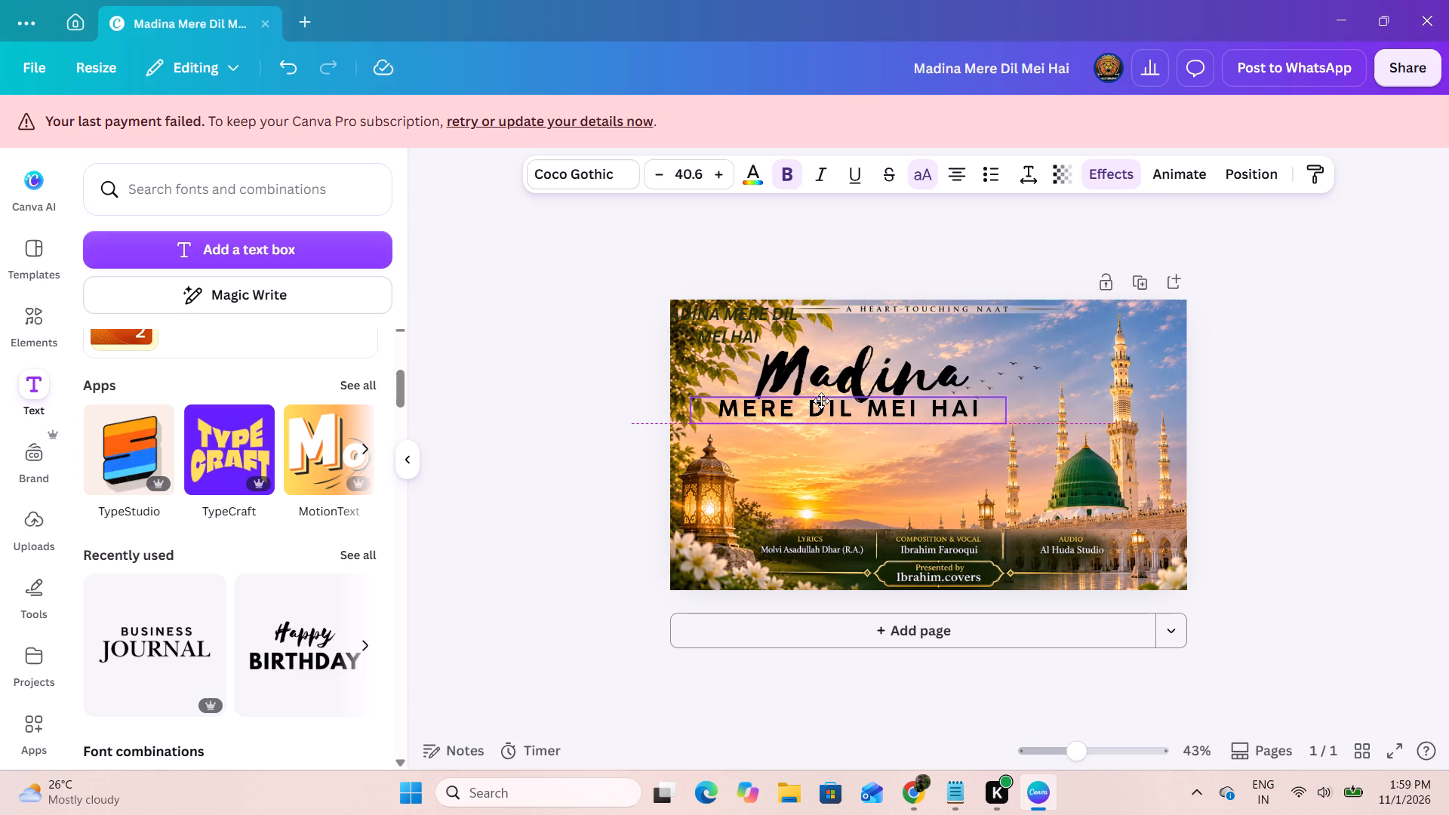
left_click_drag(821, 401, 823, 401)
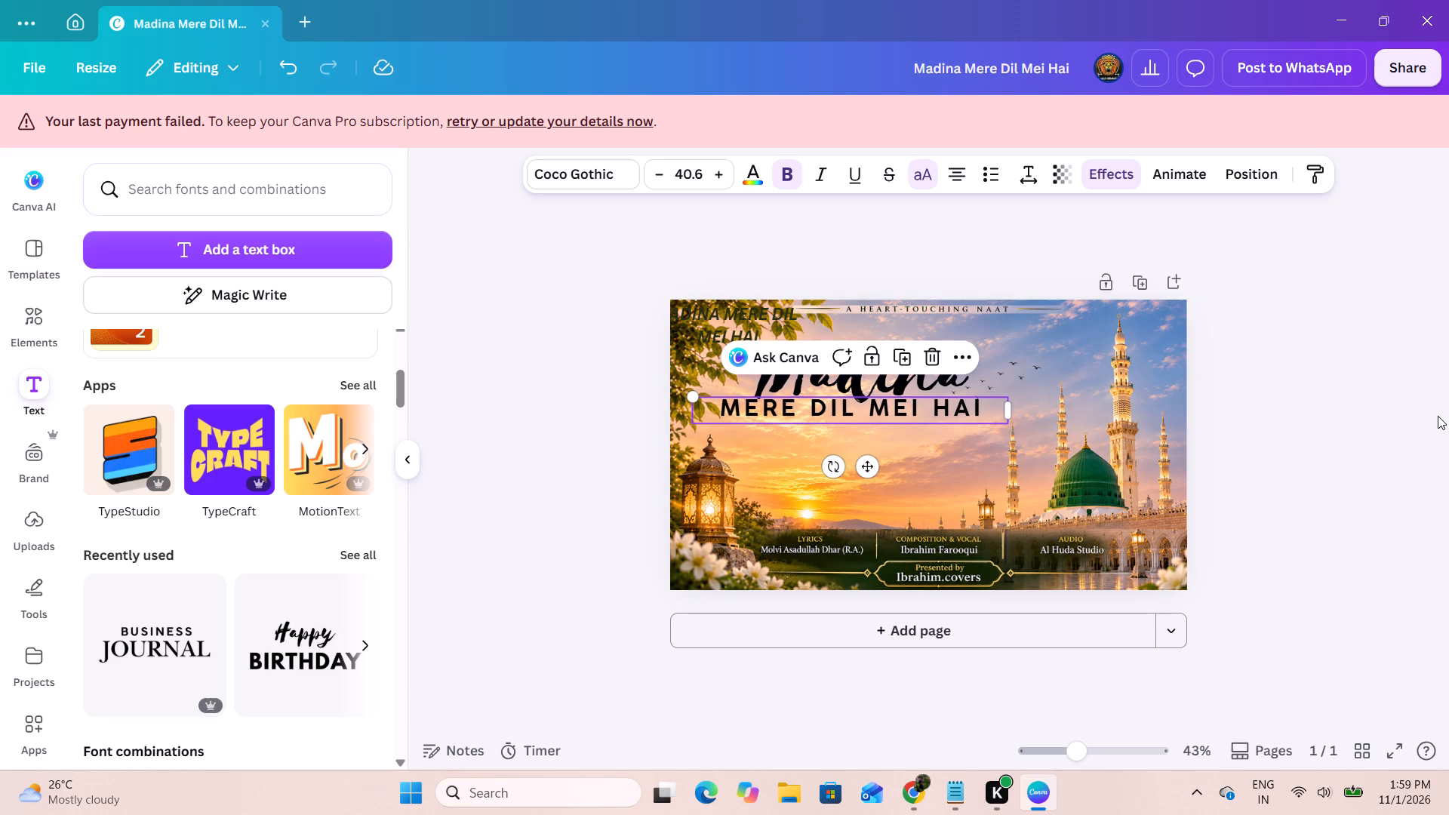
left_click(1414, 446)
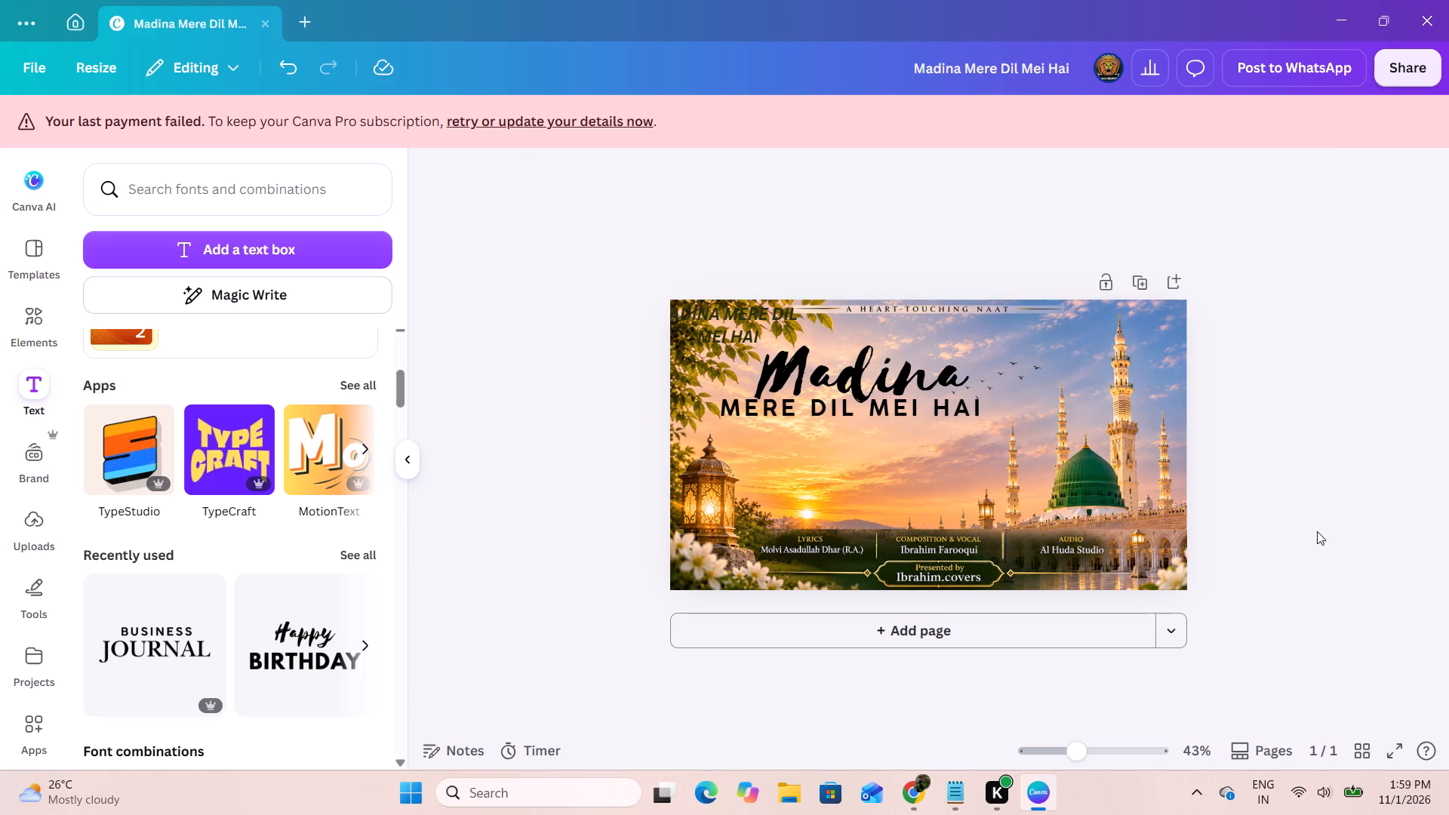
Preview the rearranged title full screen and return to the editor.
left_click(1389, 746)
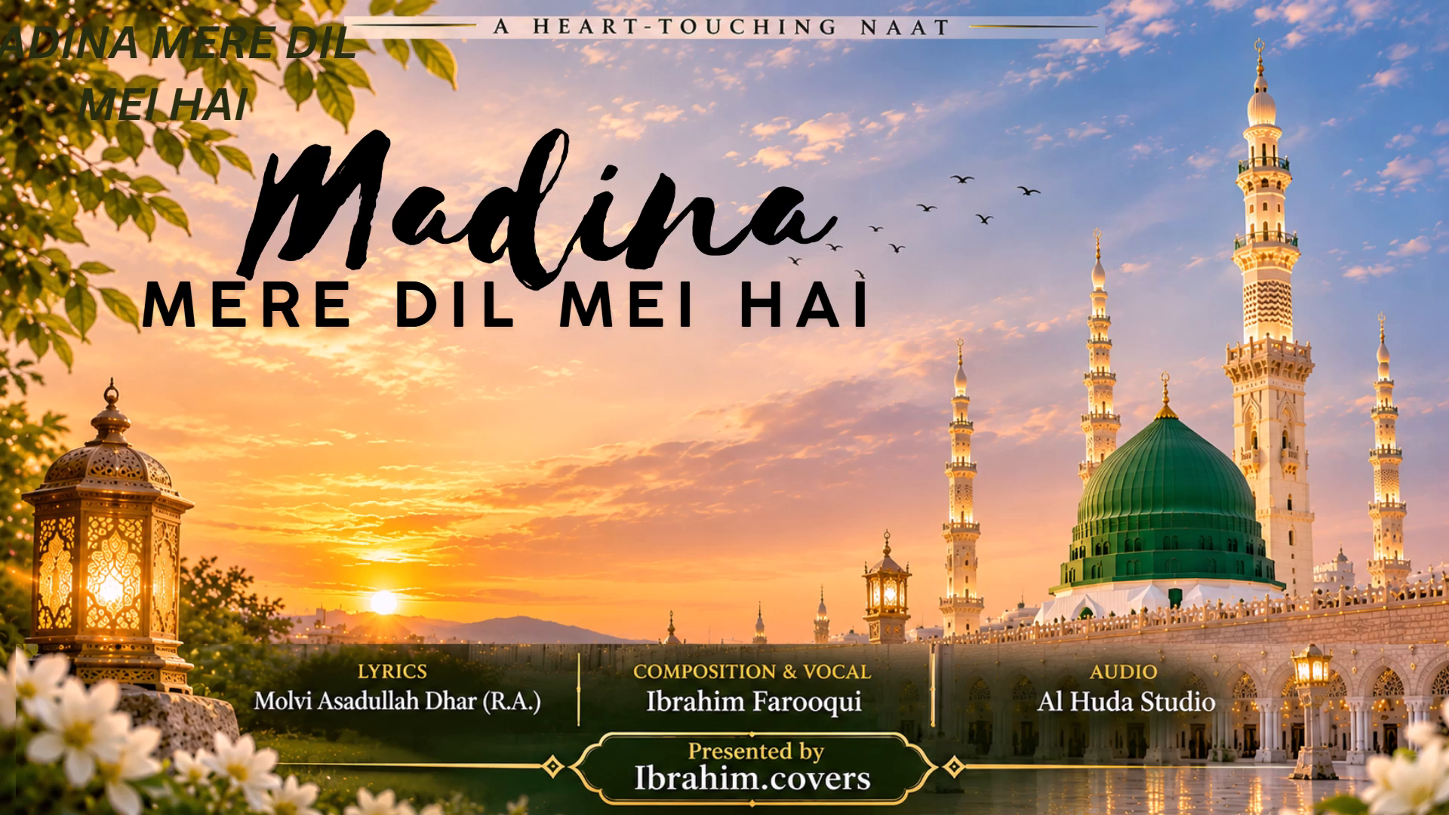
left_click(587, 327)
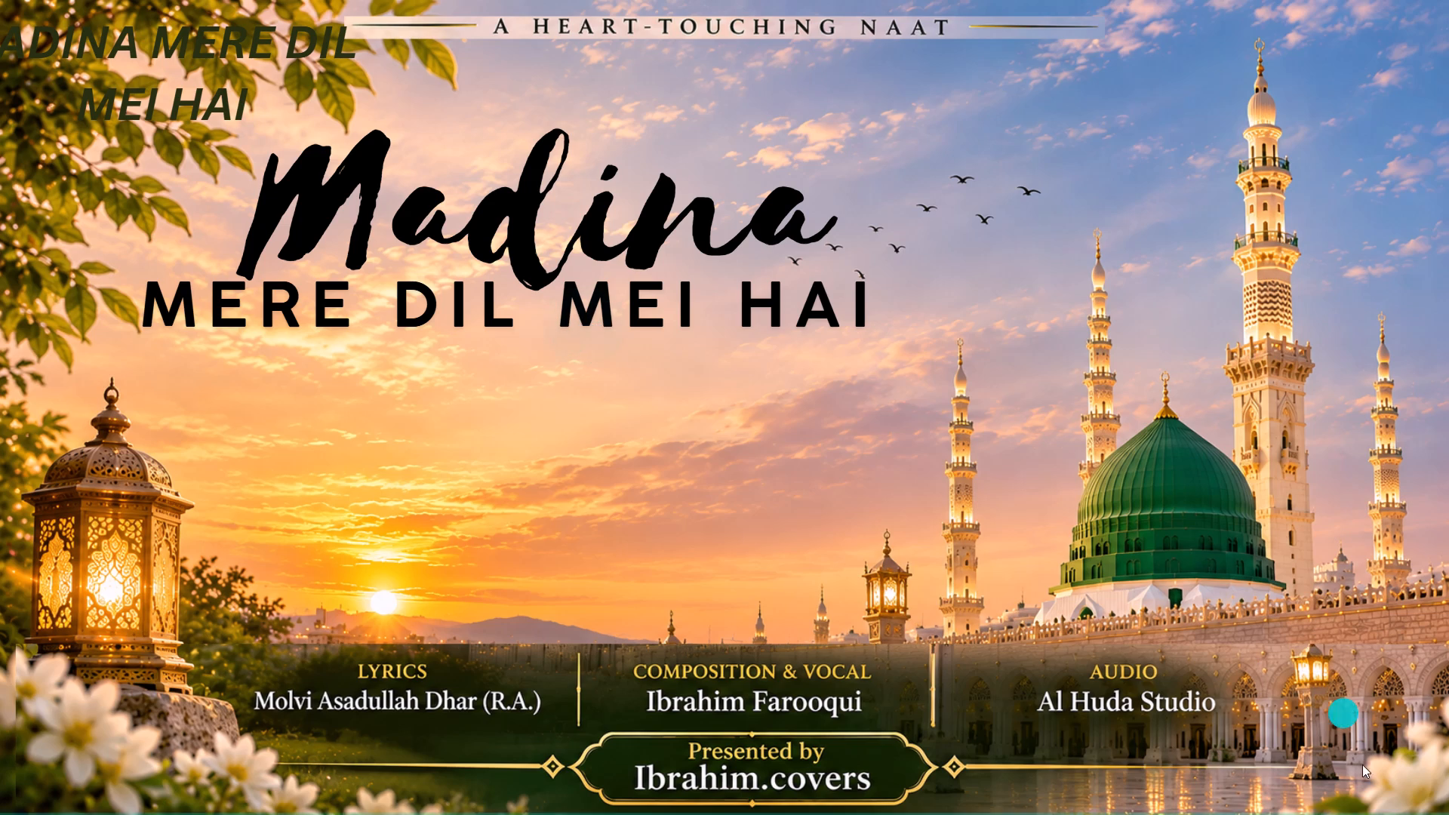
left_click(1427, 788)
left_click(1401, 783)
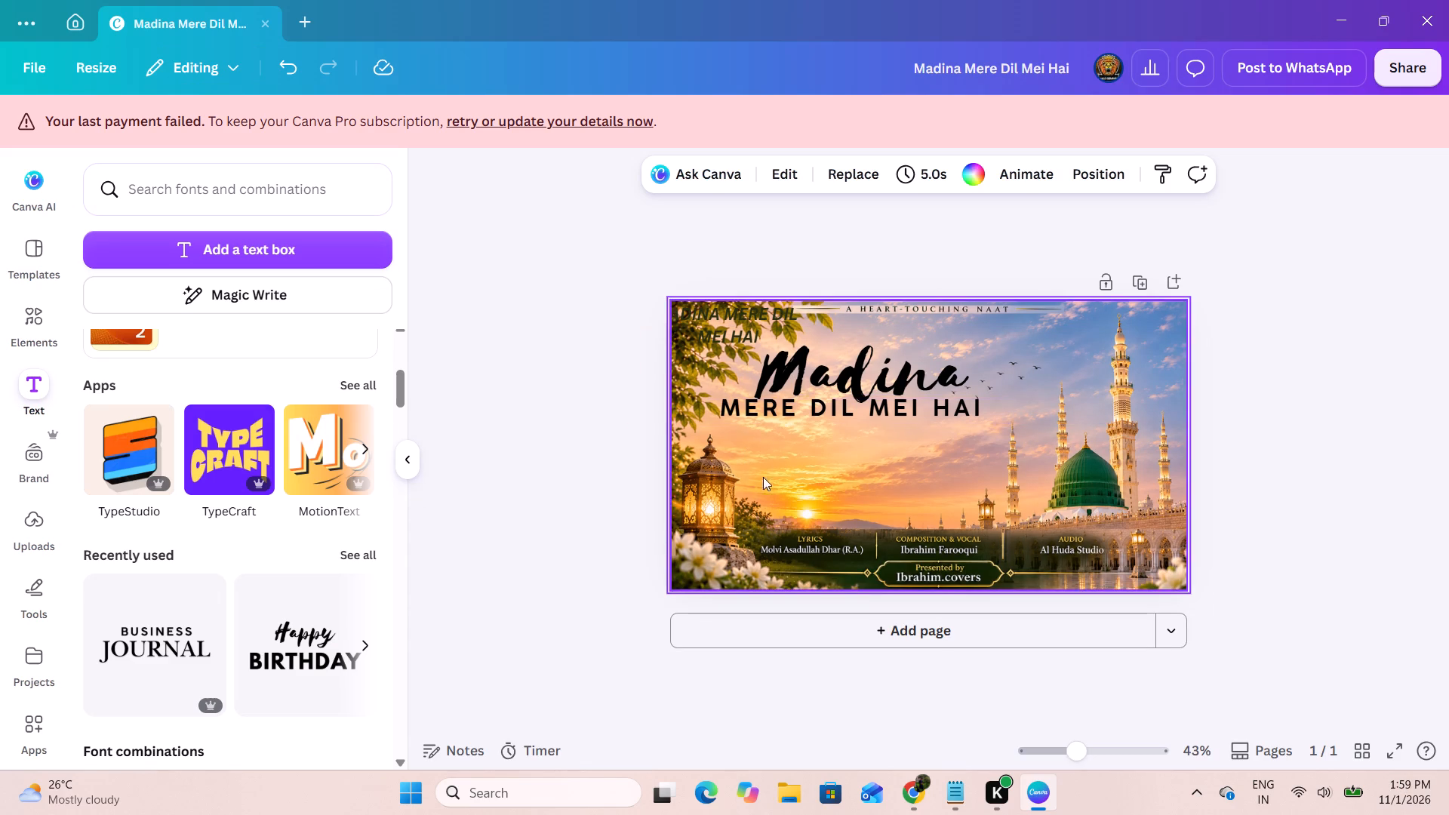
Lower "MERE DIL MEI HAI" slightly away from "Madina", make it italic and remove its bold.
left_click_drag(797, 412, 795, 420)
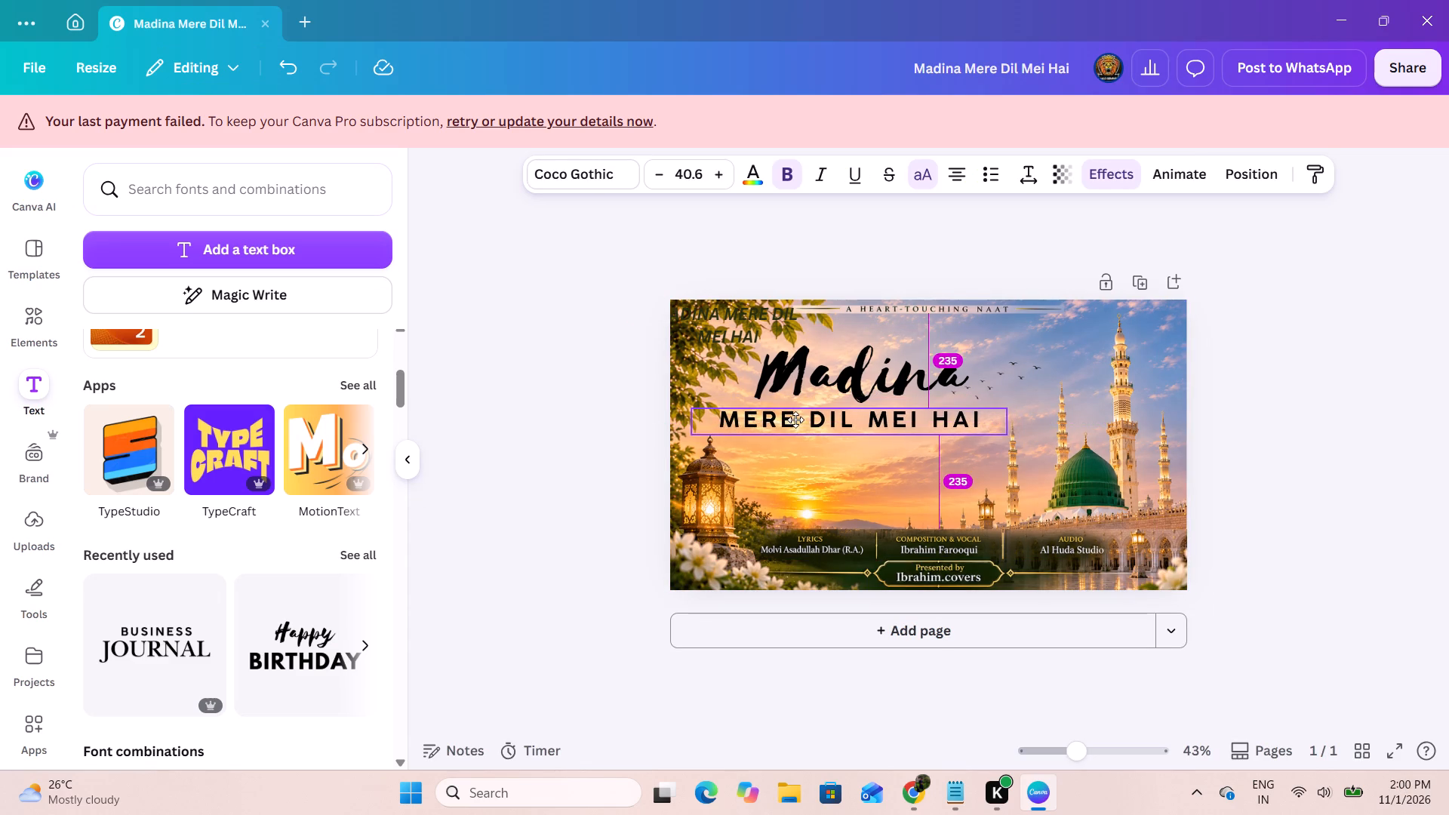
left_click_drag(795, 420, 798, 420)
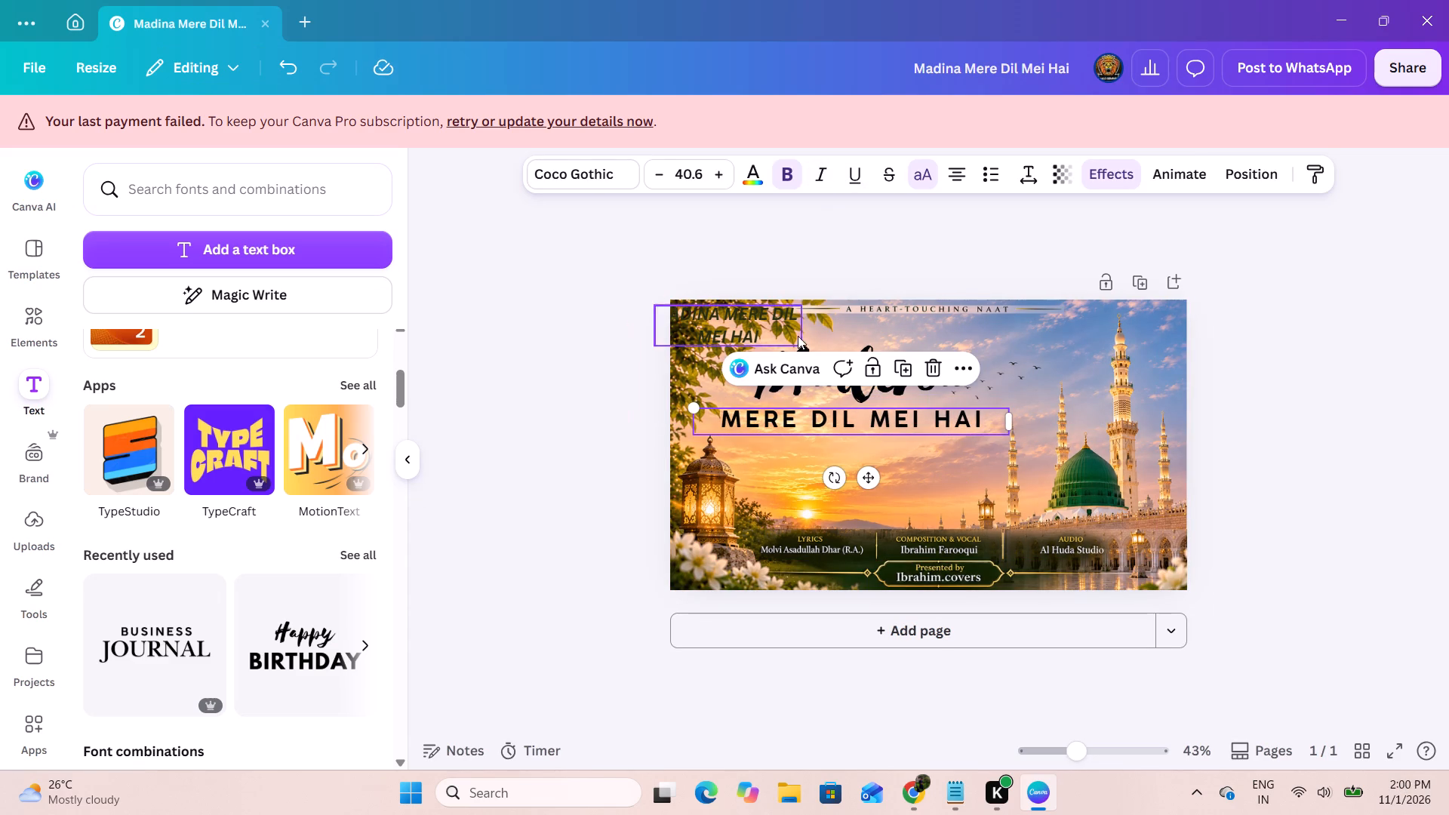
left_click(820, 178)
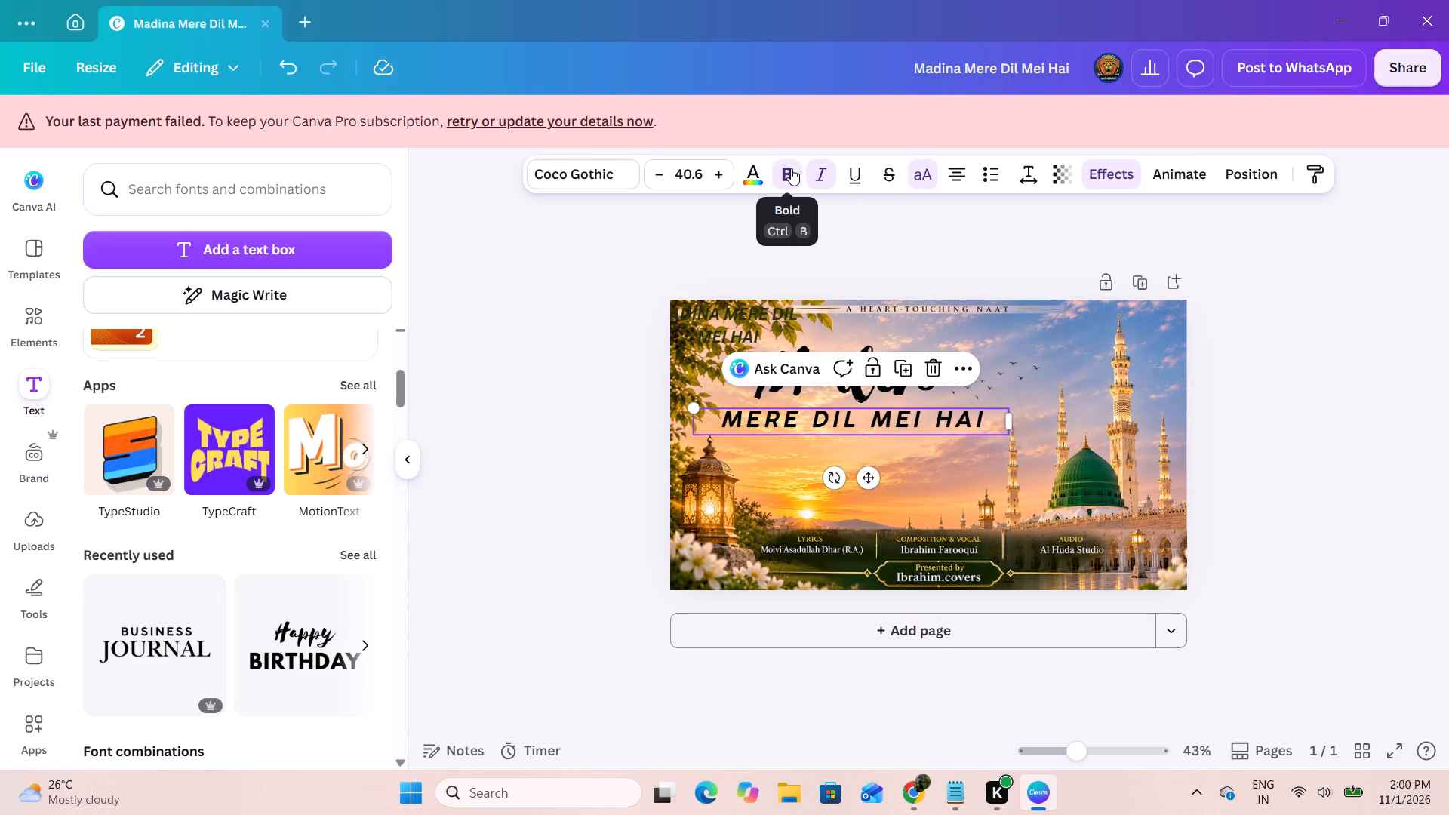
left_click(786, 168)
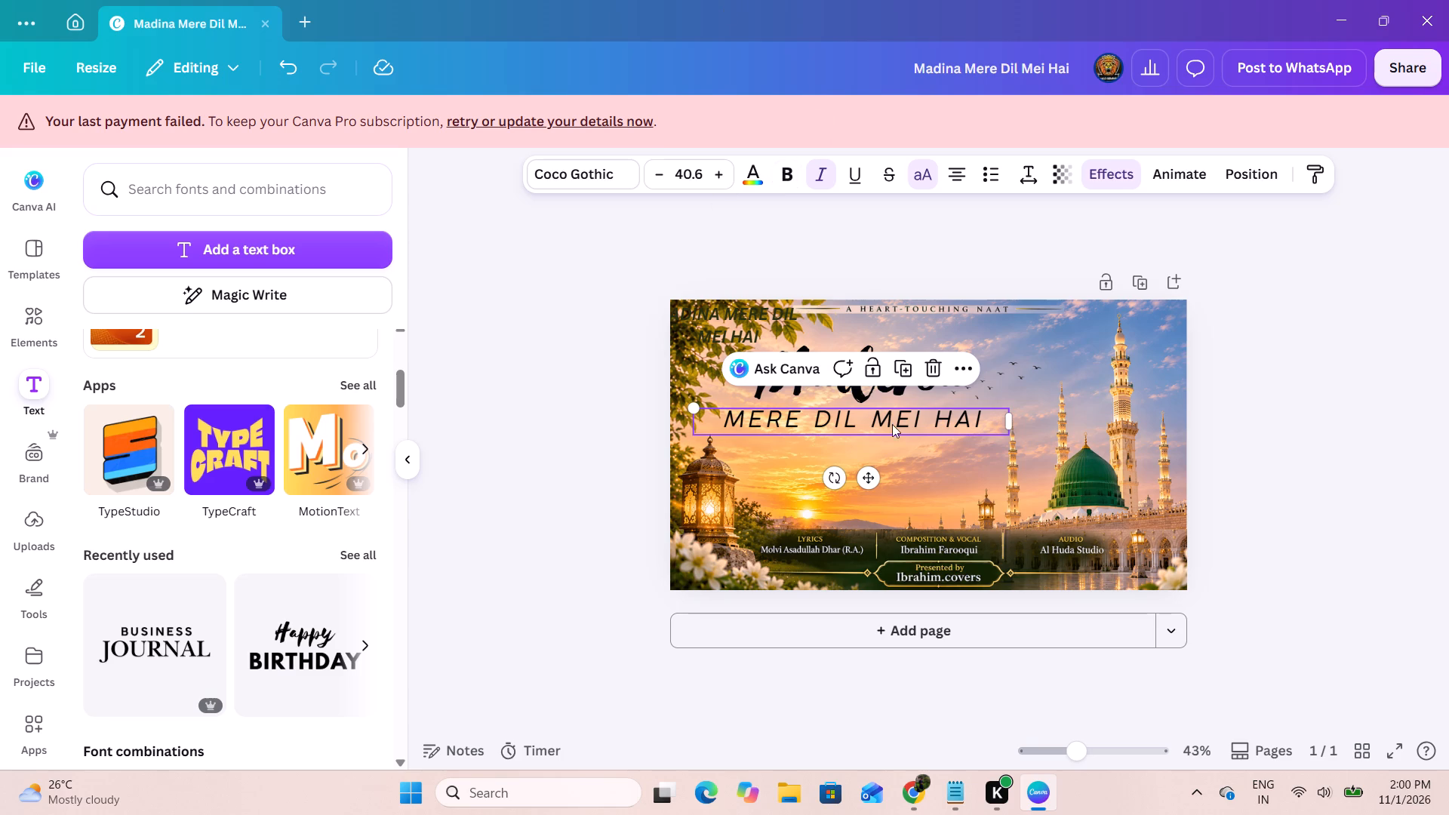
Preview the italic title line full screen and return to the editor.
left_click(1398, 747)
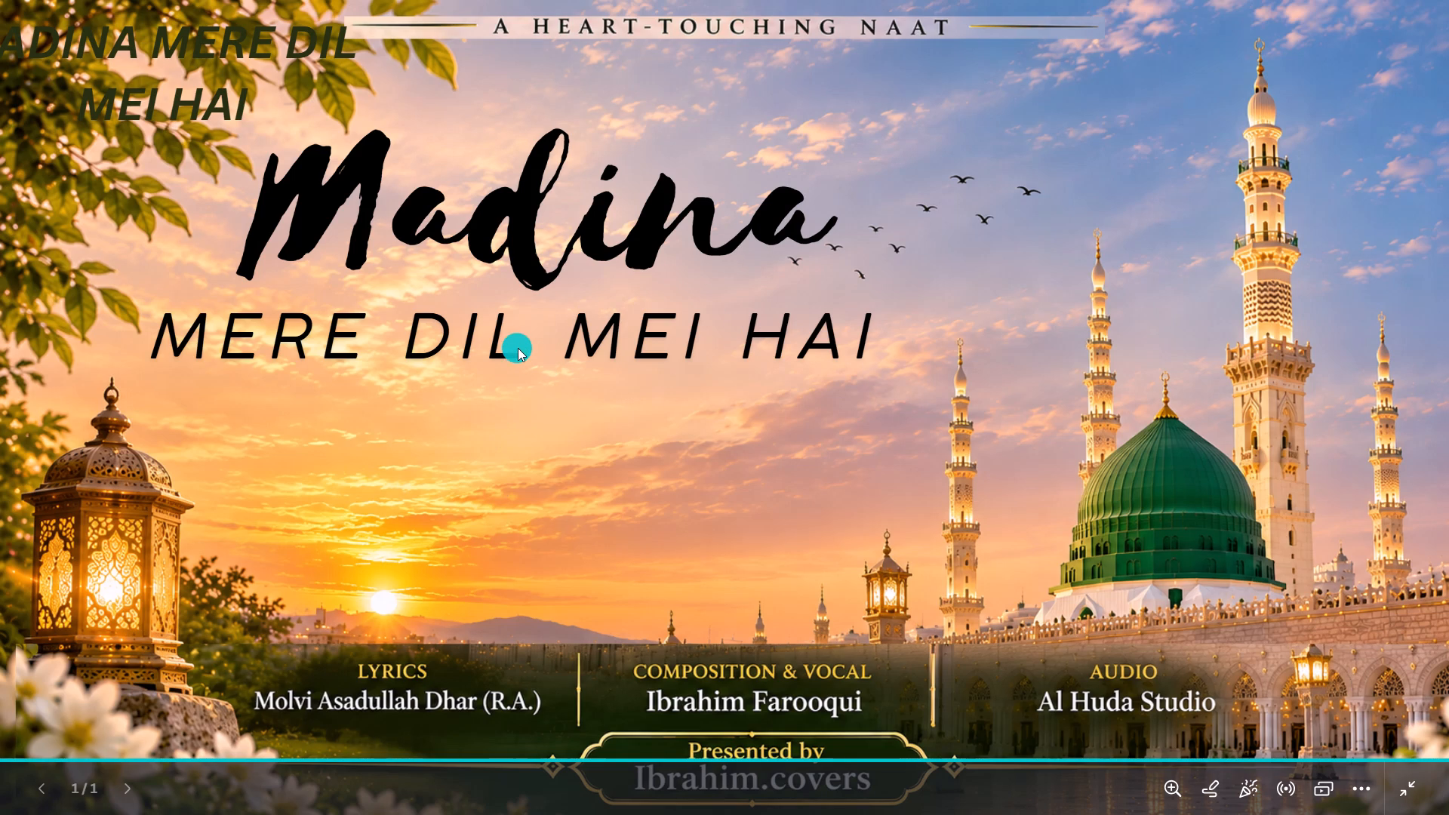
left_click(1404, 784)
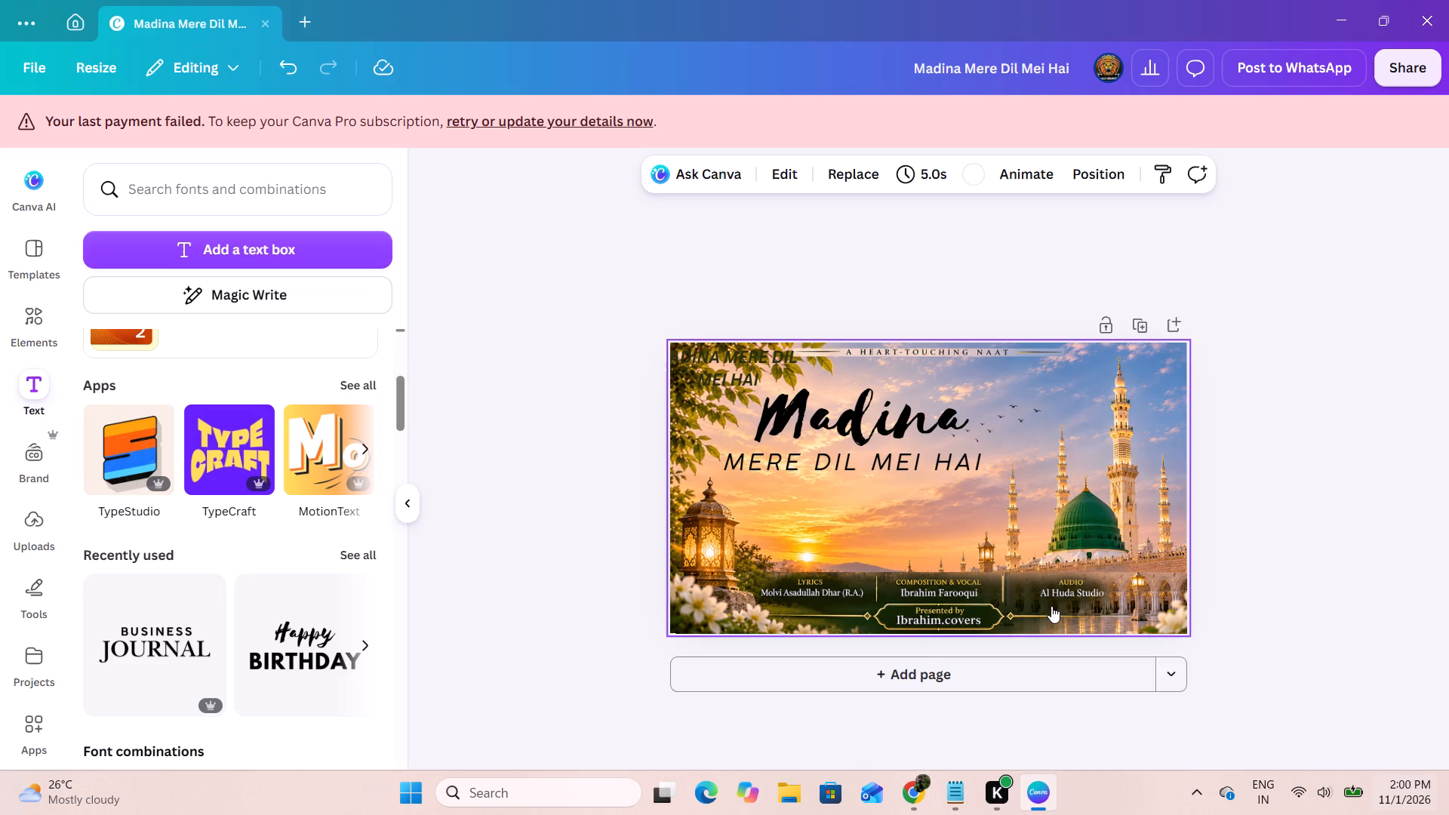
Nudge "MERE DIL MEI HAI" slightly further down and to the right beneath "Madina".
left_click_drag(870, 417, 869, 425)
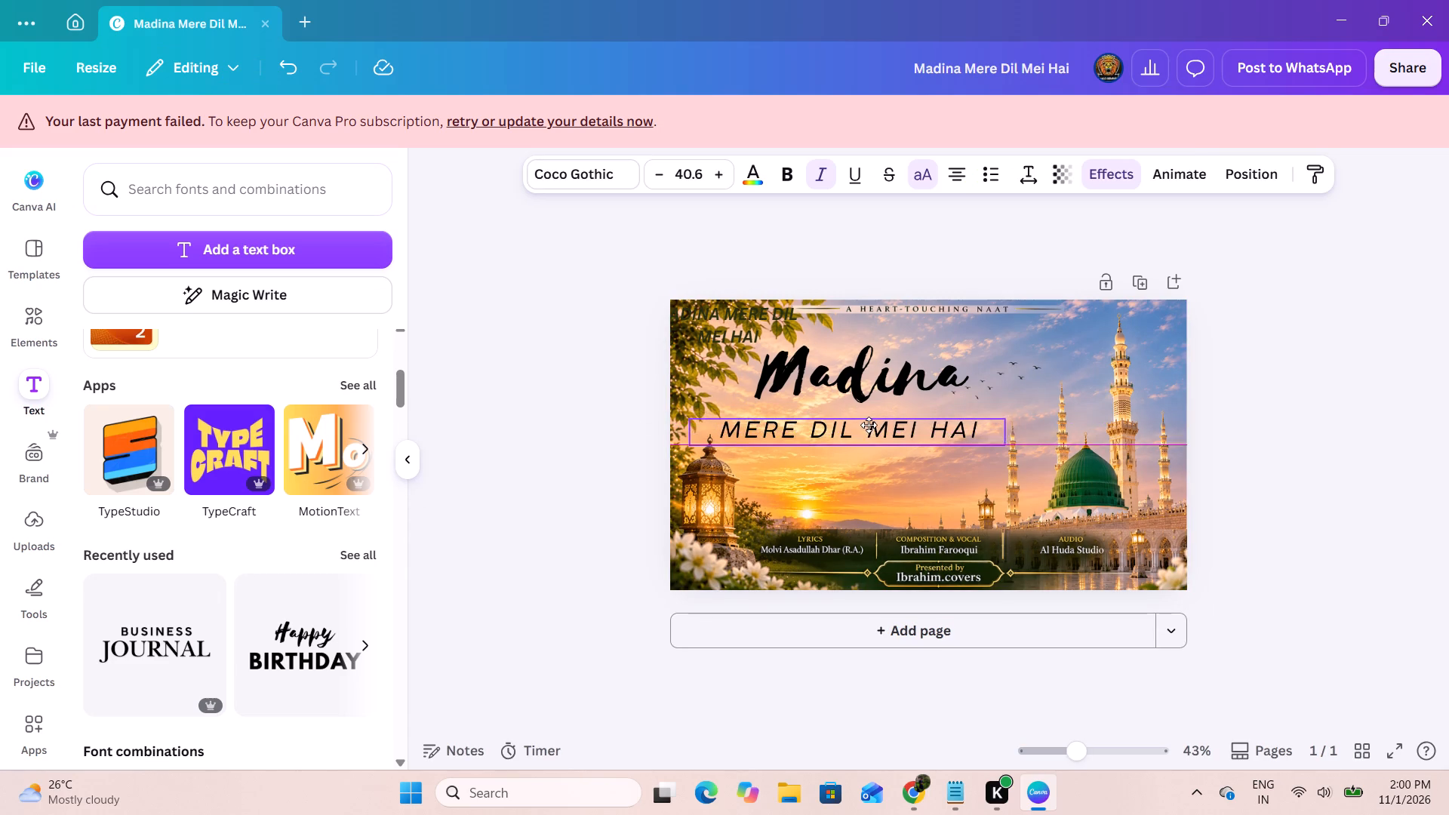
left_click_drag(869, 425, 865, 418)
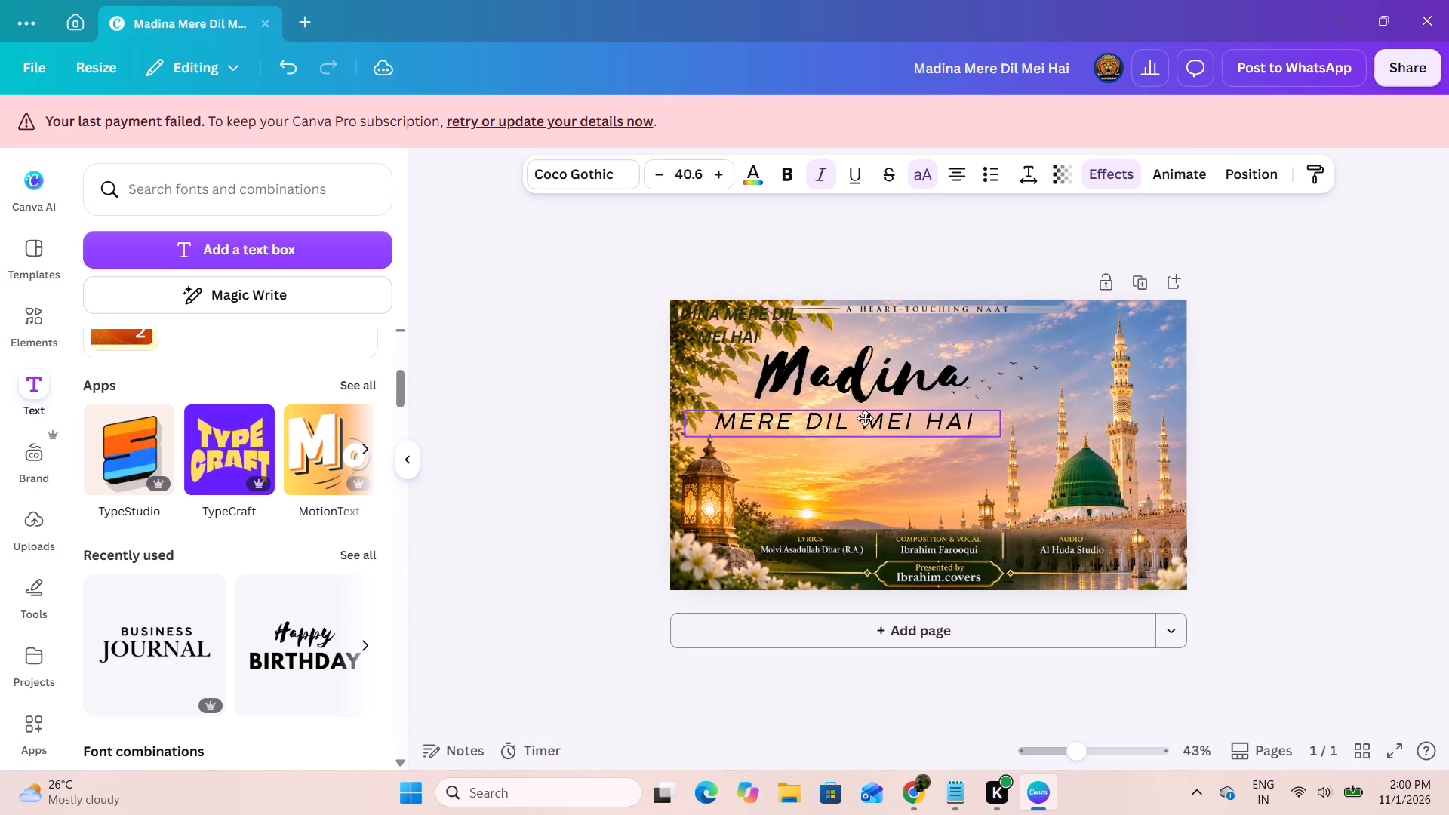
left_click_drag(865, 418, 869, 425)
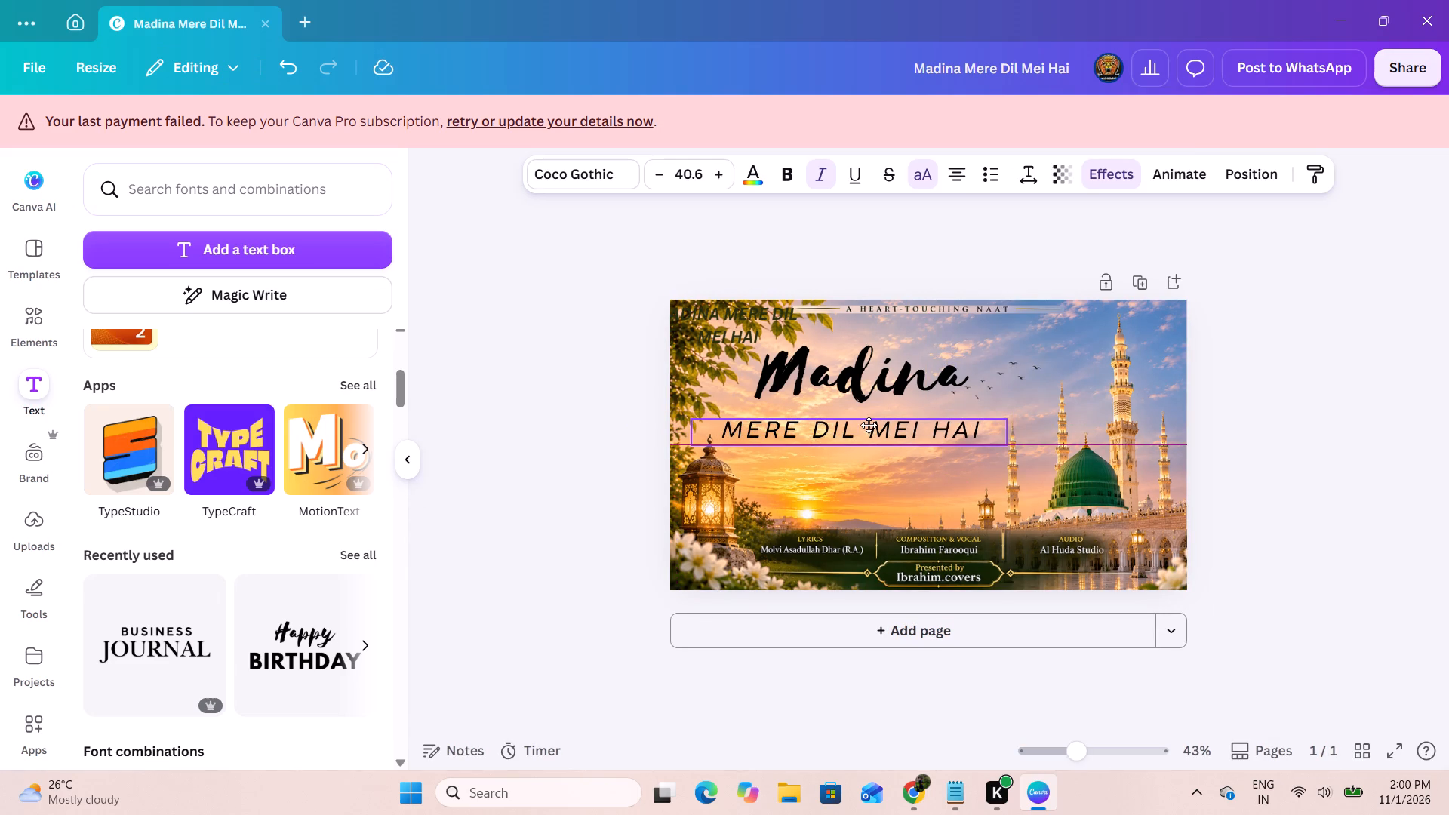
left_click_drag(869, 425, 875, 425)
left_click_drag(1330, 377, 1318, 377)
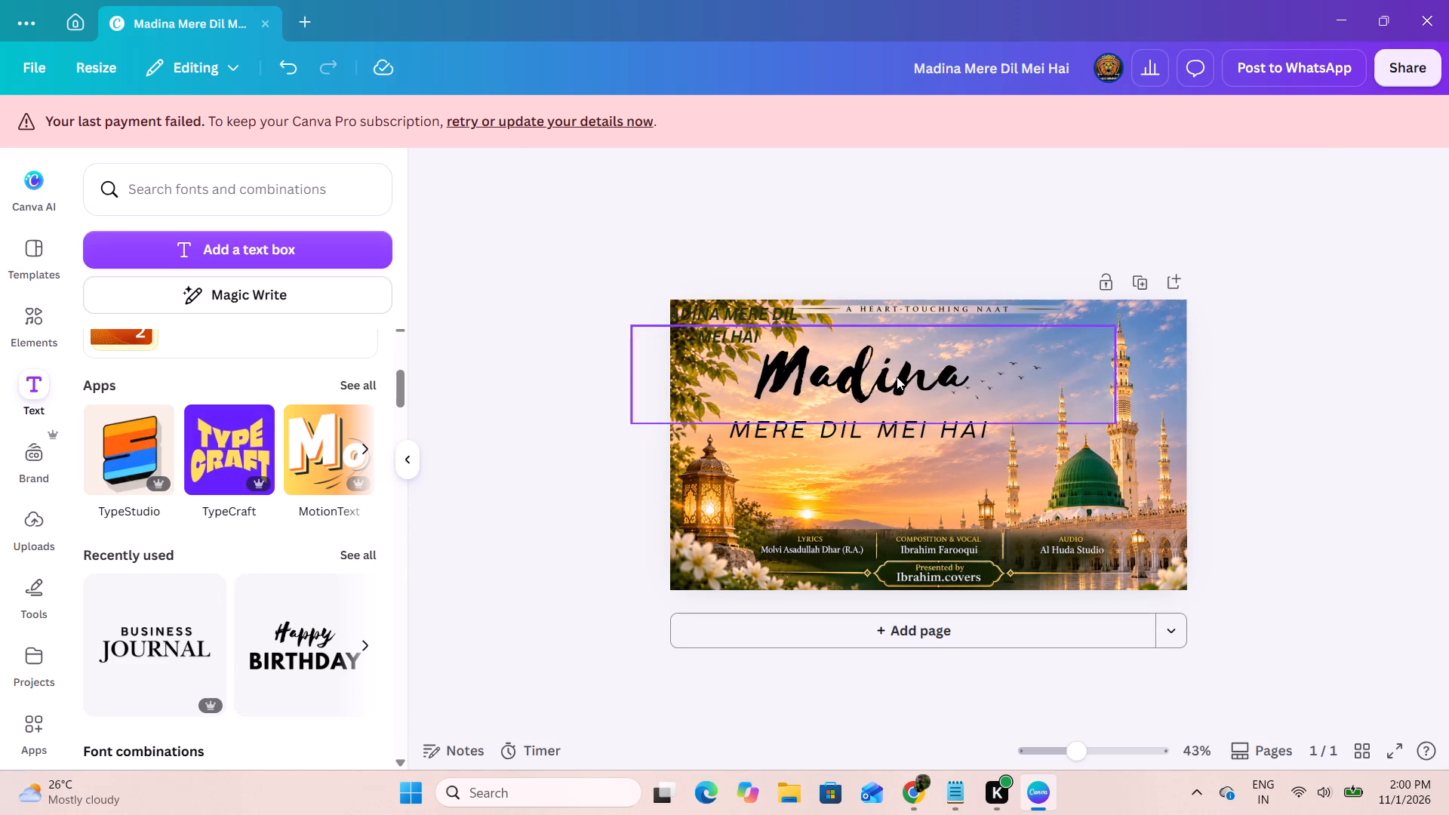
Move "Madina" slightly down and left, closer above "MERE DIL MEI HAI".
left_click_drag(842, 379, 844, 395)
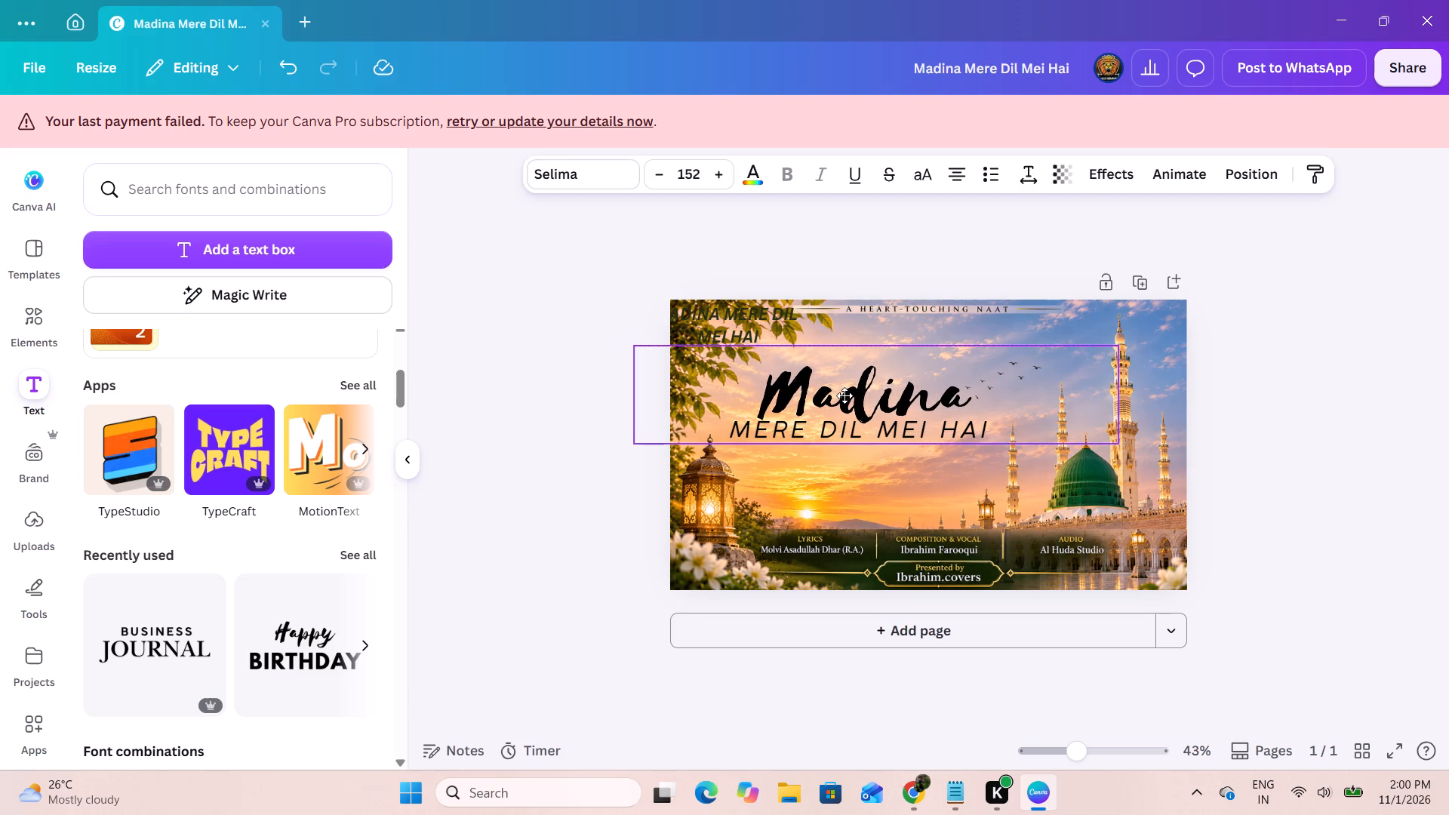
left_click_drag(844, 395, 848, 387)
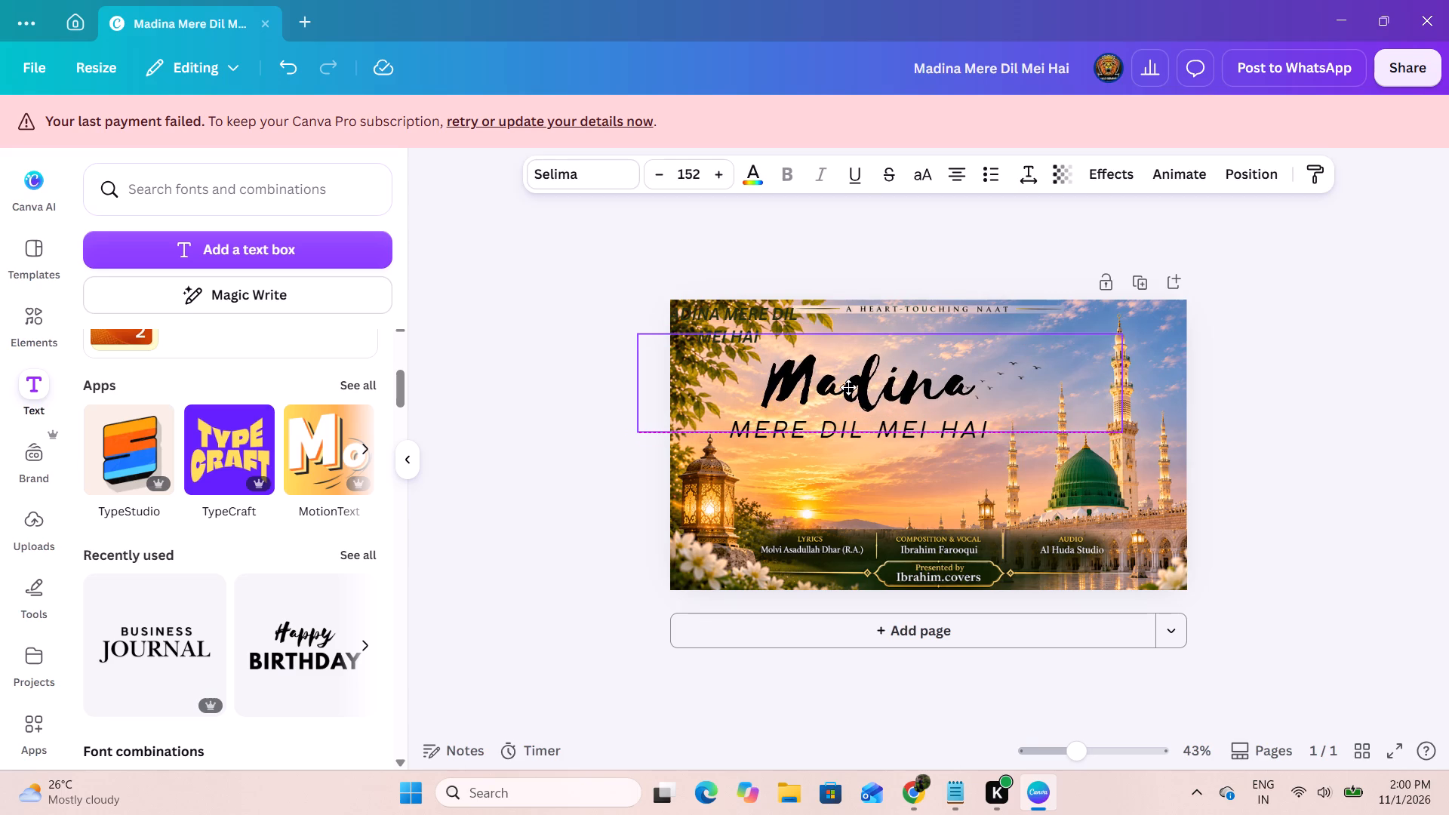
left_click_drag(848, 387, 848, 389)
left_click_drag(891, 388, 881, 388)
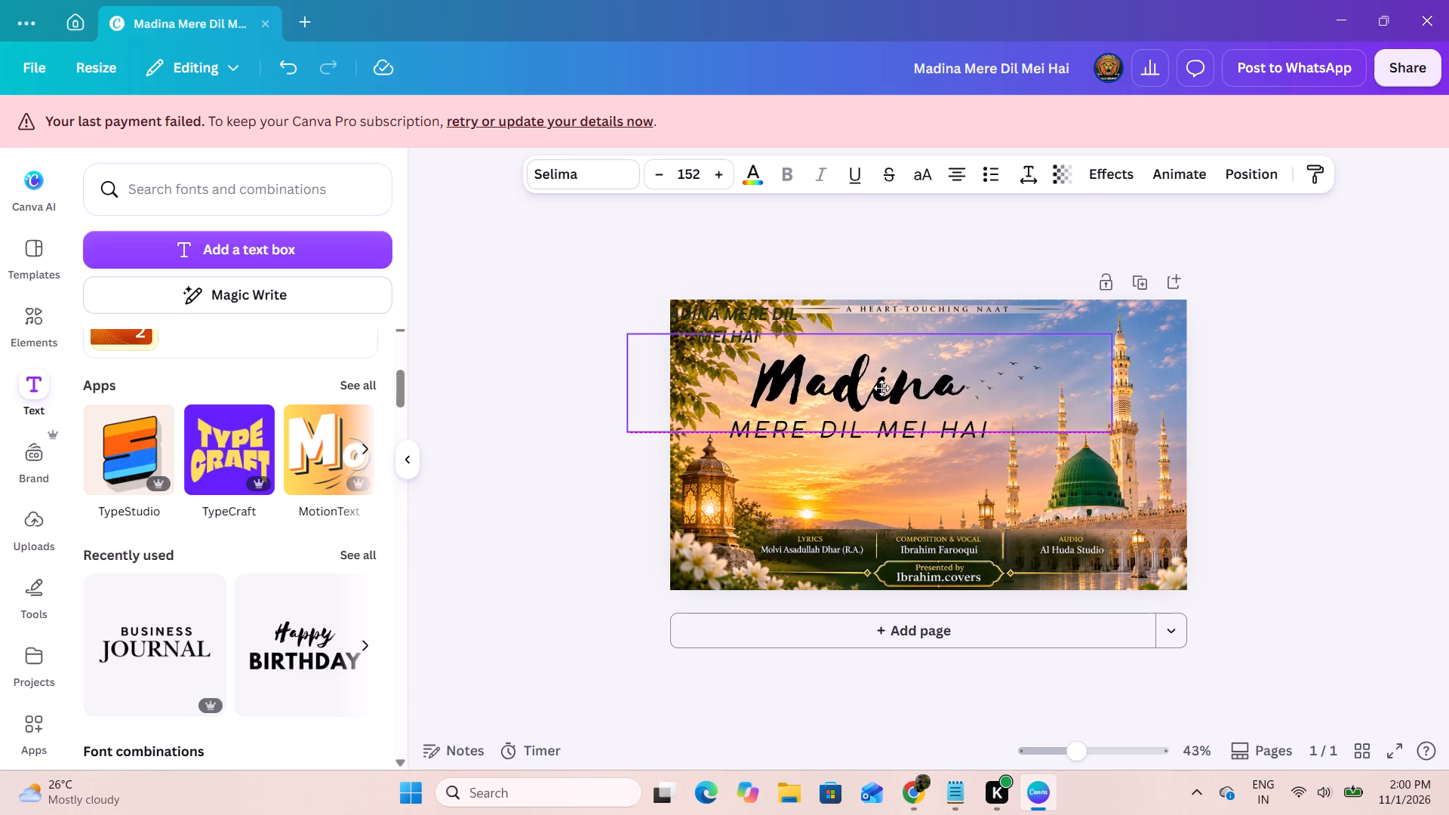
left_click_drag(881, 388, 871, 390)
Move "MERE DIL MEI HAI" left so it sits directly beneath "Madina" at the same height.
left_click(871, 437)
left_click_drag(871, 437, 869, 430)
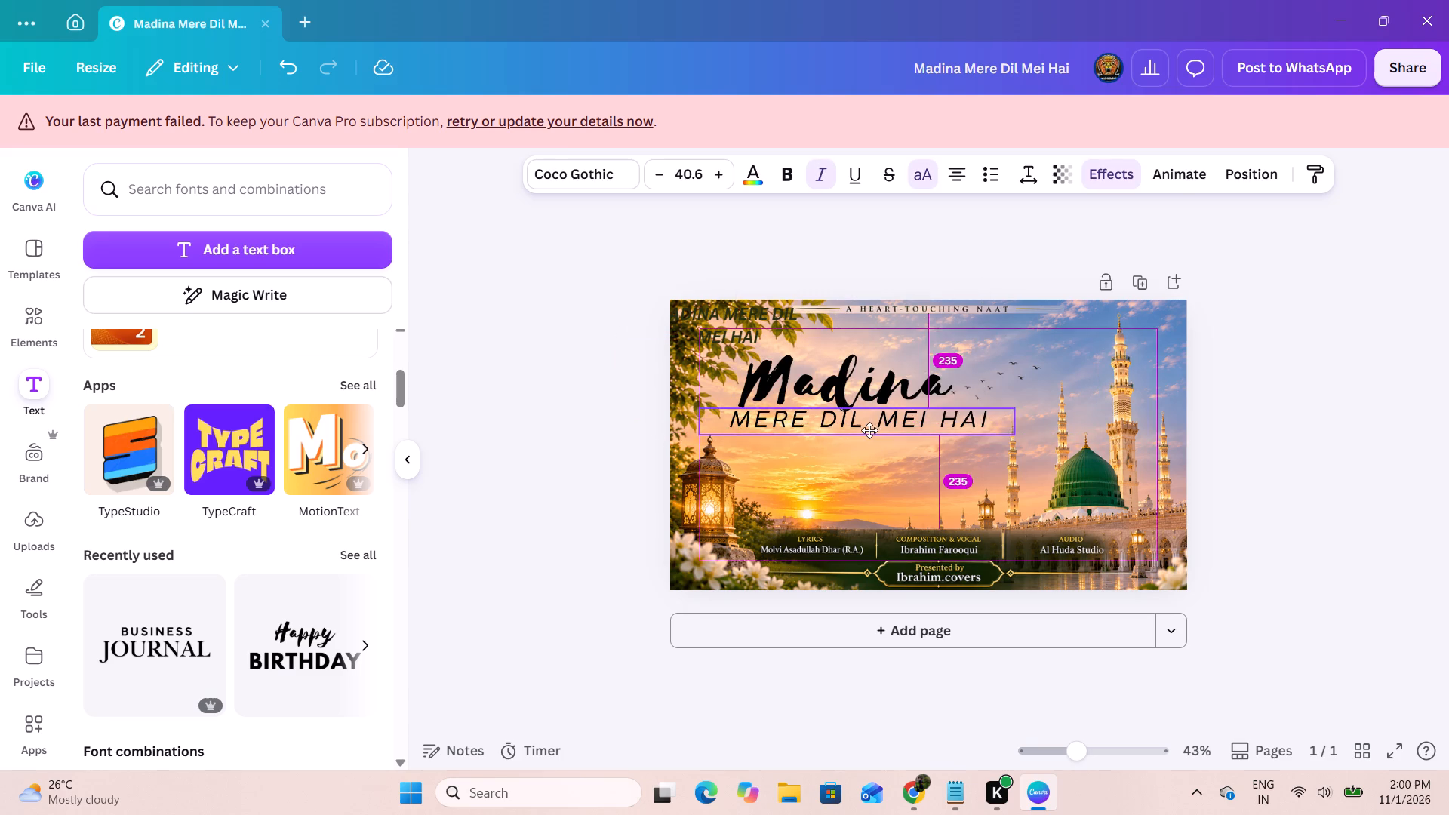
left_click_drag(869, 430, 851, 434)
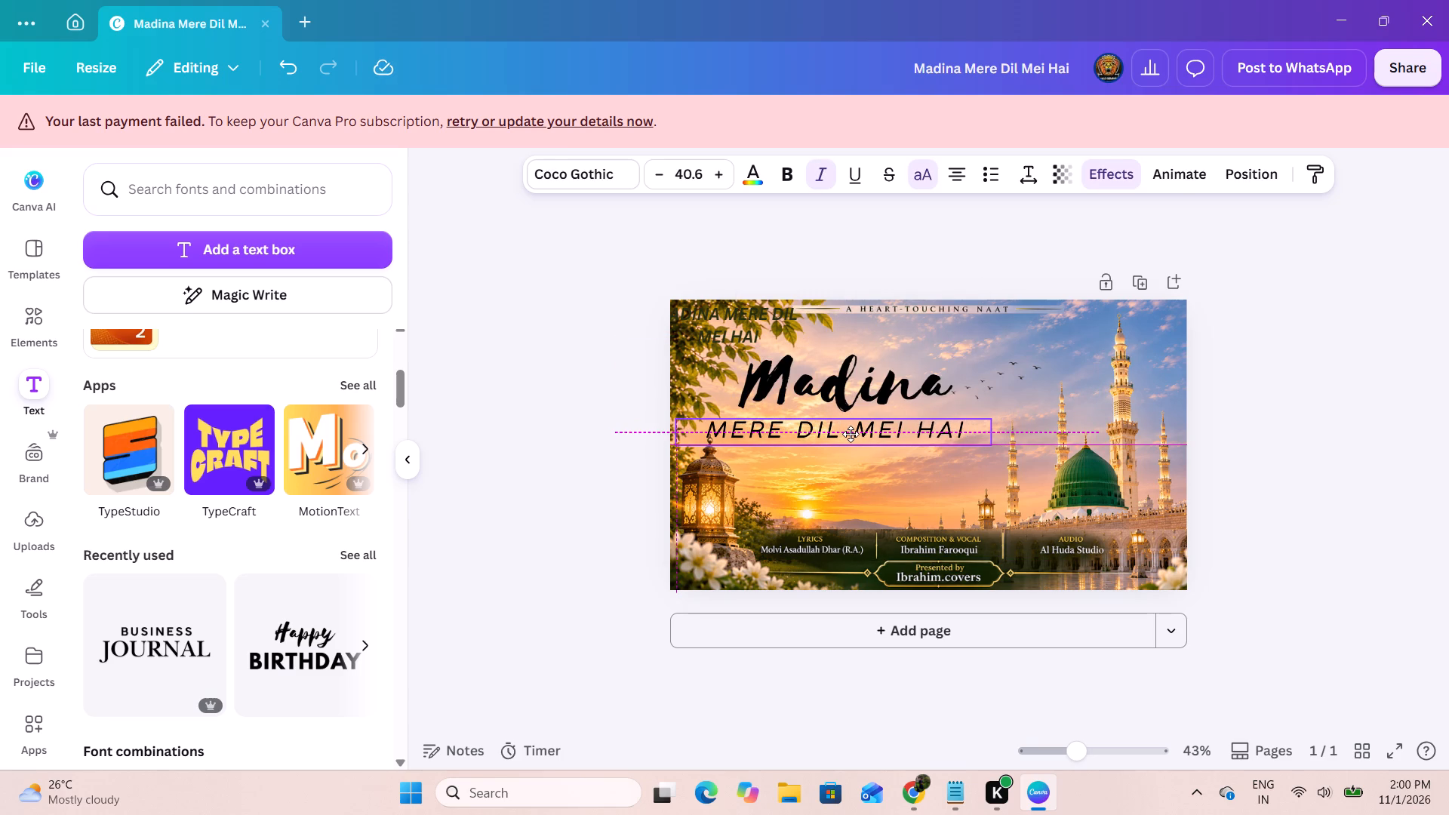
left_click_drag(851, 434, 854, 432)
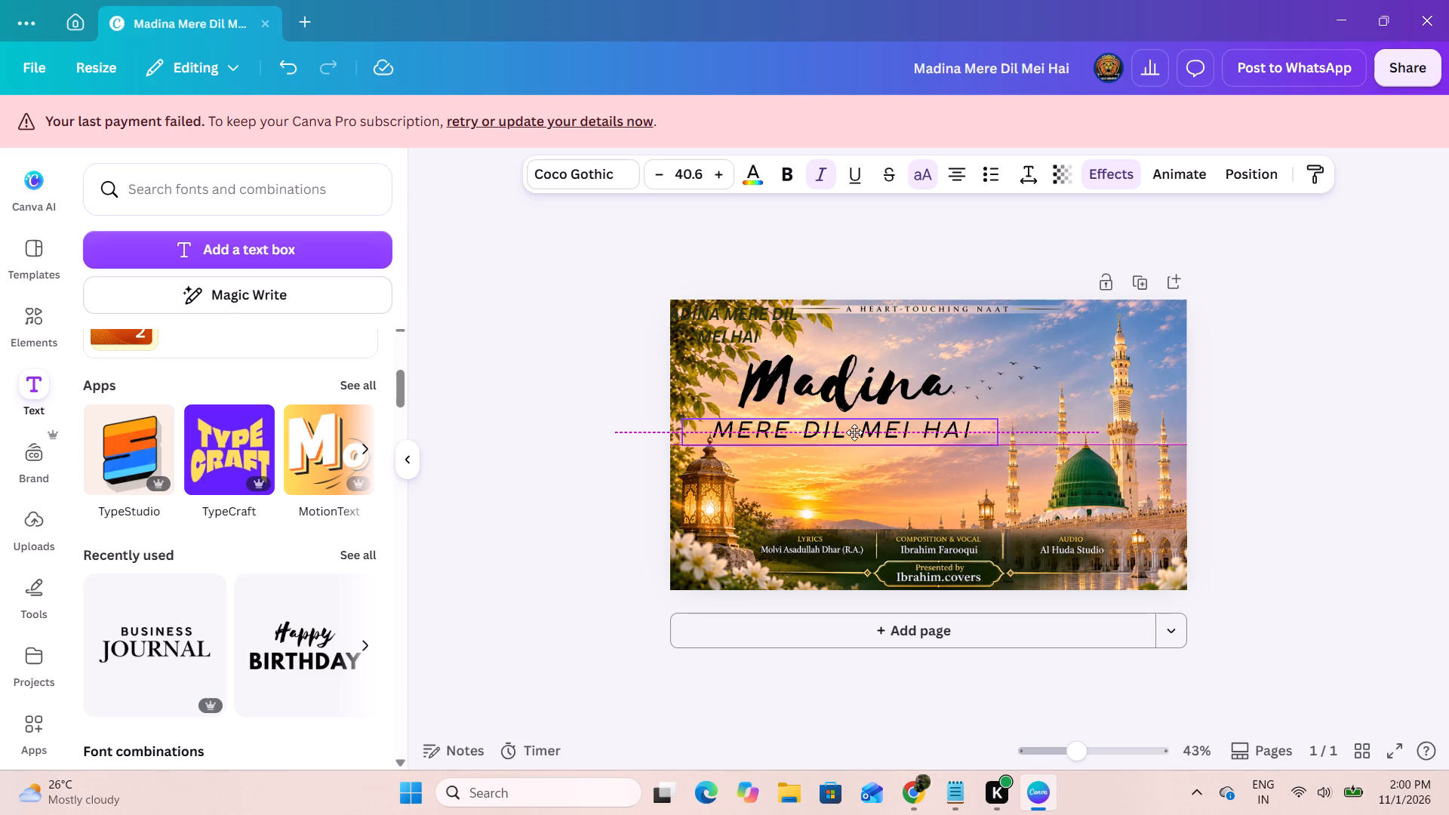
left_click_drag(854, 432, 849, 433)
left_click(1231, 444)
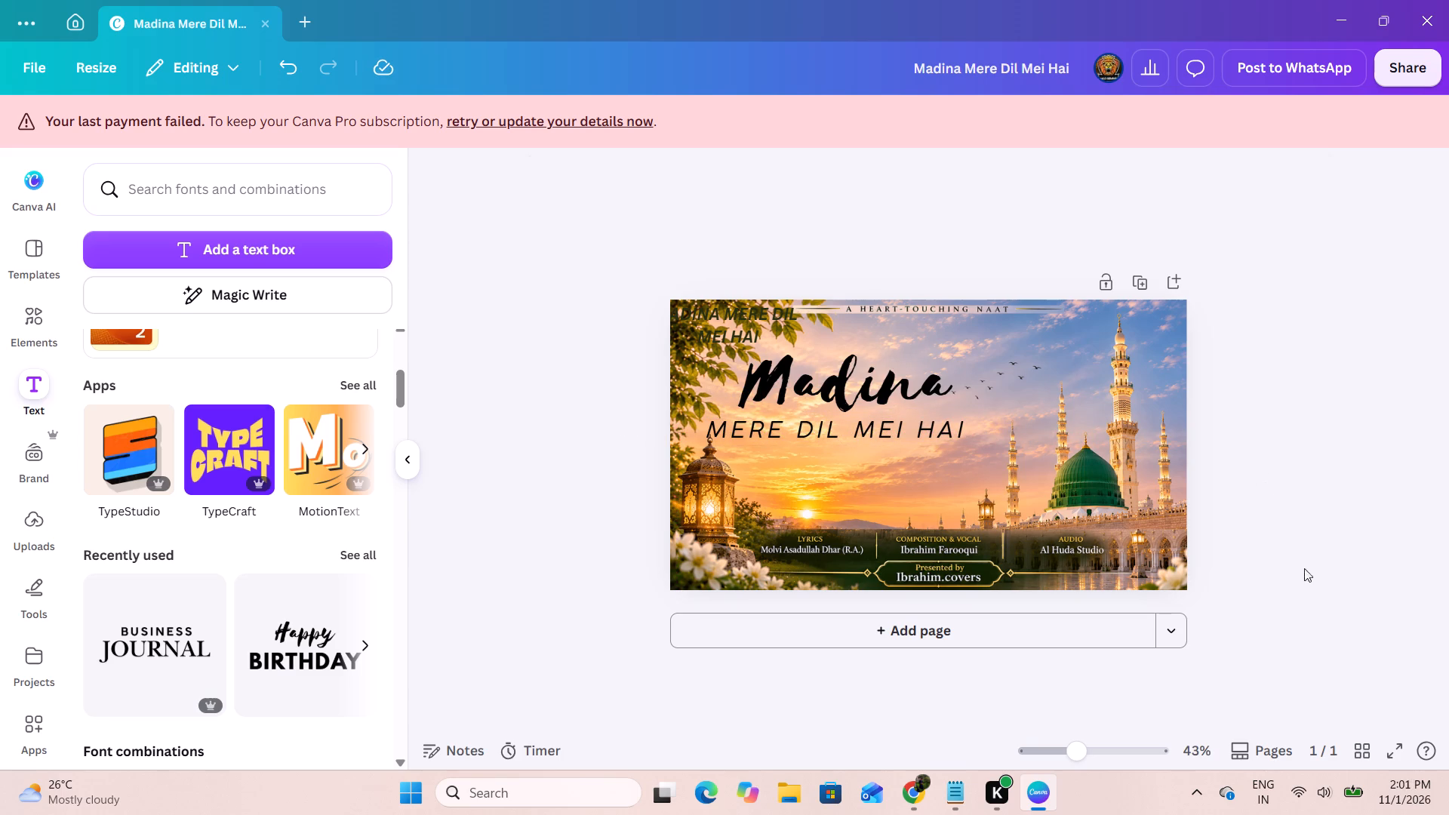
Preview the repositioned two-line title full screen and return to the editor.
left_click(1395, 746)
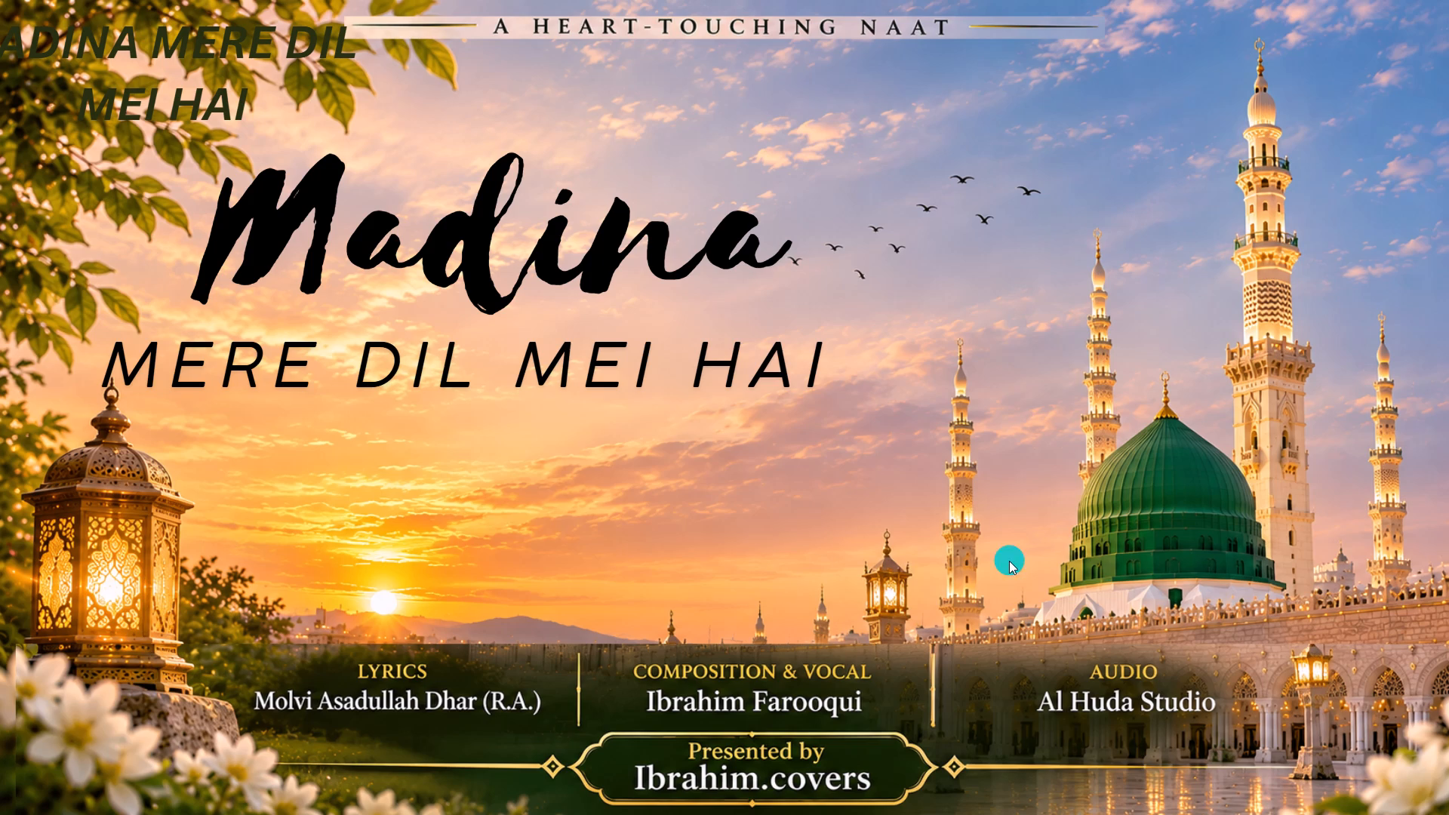
left_click(1420, 786)
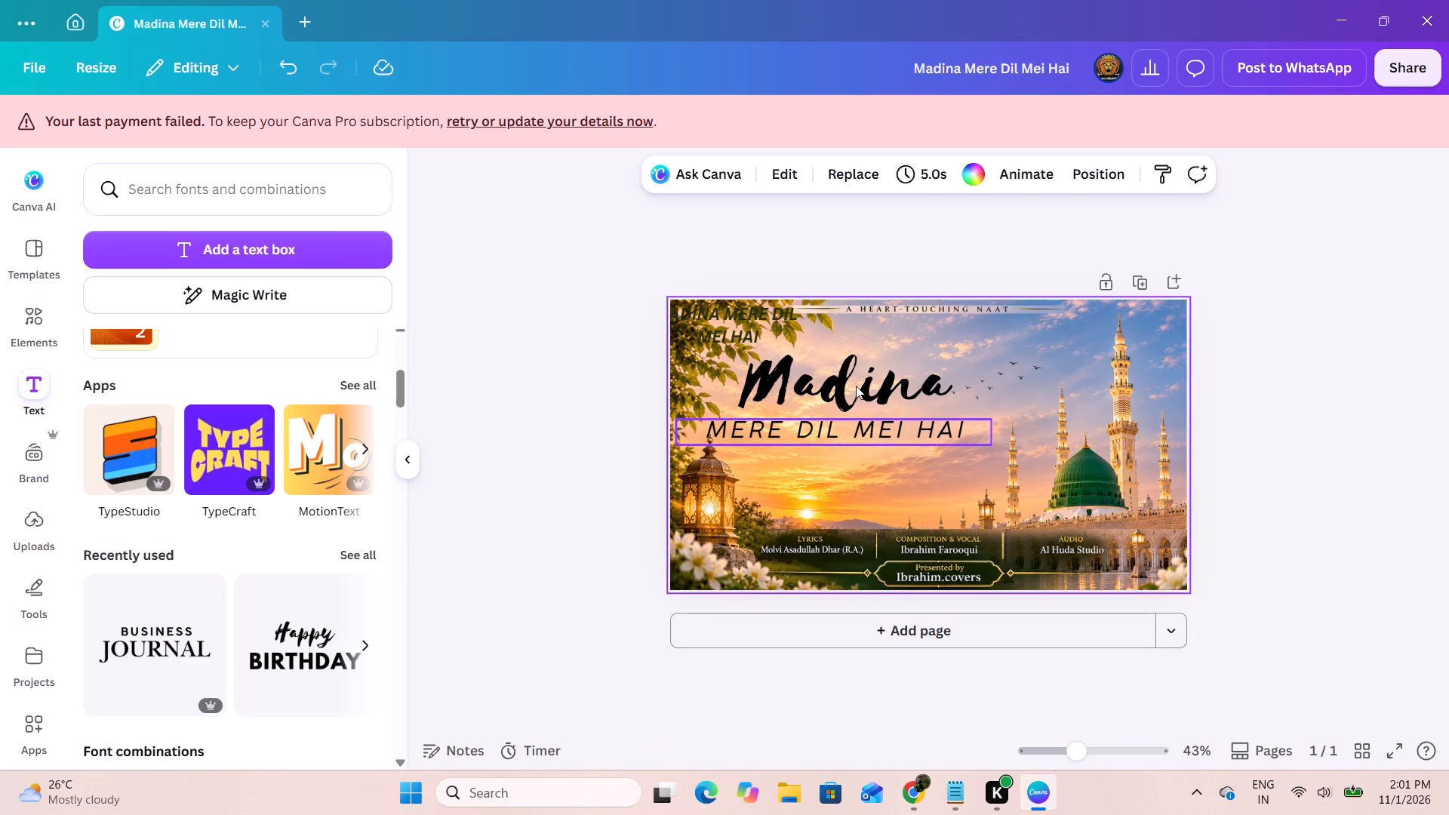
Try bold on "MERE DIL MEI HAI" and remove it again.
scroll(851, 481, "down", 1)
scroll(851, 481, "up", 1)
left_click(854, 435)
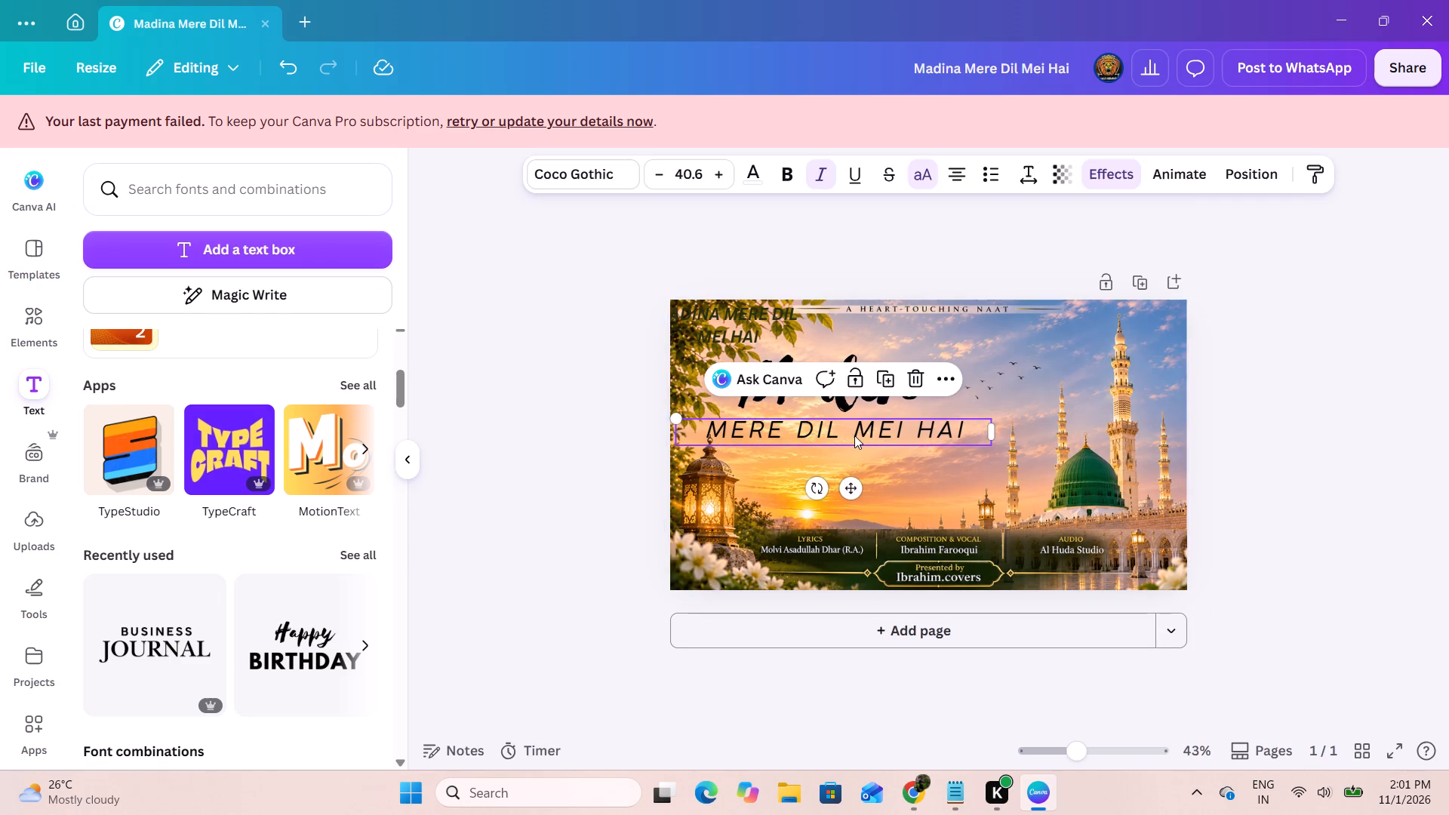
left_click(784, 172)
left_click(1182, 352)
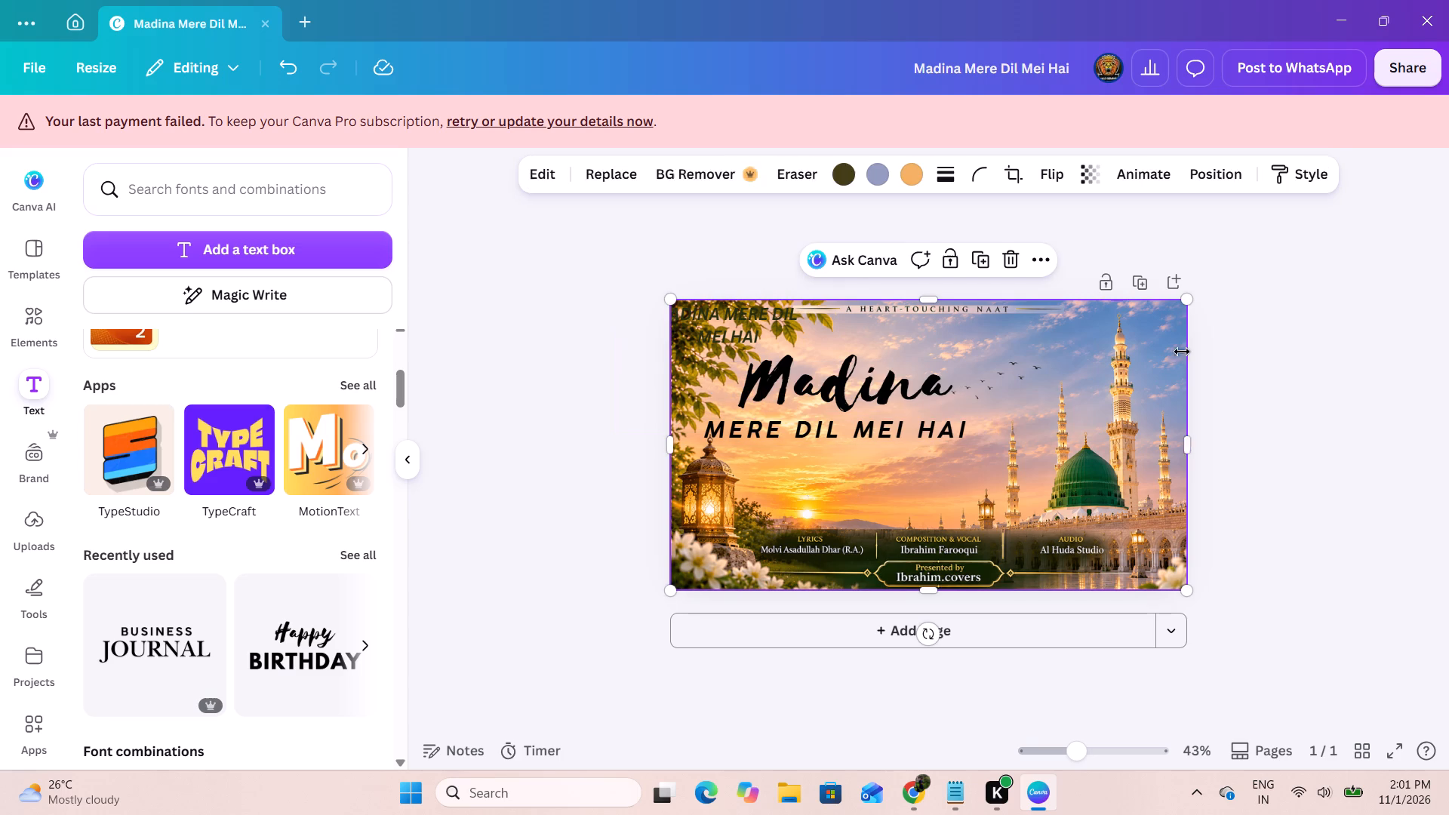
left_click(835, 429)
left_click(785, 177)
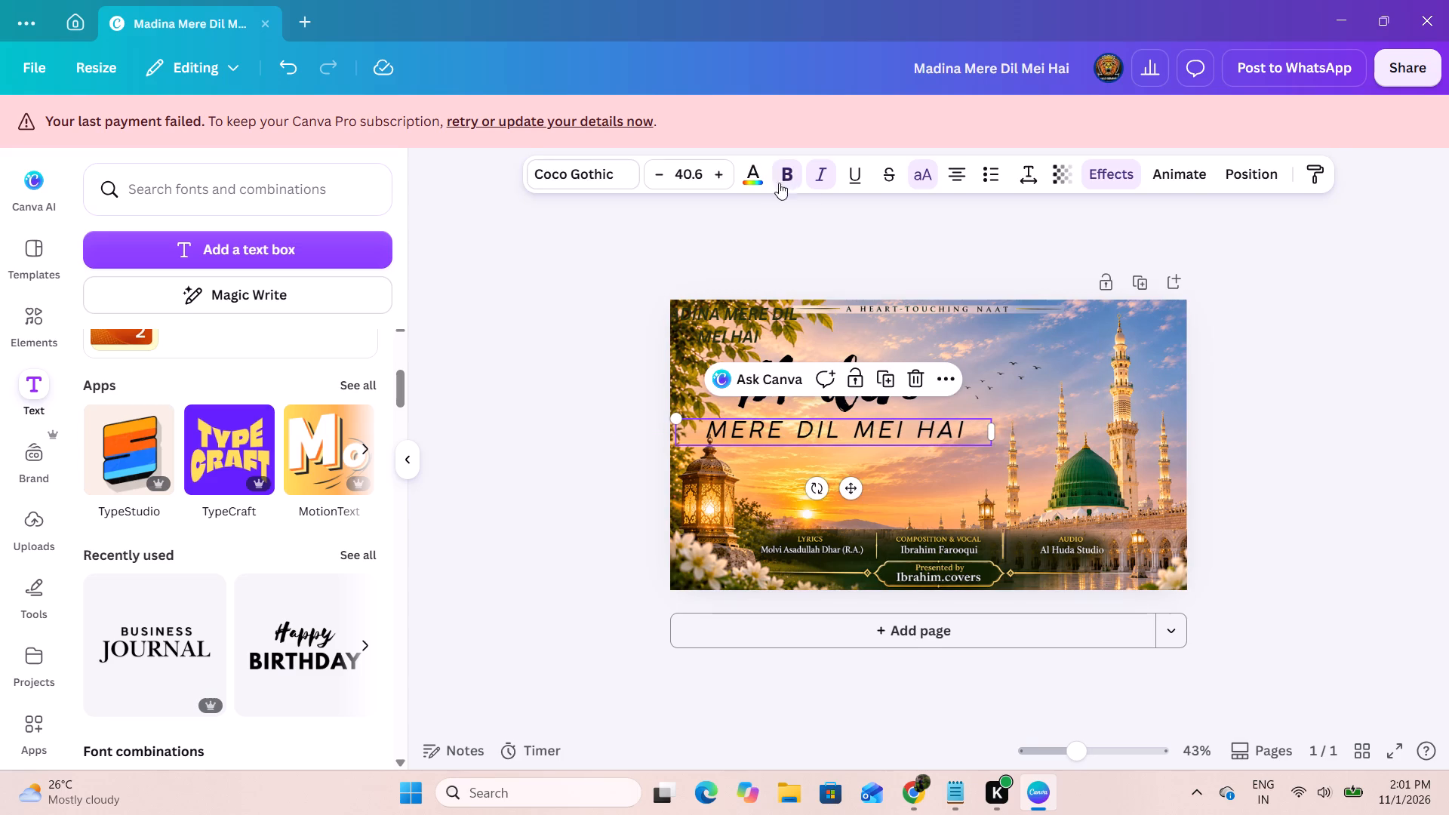
Preview the thumbnail full screen with the non-bold second title line and return to the editor.
left_click(1390, 740)
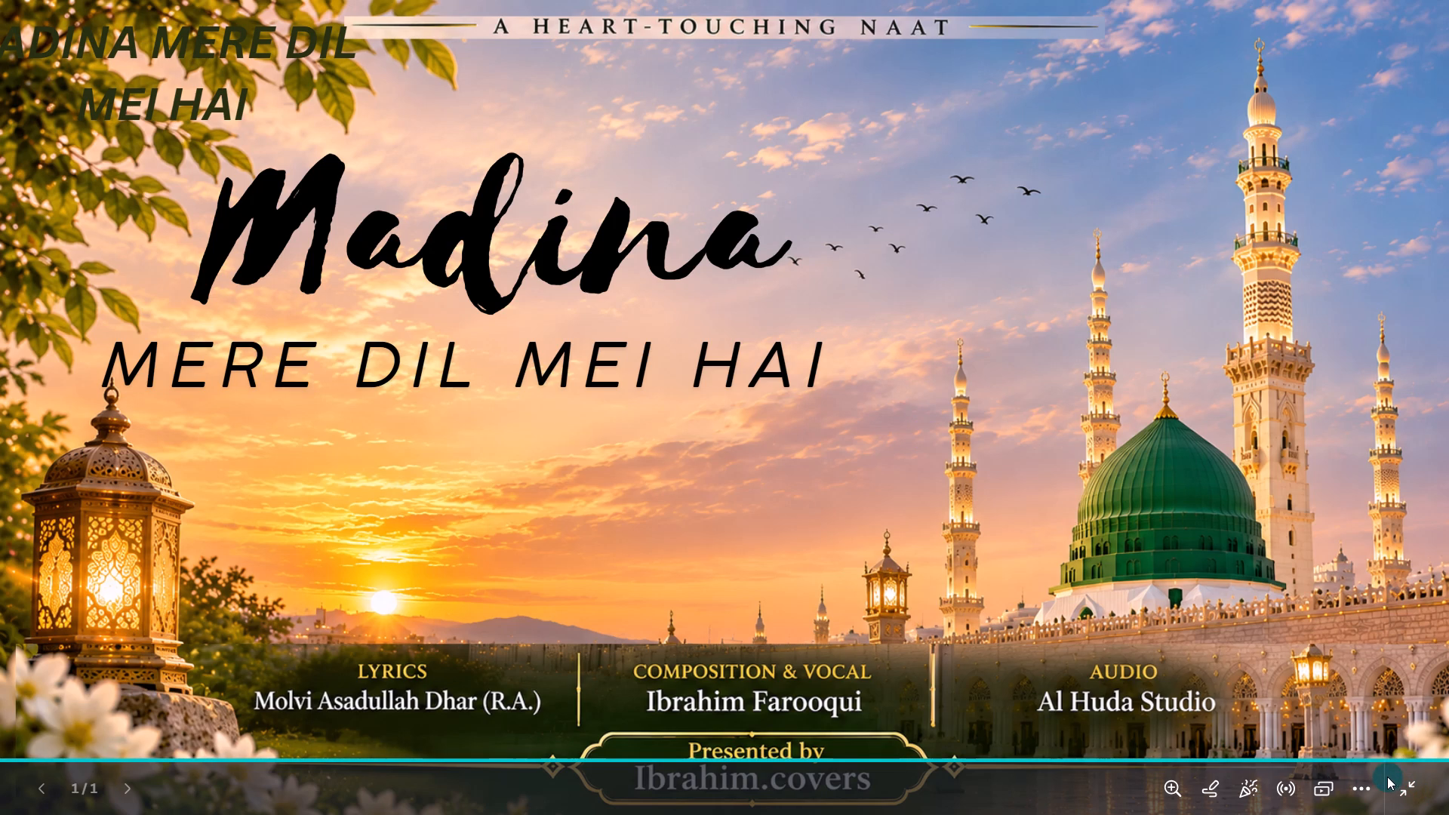
left_click(1415, 783)
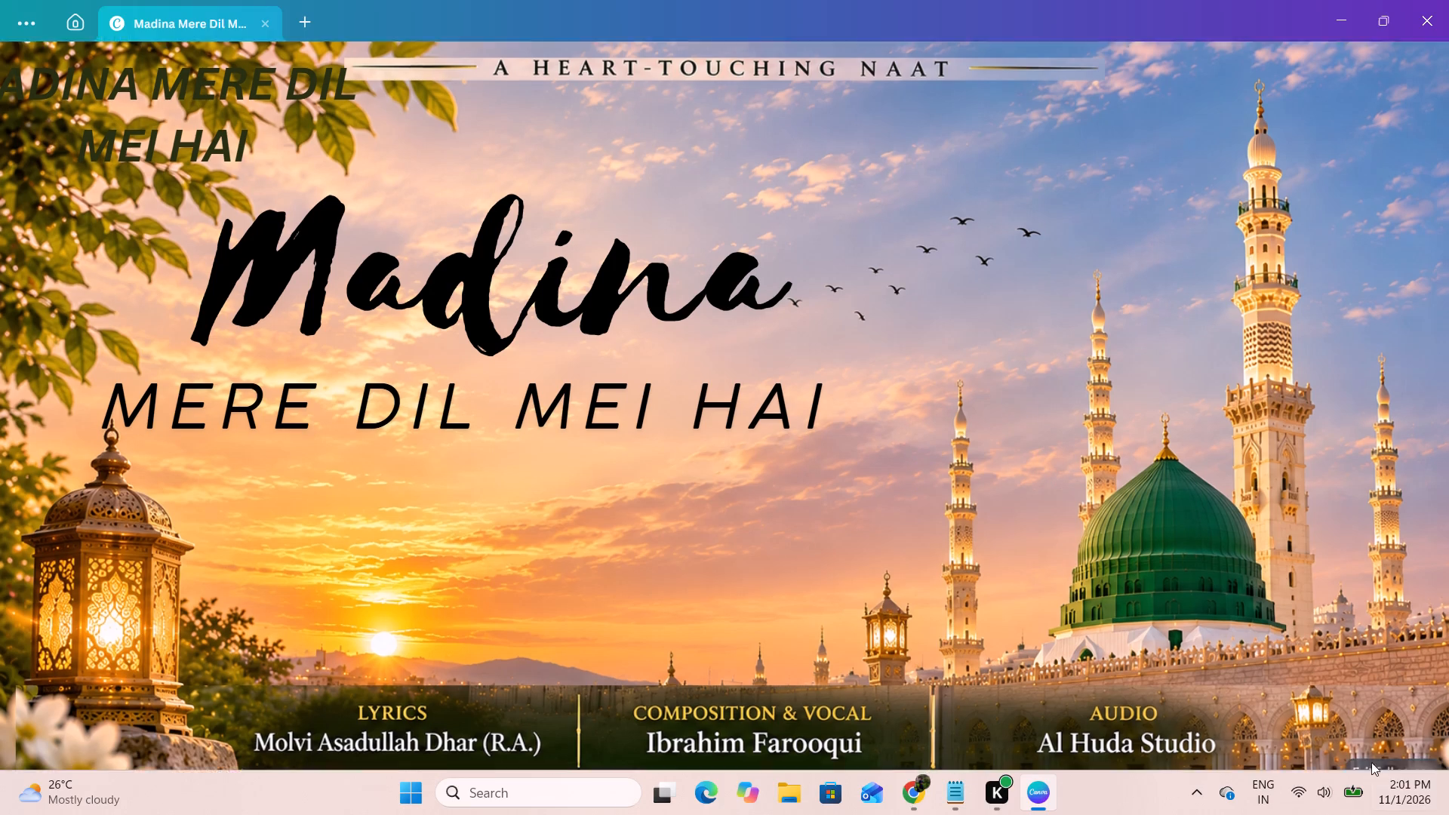
Delete the leftover "MADINA MERE DIL MEI HAI" text over the leaves in the page's upper-left corner.
left_click(710, 312)
left_click(810, 269)
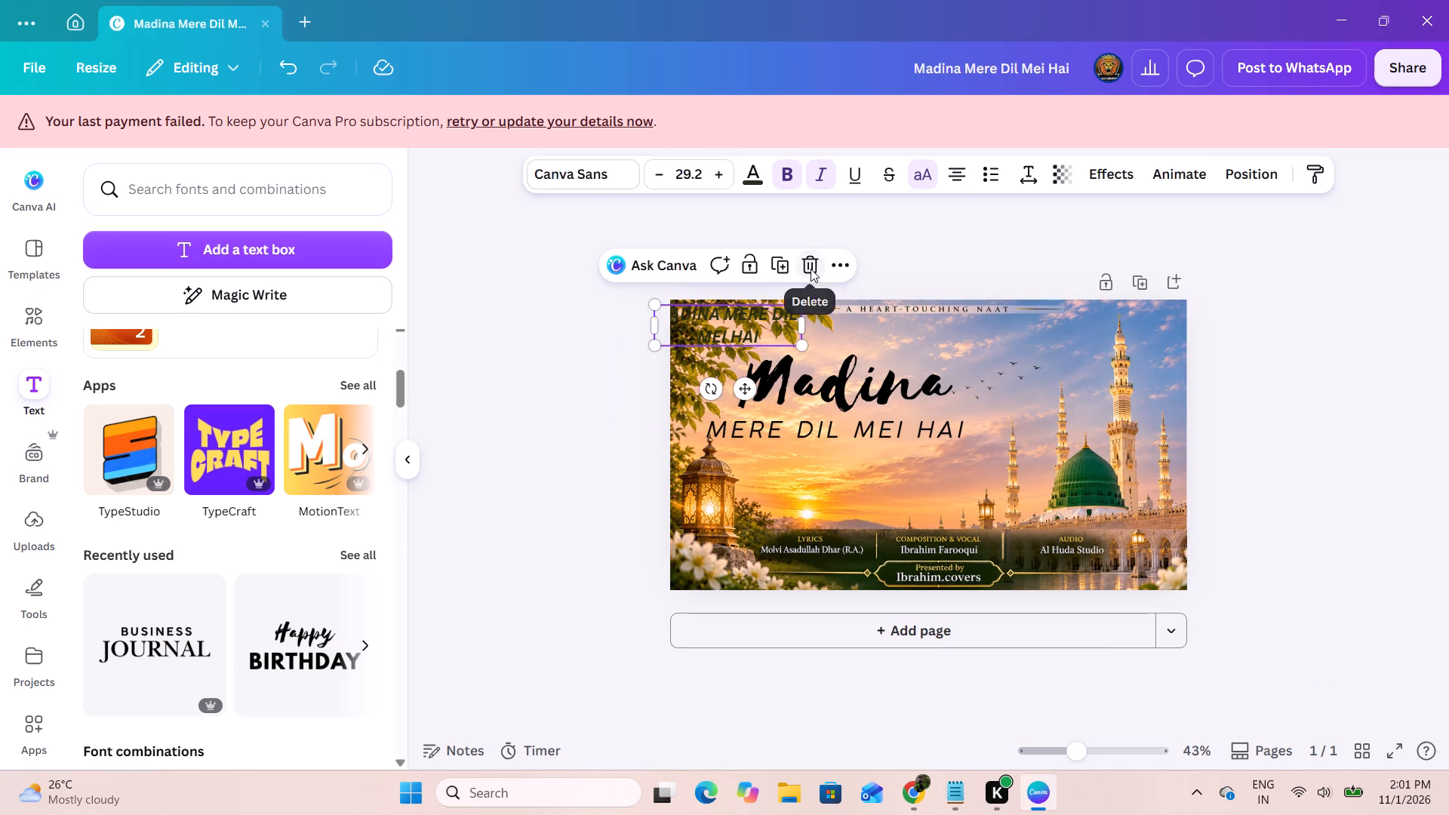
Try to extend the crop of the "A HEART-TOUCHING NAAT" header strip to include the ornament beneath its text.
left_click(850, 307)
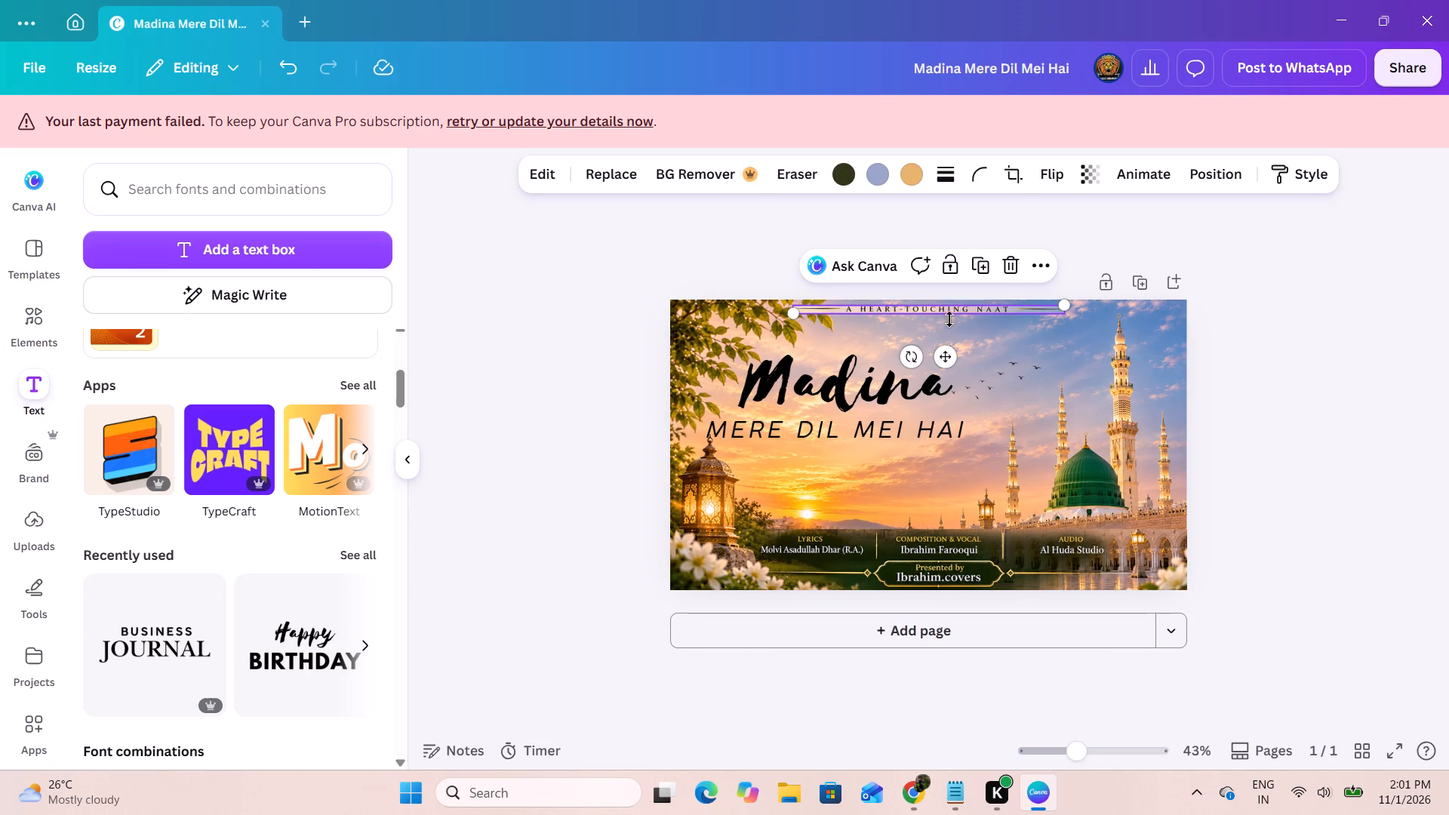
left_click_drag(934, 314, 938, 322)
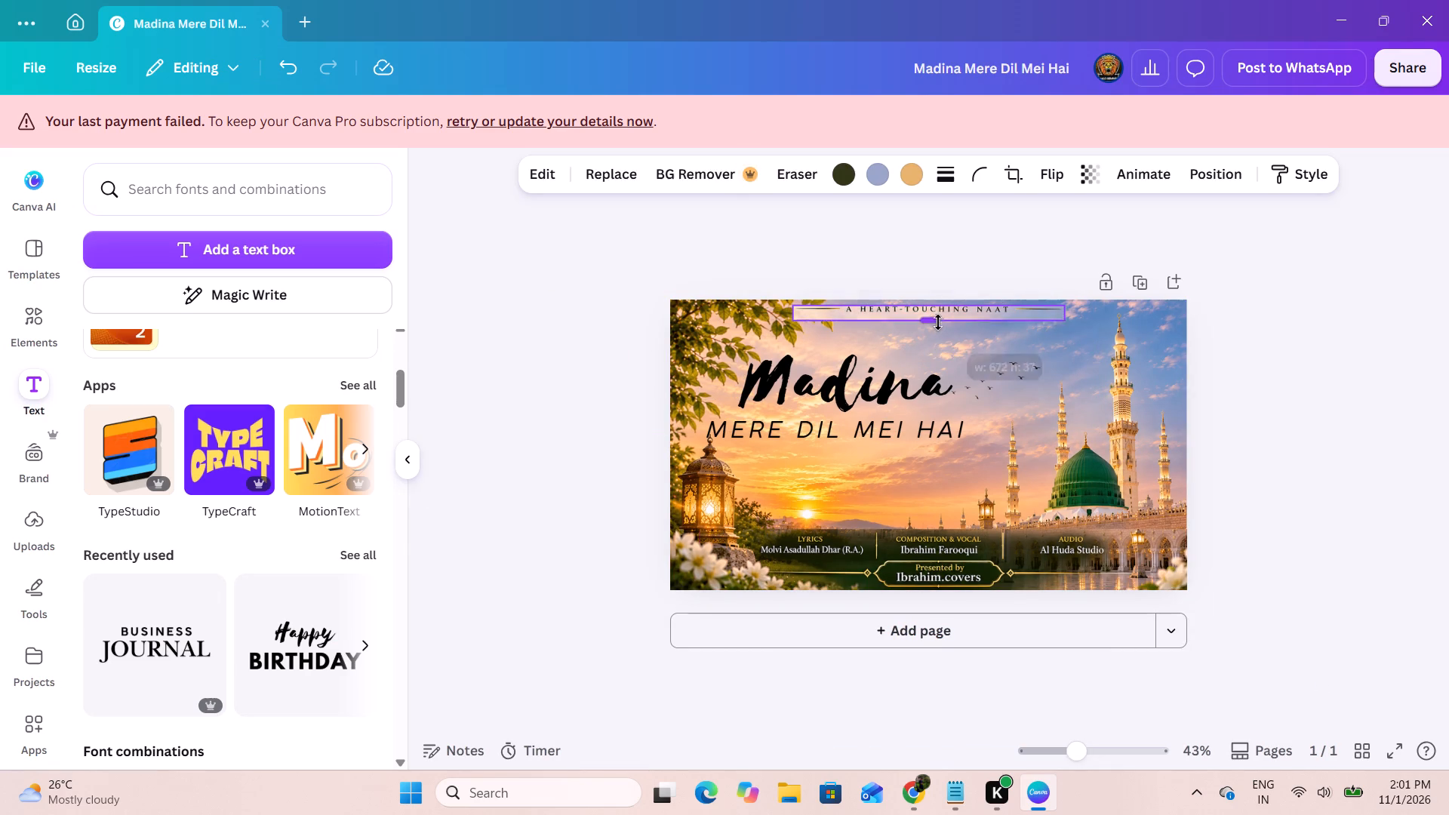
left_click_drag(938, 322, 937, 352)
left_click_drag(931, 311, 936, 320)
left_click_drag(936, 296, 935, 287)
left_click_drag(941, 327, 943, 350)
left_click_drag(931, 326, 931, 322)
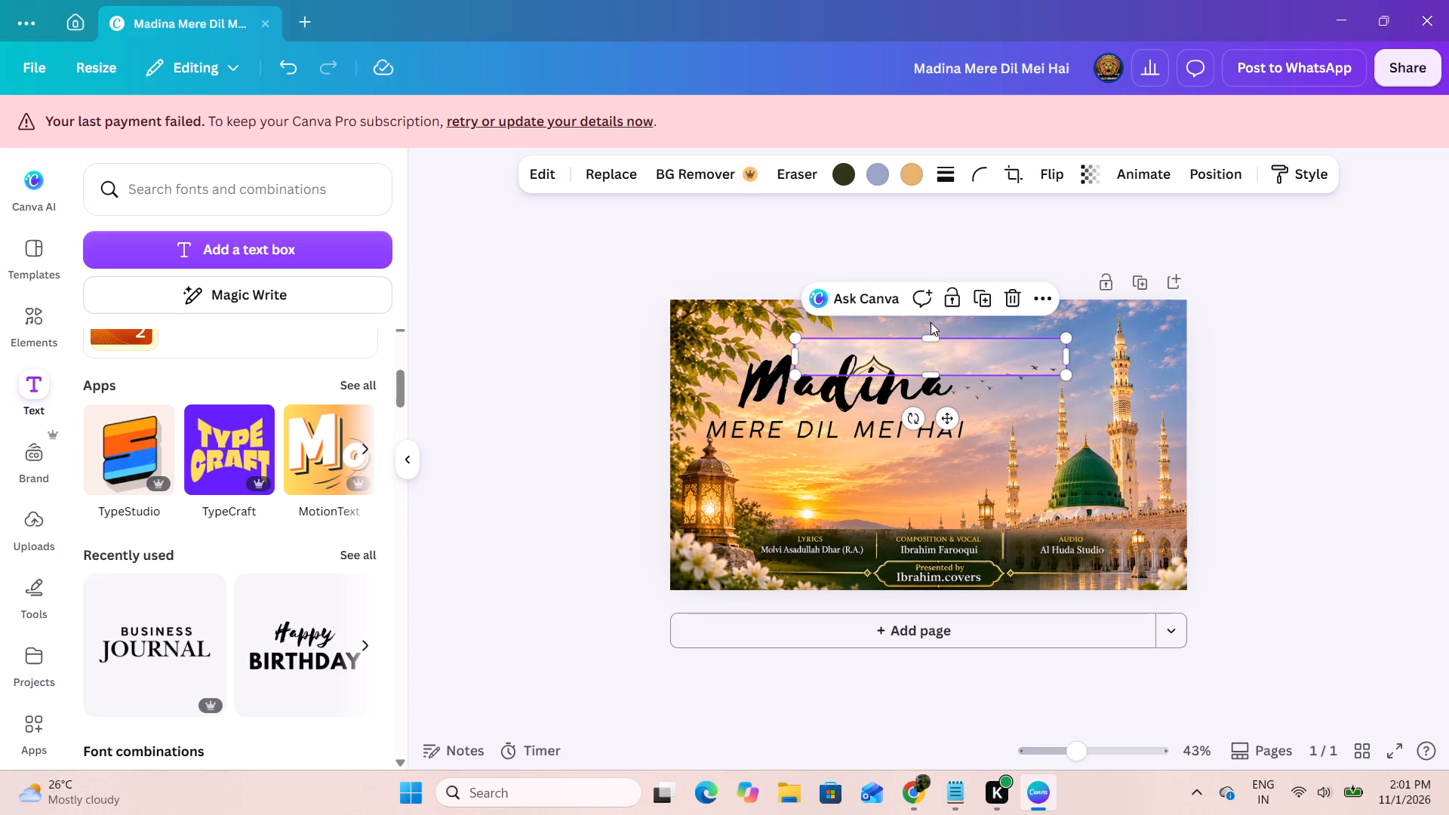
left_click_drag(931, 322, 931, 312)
Move "Madina" down over "MERE DIL MEI HAI" to uncover the header strip behind it.
left_click(928, 348)
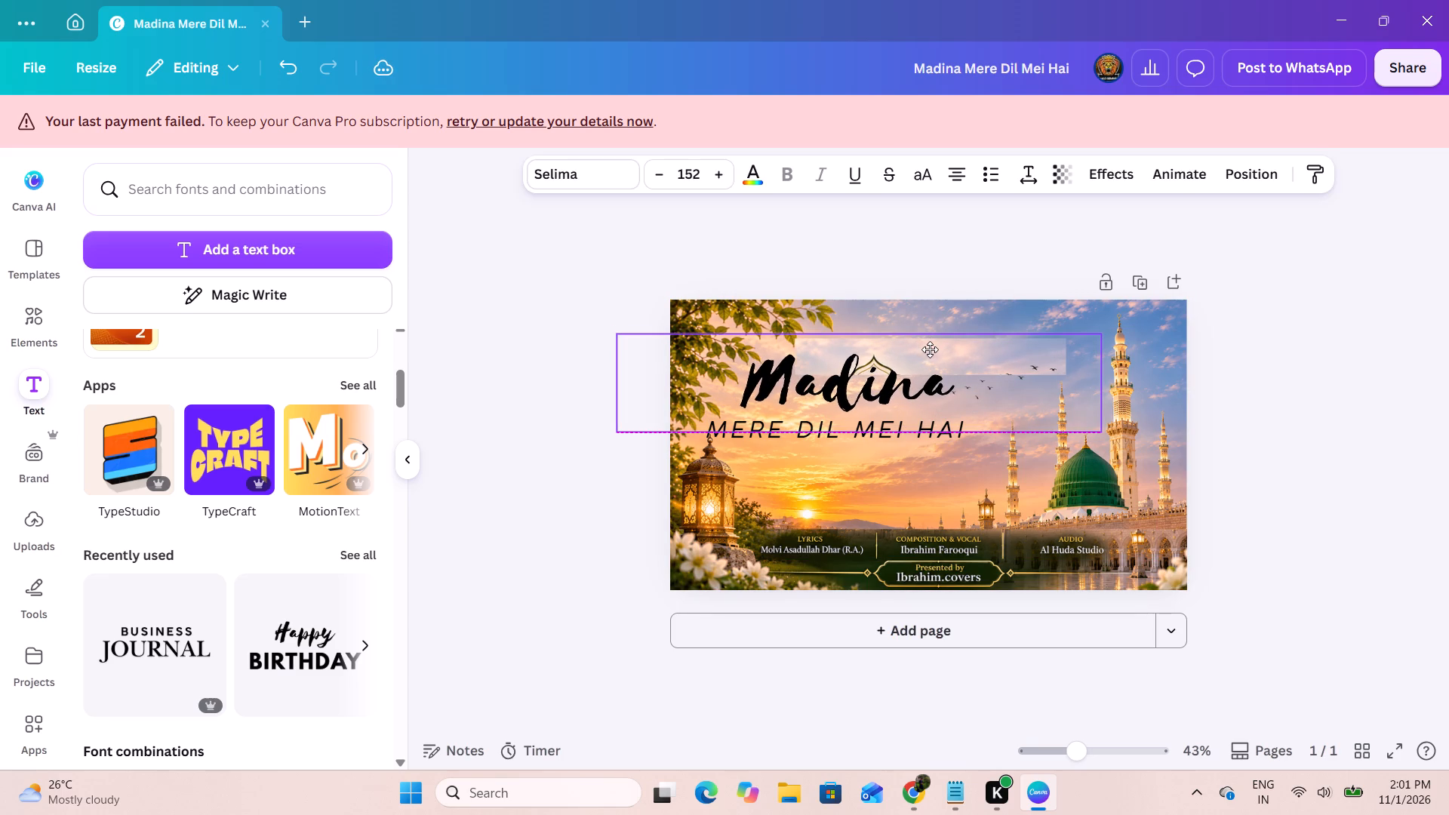
left_click(925, 349)
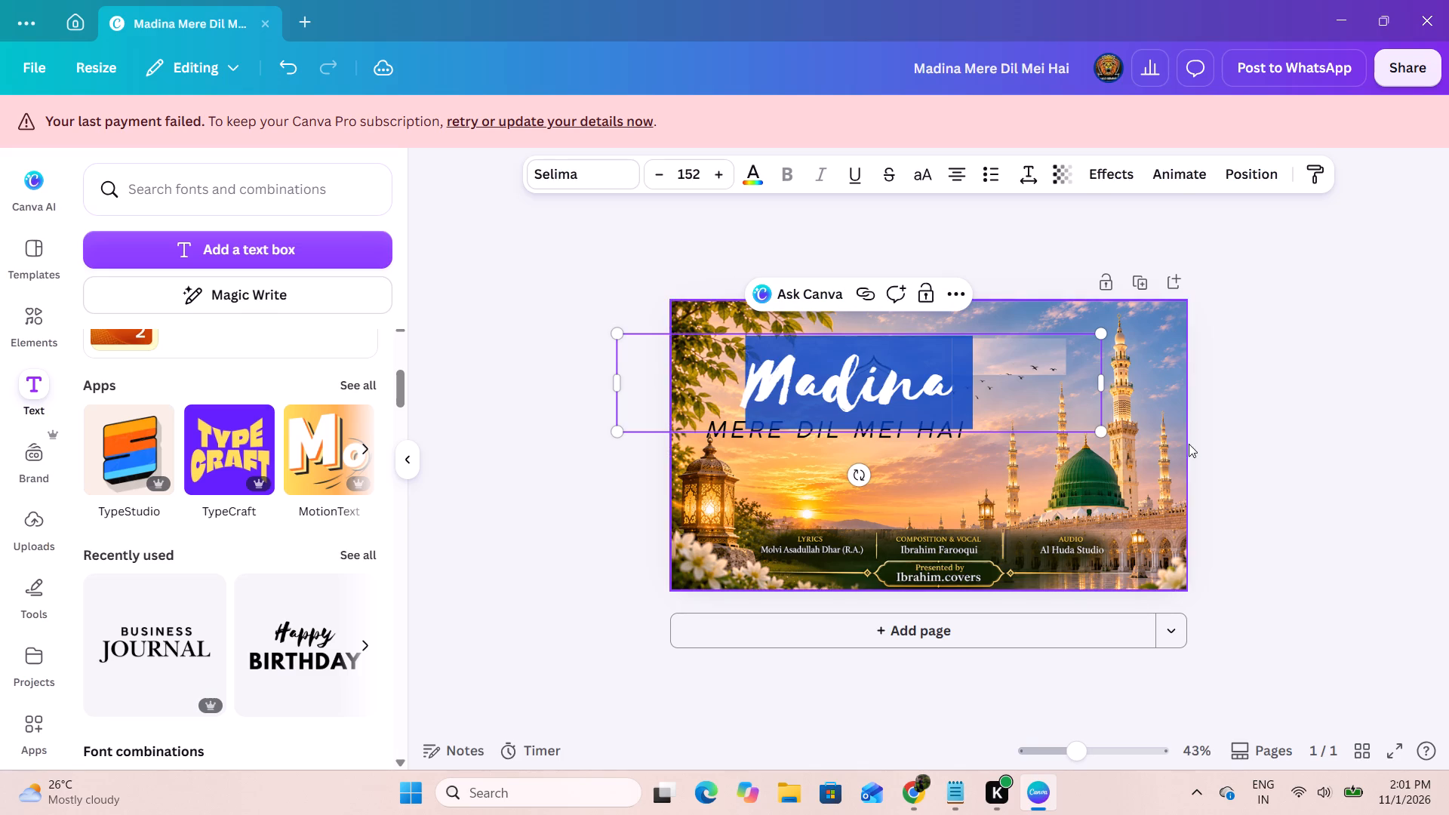
left_click(1245, 413)
left_click(1051, 364)
left_click(1051, 361)
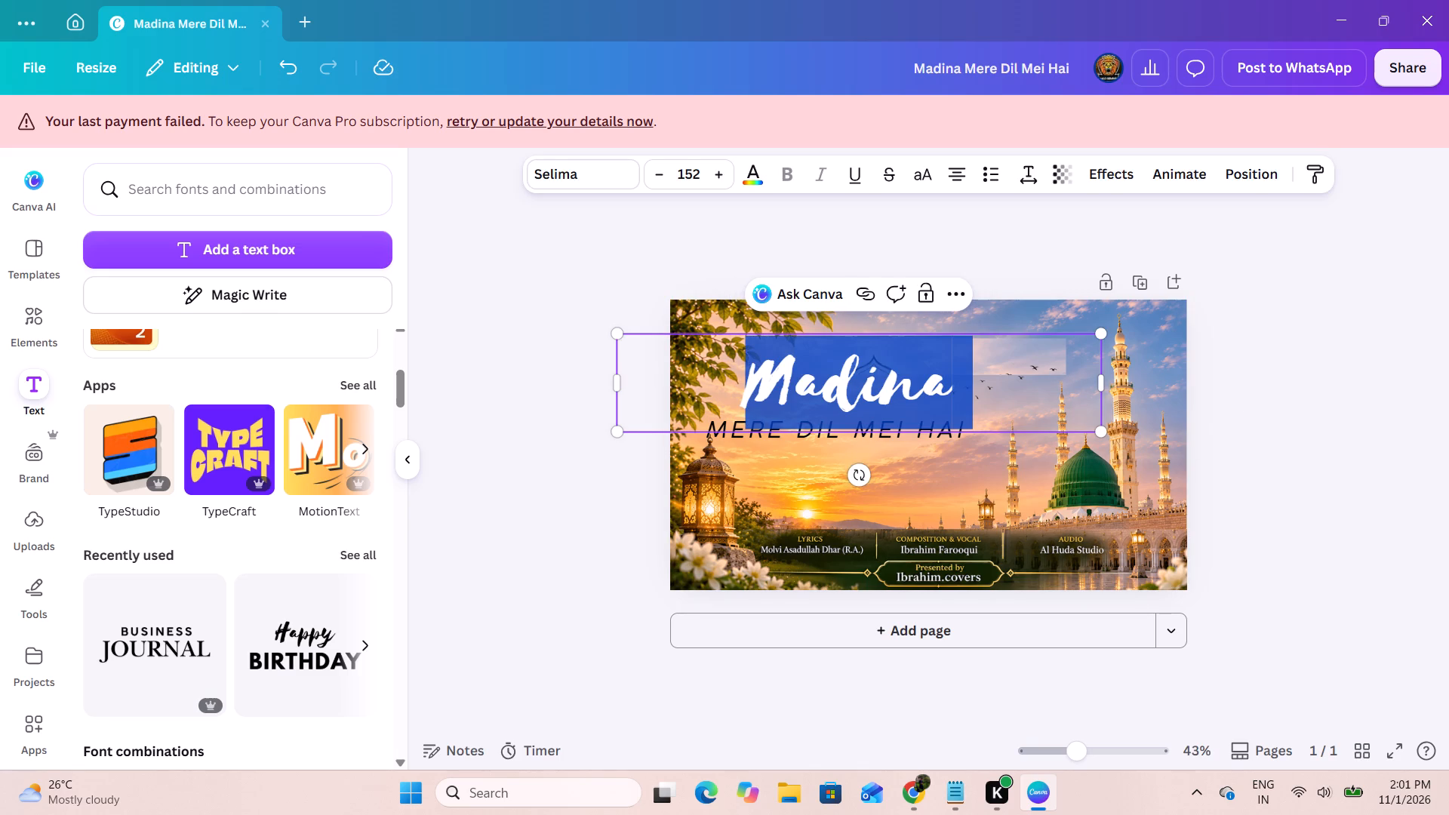
left_click(1035, 359)
left_click(1293, 390)
triple_click(1049, 365)
left_click(1221, 369)
left_click_drag(1026, 368, 1014, 412)
Move the header strip up and extend its crop upward to include the "A HEART-TOUCHING NAAT" text.
left_click(983, 344)
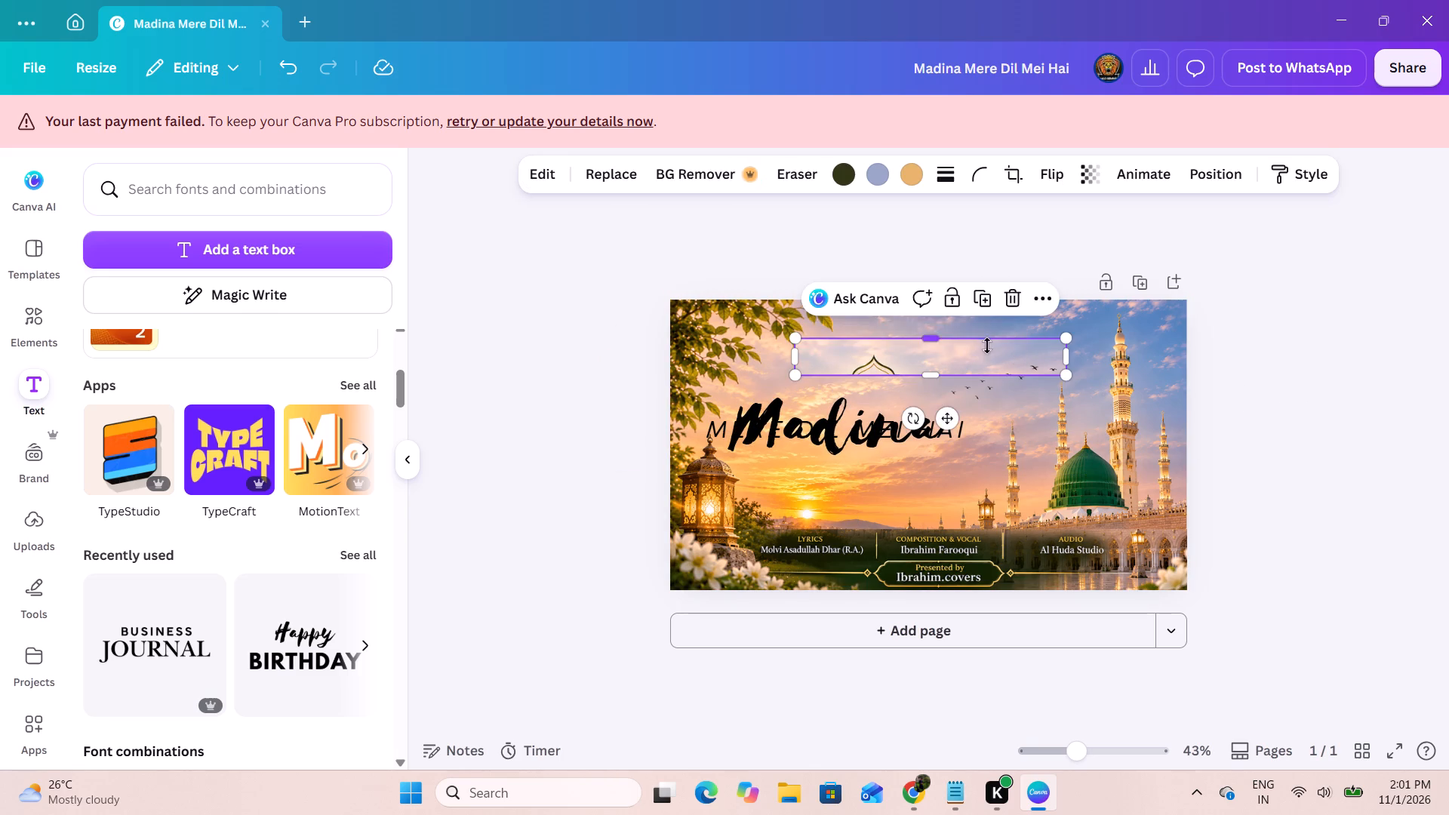
left_click_drag(991, 348, 1007, 332)
left_click_drag(943, 322, 967, 307)
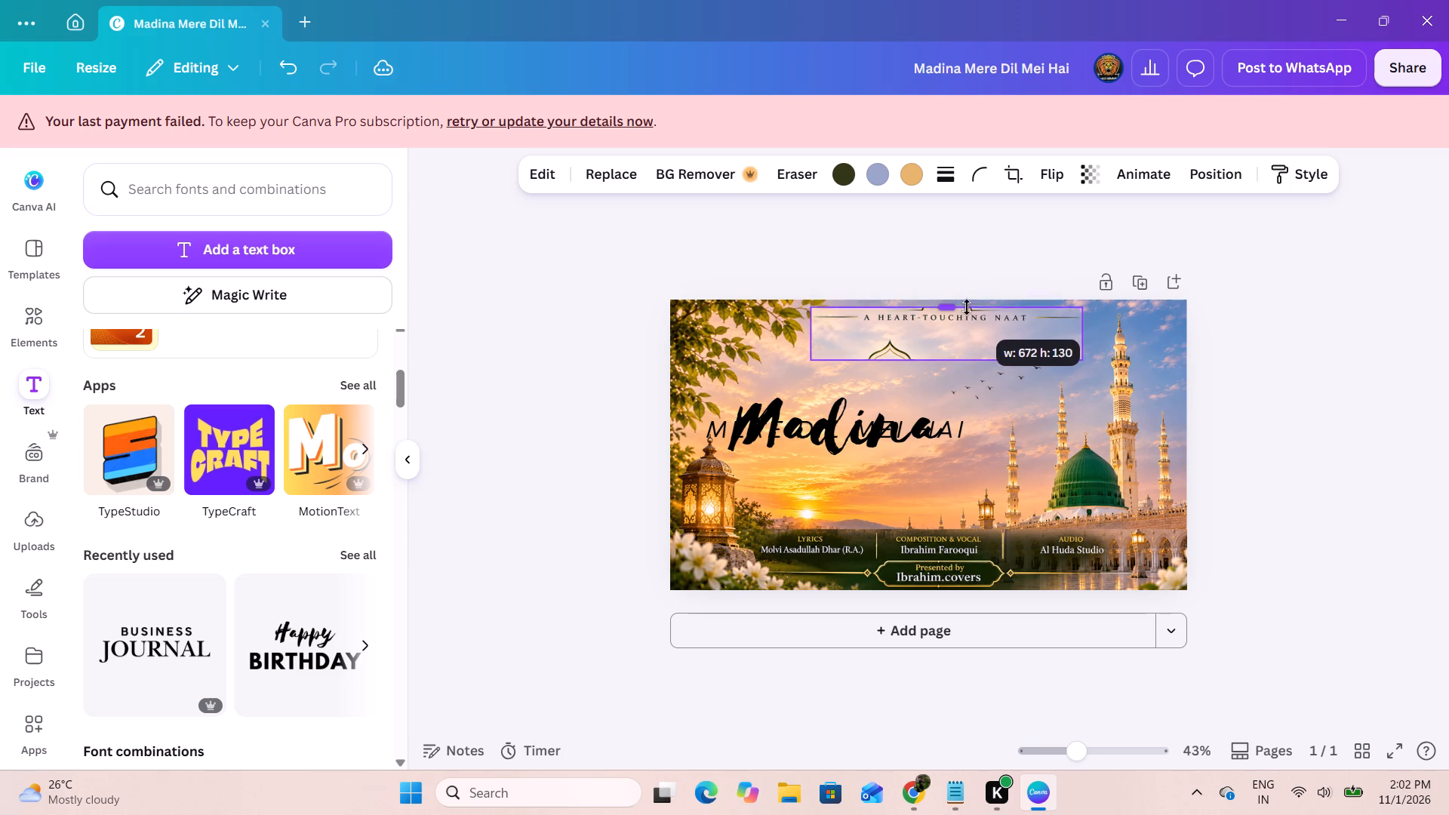
left_click_drag(967, 307, 968, 309)
Crop the header's left and bottom edges close around "A HEART-TOUCHING NAAT" and scale the strip down slightly.
left_click_drag(813, 337, 854, 330)
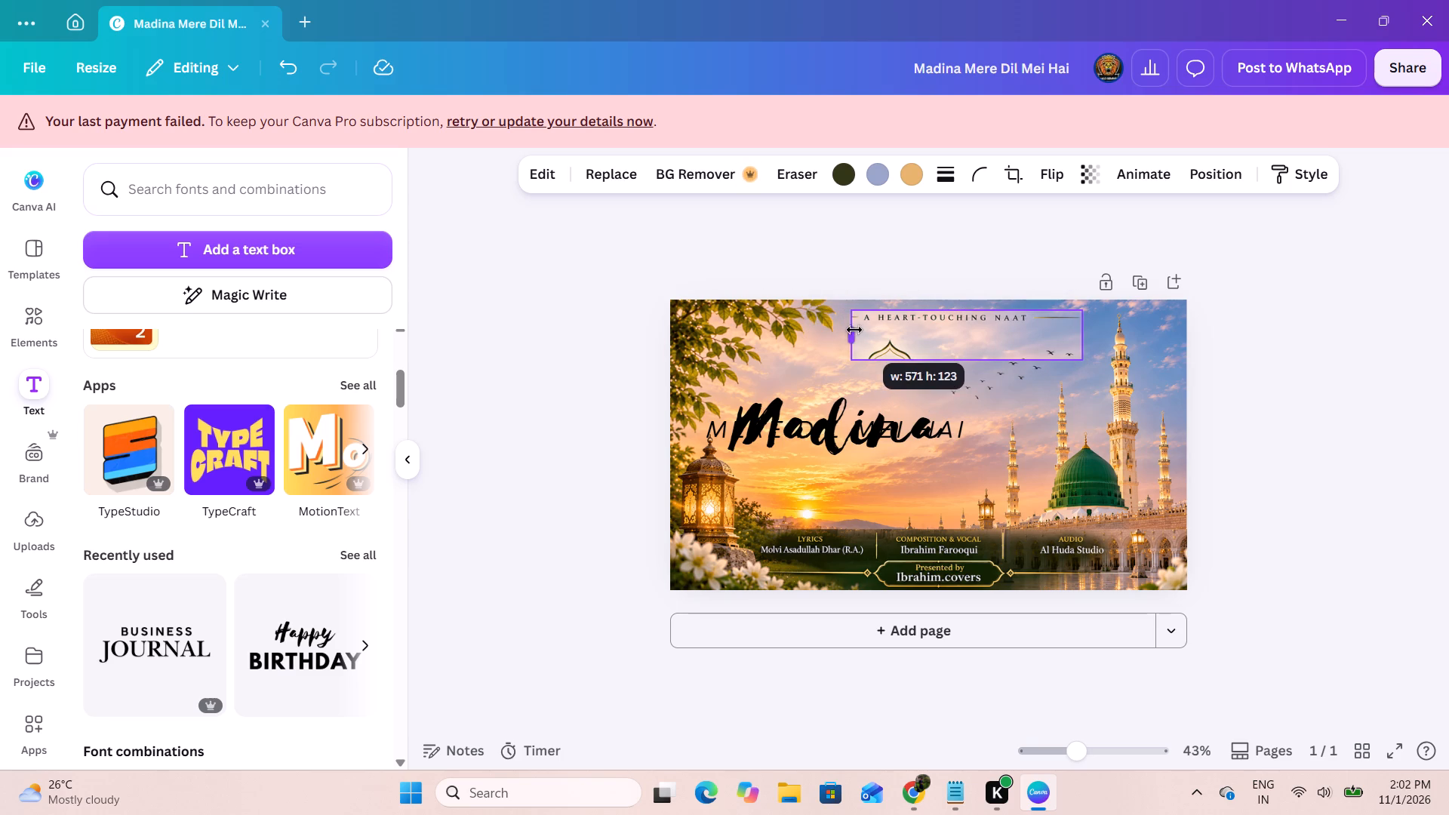
left_click_drag(854, 330, 862, 337)
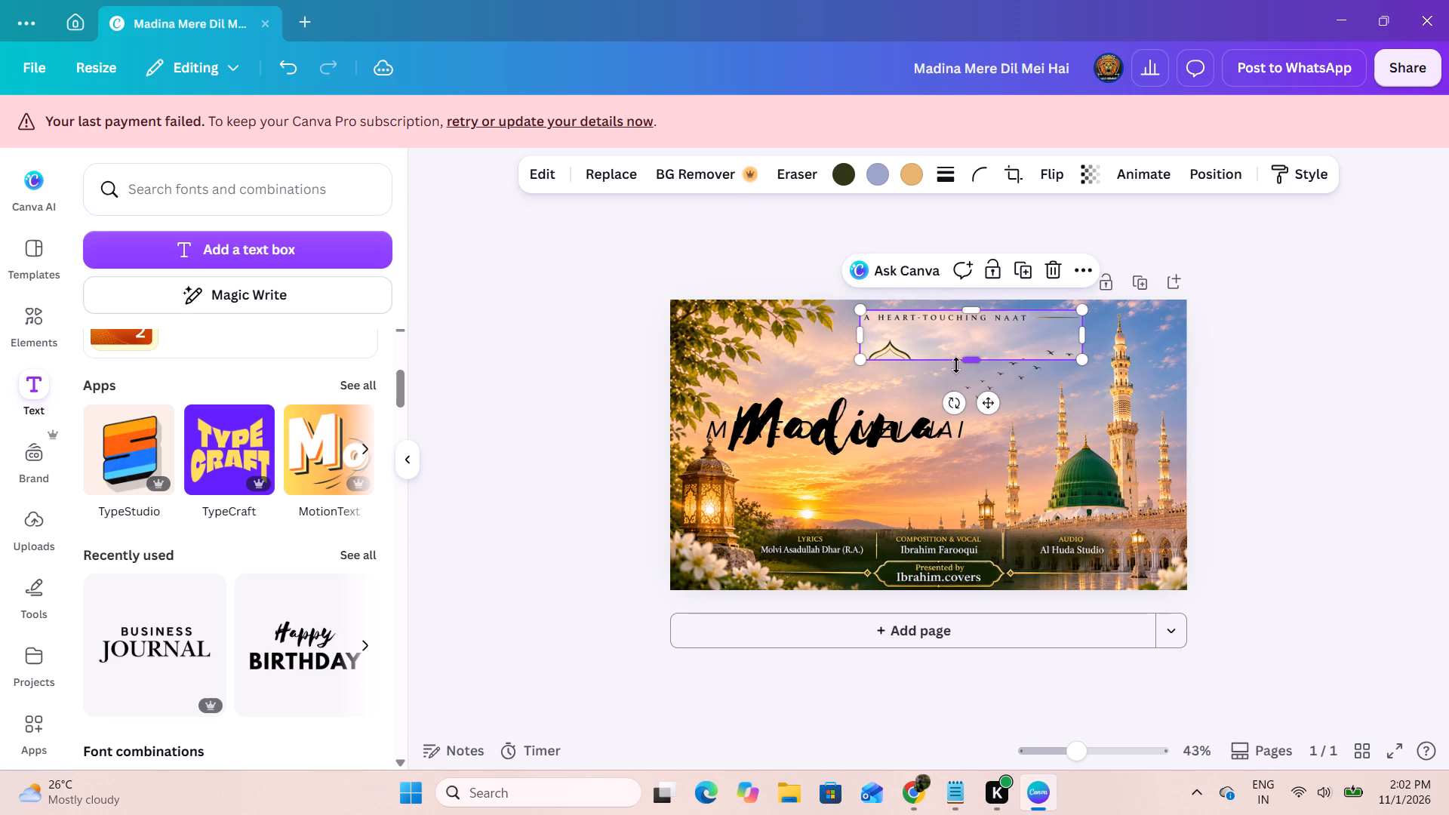
left_click_drag(966, 360, 964, 330)
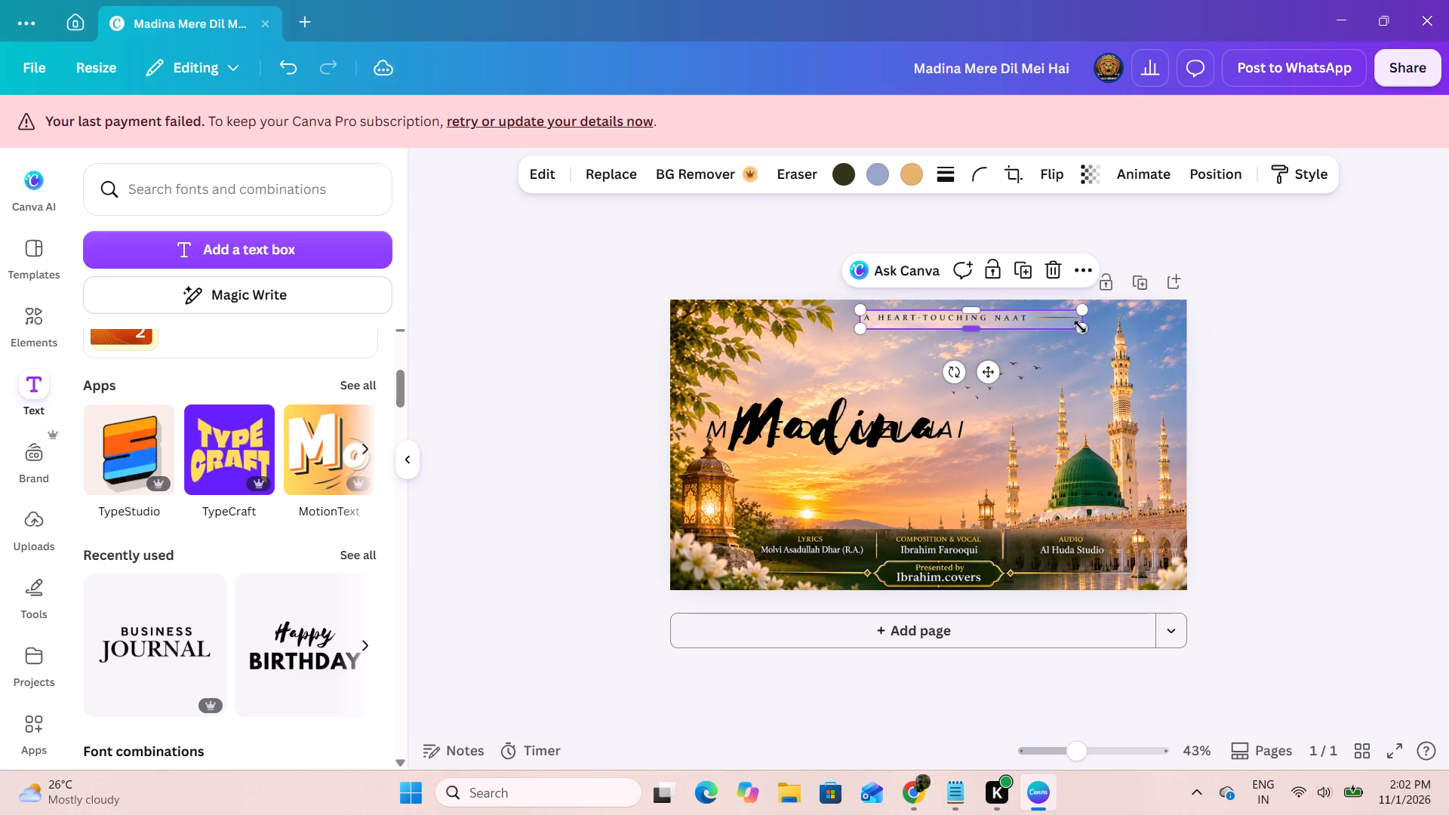
left_click_drag(1086, 316, 1045, 318)
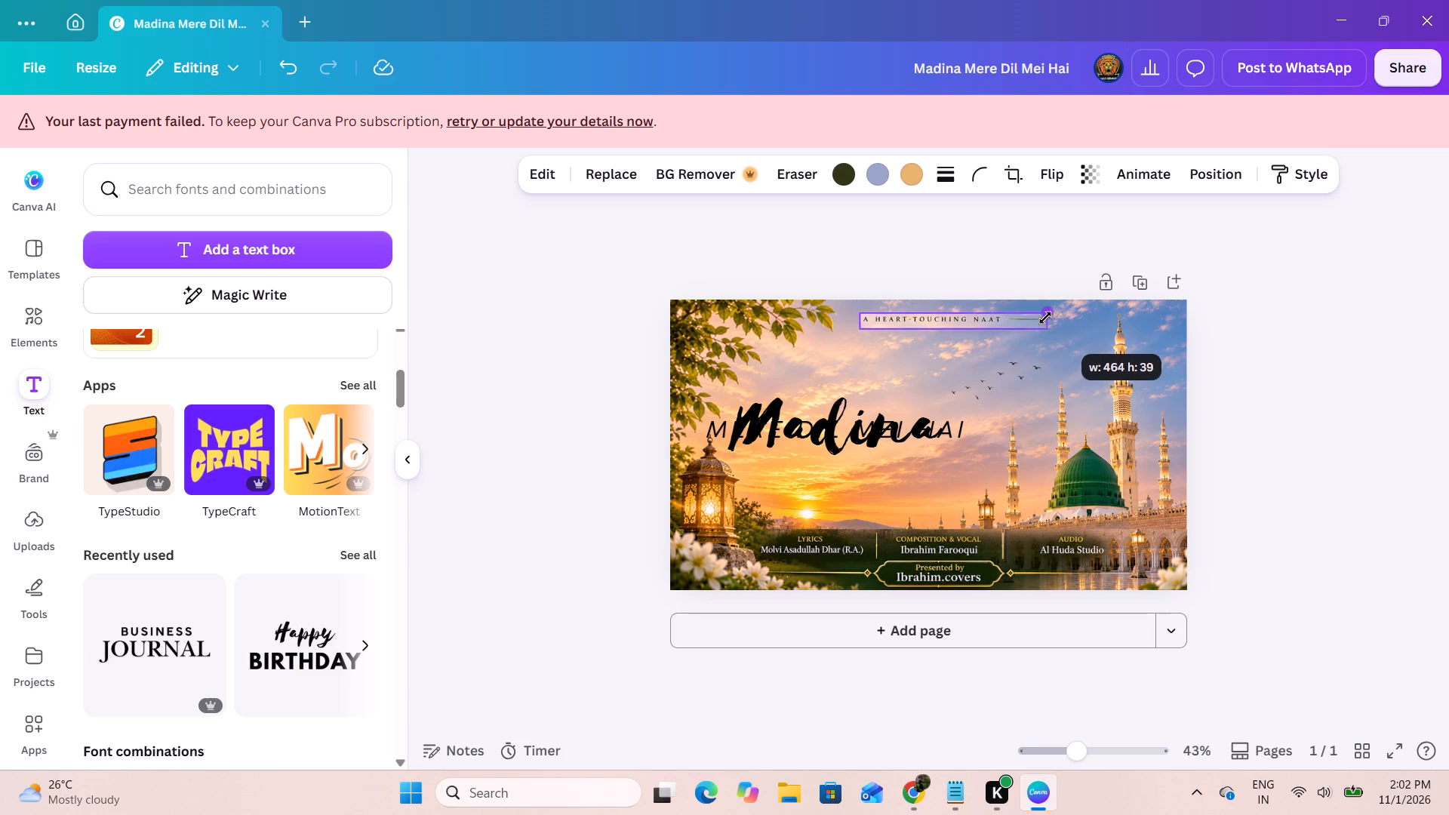
left_click_drag(1045, 318, 1072, 316)
Crop the header's right edge to the end of "NAAT", keeping its bottom edge close beneath the text.
left_click(1040, 317)
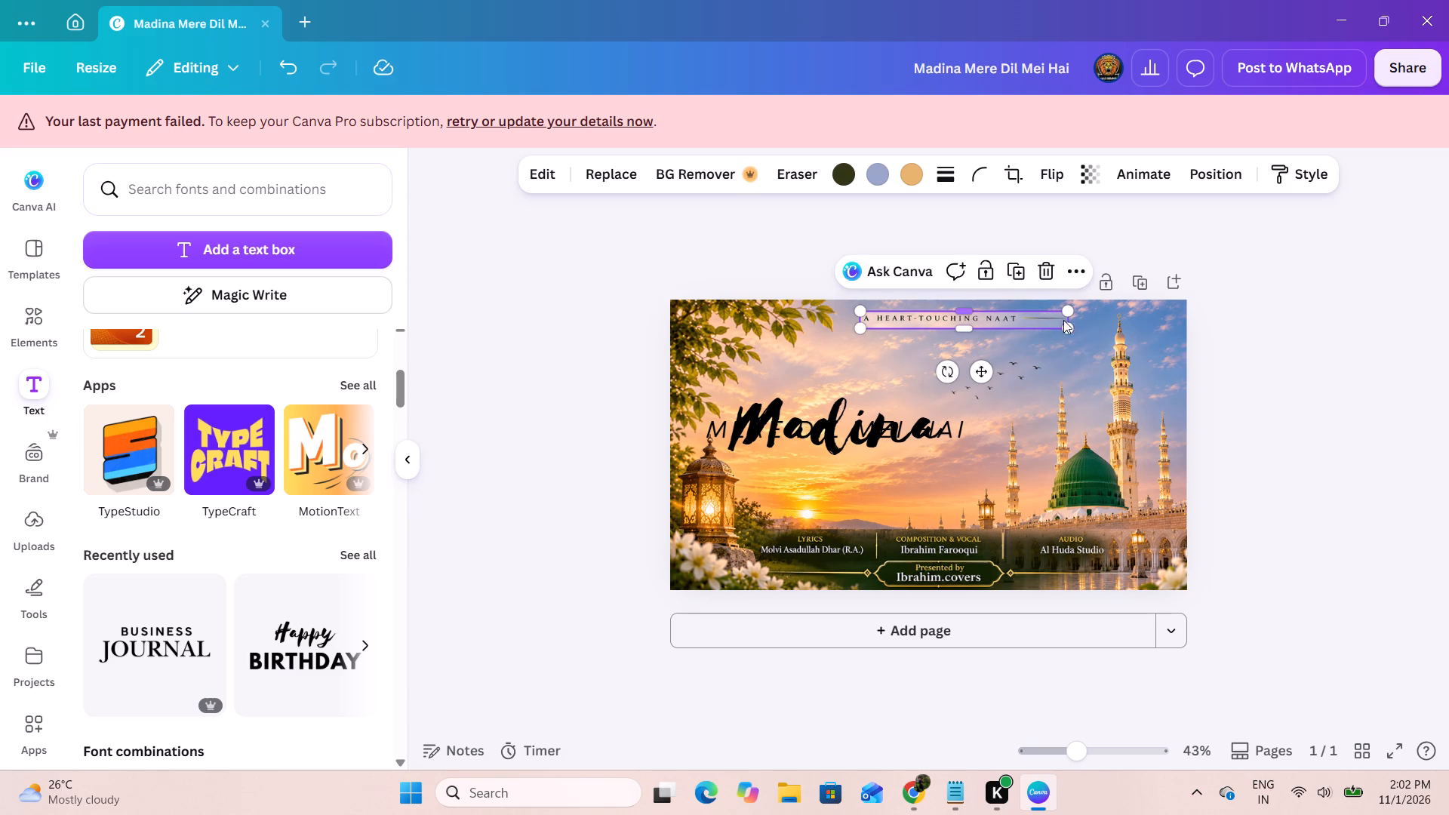
left_click_drag(1069, 331, 1067, 377)
left_click_drag(973, 340, 975, 347)
left_click_drag(977, 351, 977, 364)
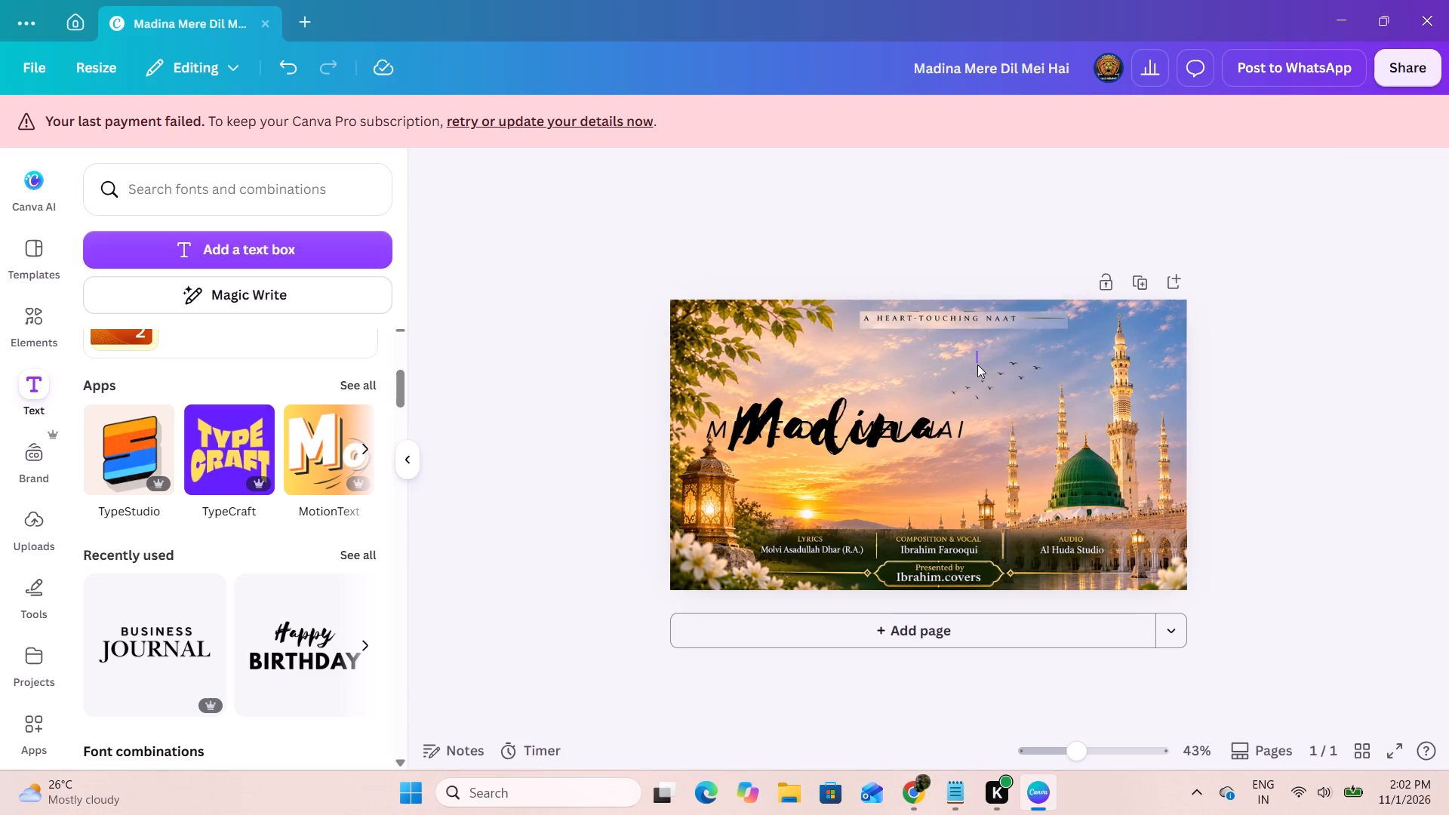
left_click_drag(977, 364, 977, 364)
left_click(972, 321)
left_click_drag(974, 330, 979, 358)
left_click_drag(1071, 332, 1059, 337)
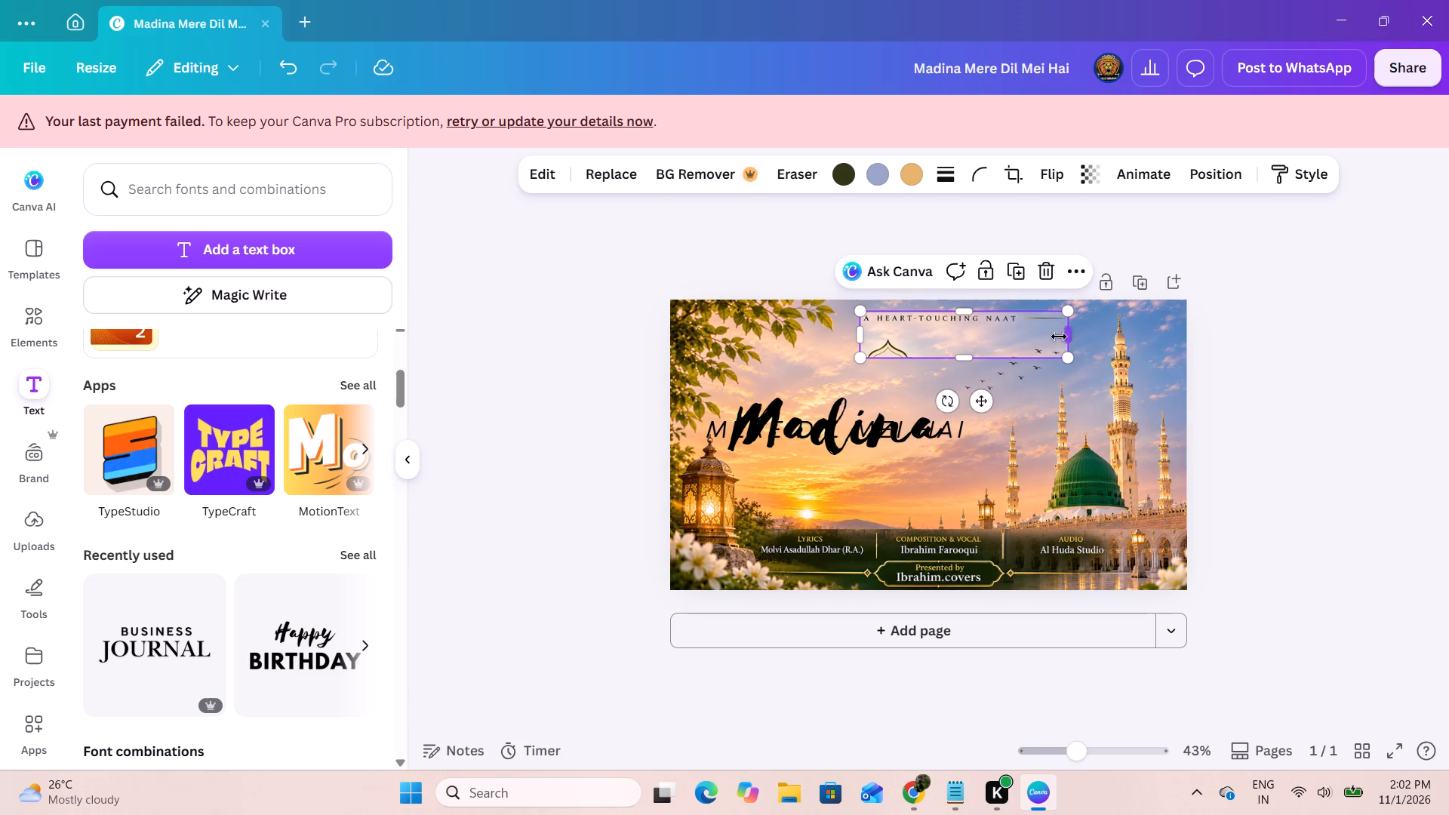
left_click_drag(1059, 337, 1023, 343)
left_click_drag(940, 355, 943, 328)
left_click(1263, 359)
Centre the "A HEART-TOUCHING NAAT" header horizontally on the page and lower it to just above "Madina".
left_click_drag(920, 315, 913, 309)
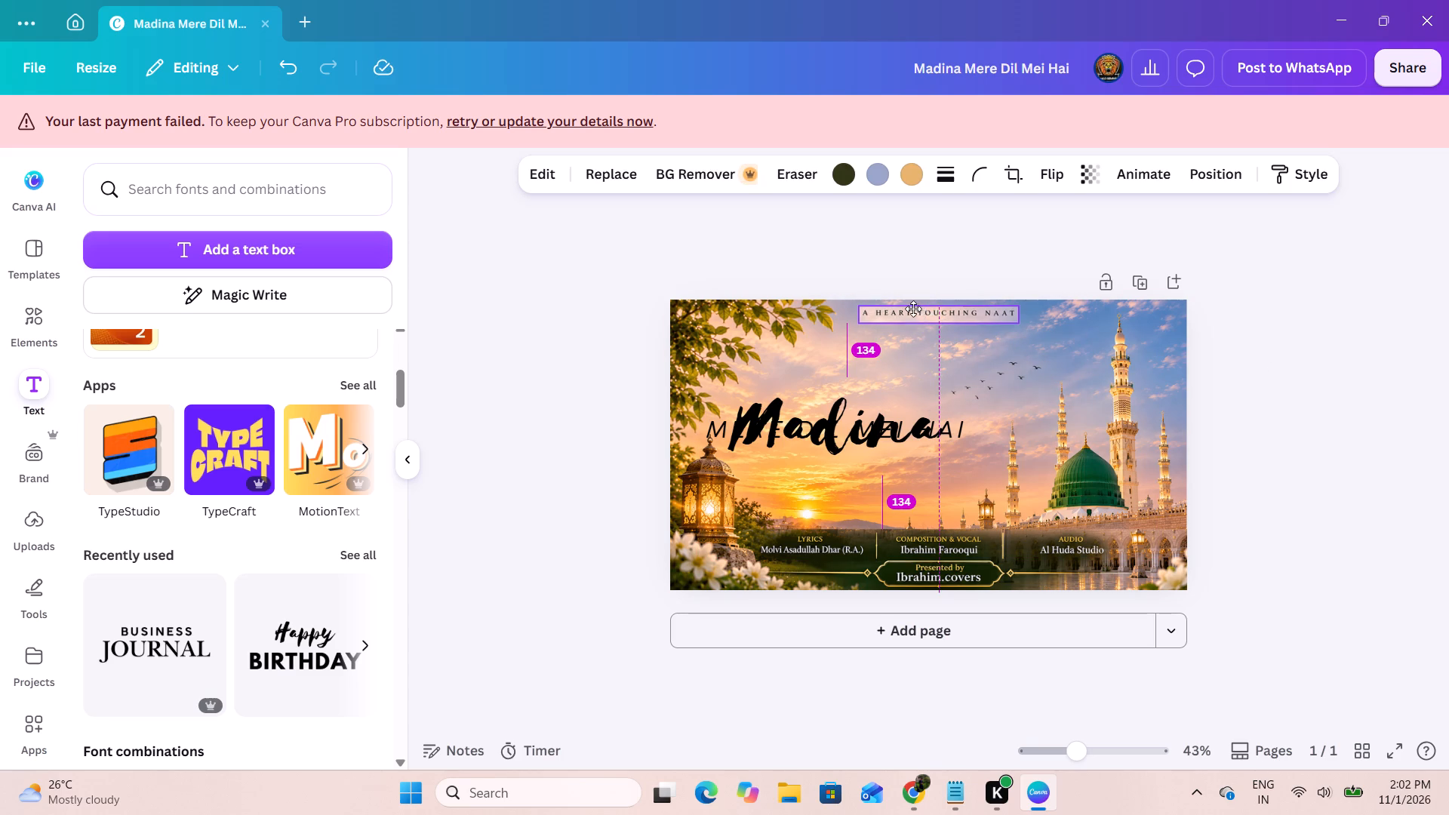
left_click_drag(913, 309, 909, 309)
left_click(1295, 394)
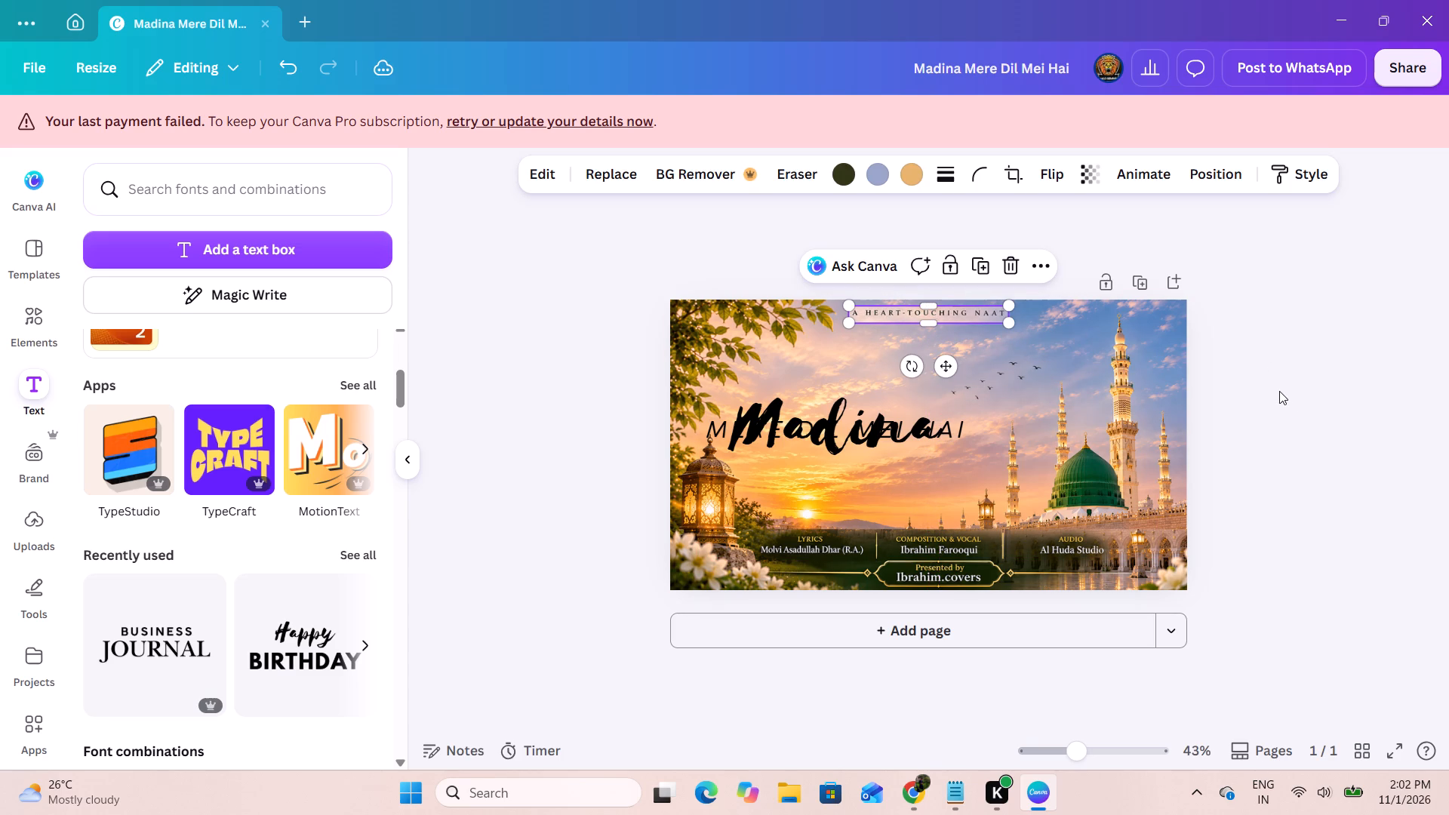
left_click_drag(917, 309, 917, 370)
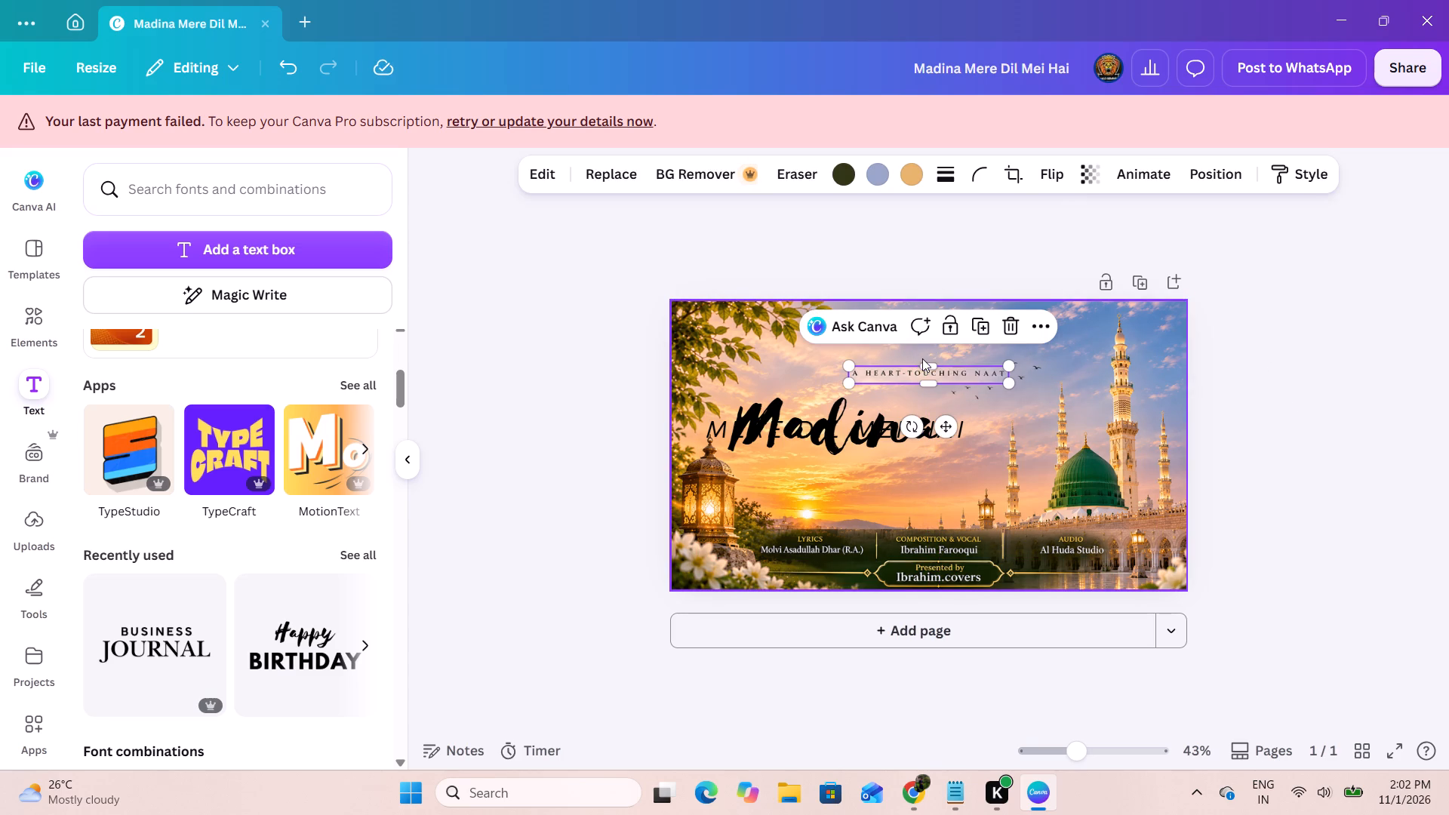
Extend the header's crop upward to include the arch ornament above "A HEART-TOUCHING NAAT".
left_click_drag(928, 358, 929, 343)
left_click(925, 374)
left_click_drag(928, 364, 928, 355)
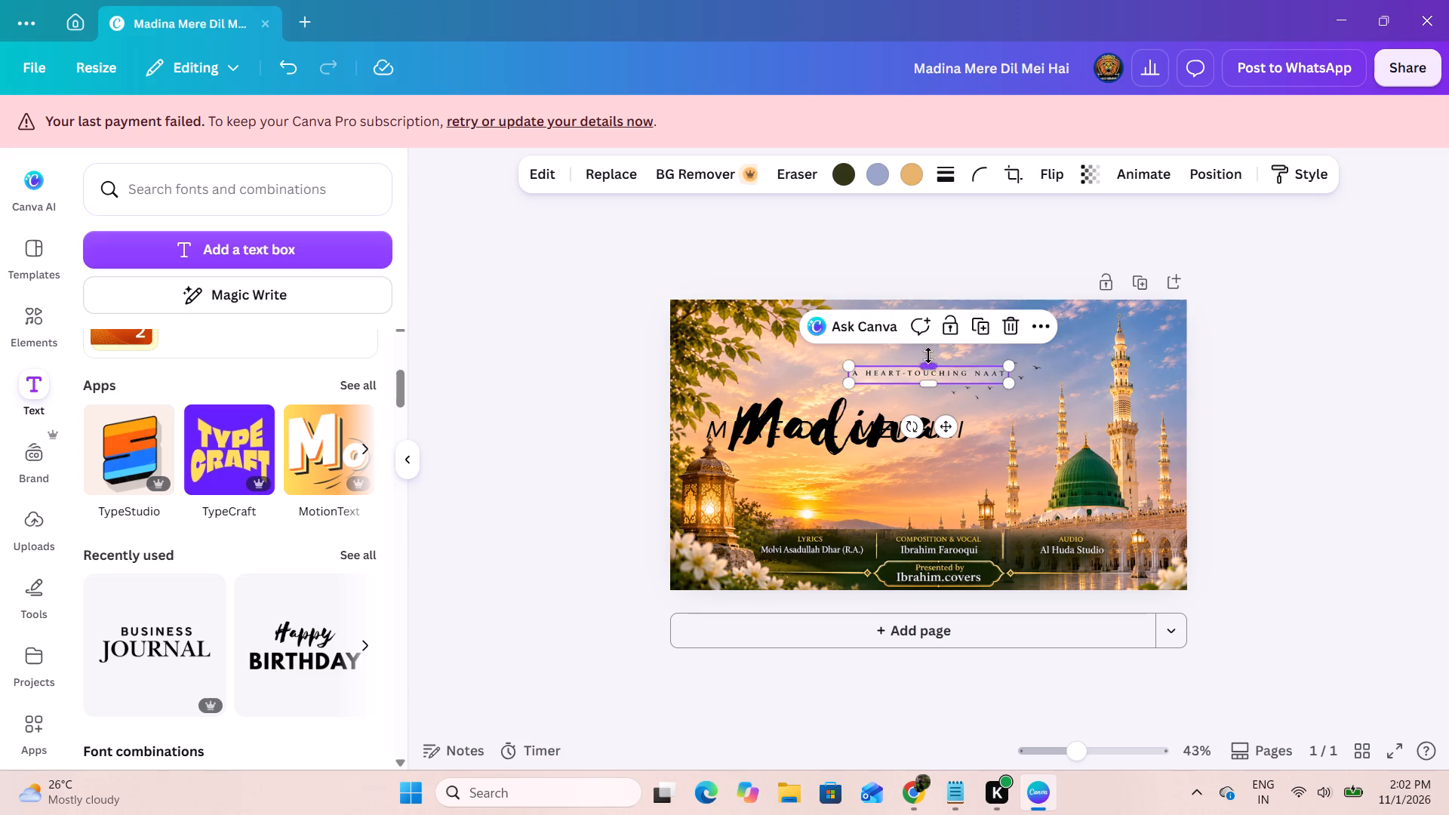
left_click_drag(928, 355, 933, 340)
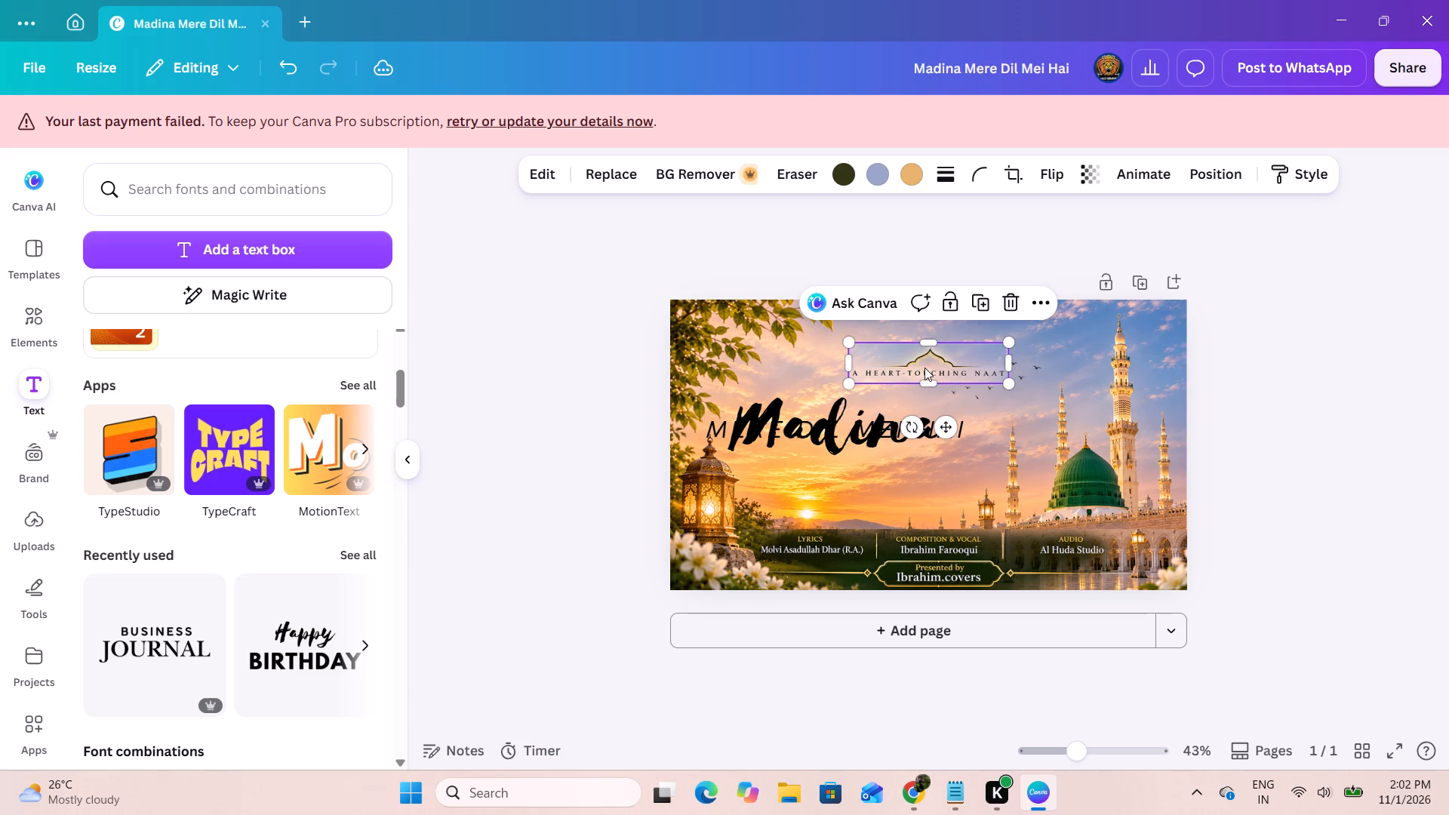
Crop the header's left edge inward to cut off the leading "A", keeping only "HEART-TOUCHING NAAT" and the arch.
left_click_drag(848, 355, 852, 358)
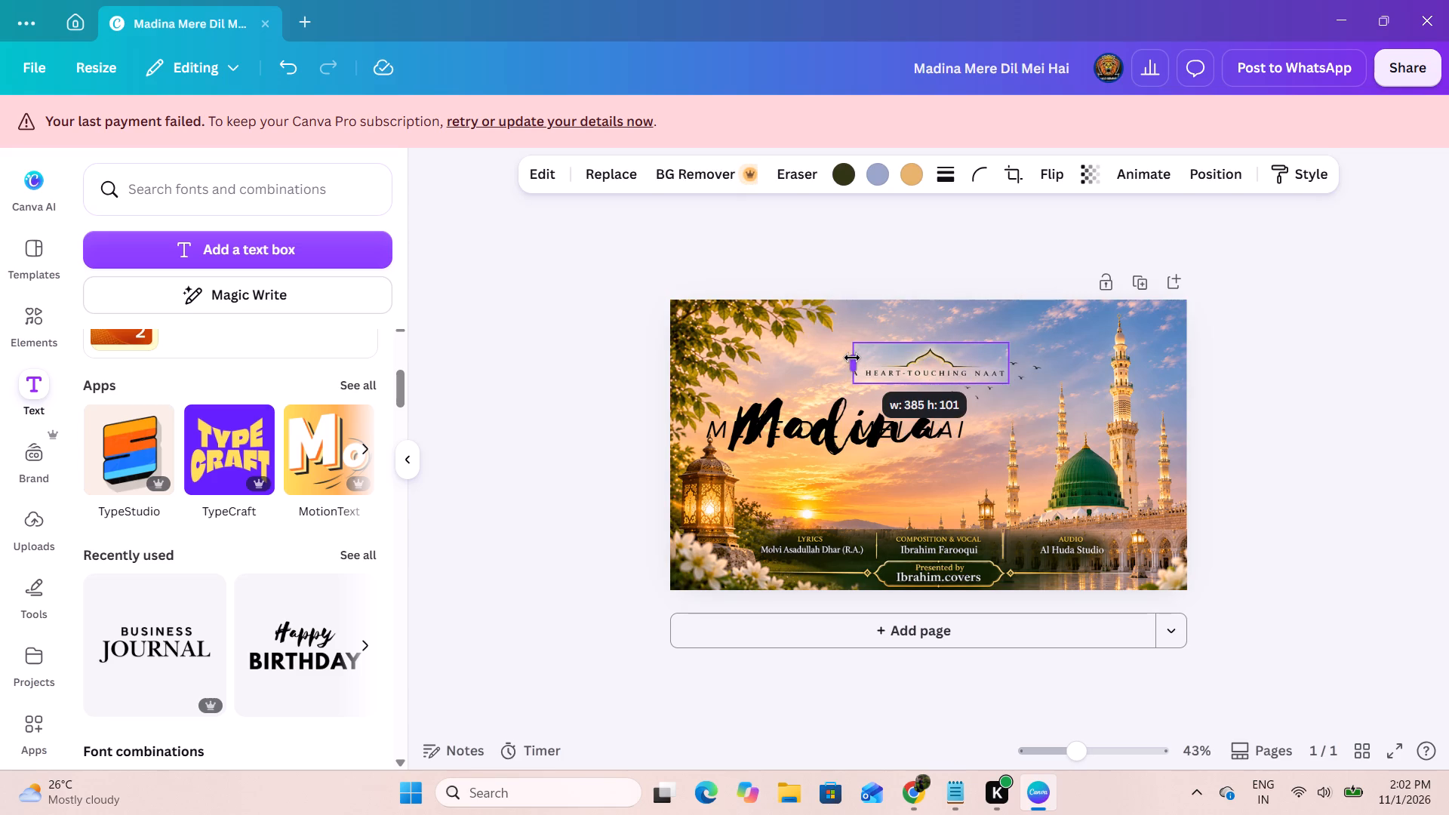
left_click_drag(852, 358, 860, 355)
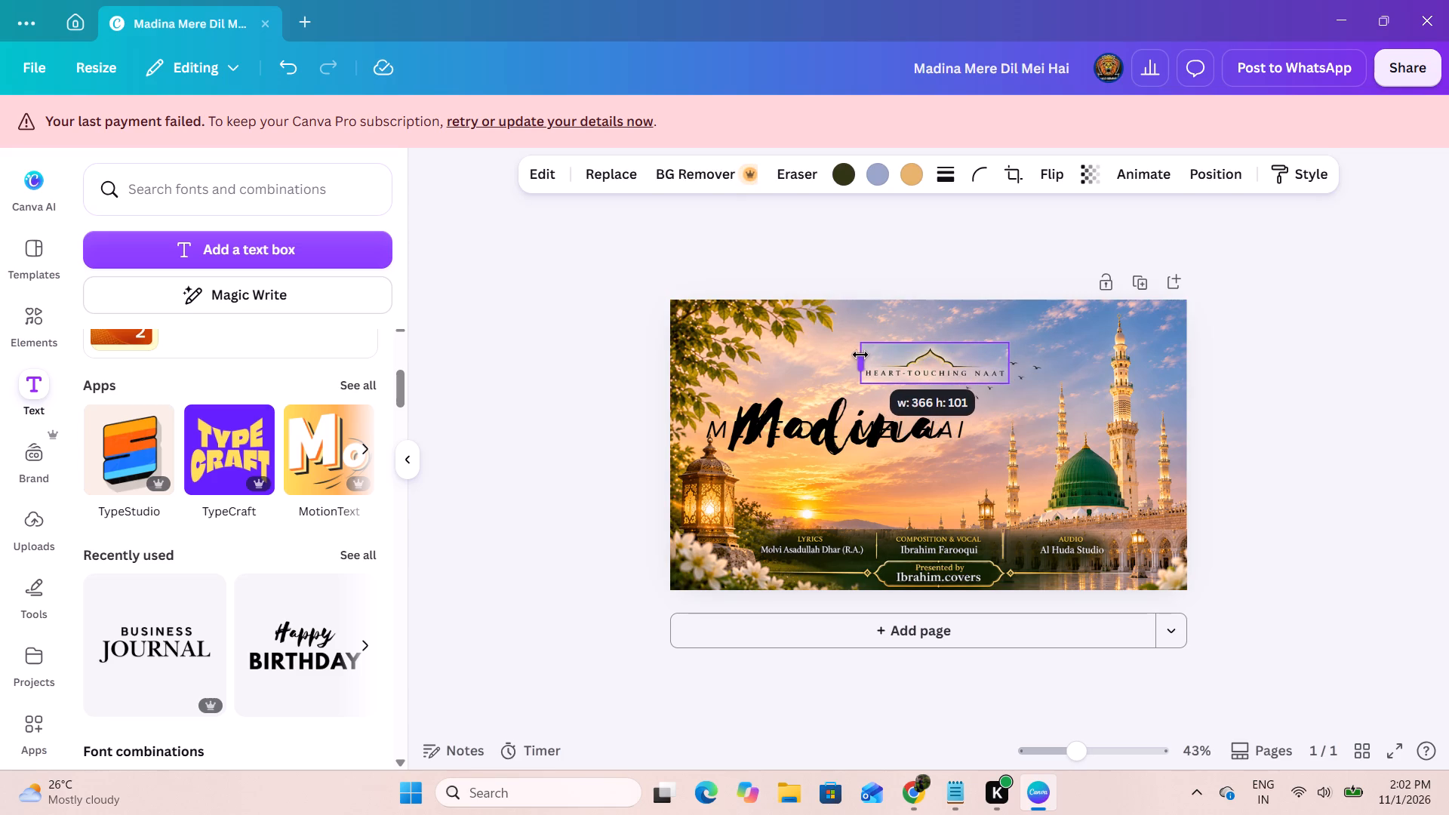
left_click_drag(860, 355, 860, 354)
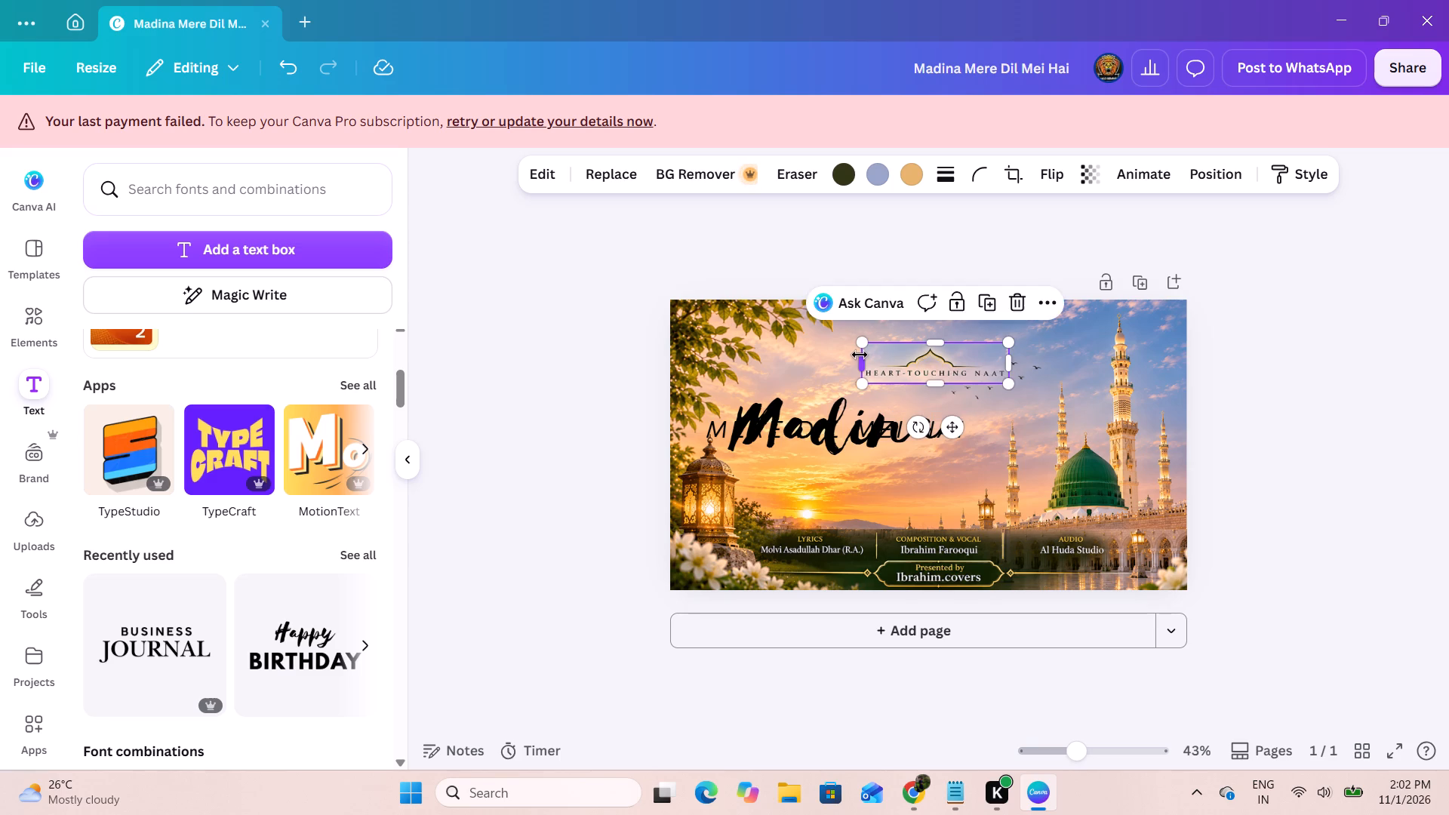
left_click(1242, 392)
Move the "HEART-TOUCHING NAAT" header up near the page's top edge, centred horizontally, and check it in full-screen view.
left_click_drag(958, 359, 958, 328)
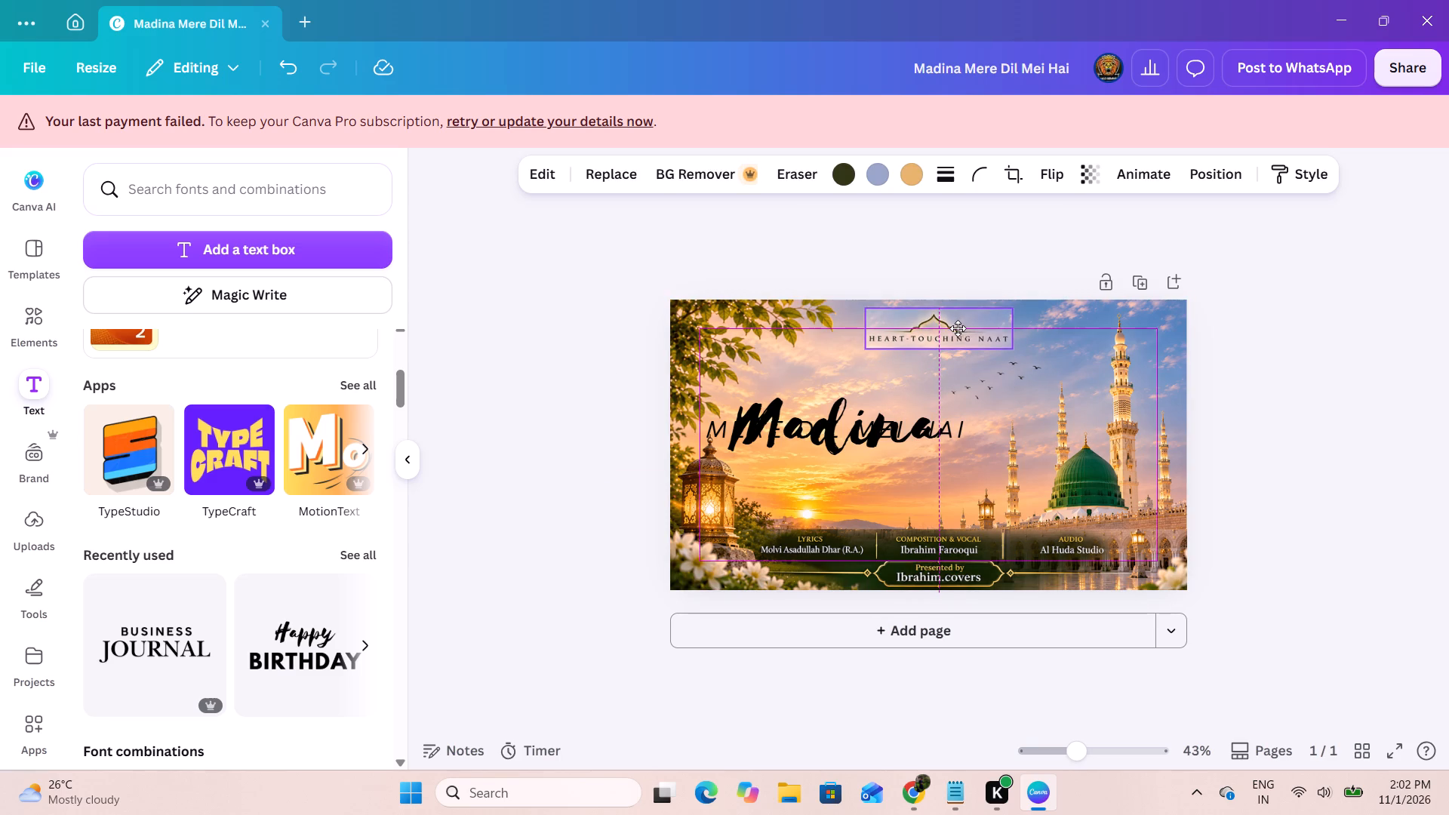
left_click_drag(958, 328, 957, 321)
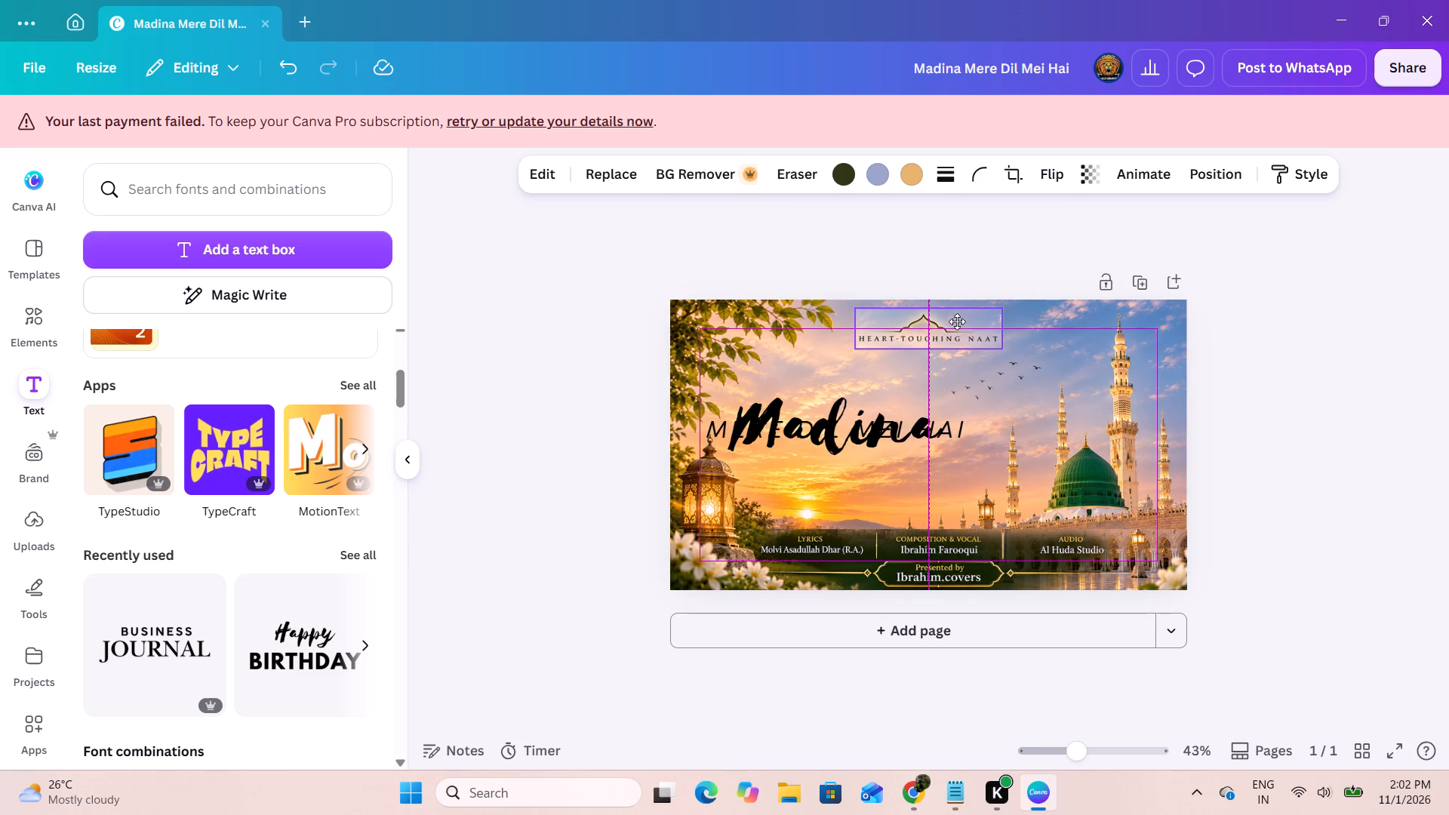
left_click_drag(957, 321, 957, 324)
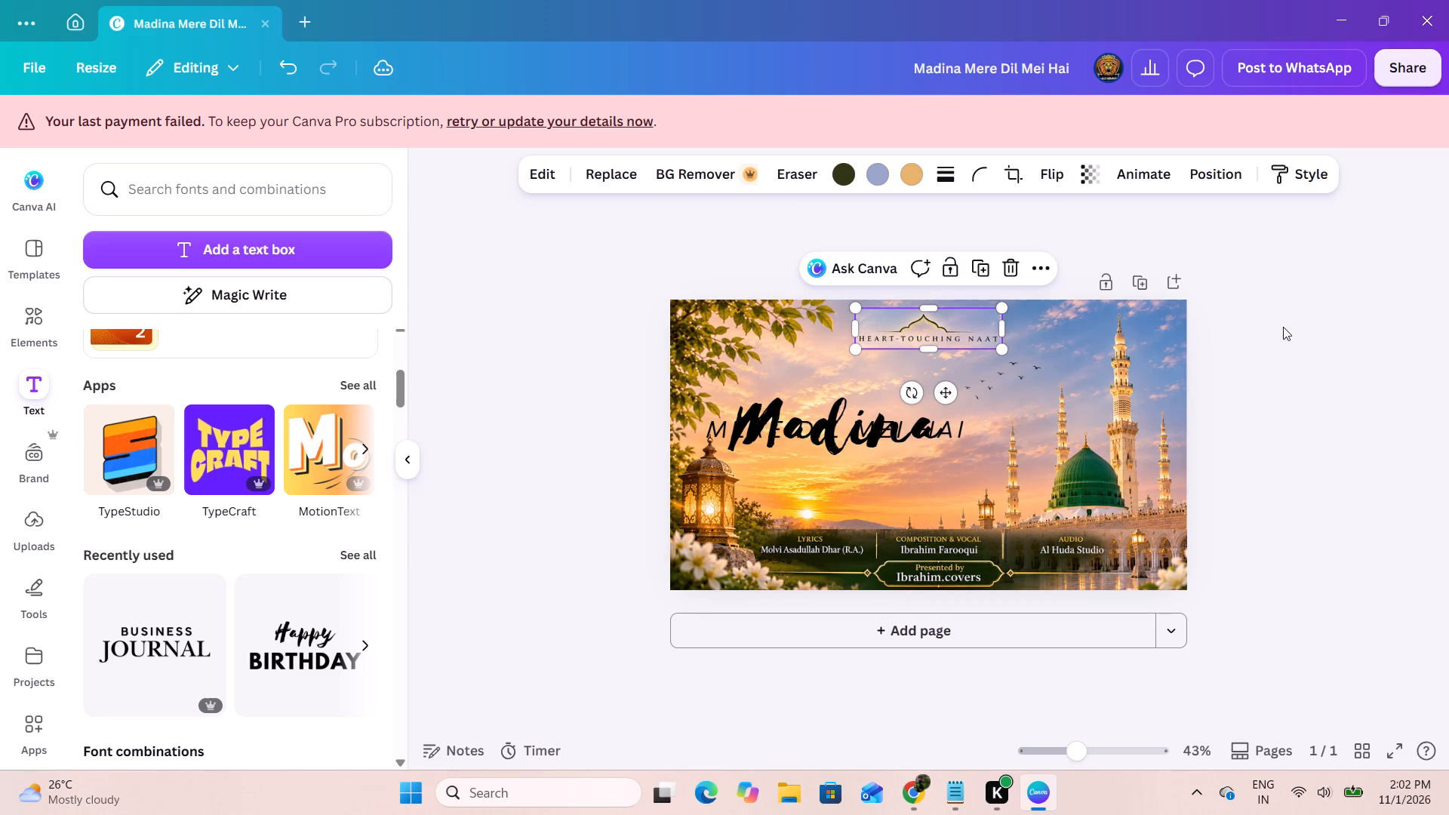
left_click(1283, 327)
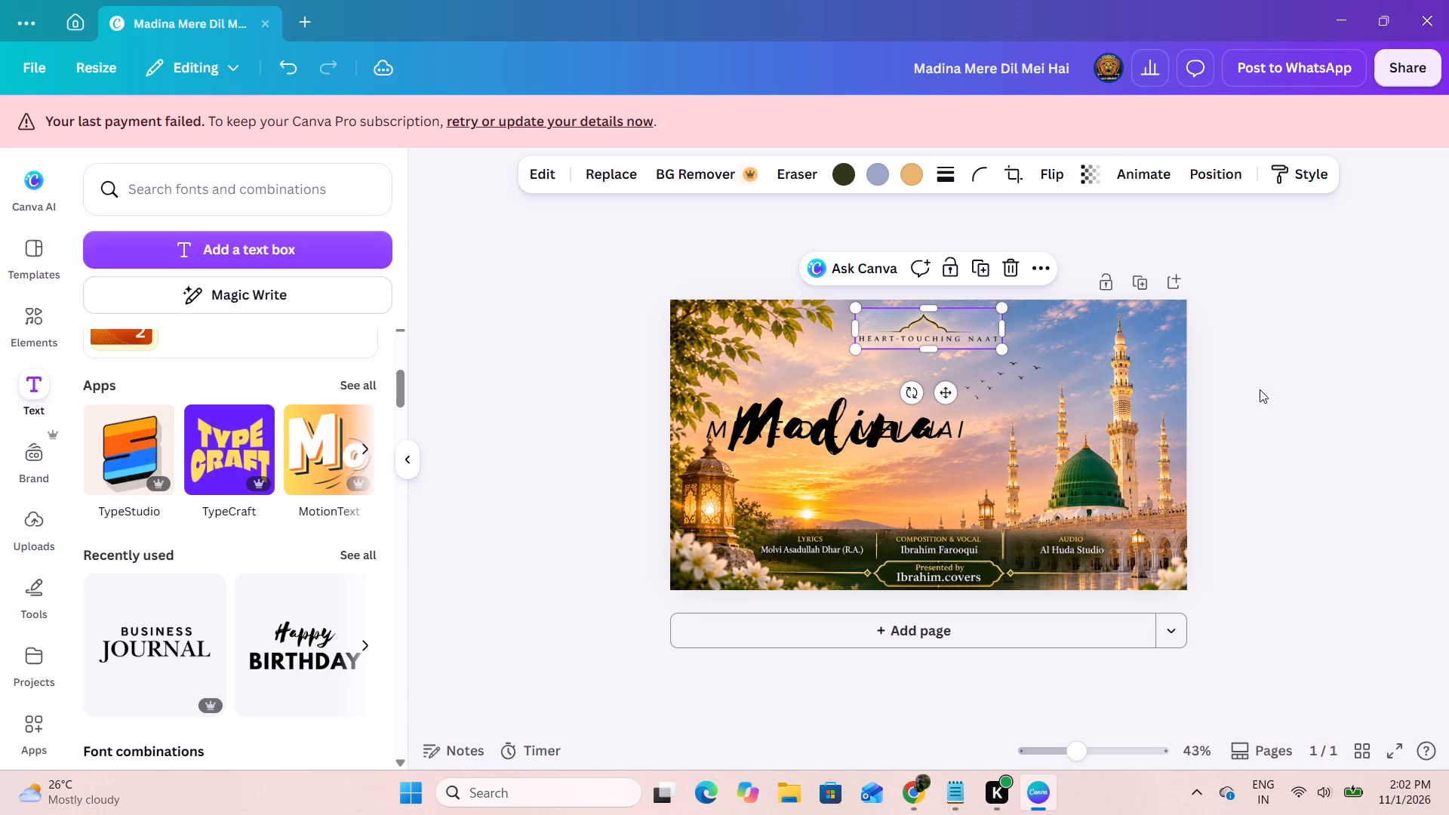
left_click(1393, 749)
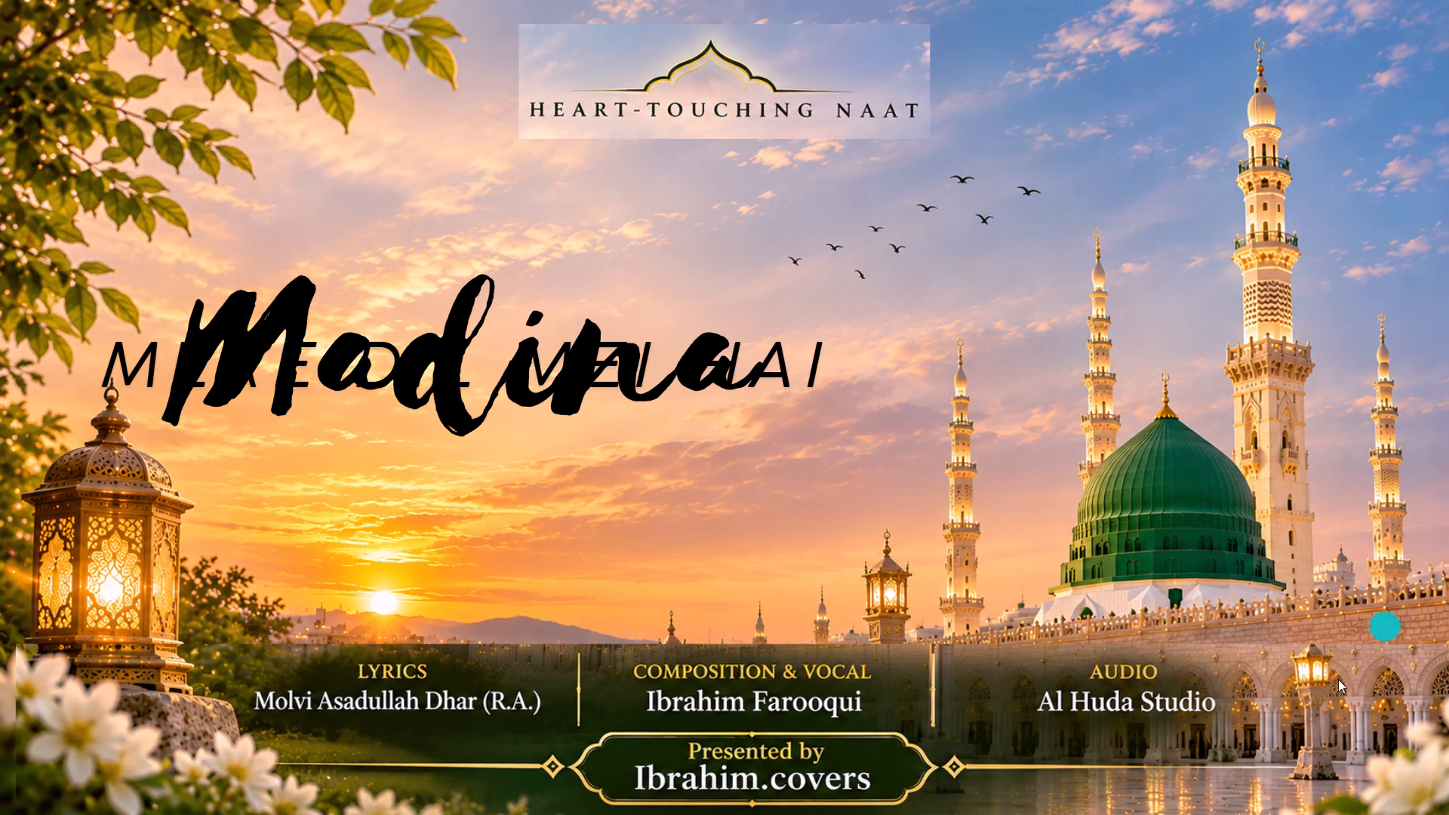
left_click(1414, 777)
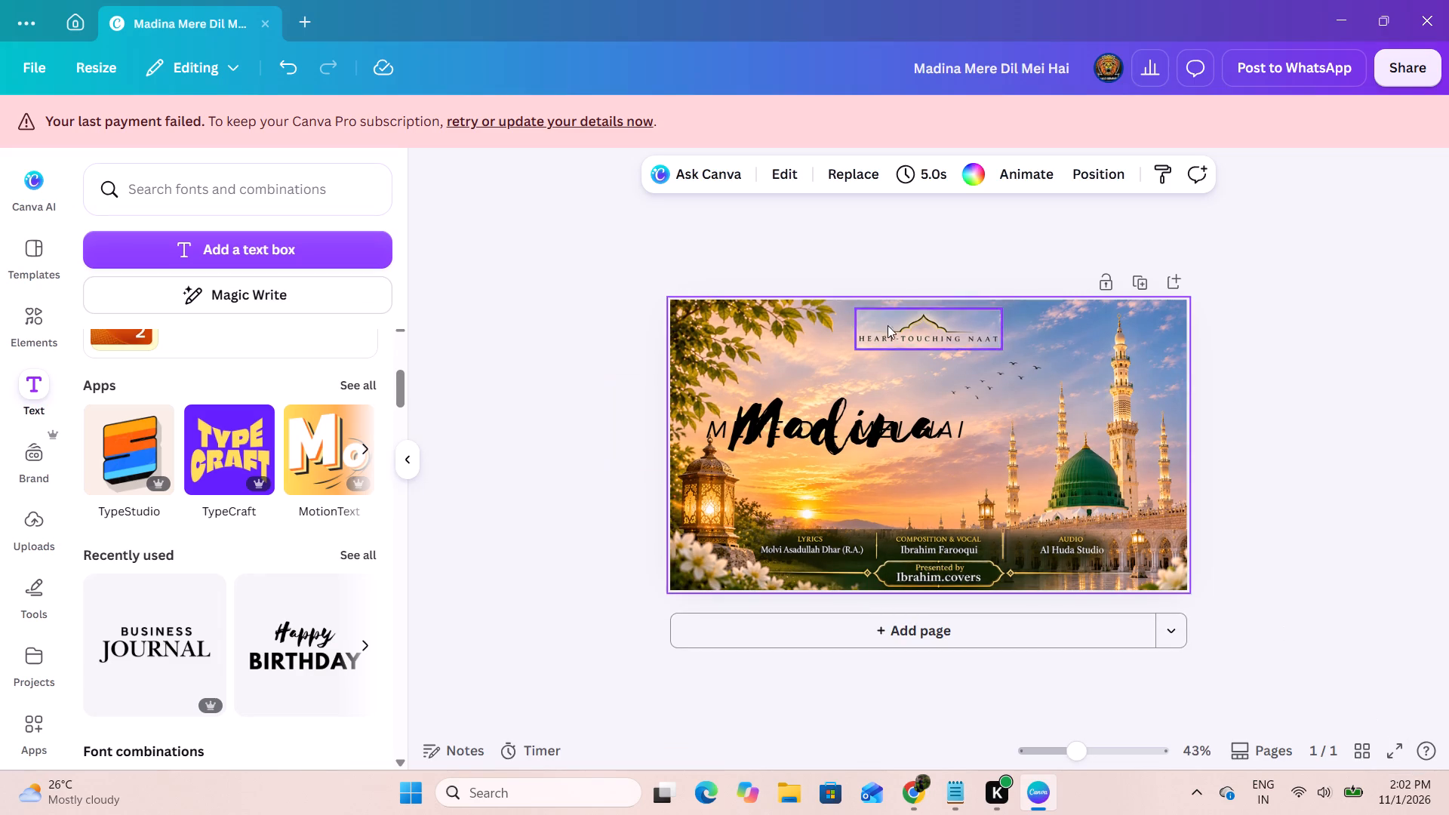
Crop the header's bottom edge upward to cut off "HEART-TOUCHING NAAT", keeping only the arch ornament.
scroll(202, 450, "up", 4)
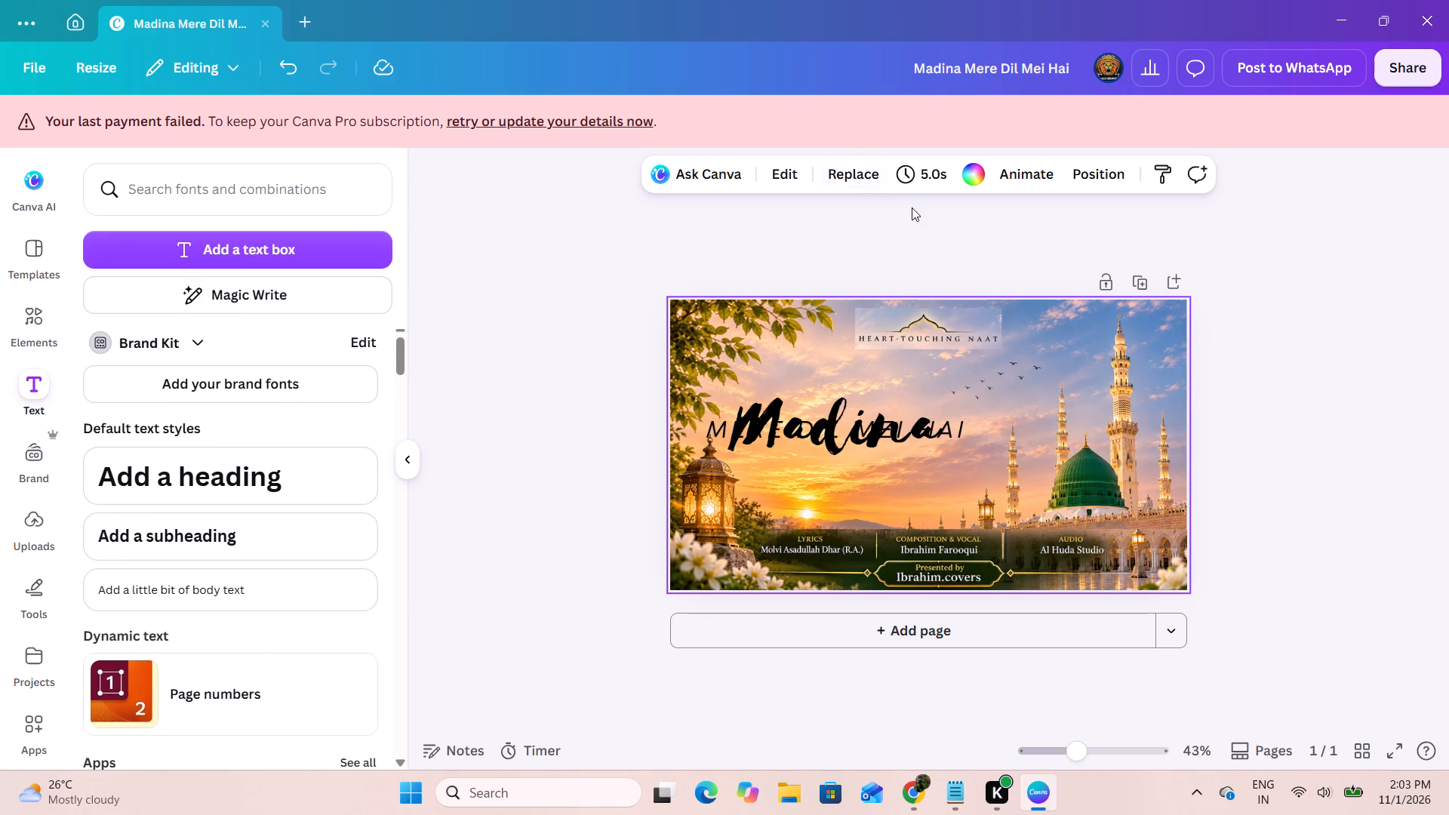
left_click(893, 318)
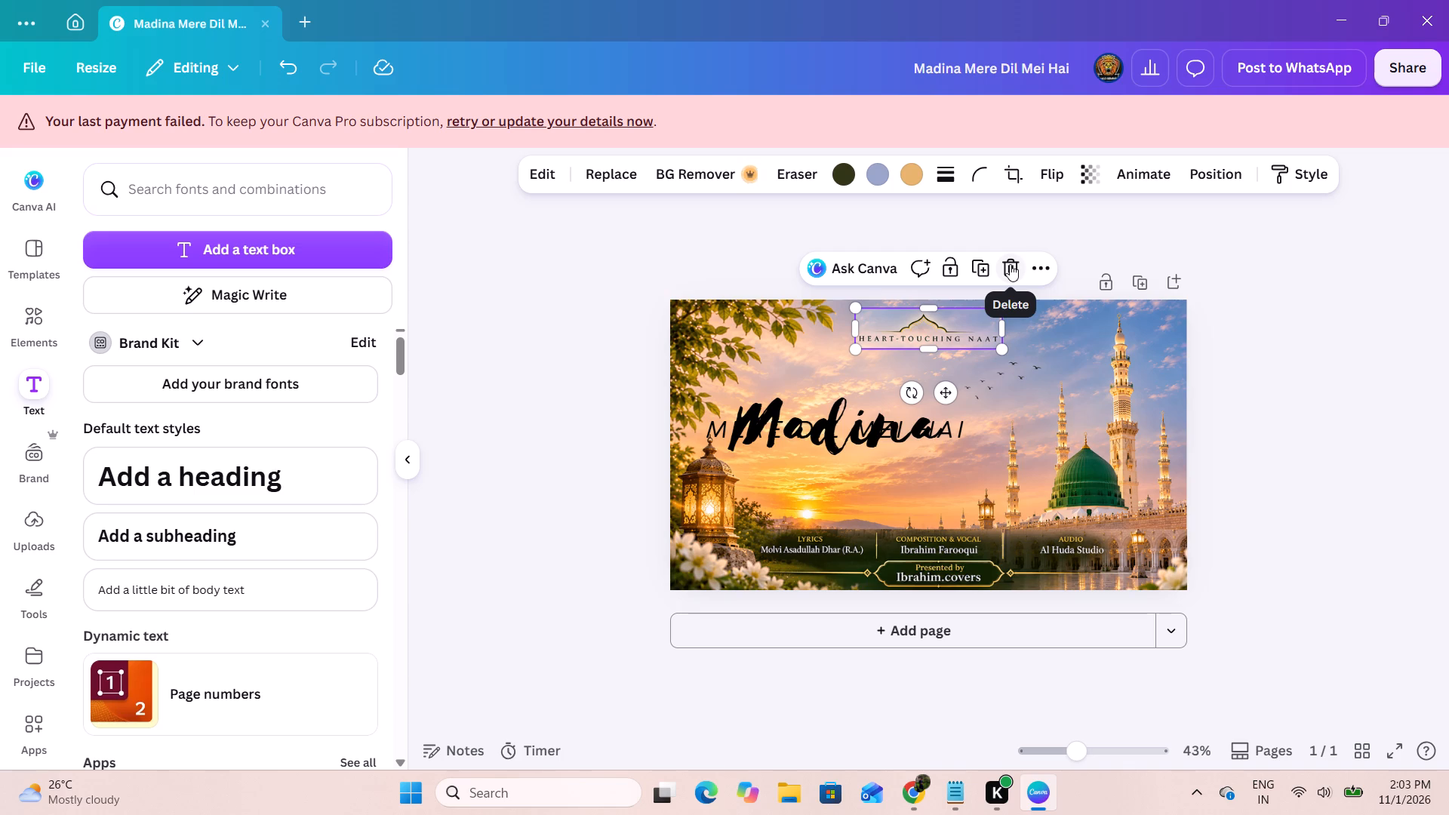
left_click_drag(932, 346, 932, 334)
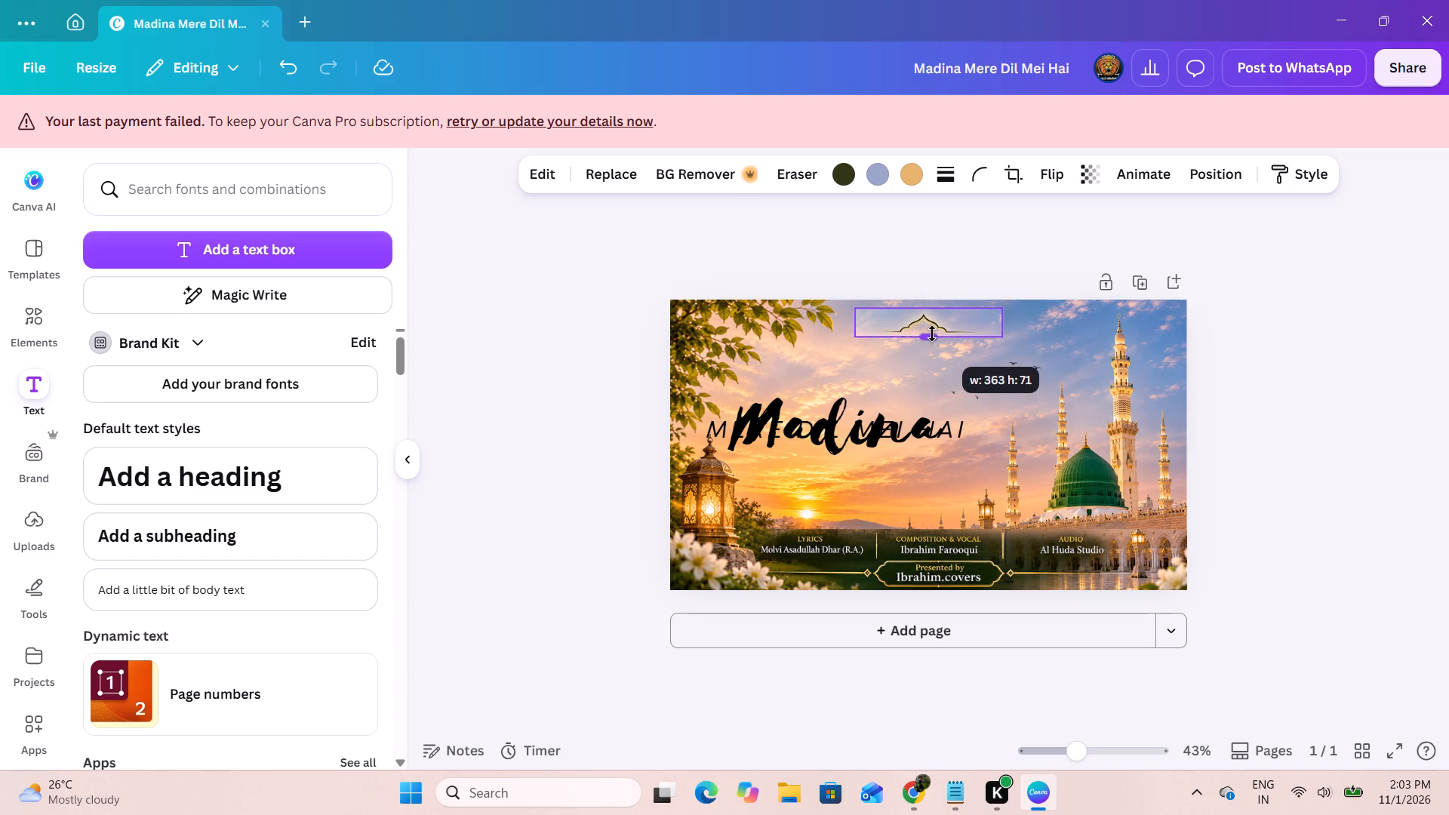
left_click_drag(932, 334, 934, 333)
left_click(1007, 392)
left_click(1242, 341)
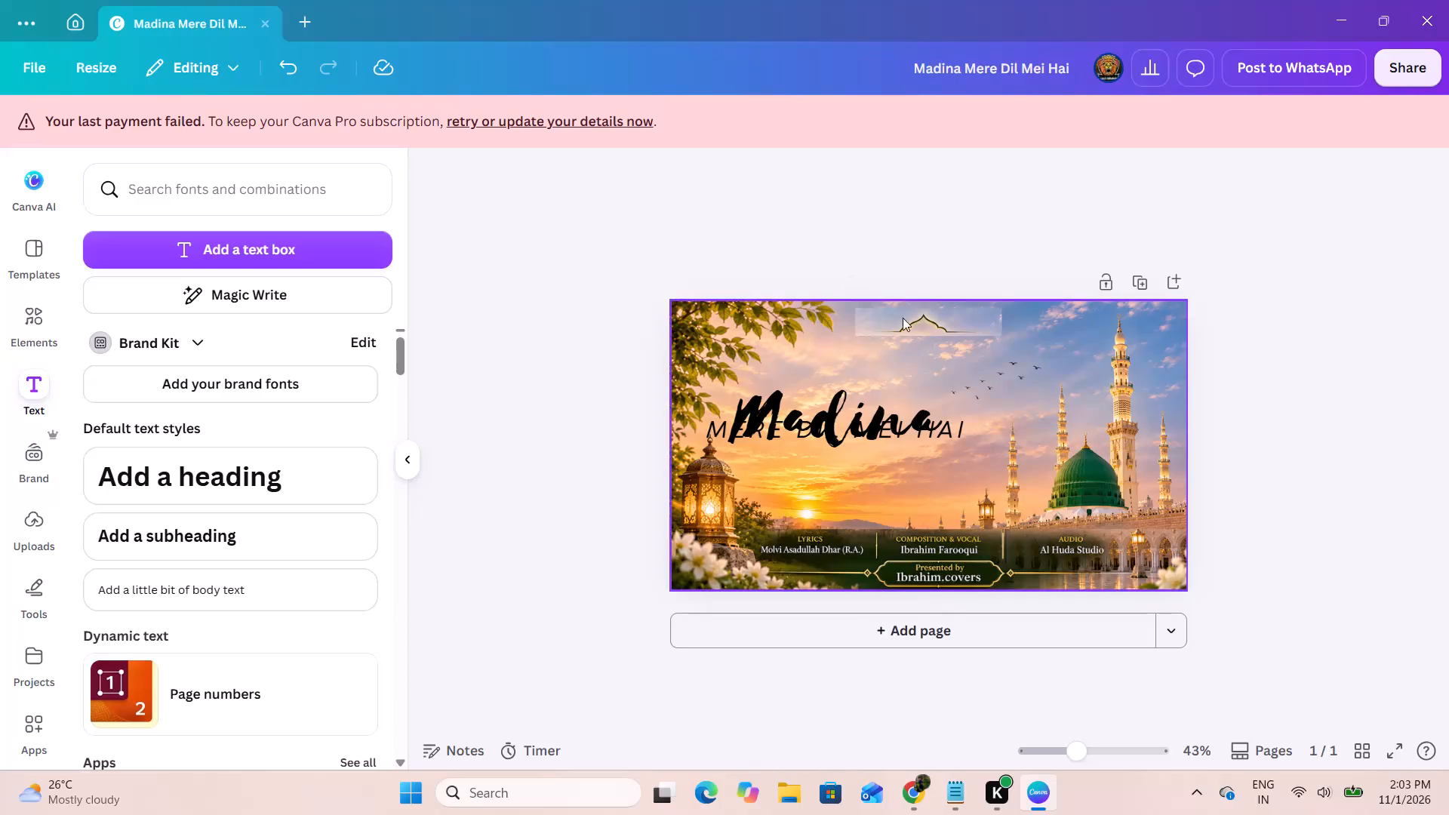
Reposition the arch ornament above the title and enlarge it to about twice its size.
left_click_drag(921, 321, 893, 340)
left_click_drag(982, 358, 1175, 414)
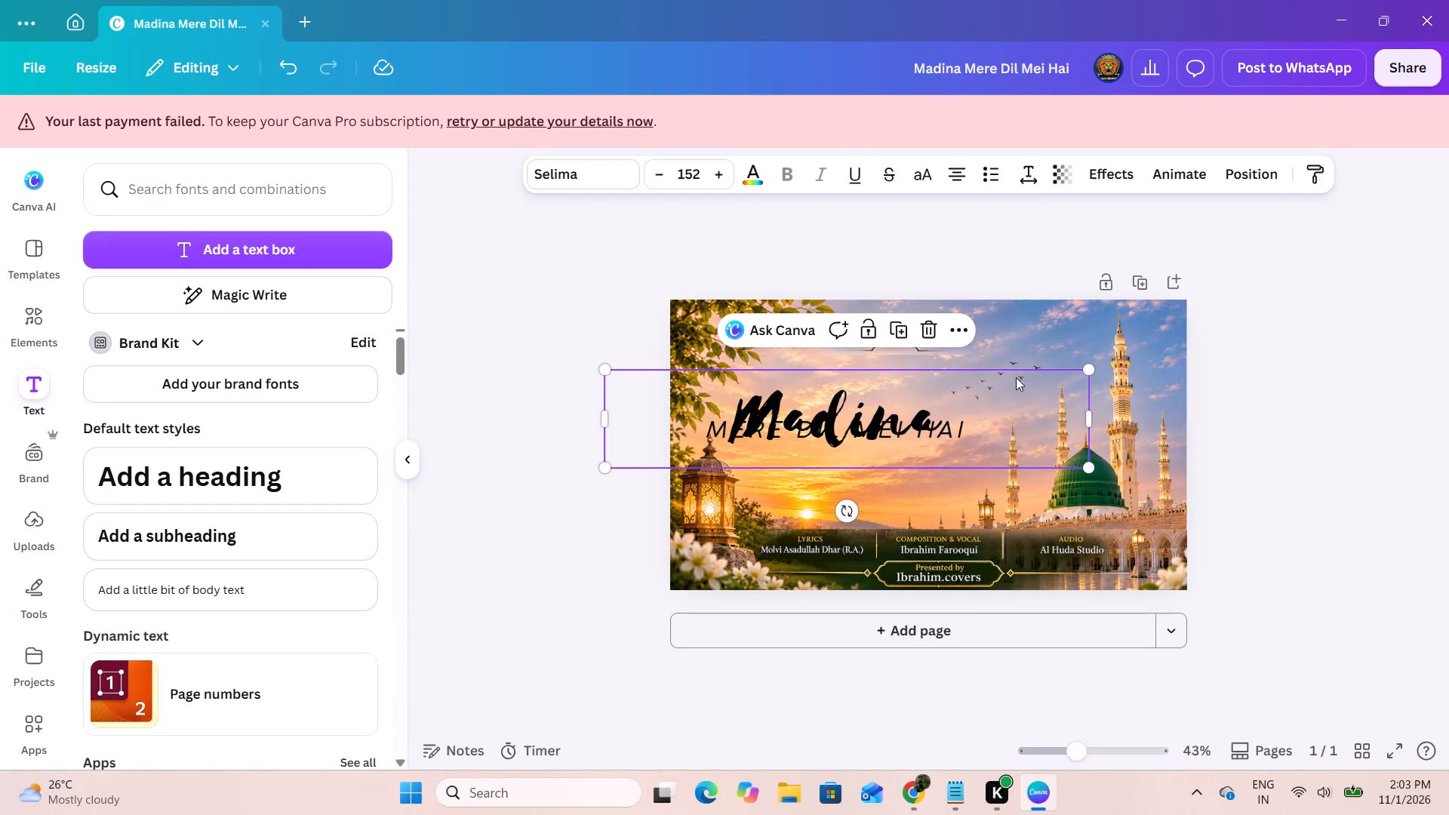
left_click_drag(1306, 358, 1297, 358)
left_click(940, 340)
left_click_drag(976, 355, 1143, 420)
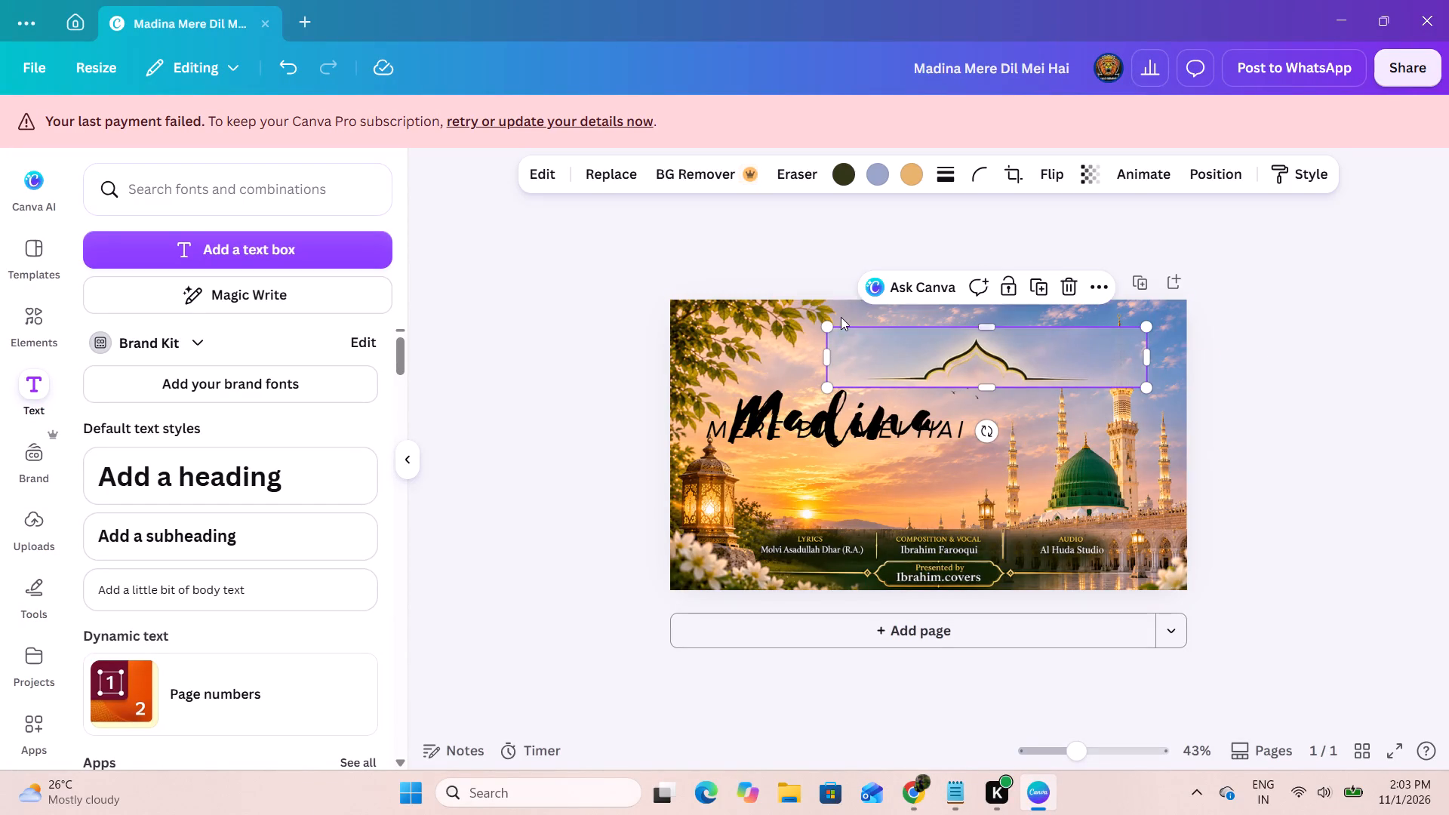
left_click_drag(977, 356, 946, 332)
Delete the arch ornament strip from the page.
left_click(1043, 256)
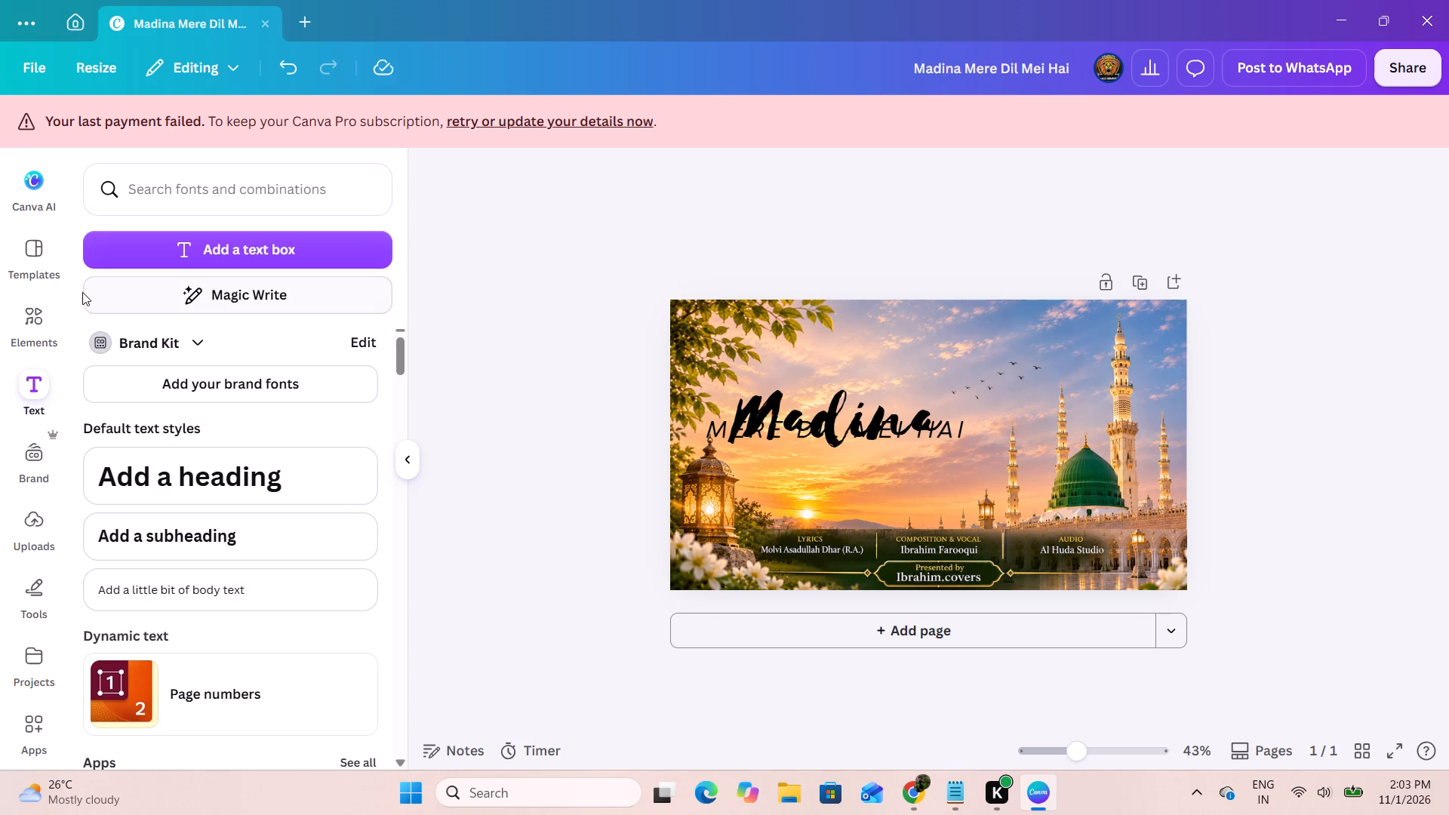
Move "Madina" up above "MERE DIL MEI HAI" so the lines no longer overlap, and scale it to font size 145.
scroll(257, 414, "down", 3)
scroll(318, 433, "down", 3)
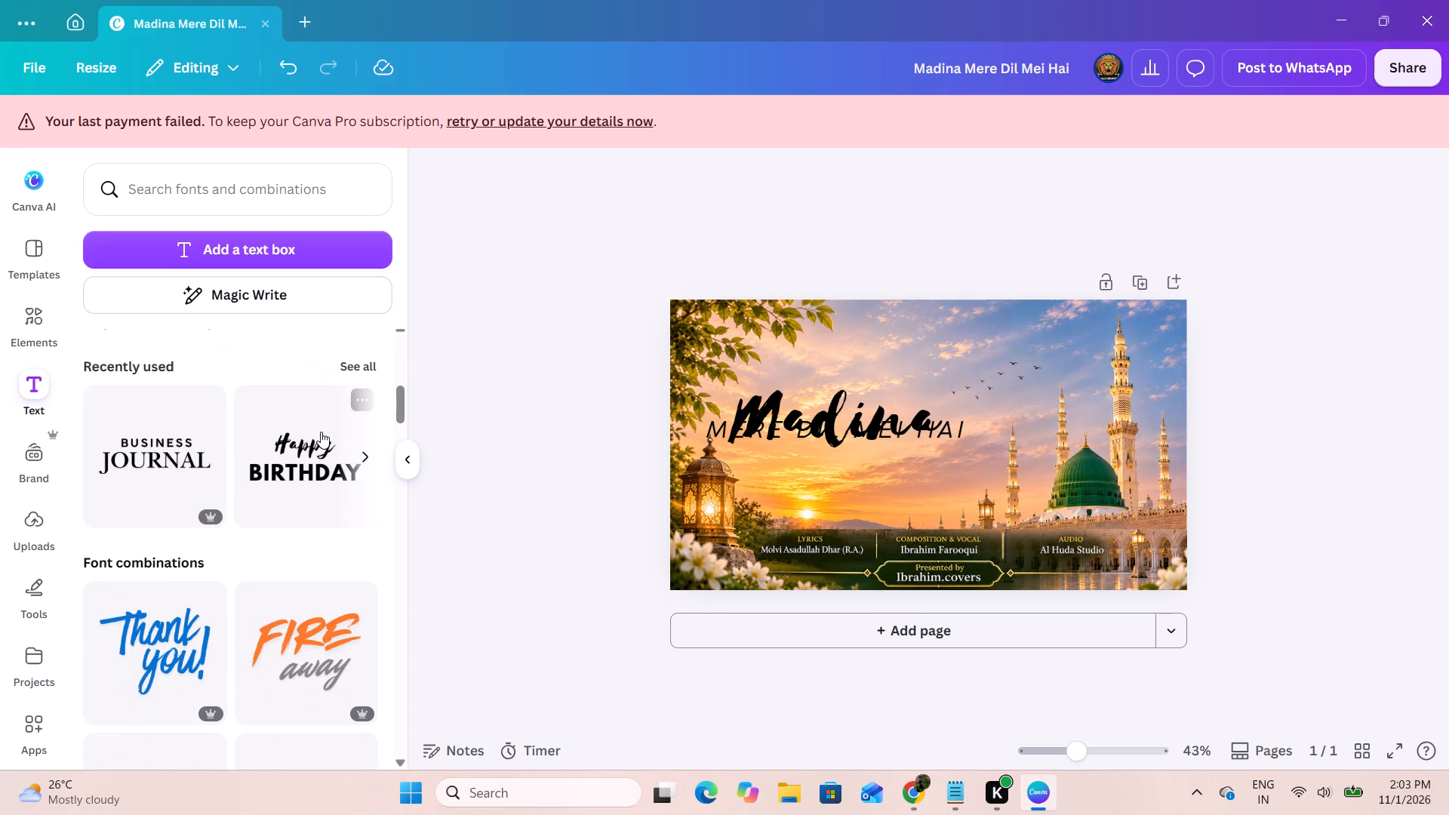
left_click_drag(828, 417, 908, 361)
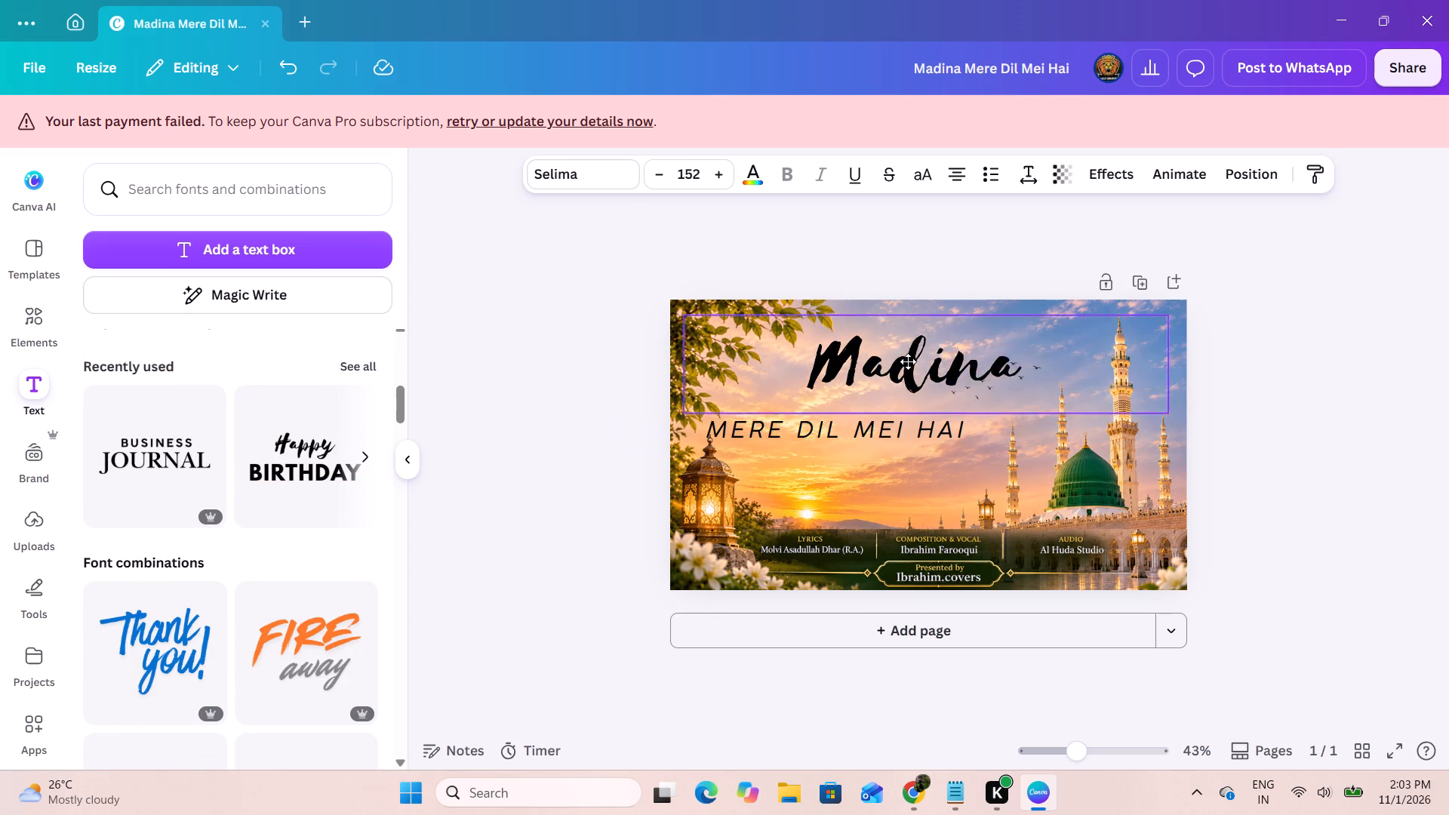
left_click_drag(908, 361, 938, 328)
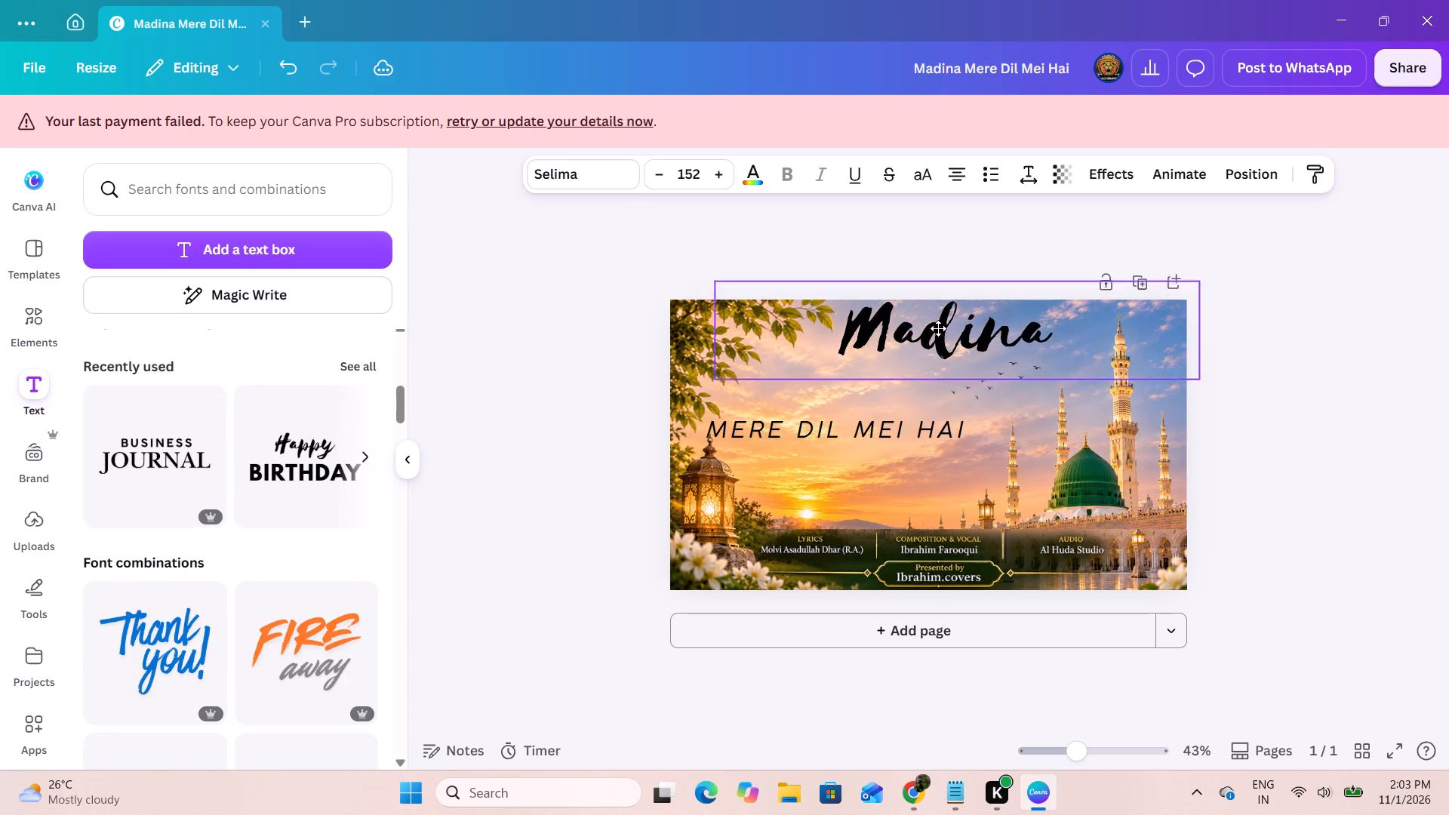
left_click_drag(938, 328, 850, 366)
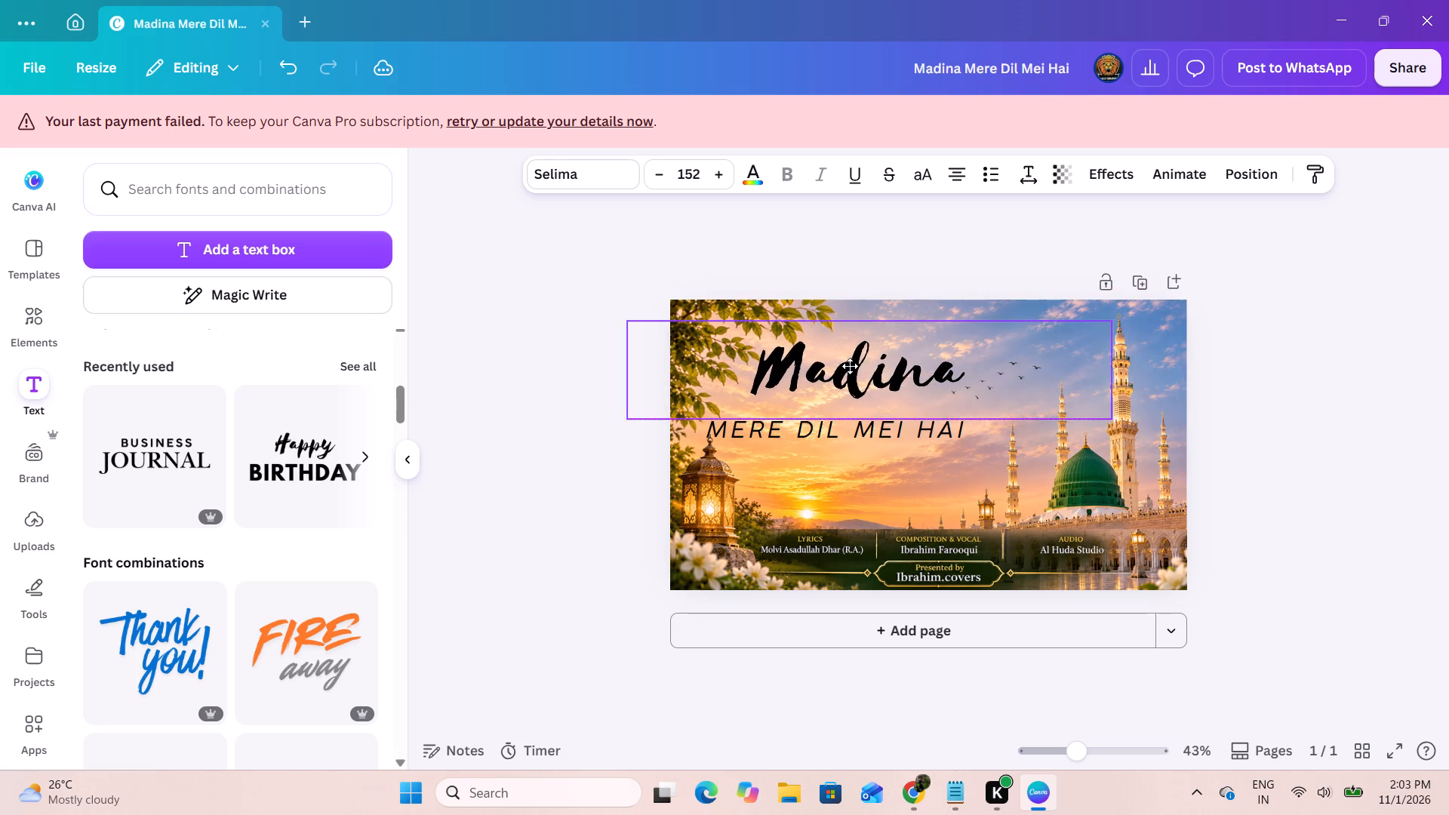
left_click_drag(850, 366, 860, 364)
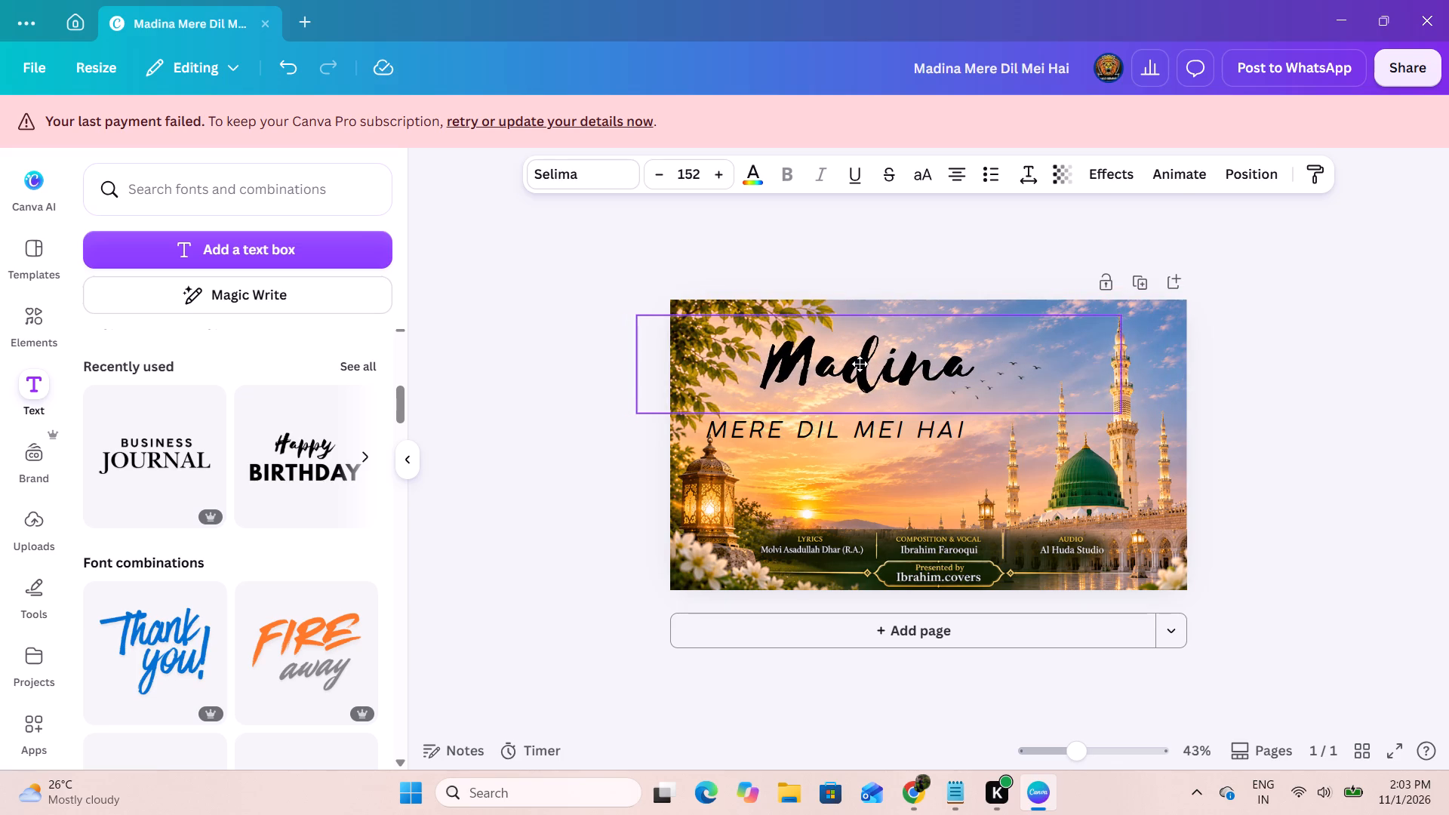
left_click_drag(860, 364, 855, 365)
left_click_drag(1112, 414, 1091, 404)
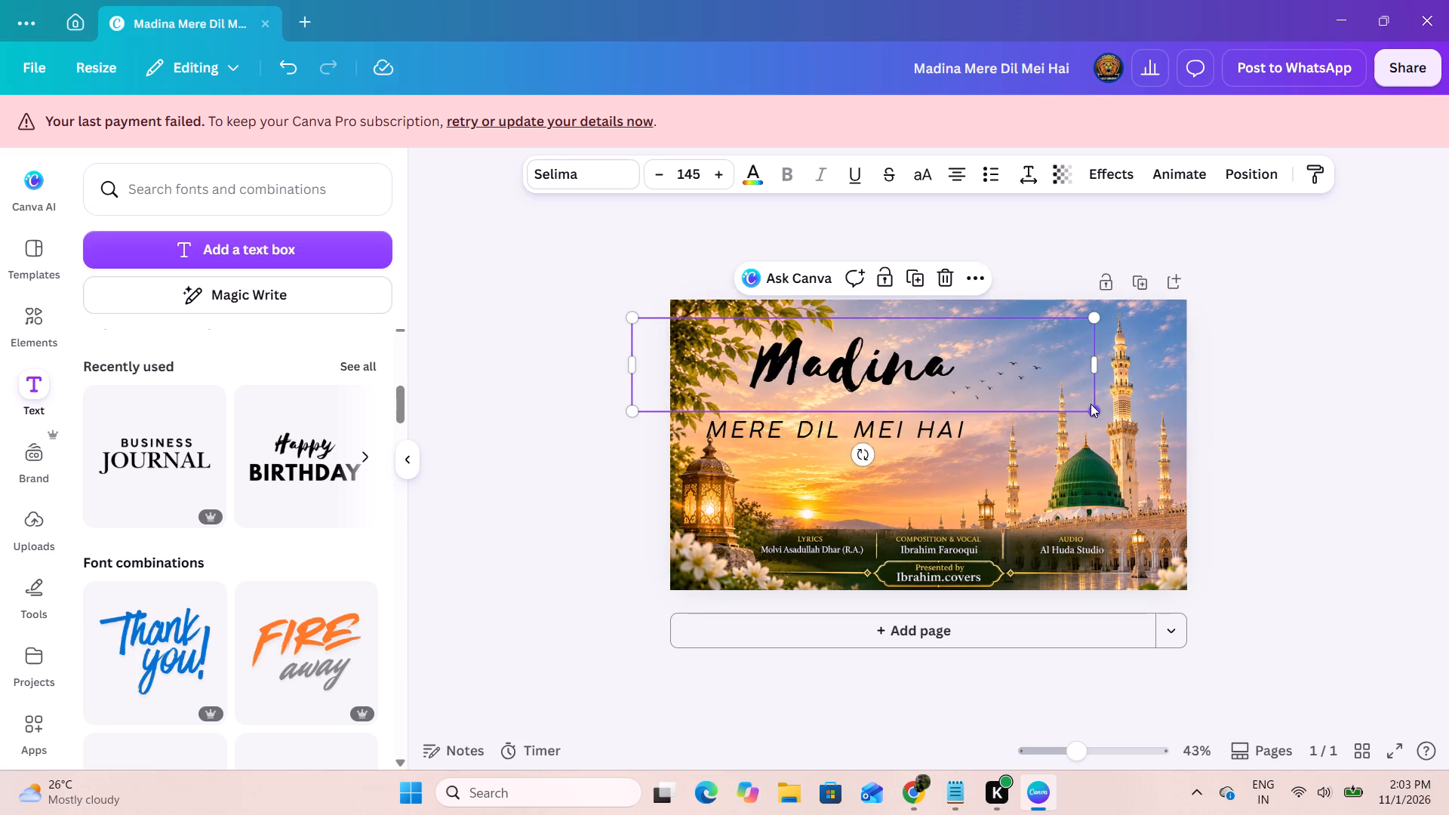
left_click(989, 365)
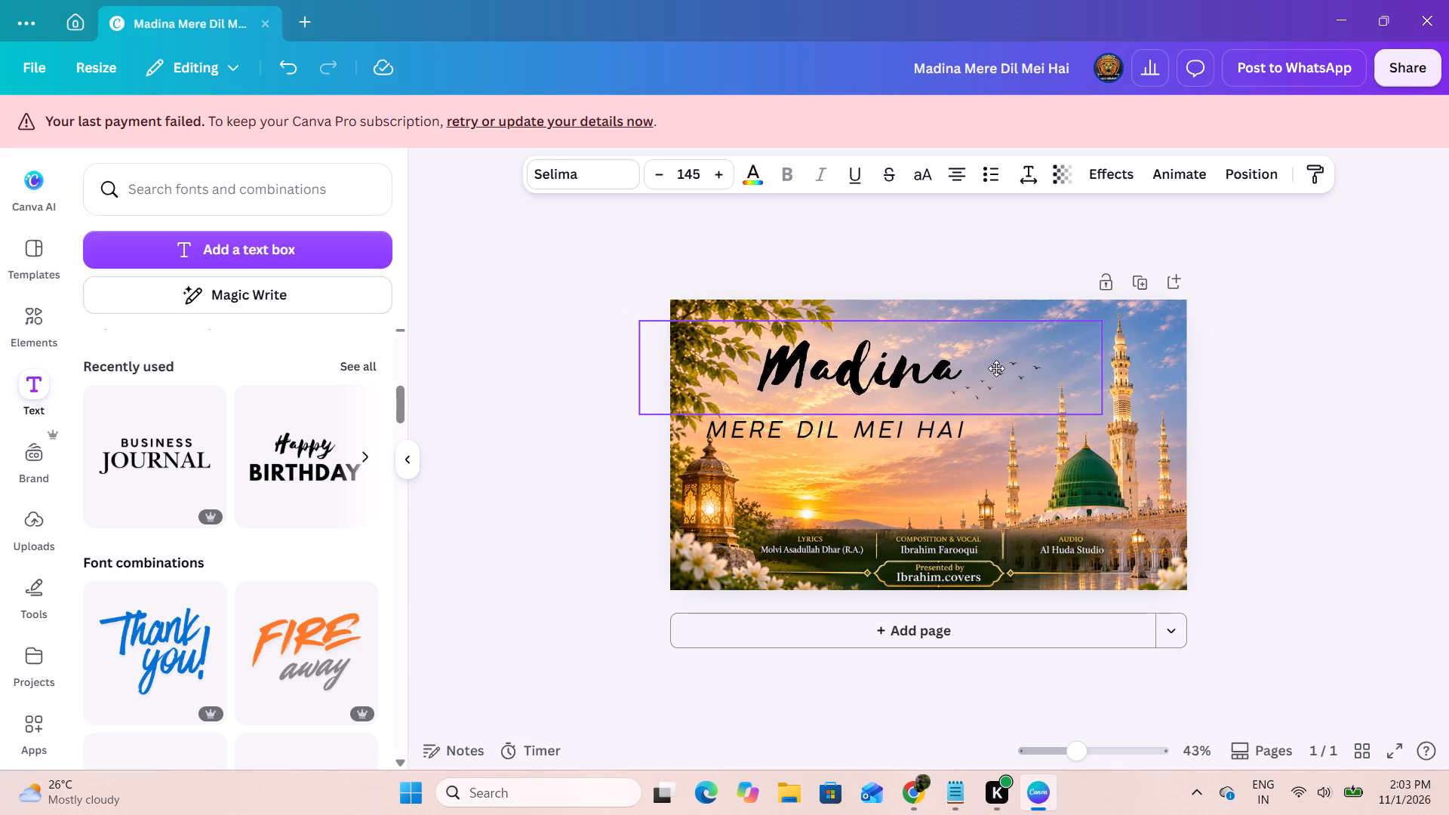
Move "MERE DIL MEI HAI" up directly beneath "Madina" and check the title in full-screen view.
left_click(915, 423)
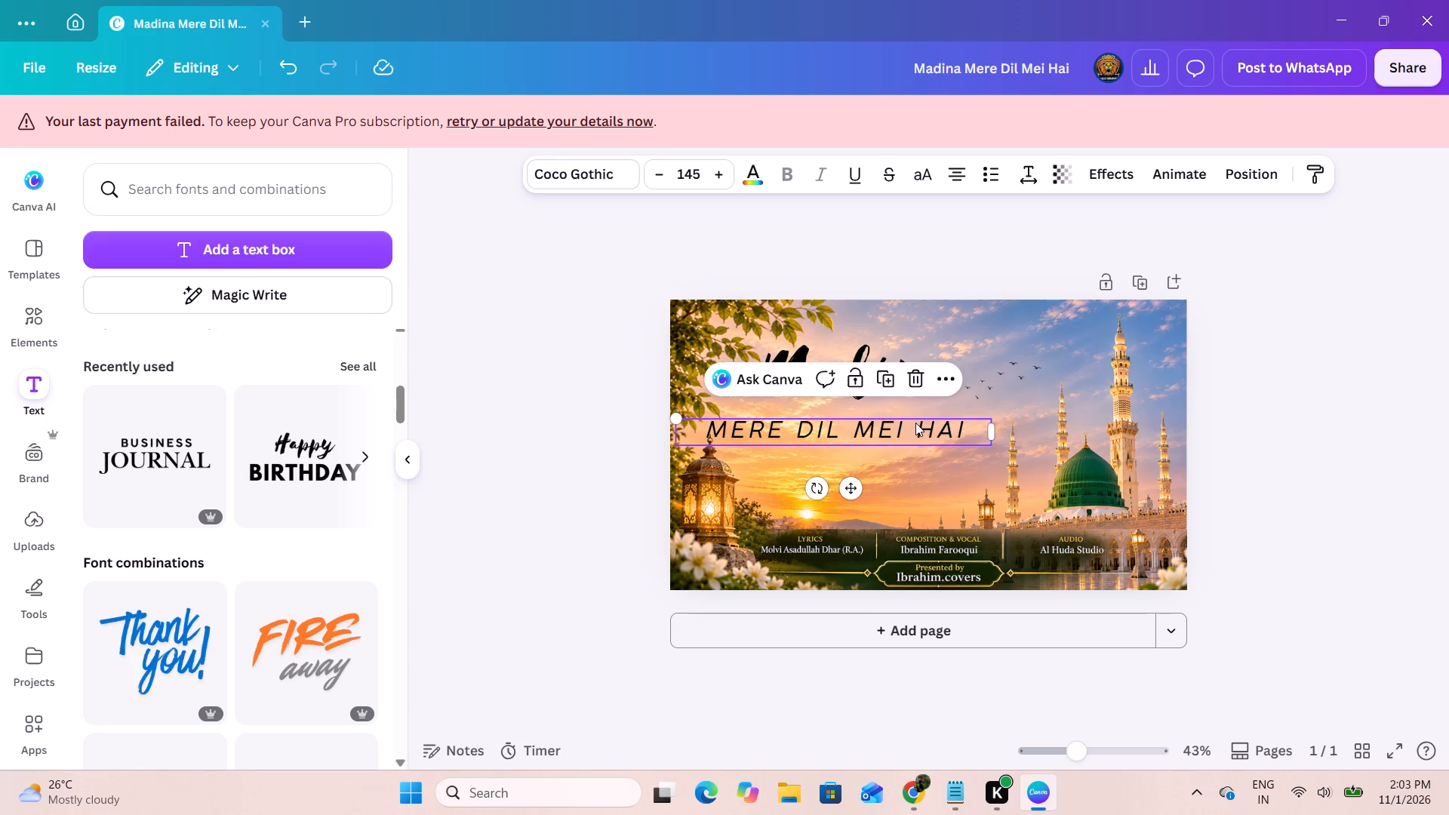
left_click_drag(910, 426, 941, 409)
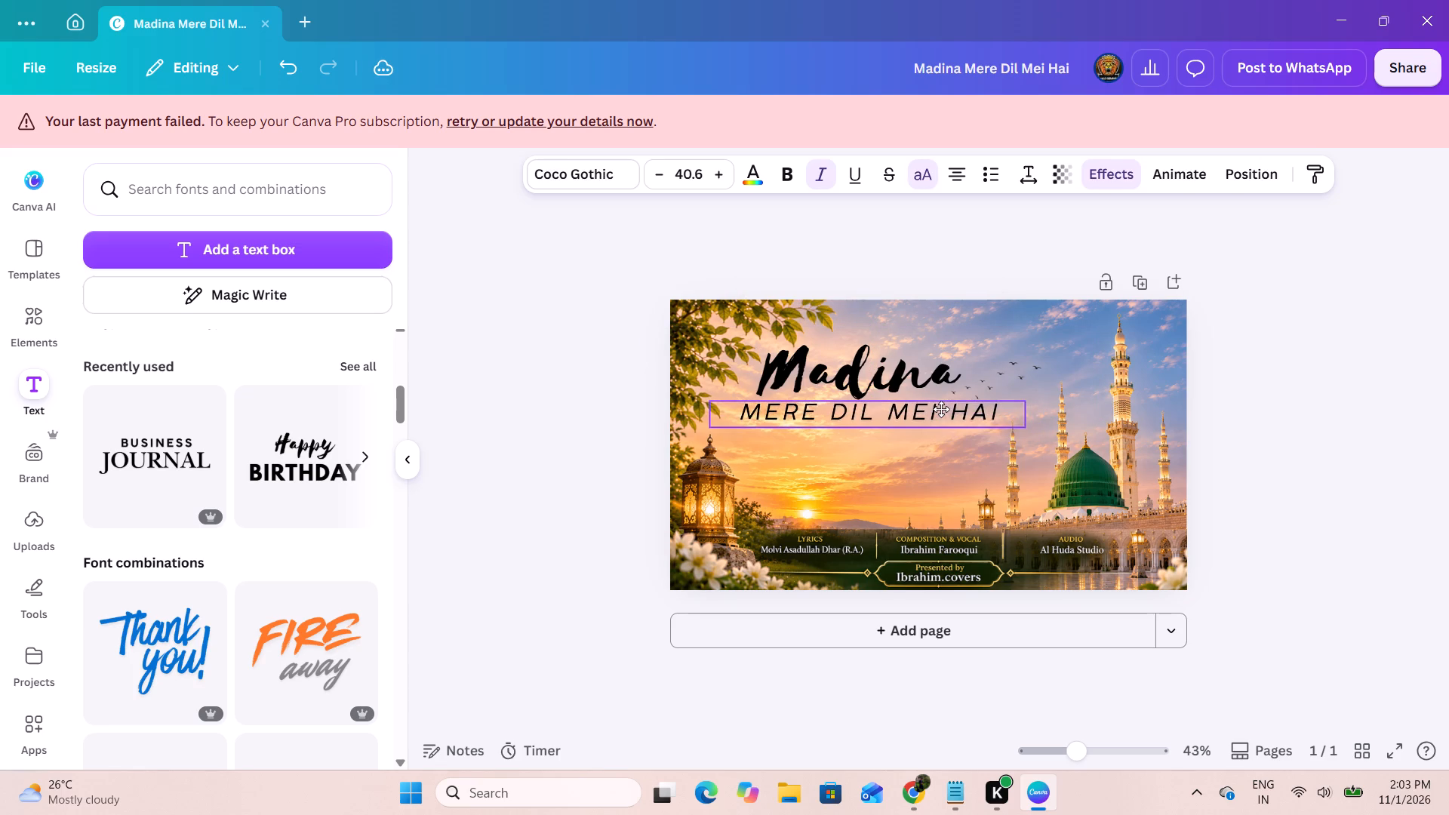
left_click_drag(941, 409, 952, 413)
left_click(1351, 450)
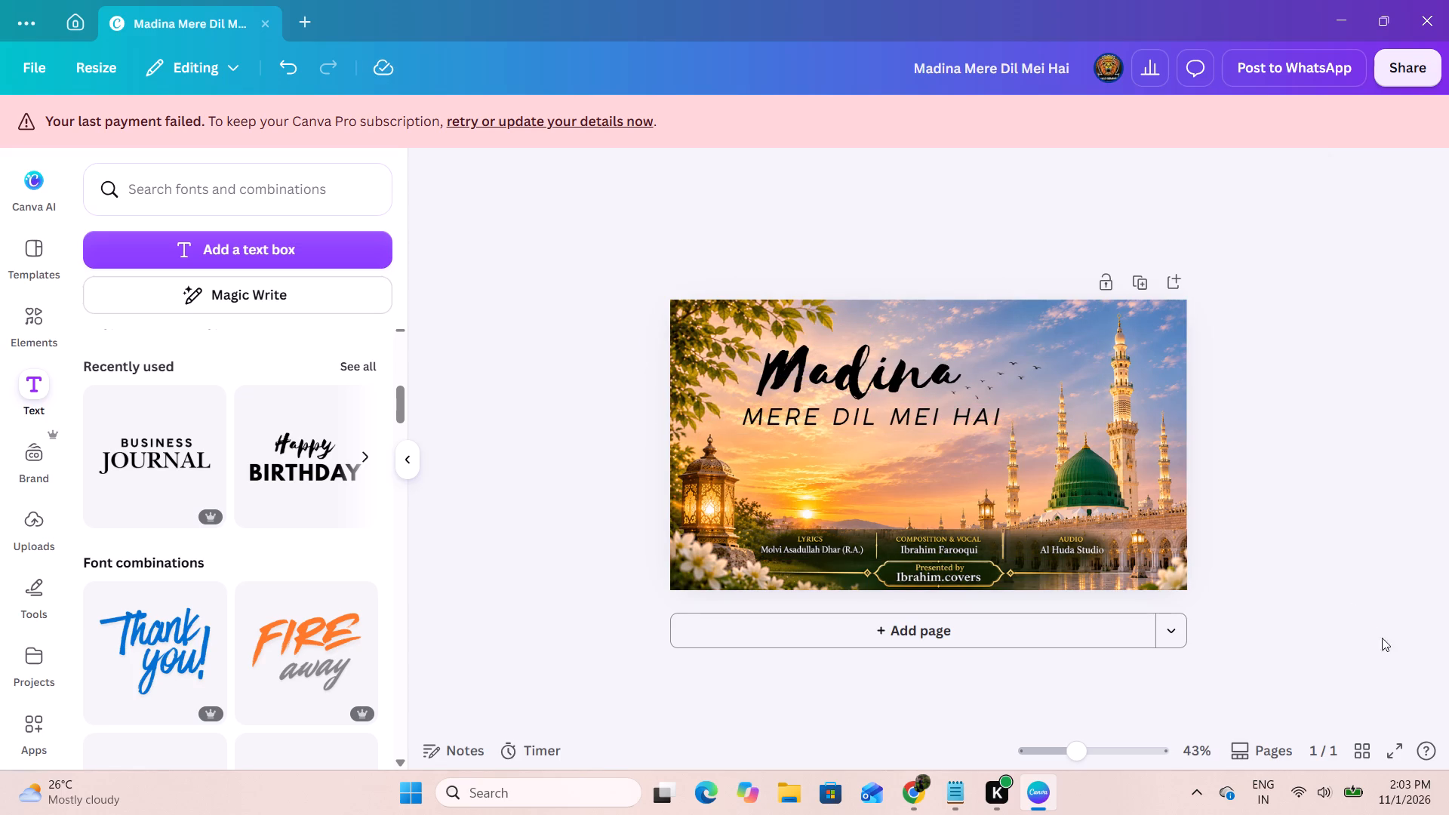
left_click(1392, 746)
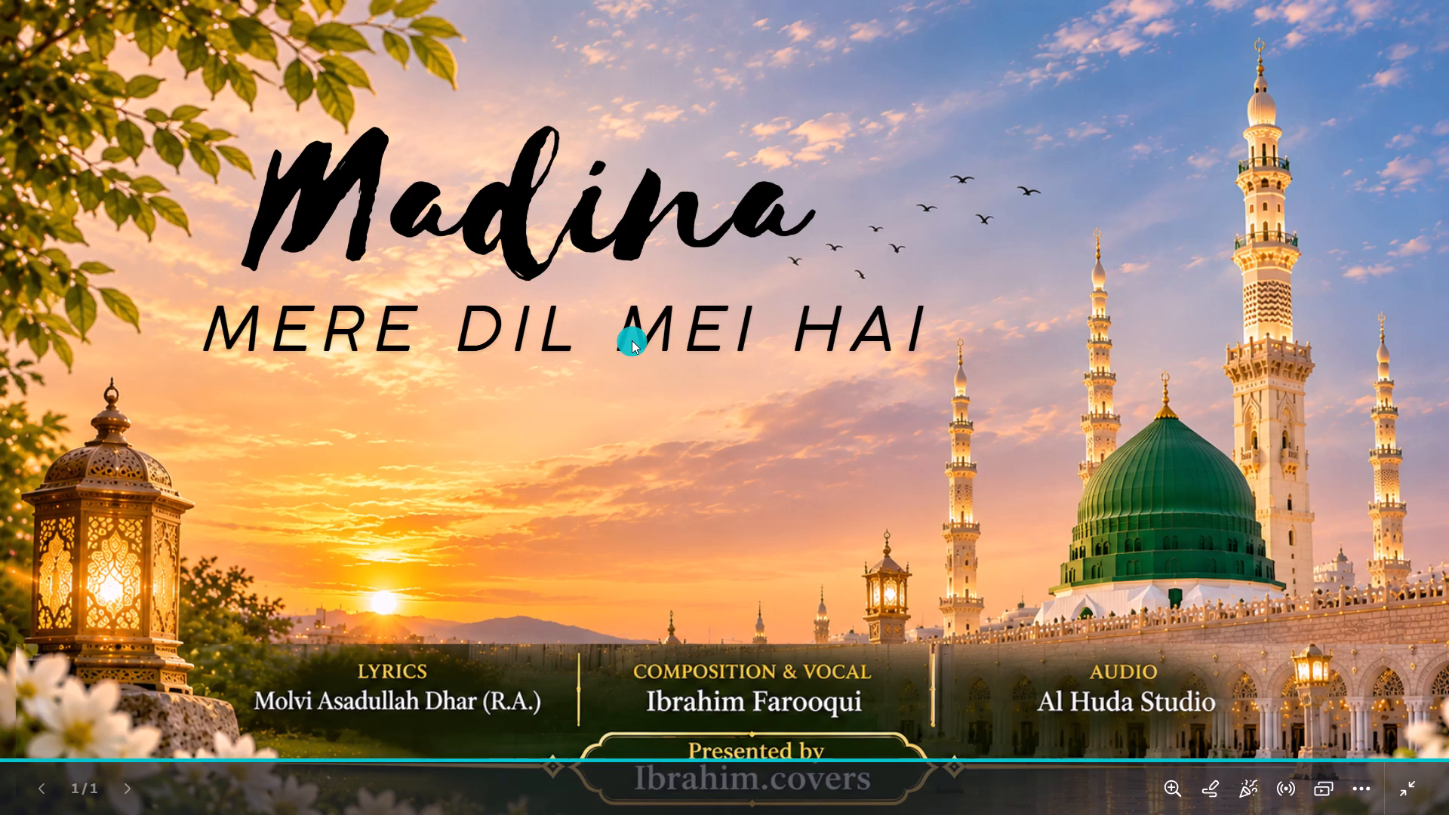
left_click(1409, 795)
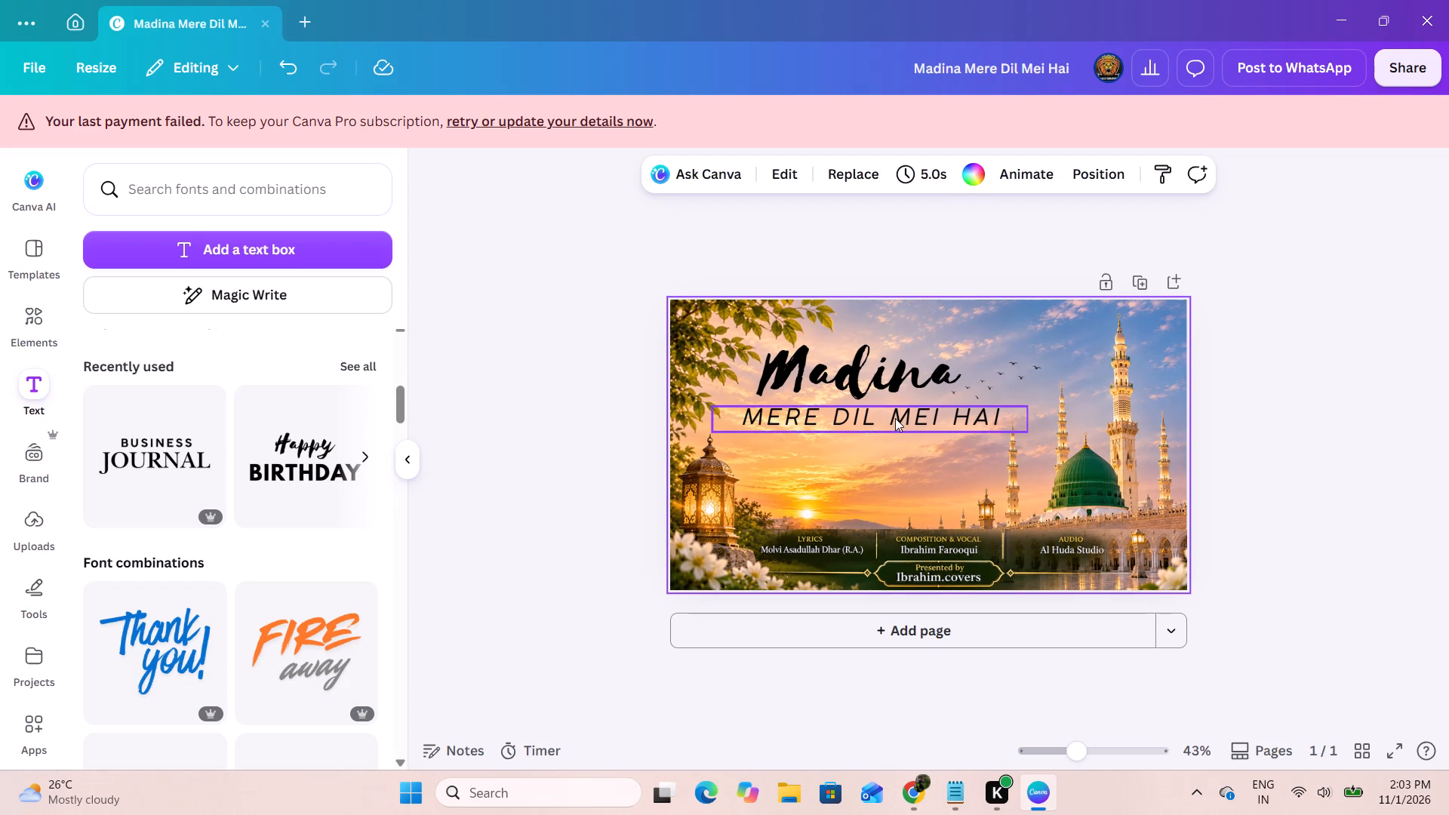
Shift "MERE DIL MEI HAI" slightly left to centre it under "Madina".
left_click_drag(868, 421, 857, 424)
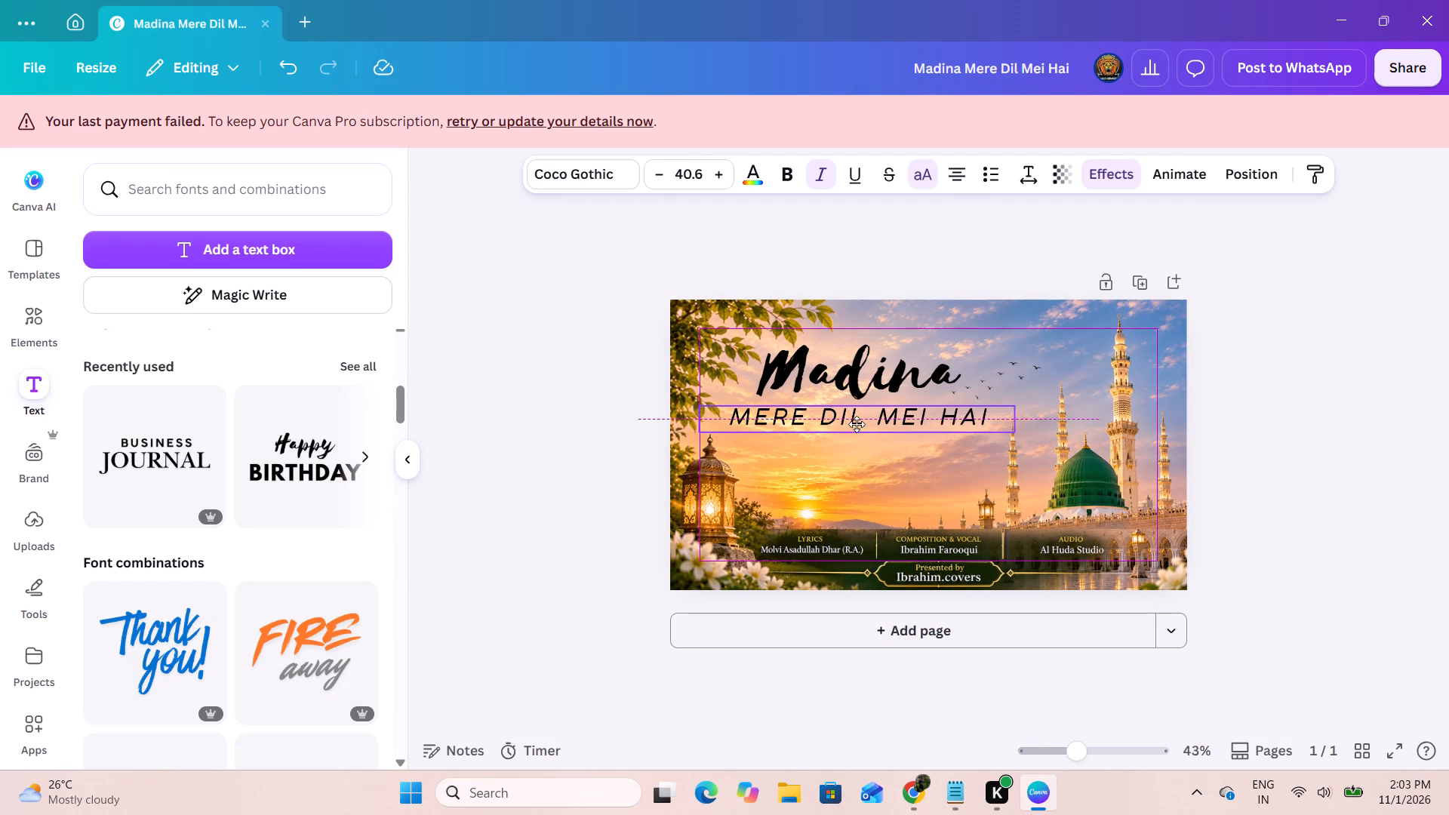
left_click_drag(857, 424, 852, 420)
left_click(1186, 385)
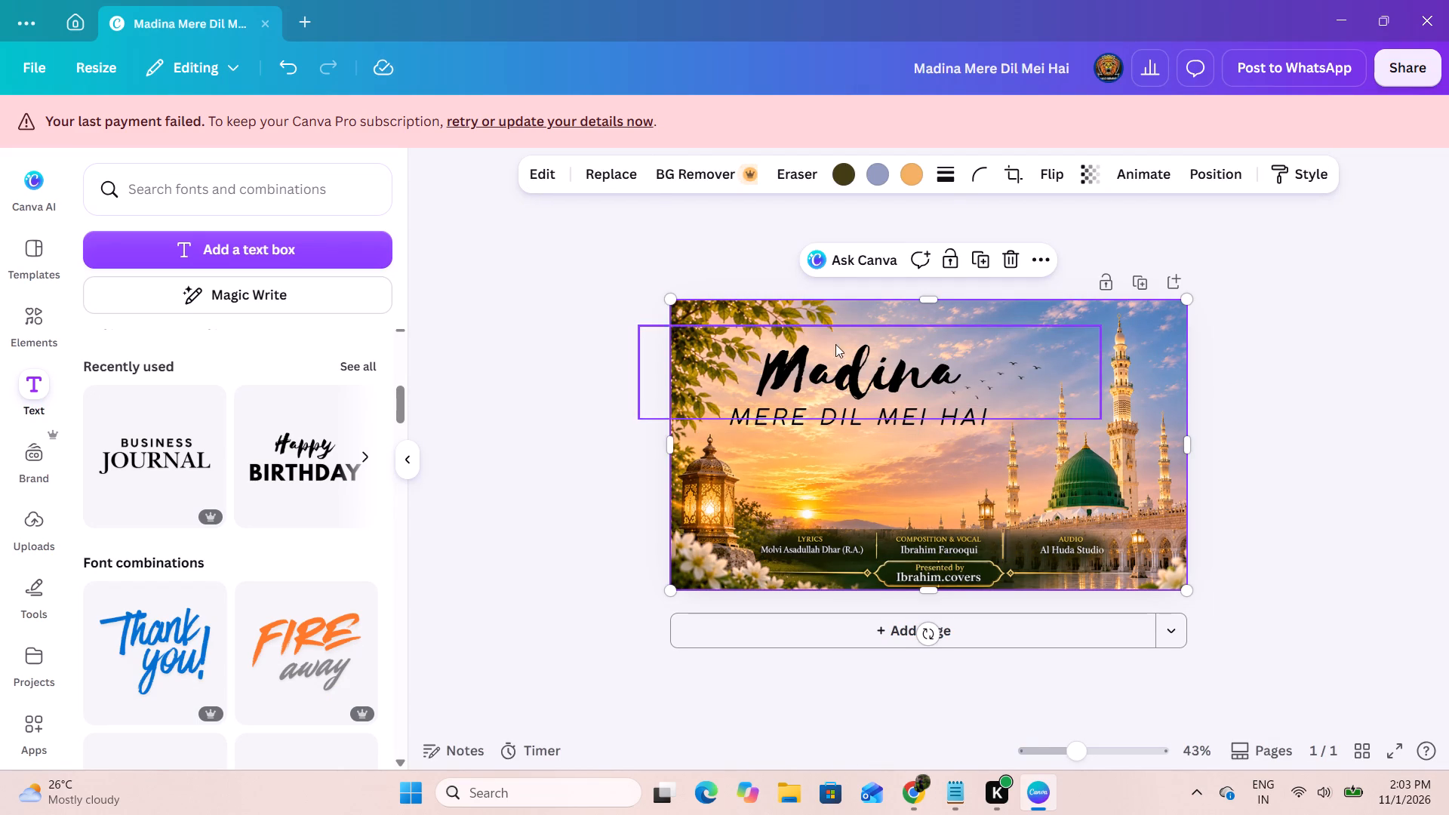
Nudge "Madina" slightly down towards "MERE DIL MEI HAI" and open the page in full-screen view.
left_click(856, 344)
left_click(855, 355)
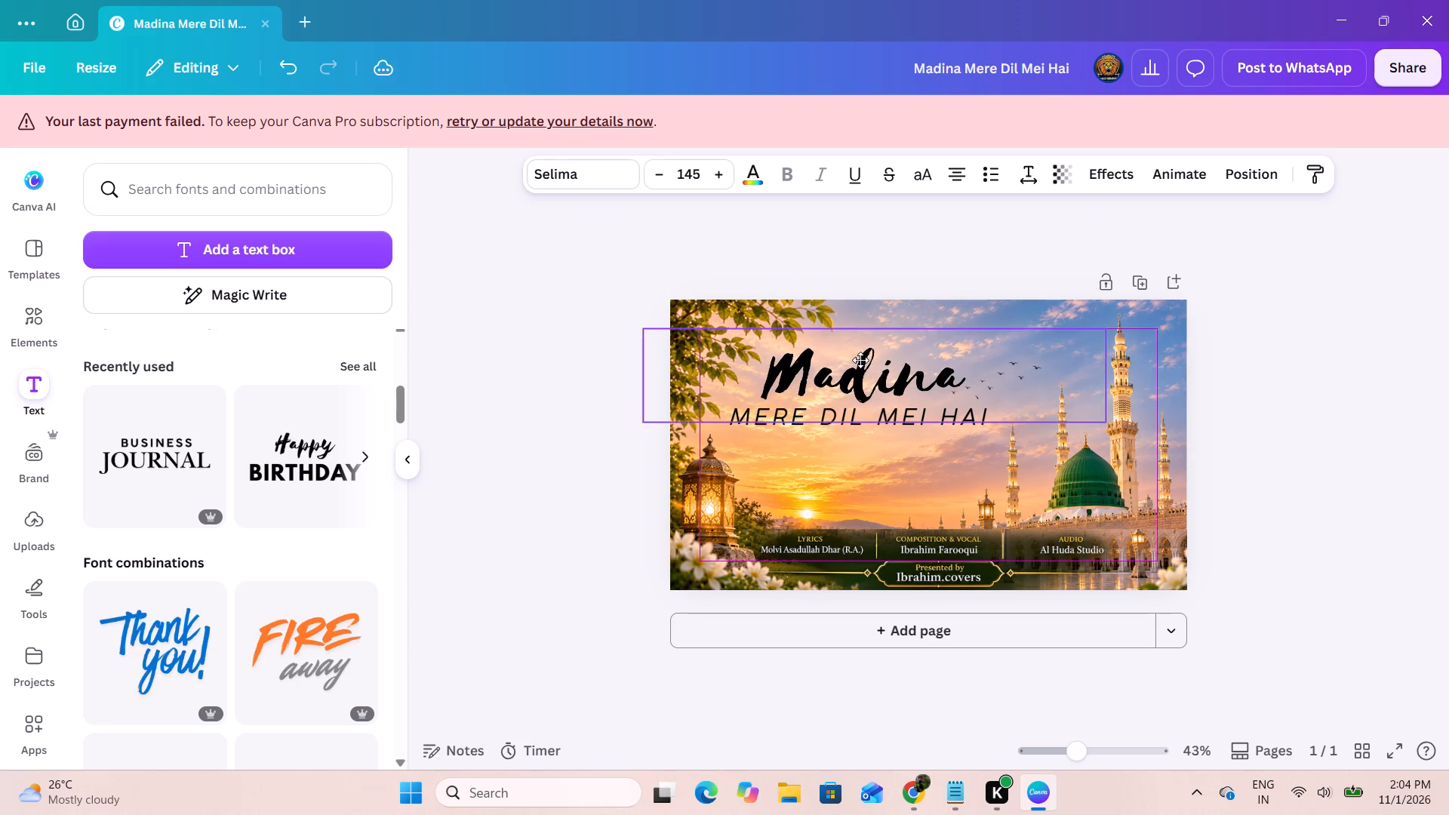
left_click(1354, 451)
left_click(1397, 740)
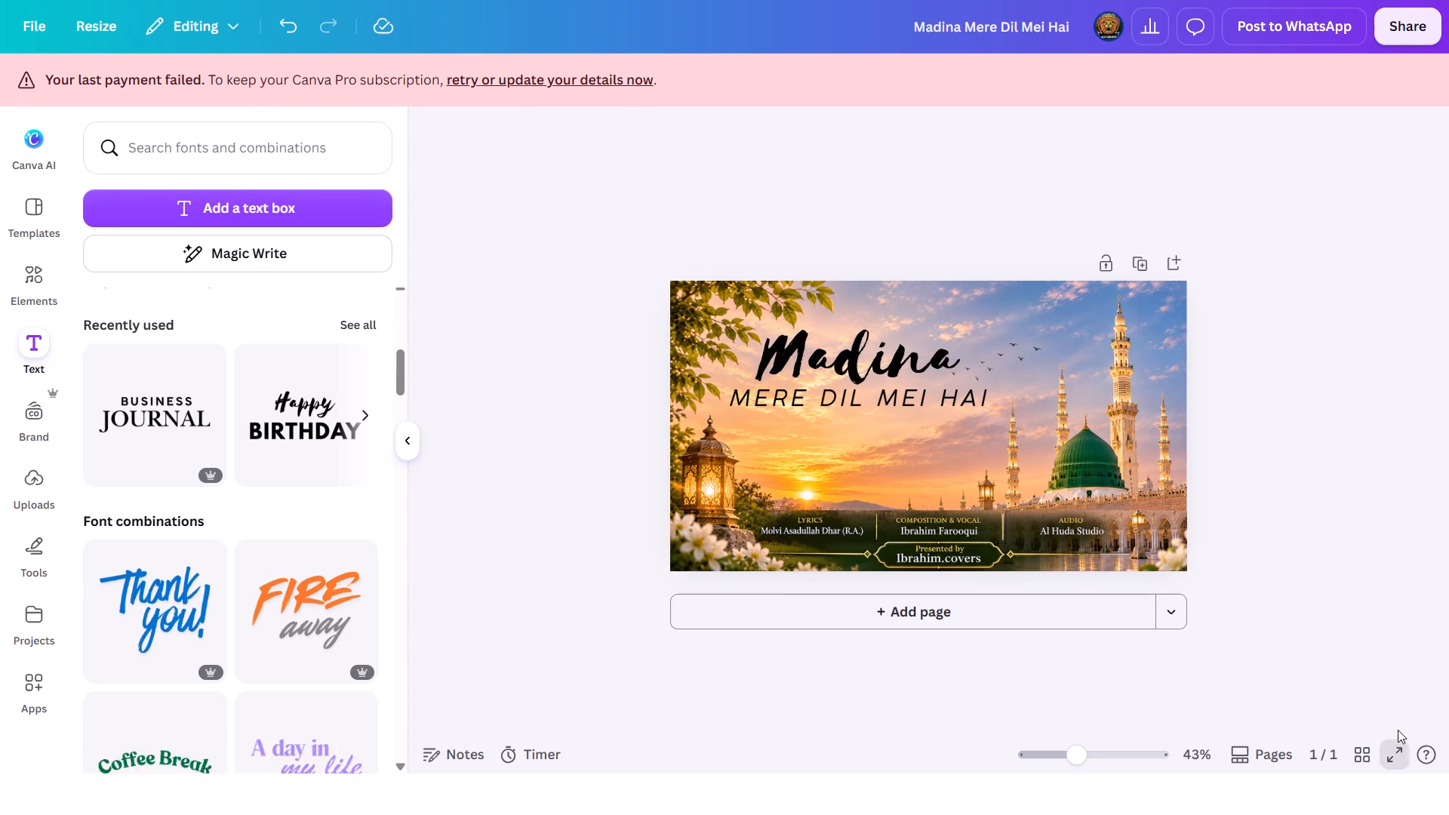
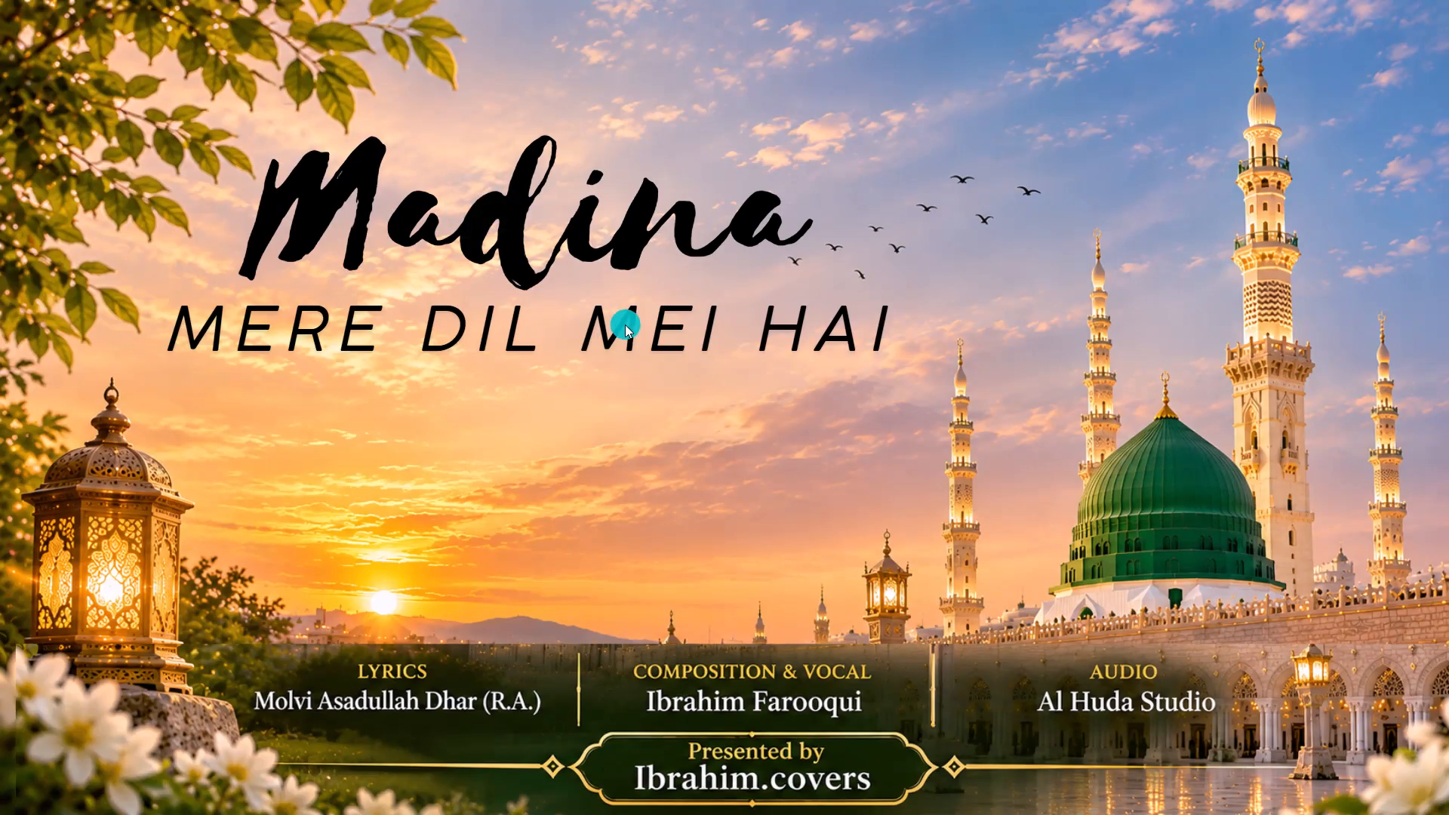
Exit the full-screen preview of the Madina Mere Dil Mei Hai design and return to the editor.
key("Escape")
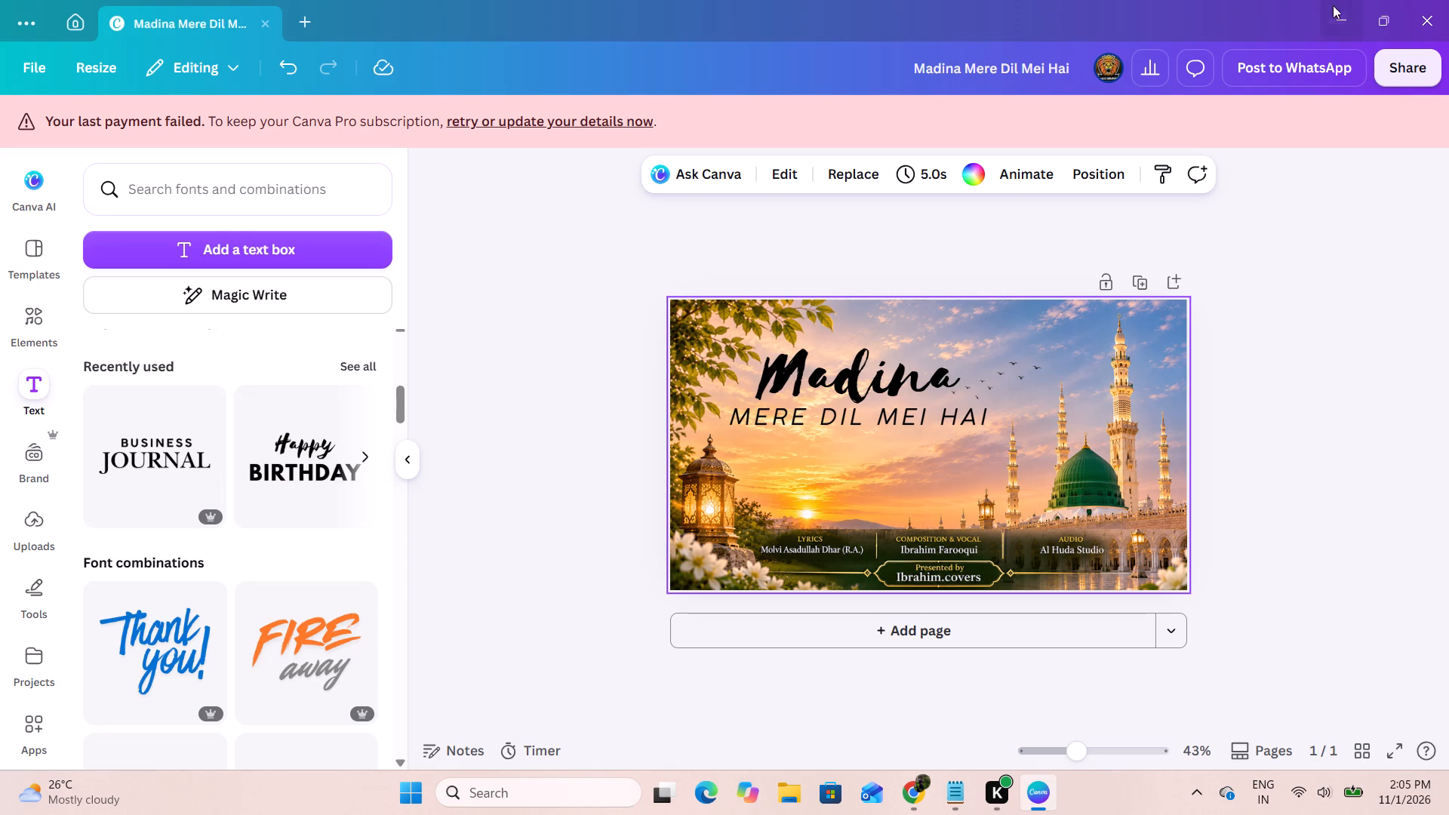
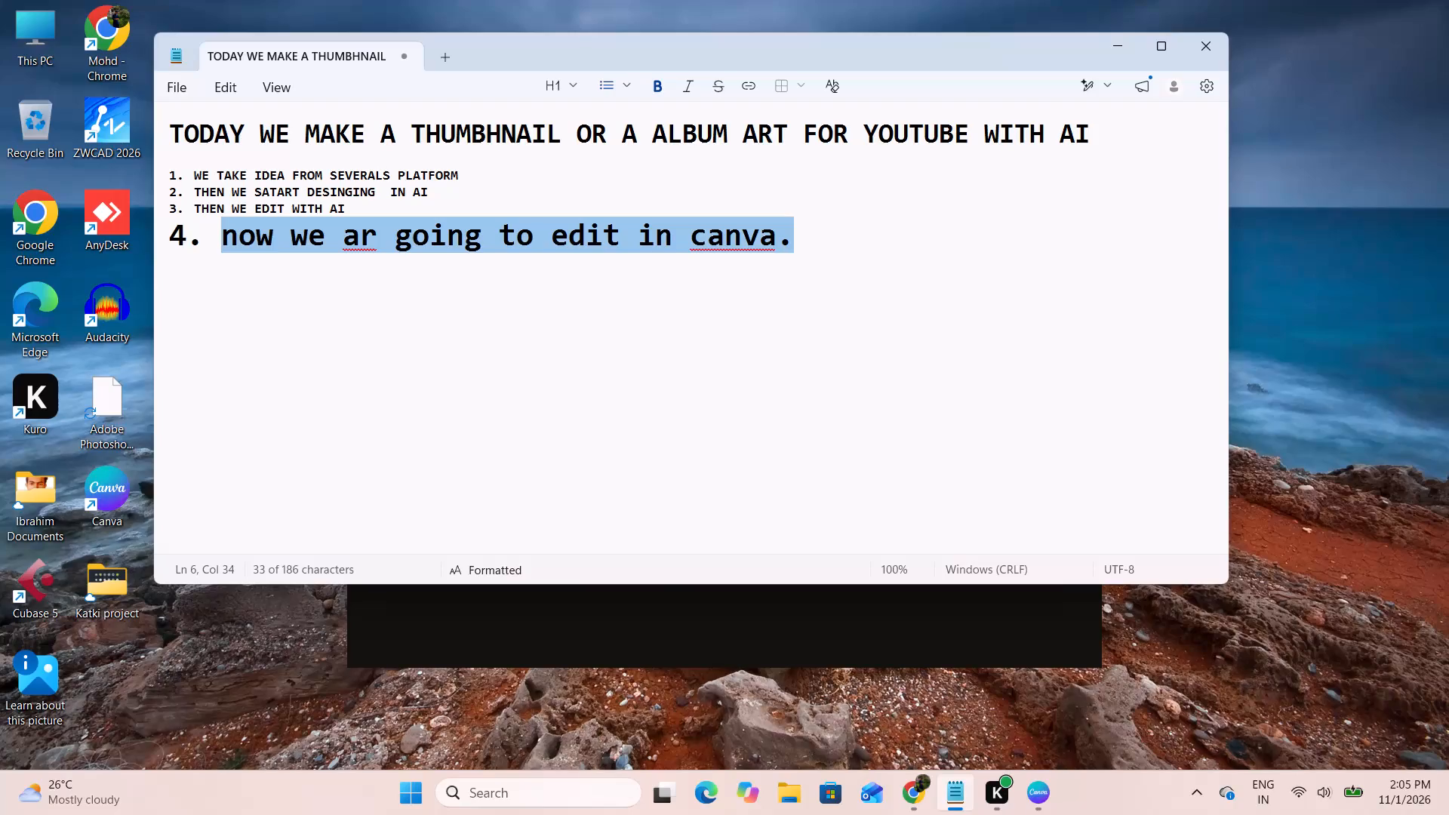
Replace the selected text of the fourth list item in the notes with "its done now.".
type("its done")
key("space")
type("now")
type(".")
key("space")
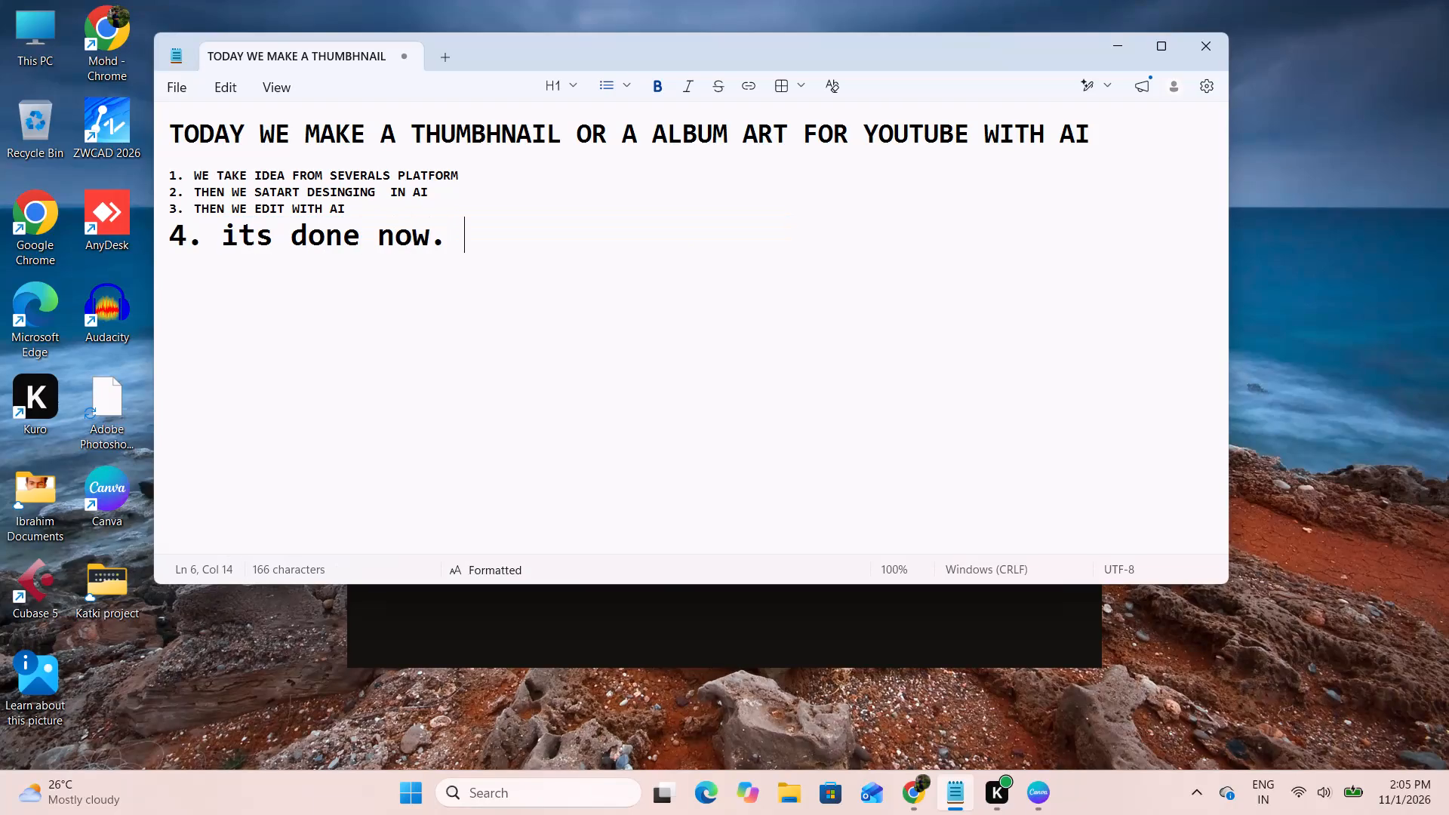
Add a fifth list item reading "Thank you" below the fourth one.
key("Return")
type("Than")
type("k you")
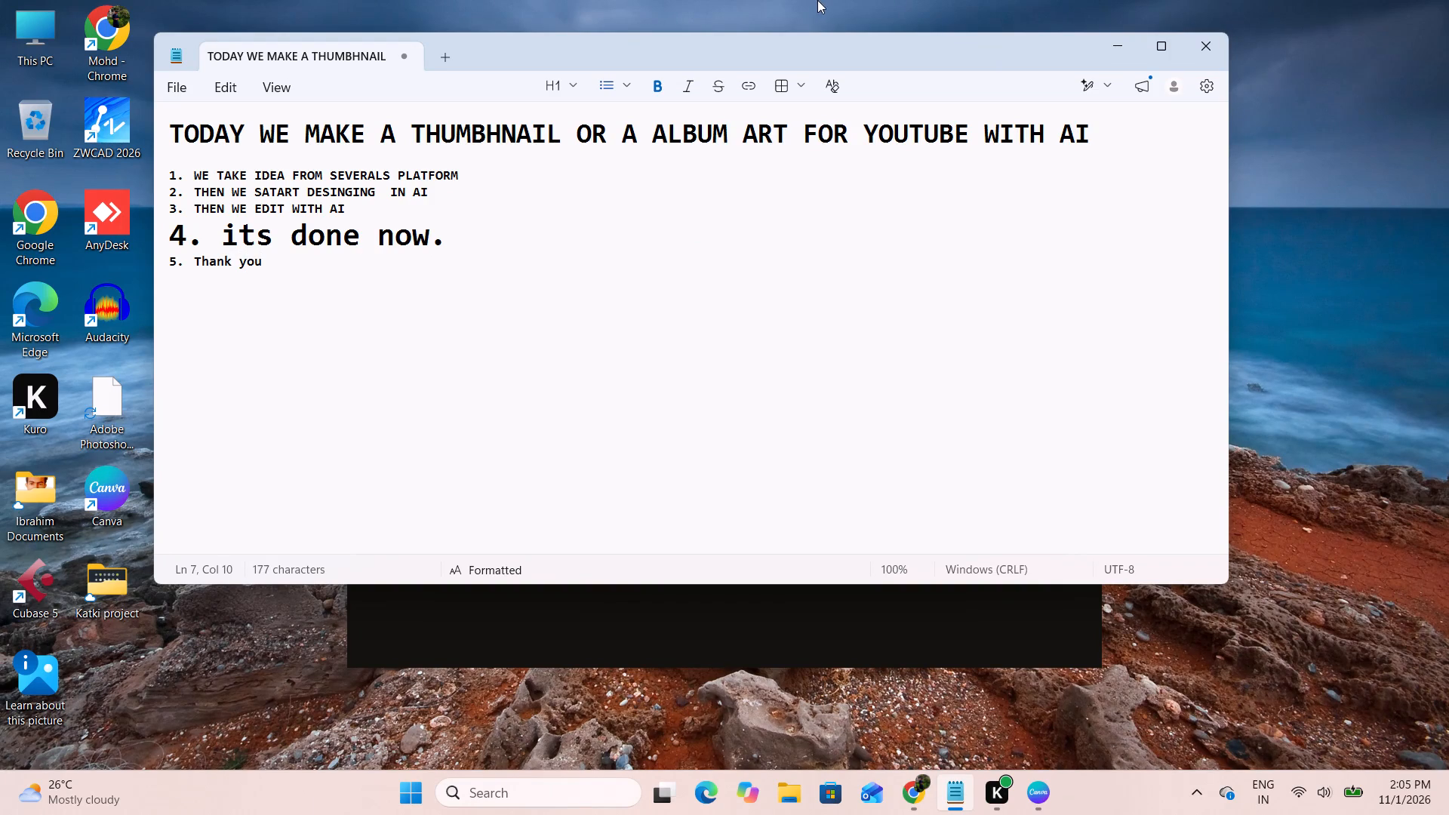